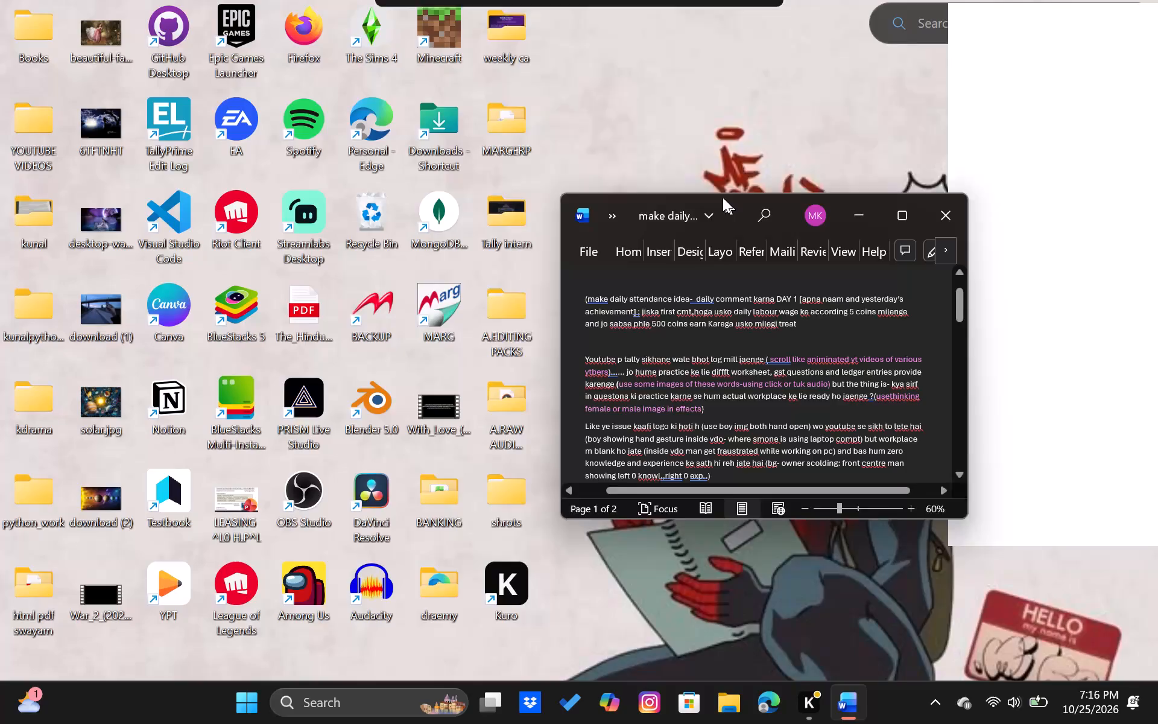
# Move the script document window up on the desktop so it leaves the shortcut icons uncovered.
pyautogui.click(1089, 33)
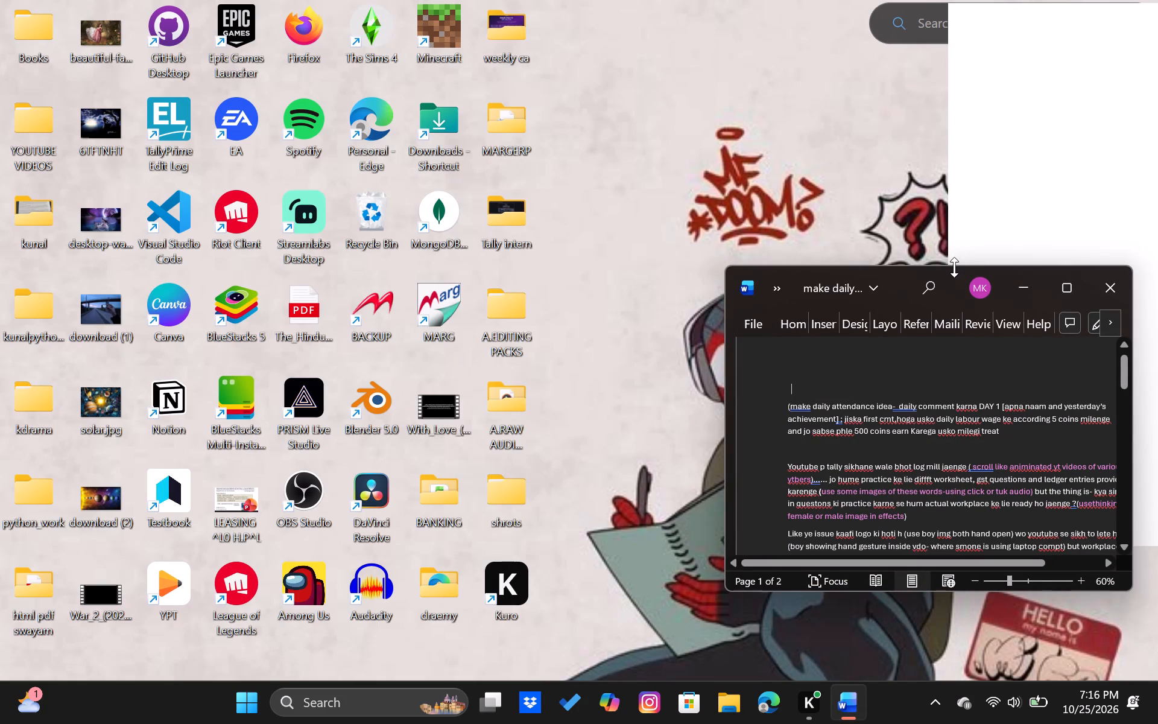
pyautogui.moveTo(943, 271); pyautogui.dragTo(821, 137)
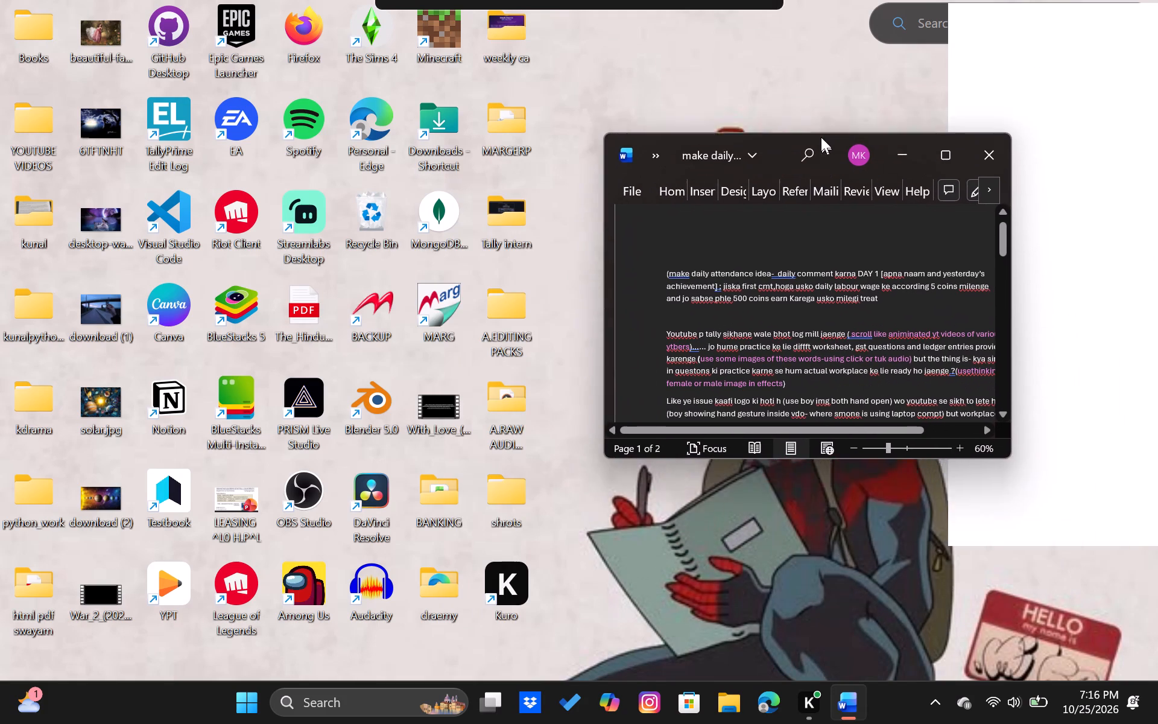
pyautogui.moveTo(821, 137); pyautogui.dragTo(767, 42)
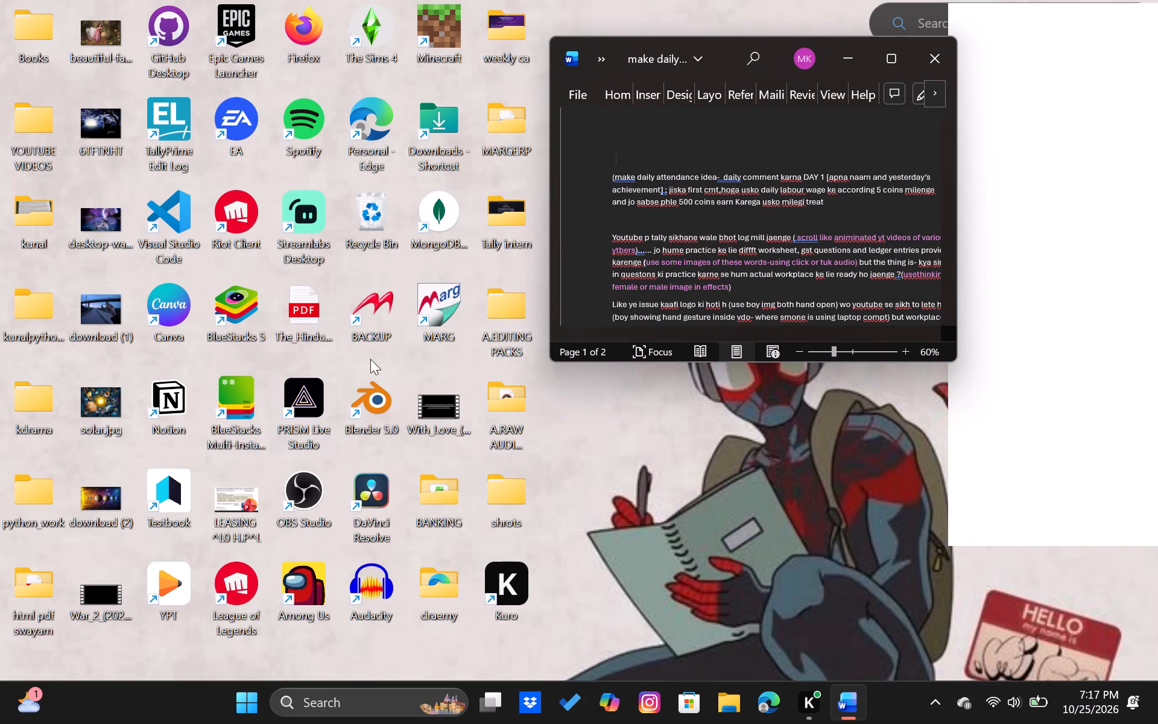
# Launch Audacity from the desktop and dismiss its welcome dialog.
pyautogui.click(378, 584)
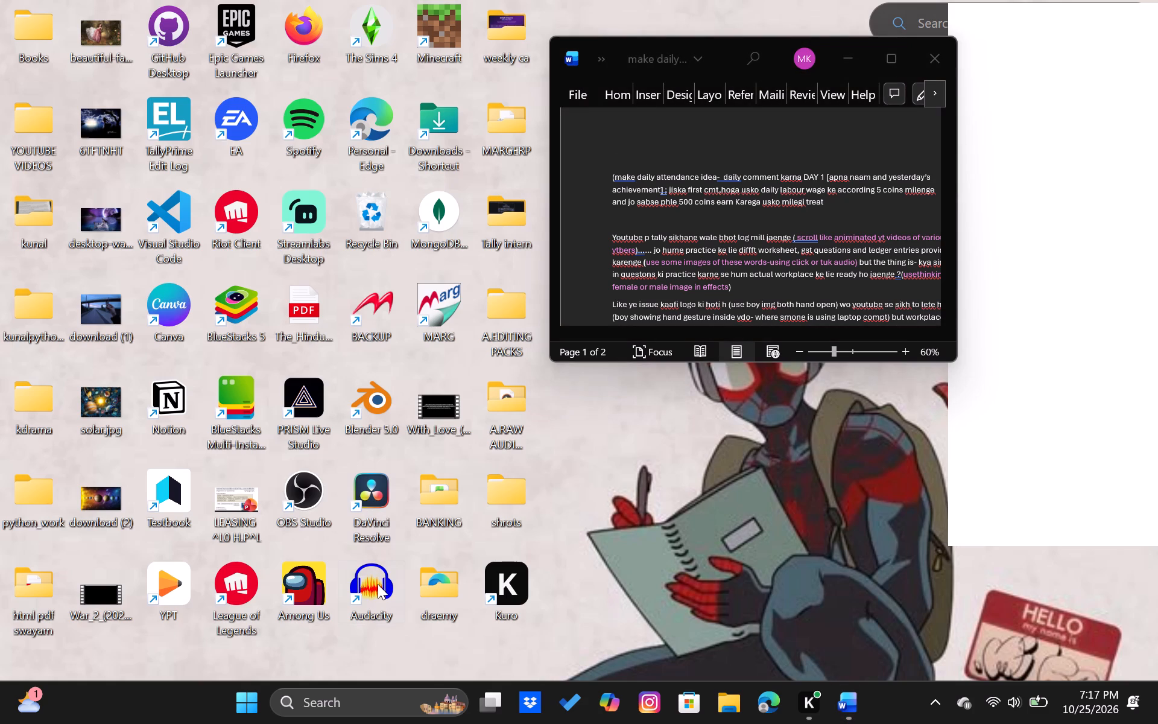
pyautogui.doubleClick(378, 584)
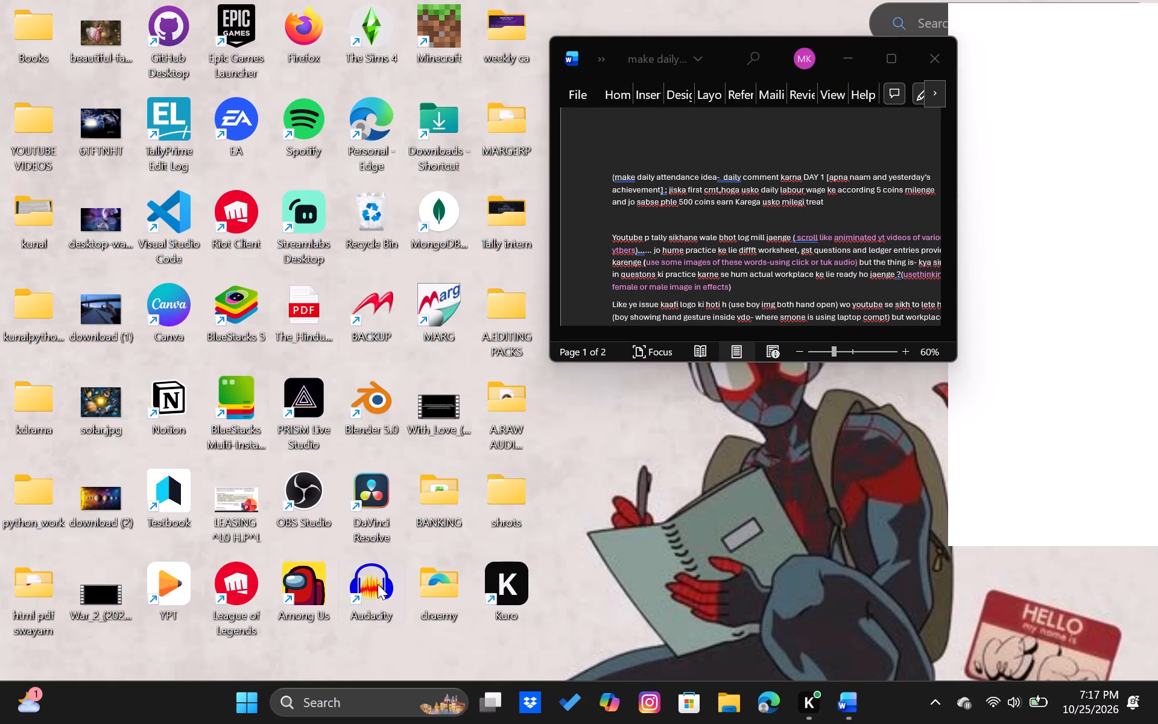
pyautogui.doubleClick(378, 584)
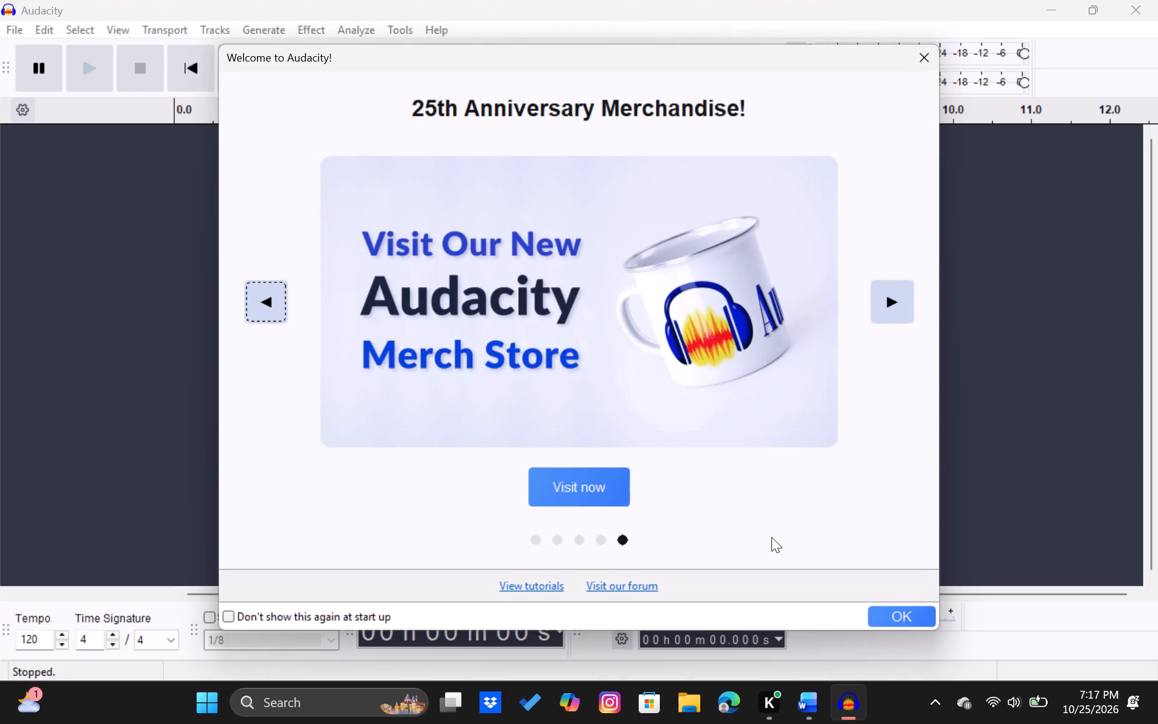
pyautogui.click(923, 65)
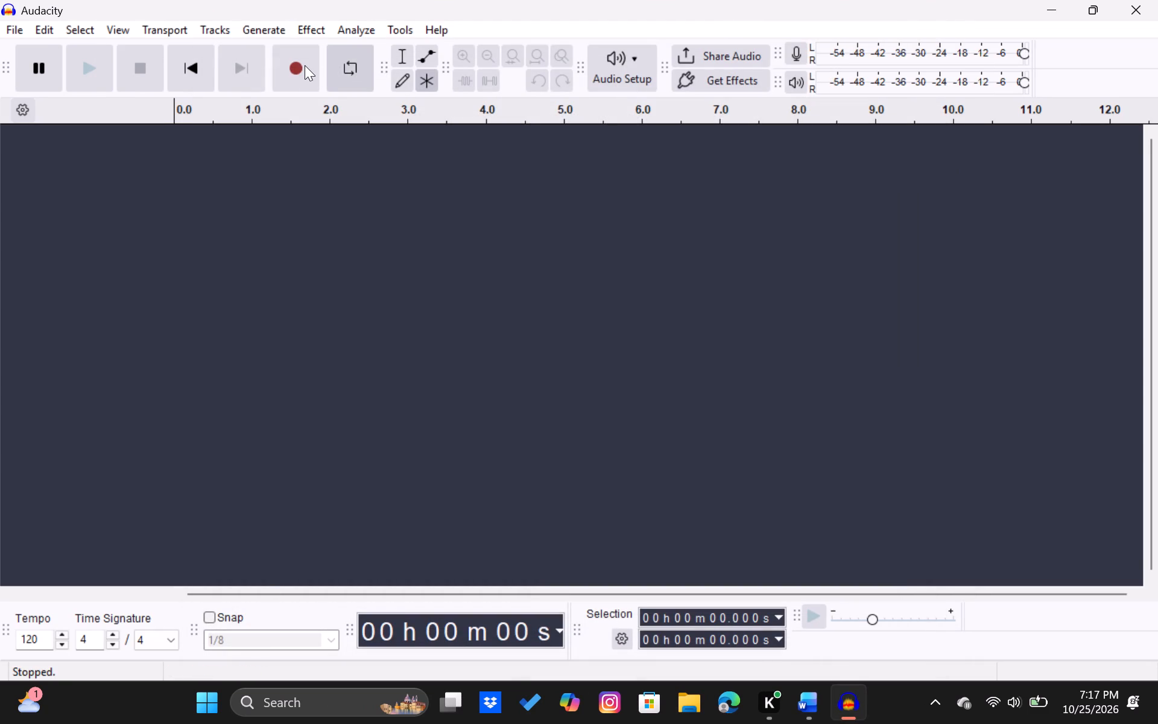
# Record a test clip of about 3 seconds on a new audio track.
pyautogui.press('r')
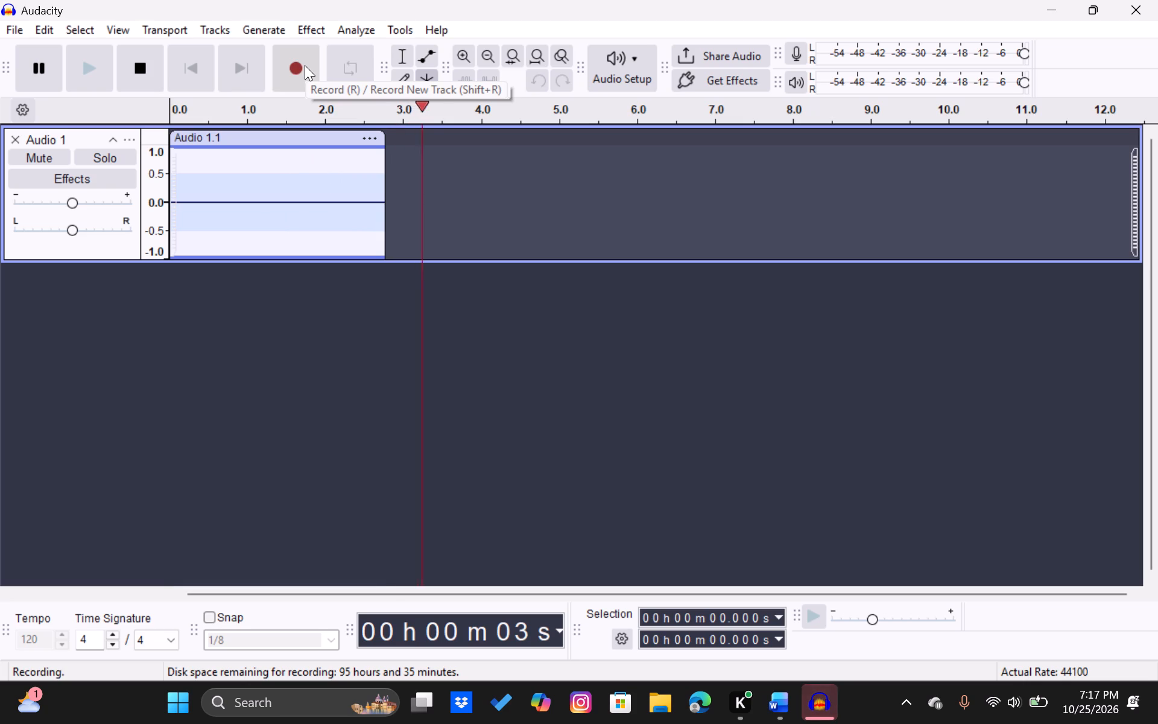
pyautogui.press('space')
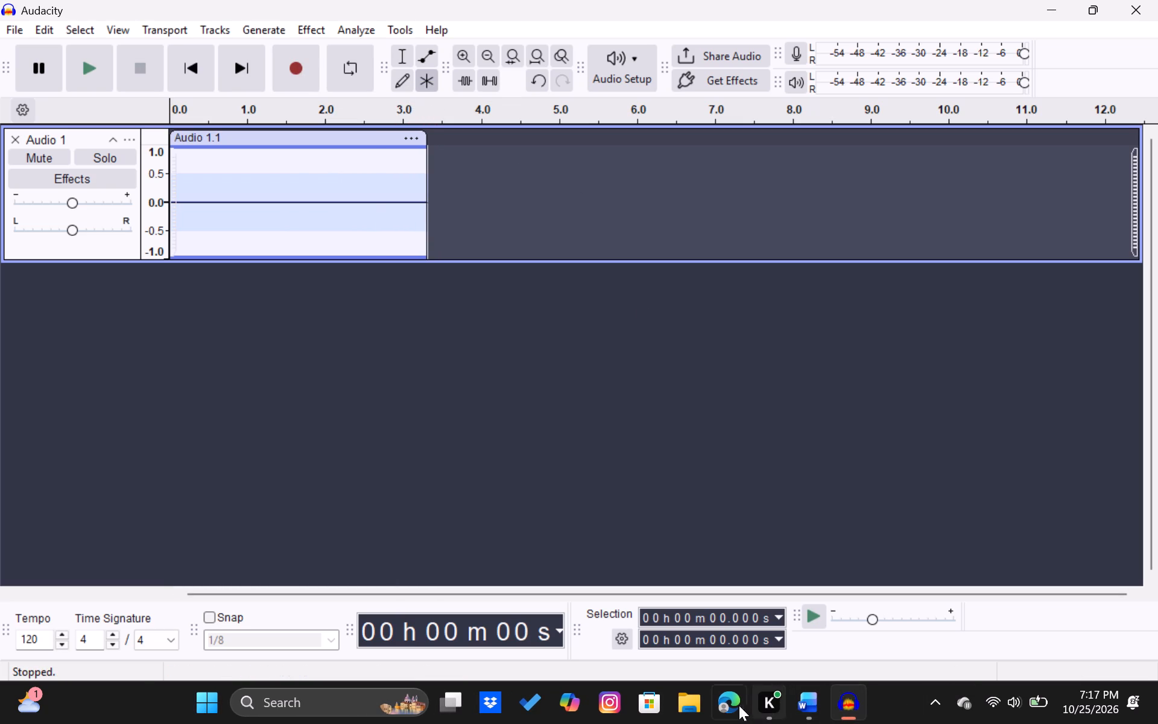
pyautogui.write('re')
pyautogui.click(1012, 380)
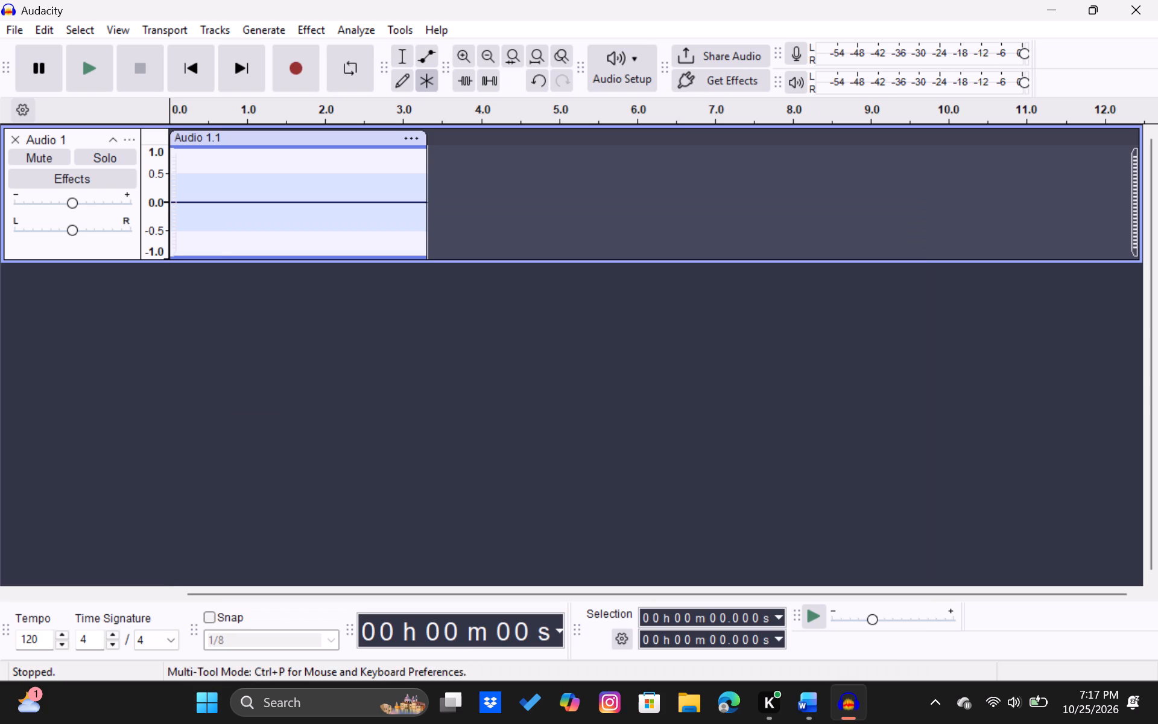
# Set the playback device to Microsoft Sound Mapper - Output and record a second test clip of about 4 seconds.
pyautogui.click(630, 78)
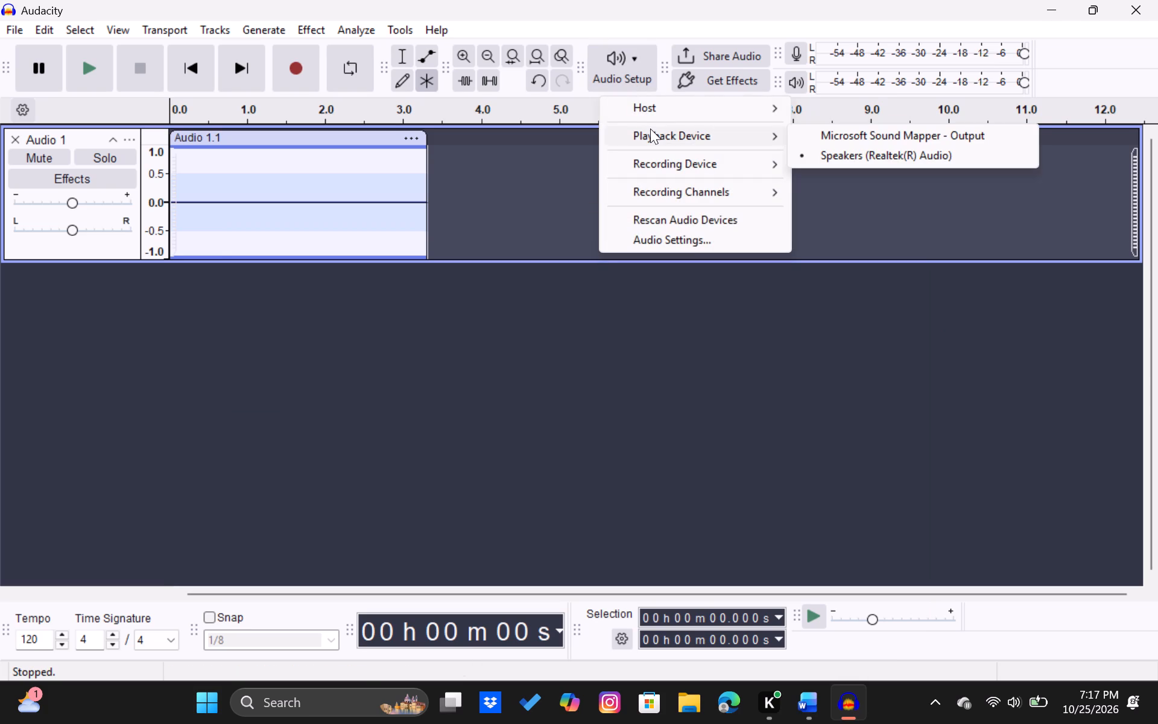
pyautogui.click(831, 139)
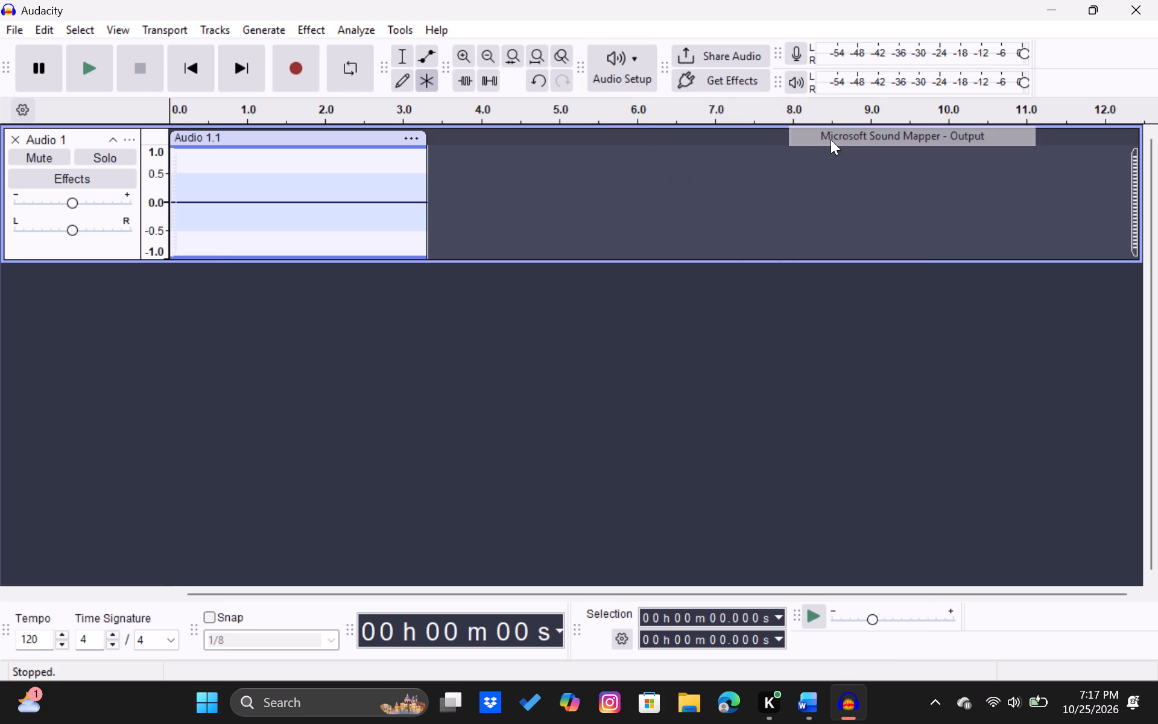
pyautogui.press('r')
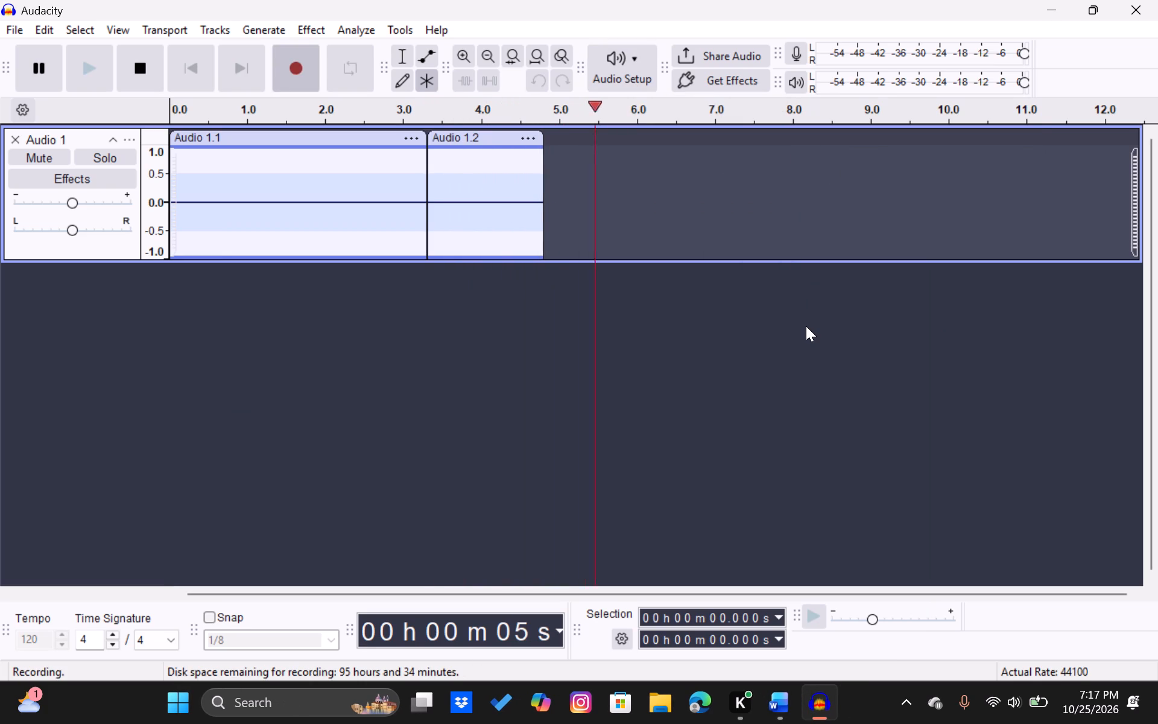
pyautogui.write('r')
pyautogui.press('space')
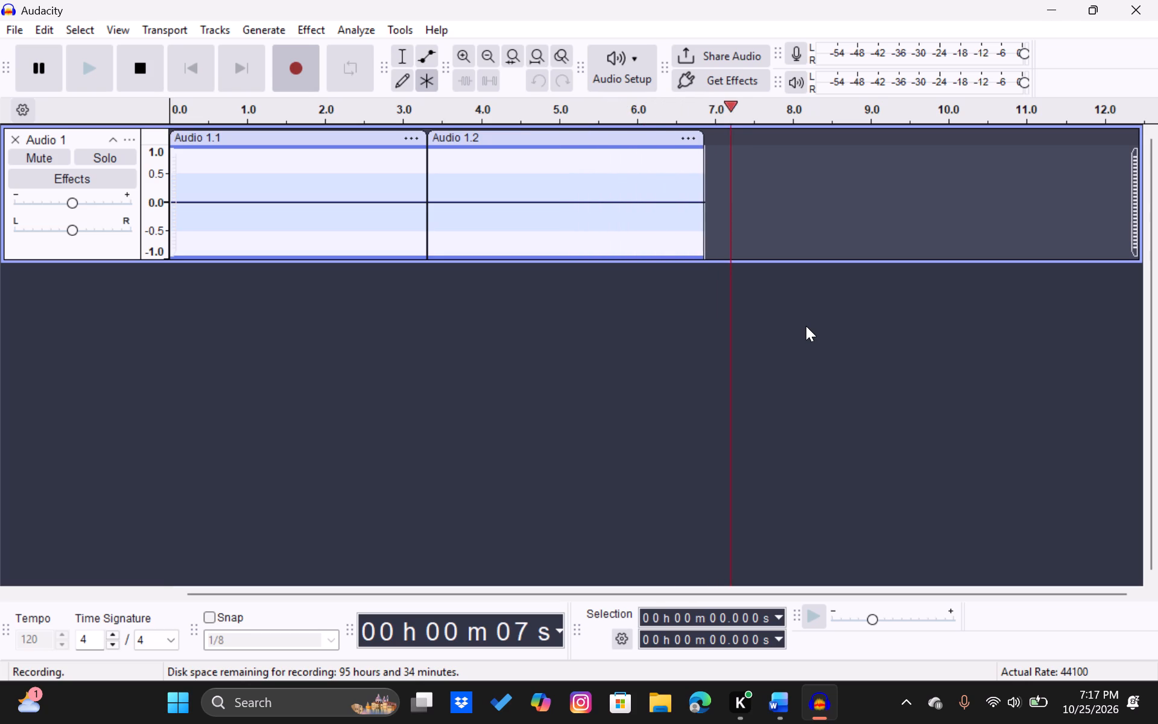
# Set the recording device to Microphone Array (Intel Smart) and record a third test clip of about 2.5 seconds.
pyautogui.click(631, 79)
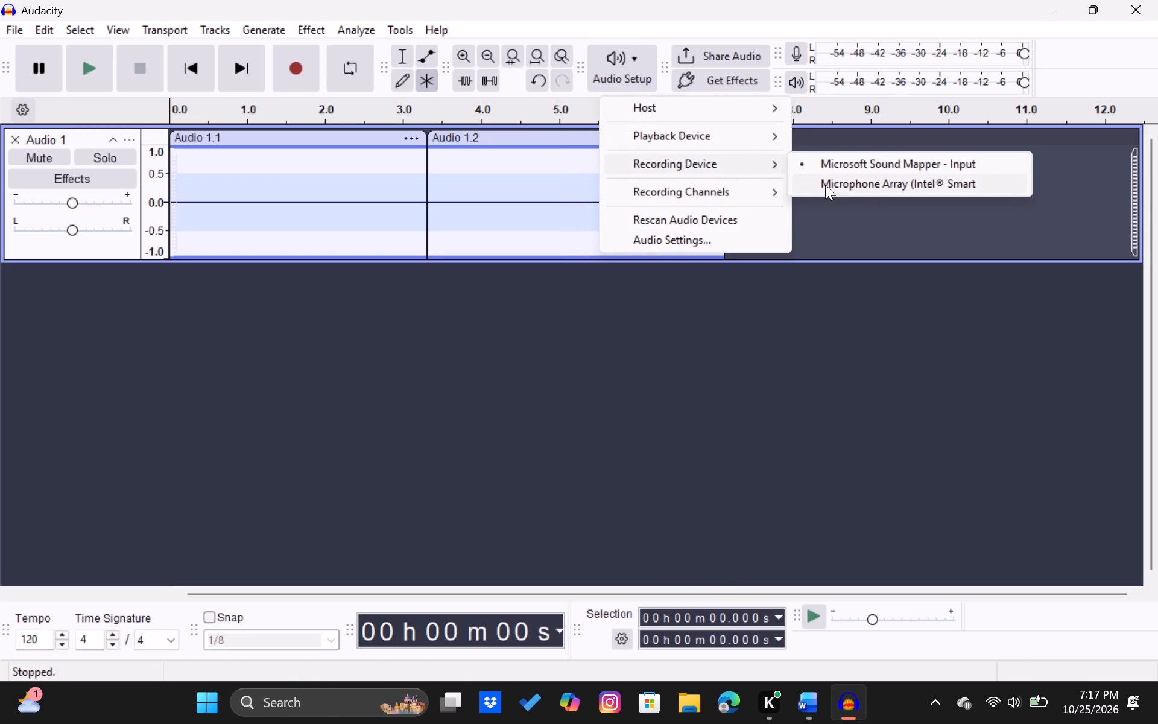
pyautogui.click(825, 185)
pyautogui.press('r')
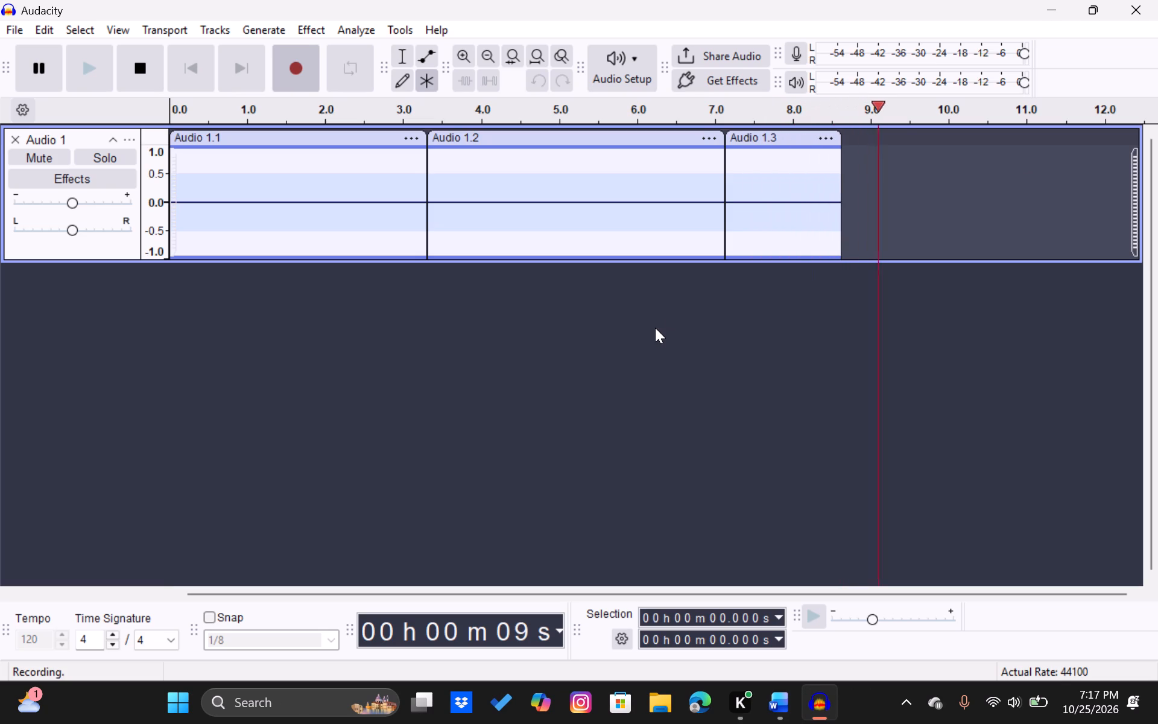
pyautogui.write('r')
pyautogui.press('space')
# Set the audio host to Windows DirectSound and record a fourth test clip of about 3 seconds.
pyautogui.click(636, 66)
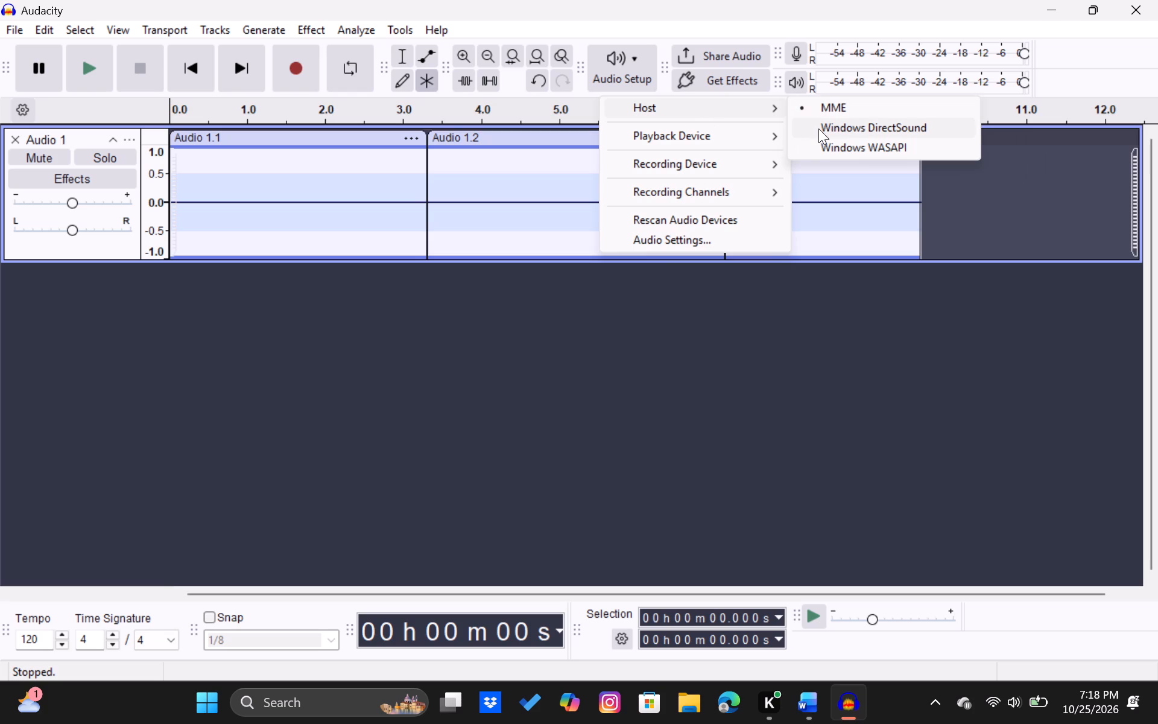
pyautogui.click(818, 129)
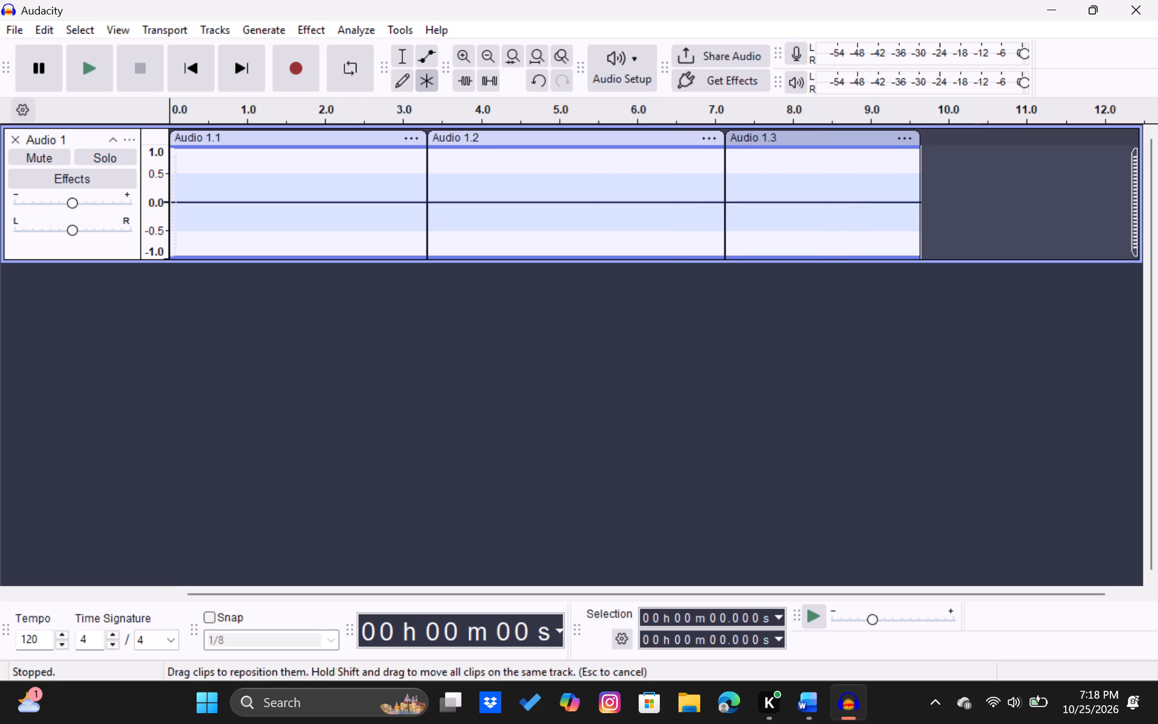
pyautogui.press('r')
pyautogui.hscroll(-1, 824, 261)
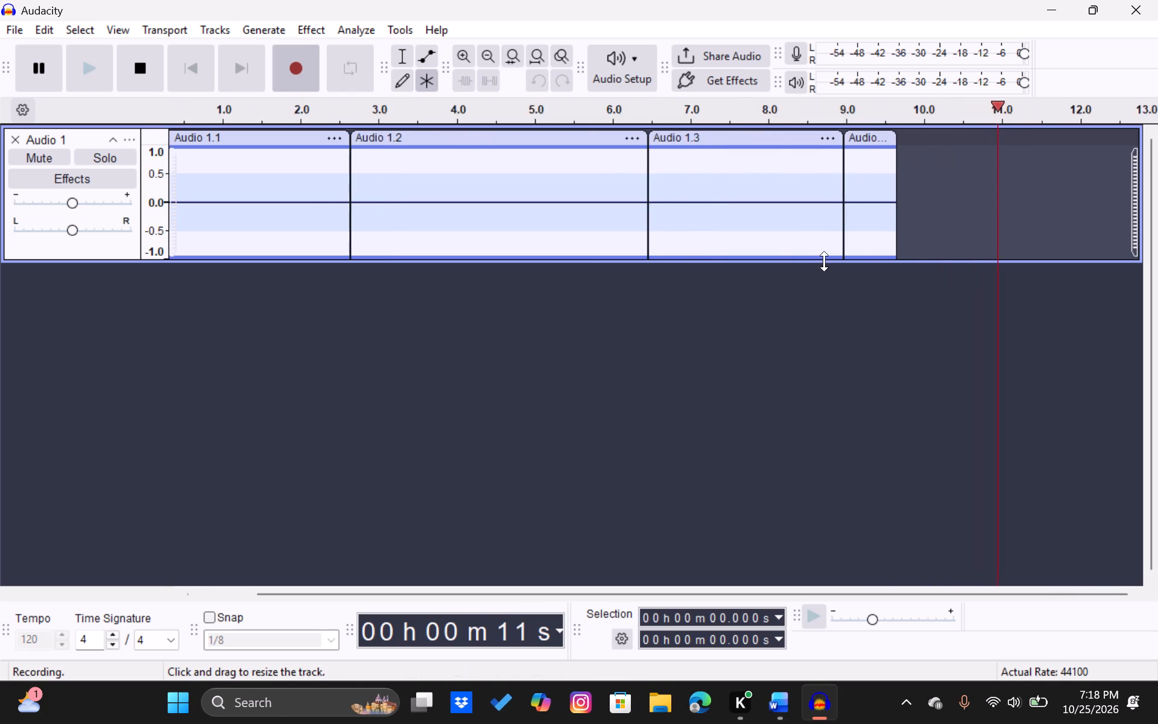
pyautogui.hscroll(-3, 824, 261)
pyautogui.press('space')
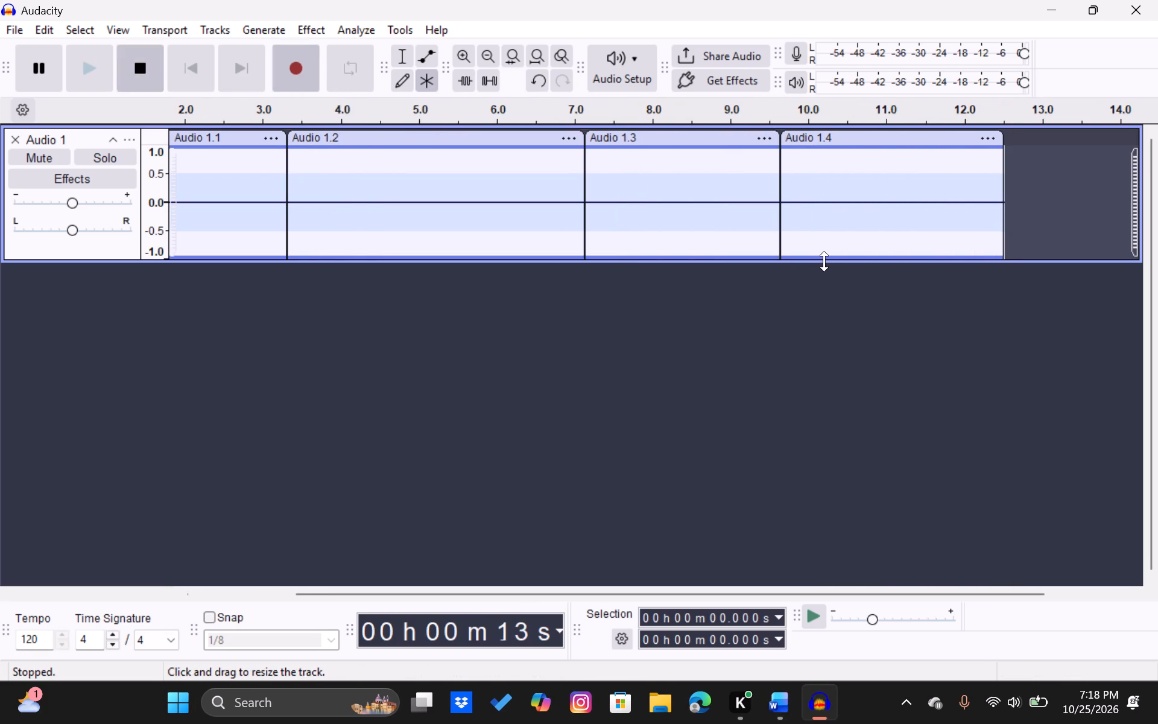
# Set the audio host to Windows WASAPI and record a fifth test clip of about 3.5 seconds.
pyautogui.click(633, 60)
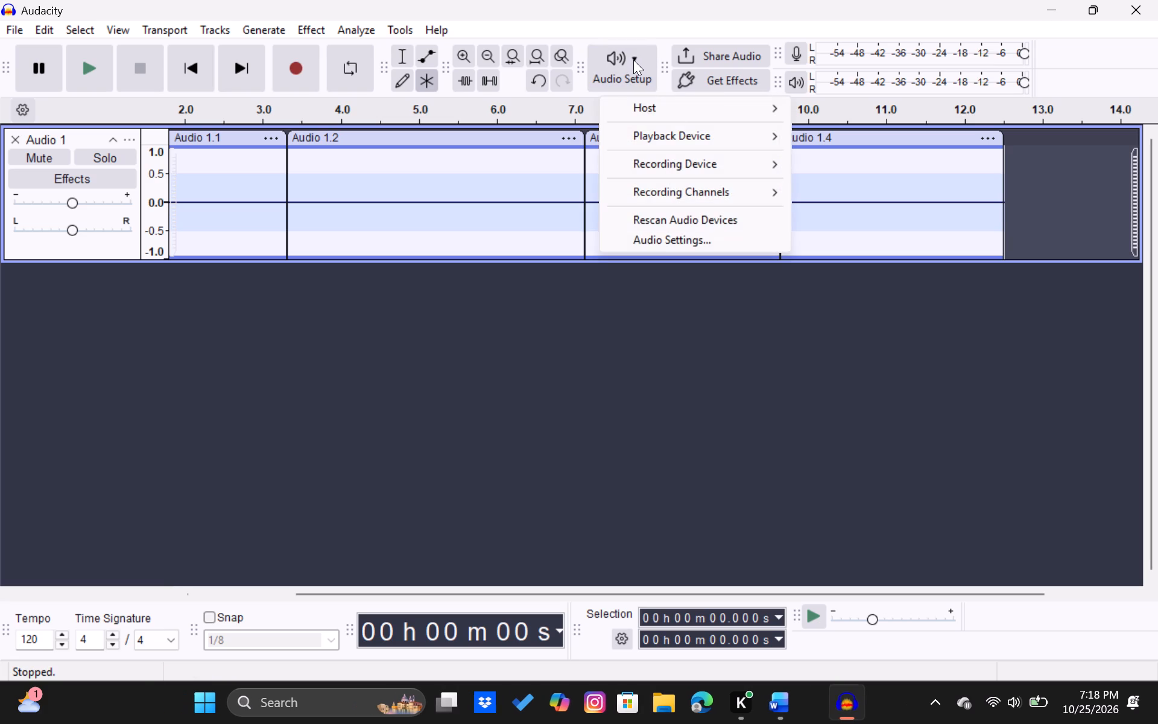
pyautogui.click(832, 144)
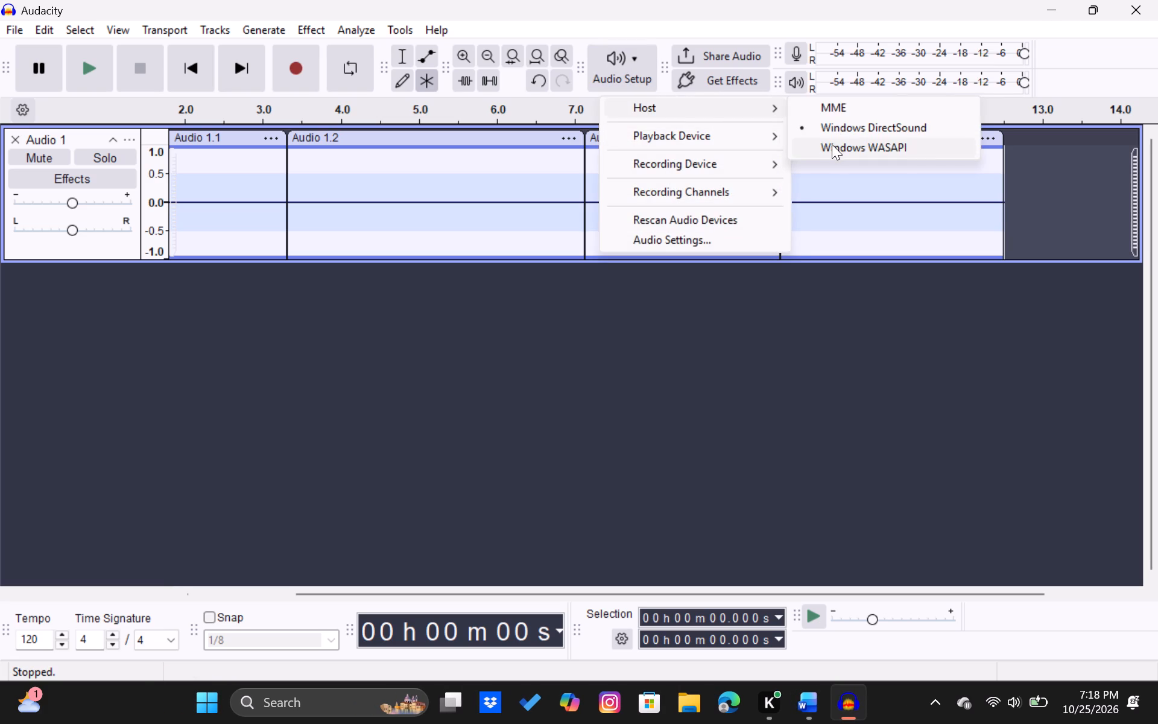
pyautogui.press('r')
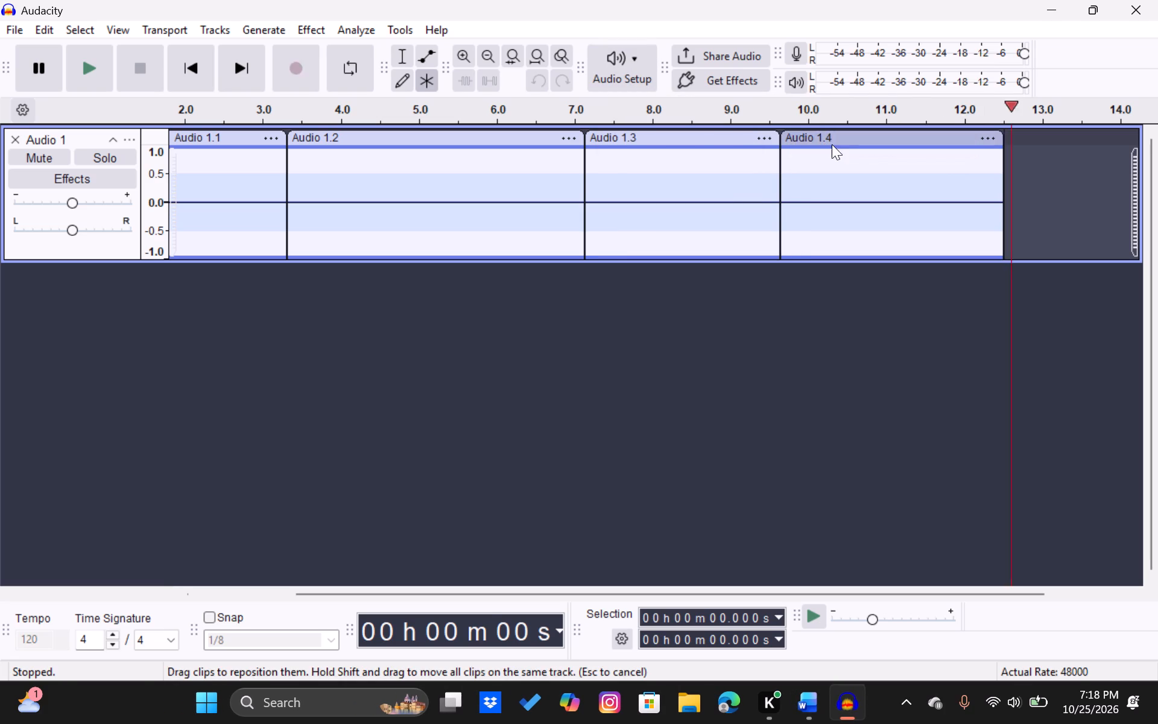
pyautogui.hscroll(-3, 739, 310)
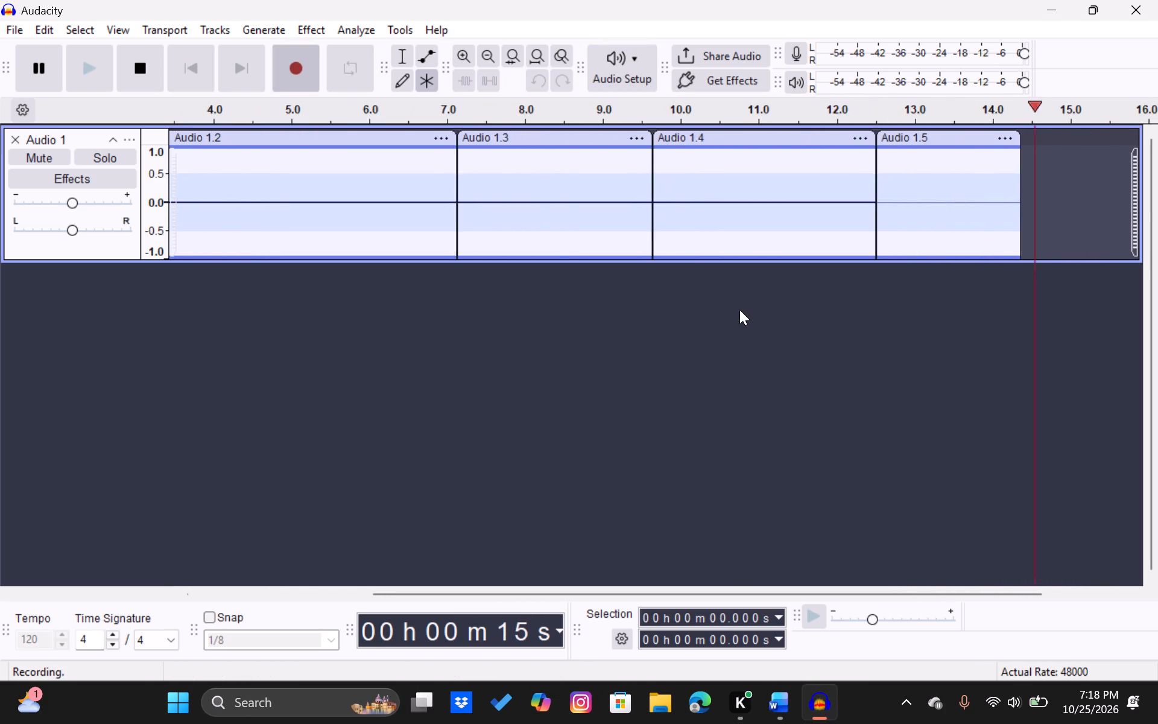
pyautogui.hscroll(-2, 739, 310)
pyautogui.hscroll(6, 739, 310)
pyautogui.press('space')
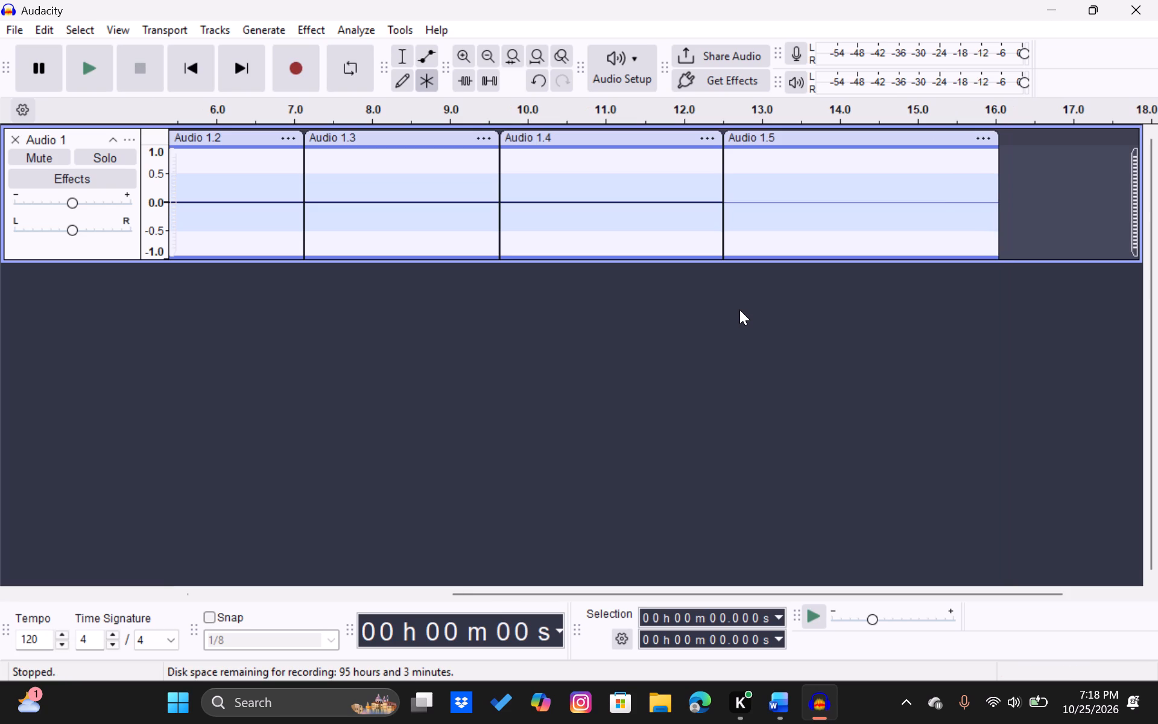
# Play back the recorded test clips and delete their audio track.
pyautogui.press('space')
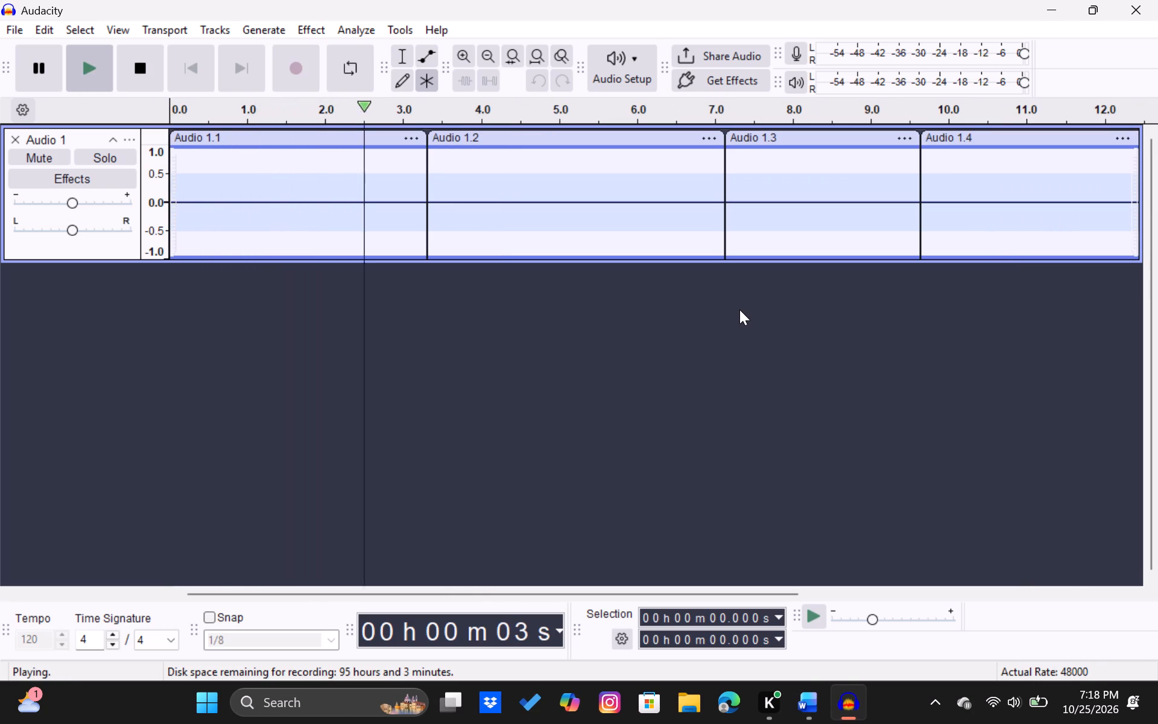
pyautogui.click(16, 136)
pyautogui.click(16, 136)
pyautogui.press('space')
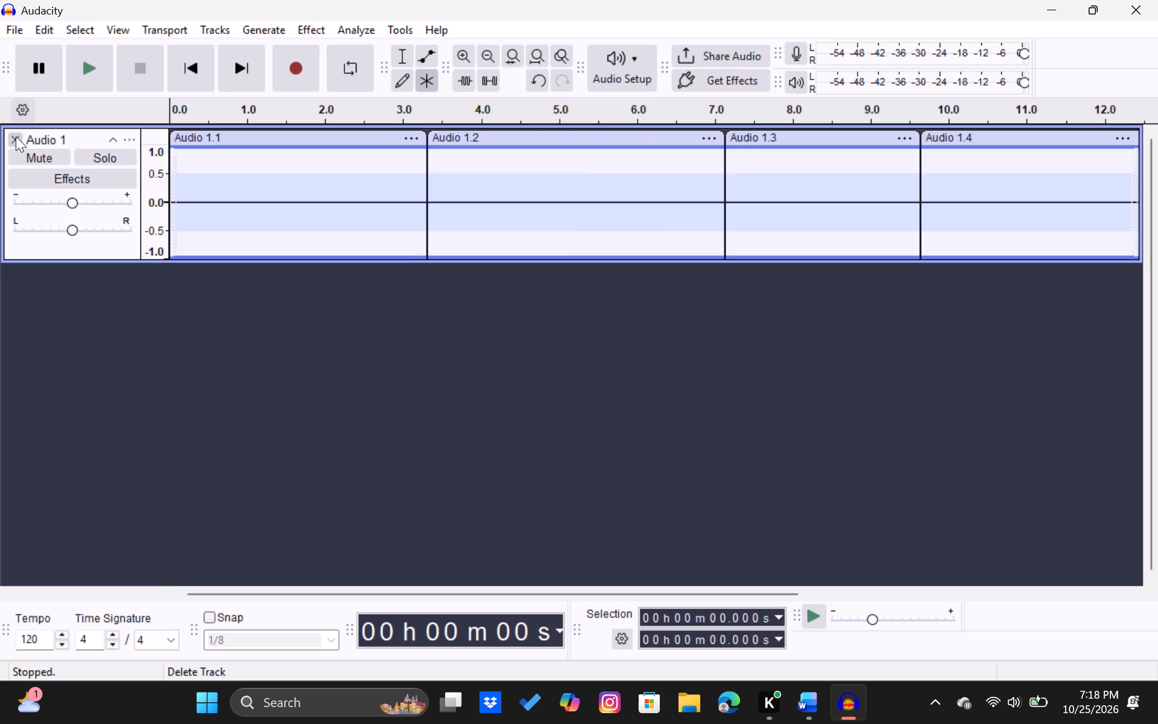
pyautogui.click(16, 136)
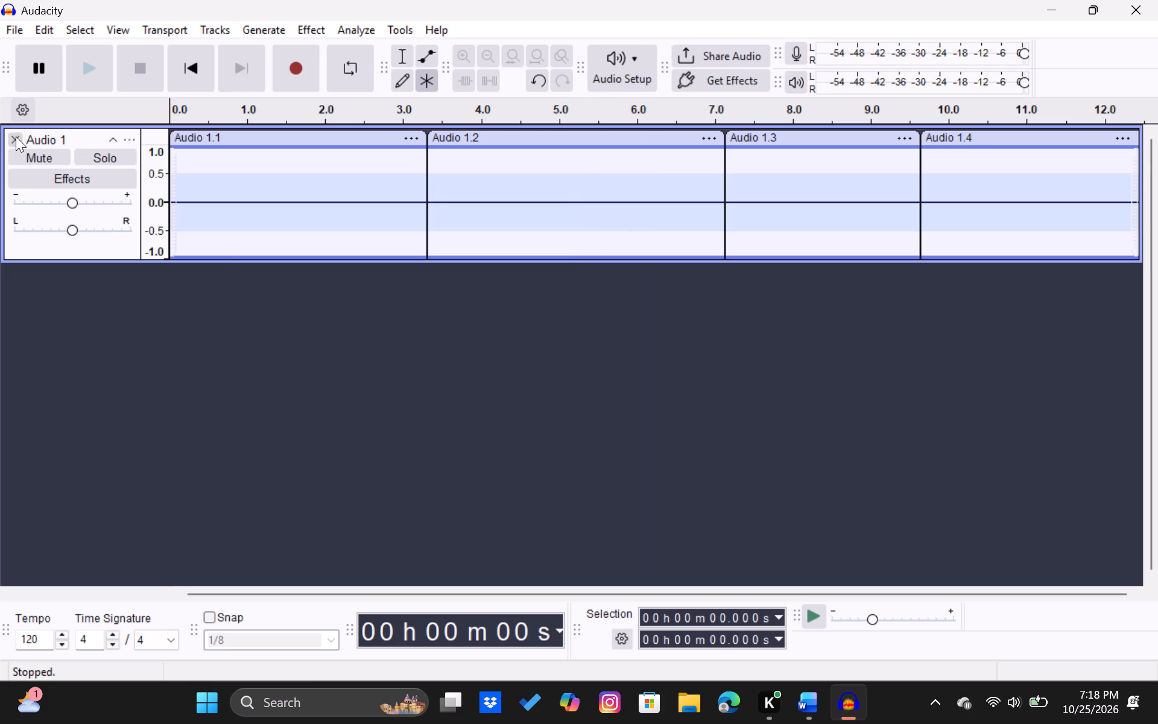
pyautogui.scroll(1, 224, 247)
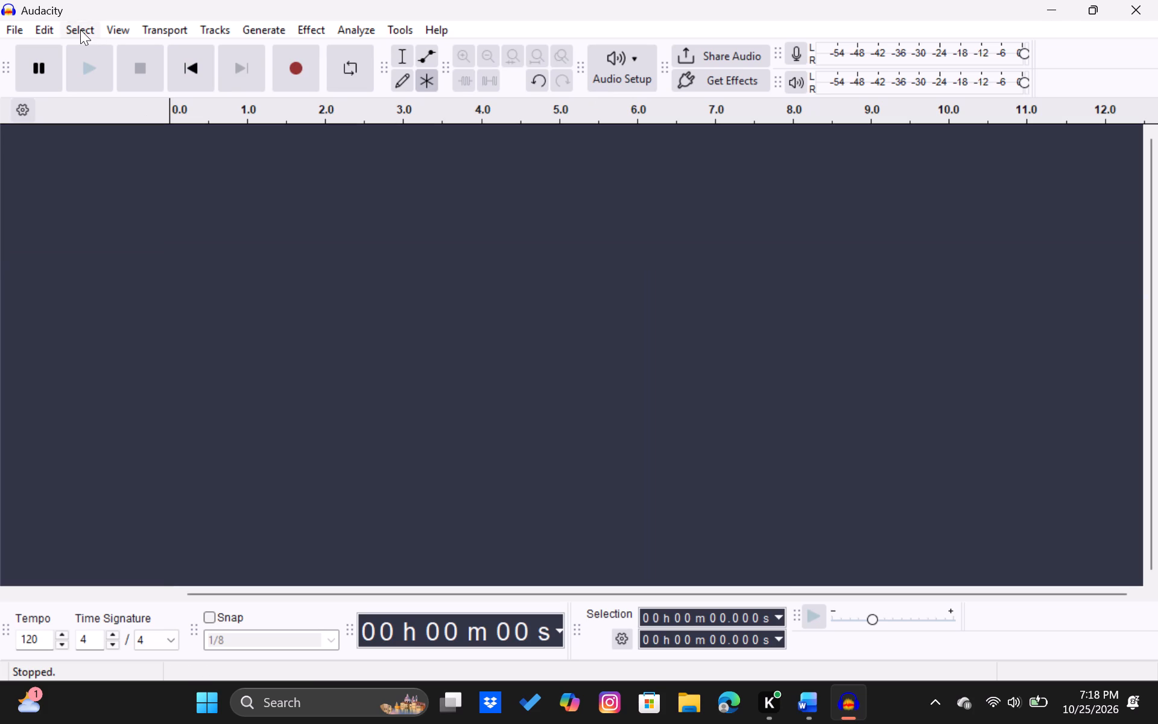
# Reset the Audacity configuration.
pyautogui.click(127, 25)
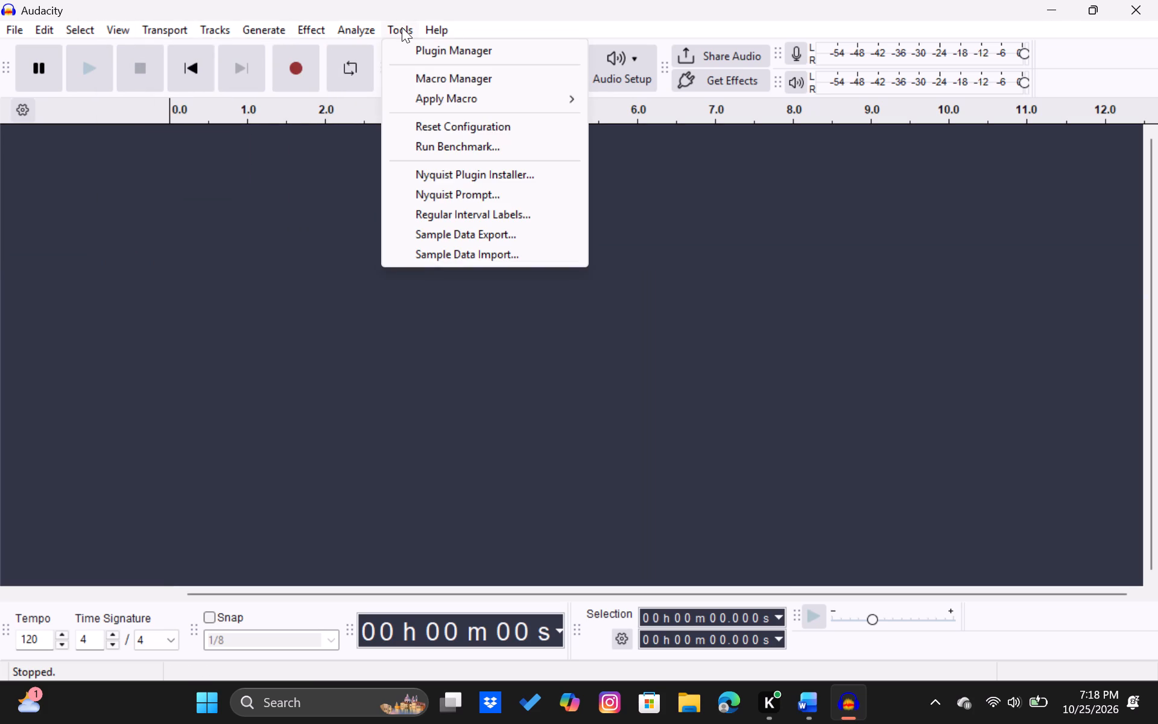
pyautogui.click(469, 119)
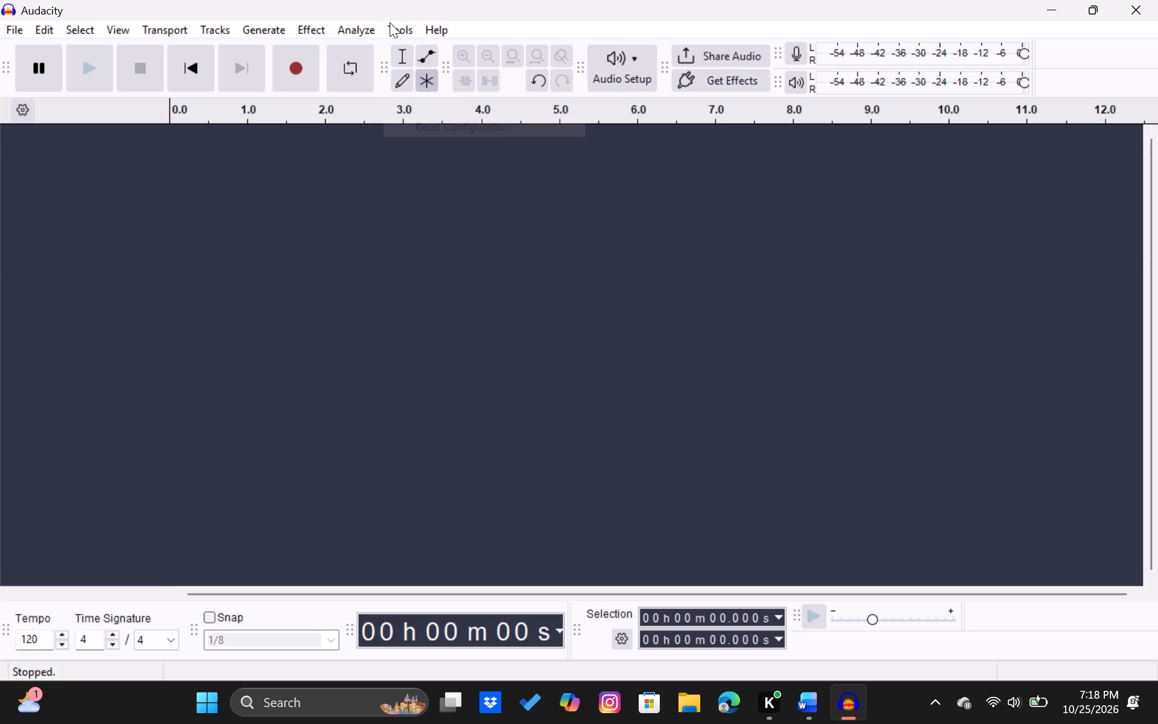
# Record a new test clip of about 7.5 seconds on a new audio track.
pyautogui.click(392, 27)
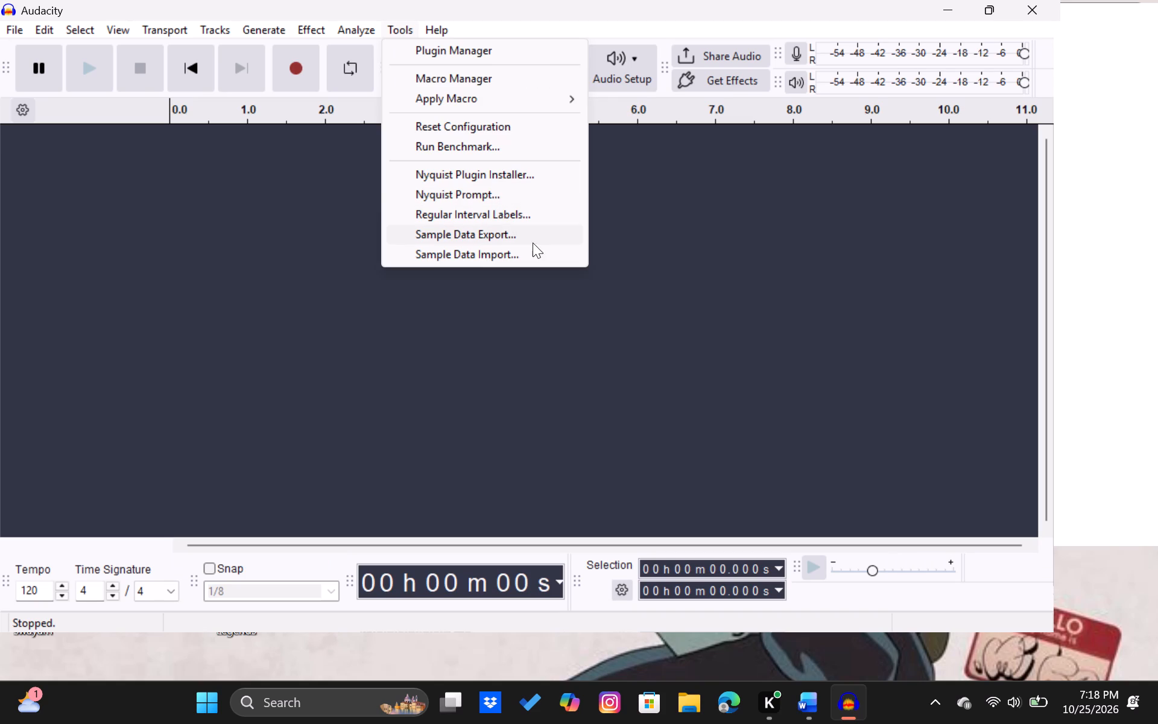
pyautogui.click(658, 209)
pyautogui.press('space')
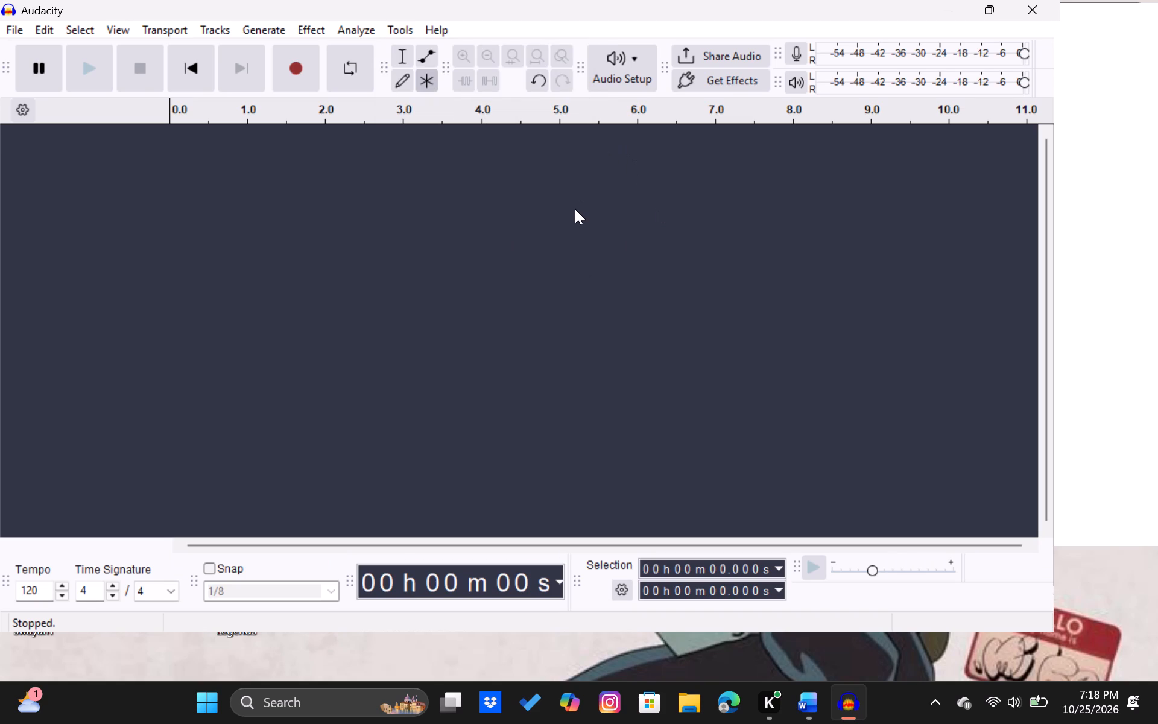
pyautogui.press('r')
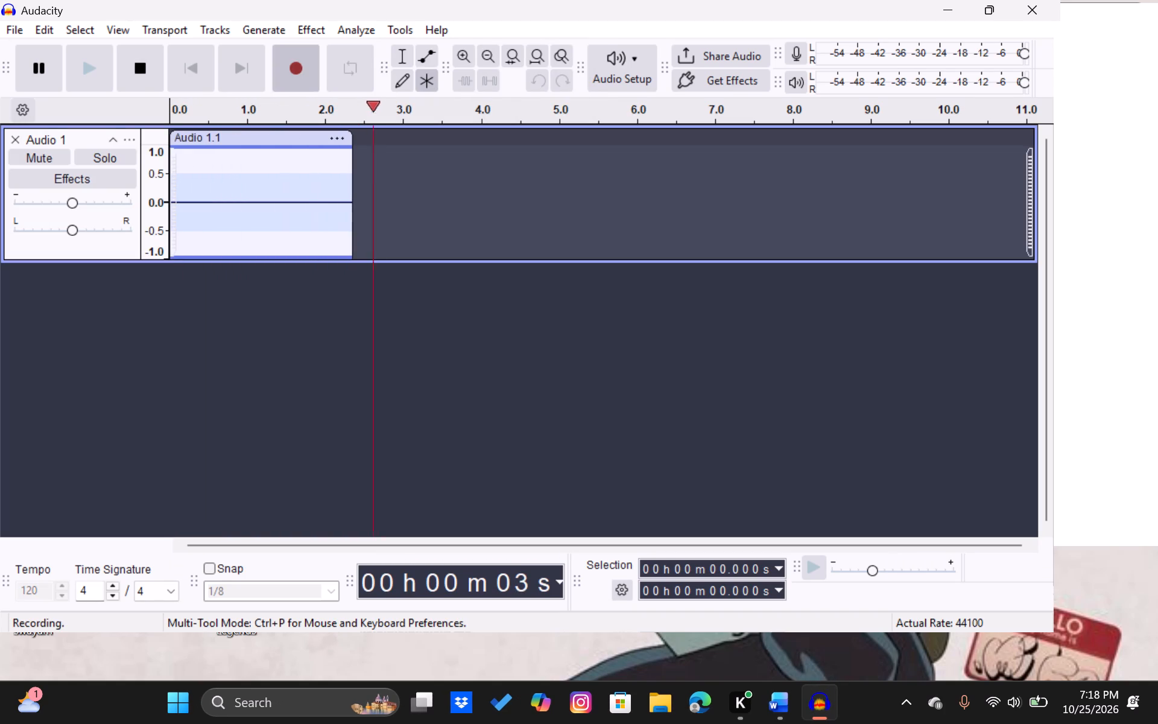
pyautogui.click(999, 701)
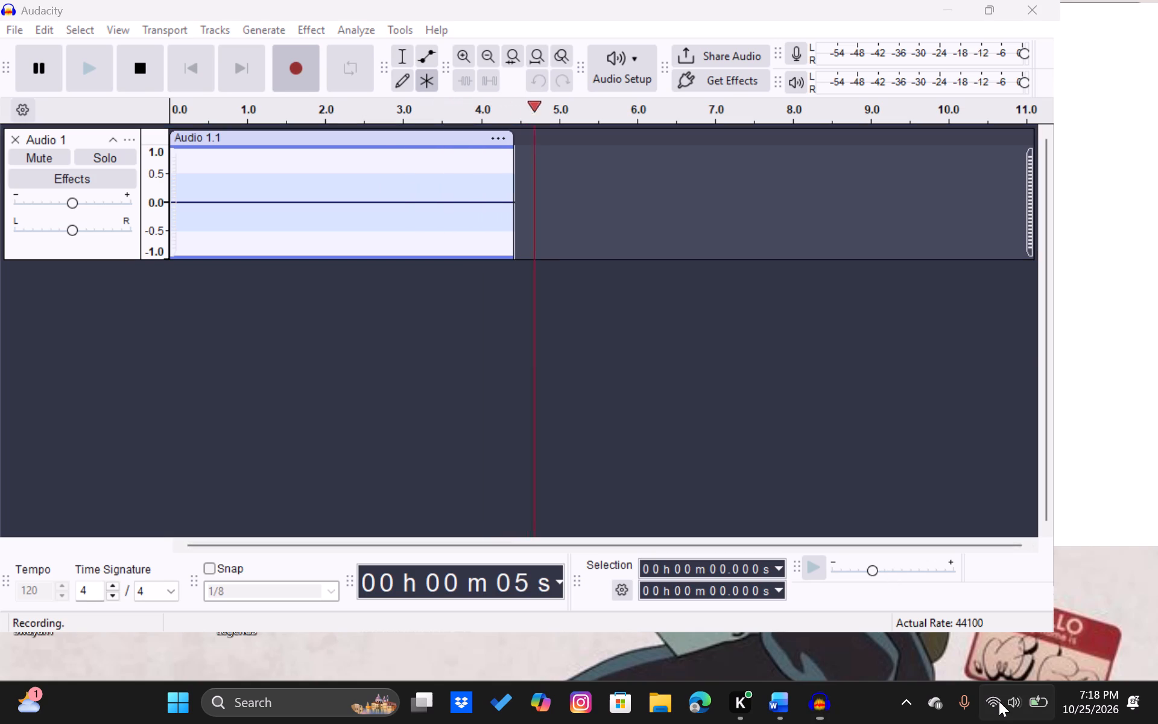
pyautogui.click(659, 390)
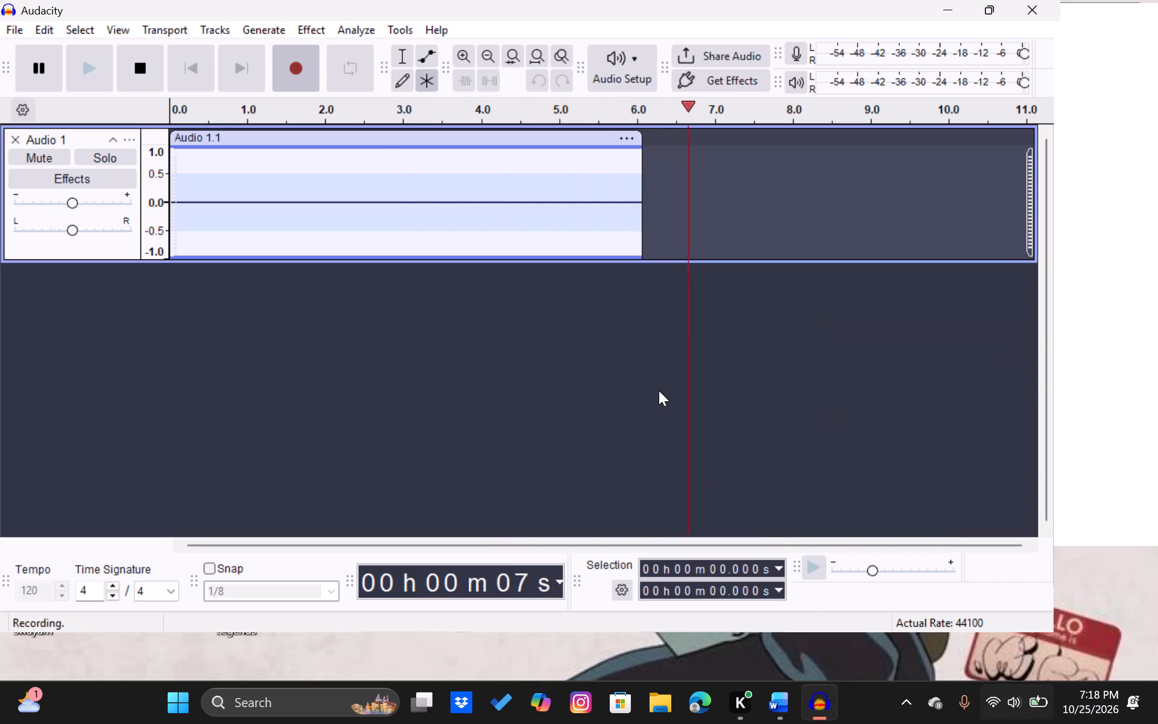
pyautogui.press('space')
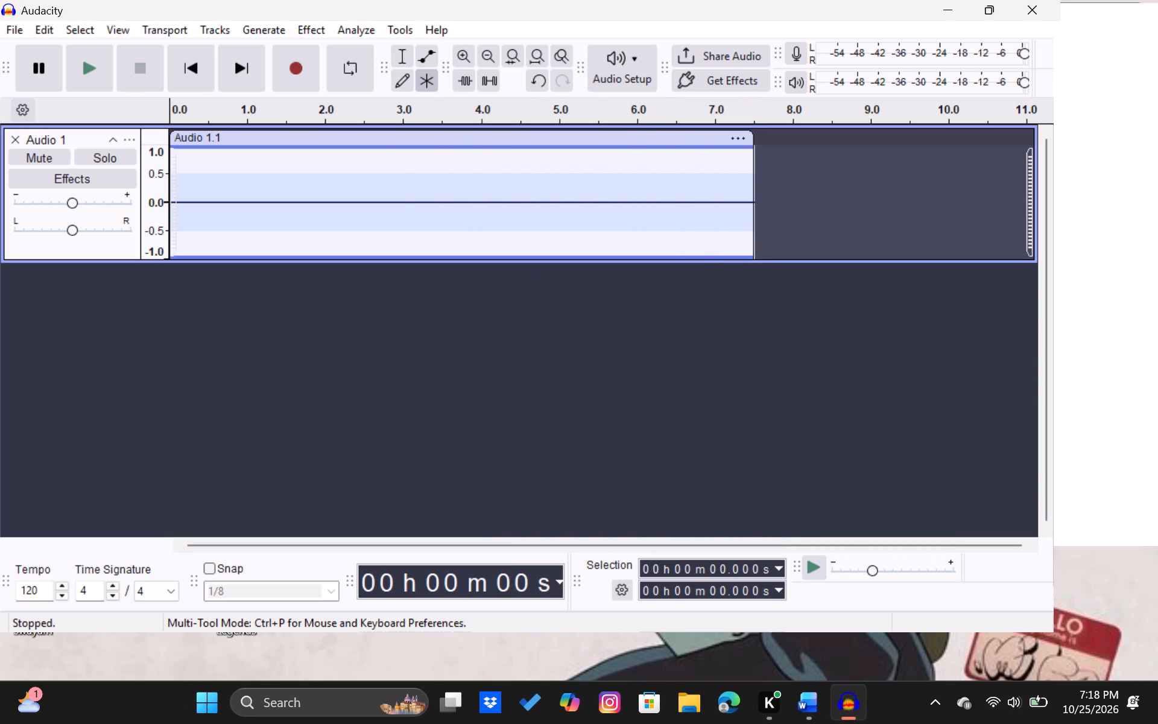
# Close Audacity without saving the untitled project.
pyautogui.click(1025, 10)
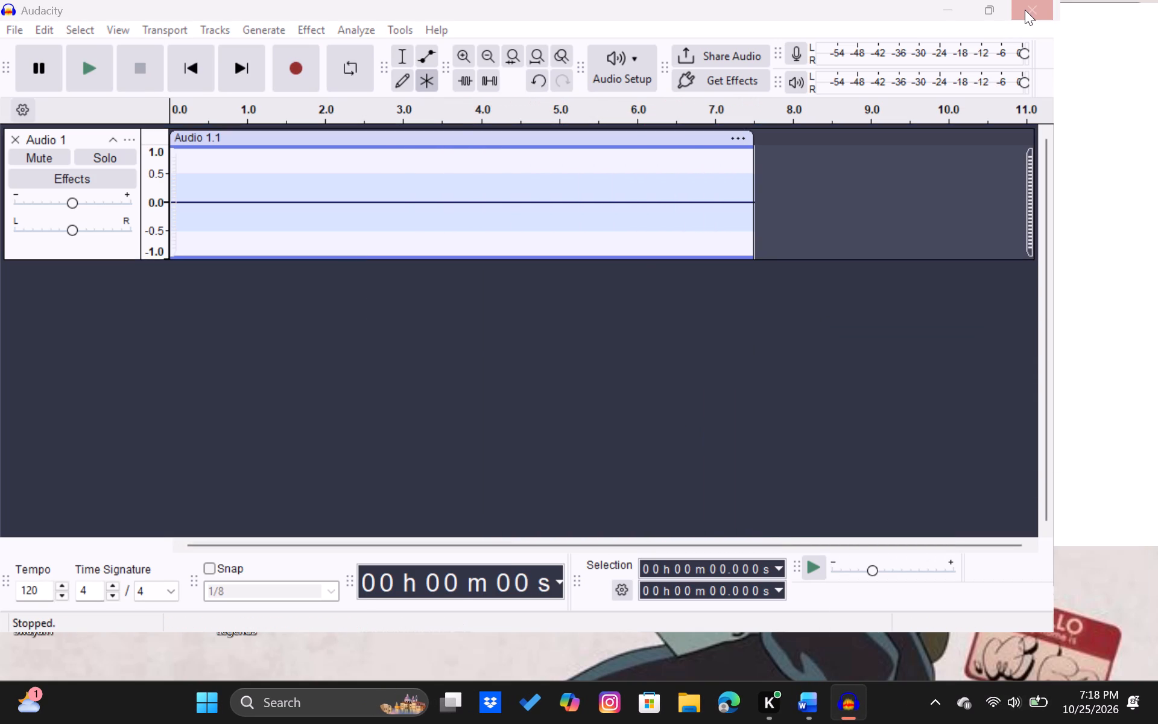
pyautogui.click(547, 313)
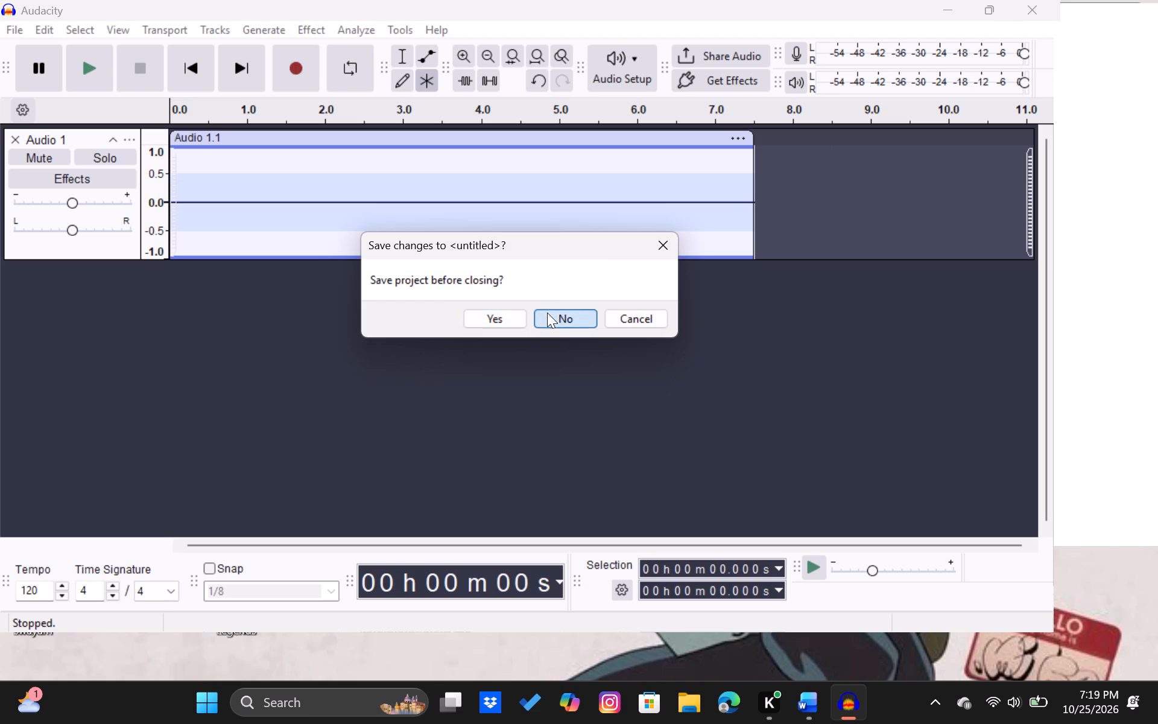
# Search Windows for "recor" and launch Sound Recorder.
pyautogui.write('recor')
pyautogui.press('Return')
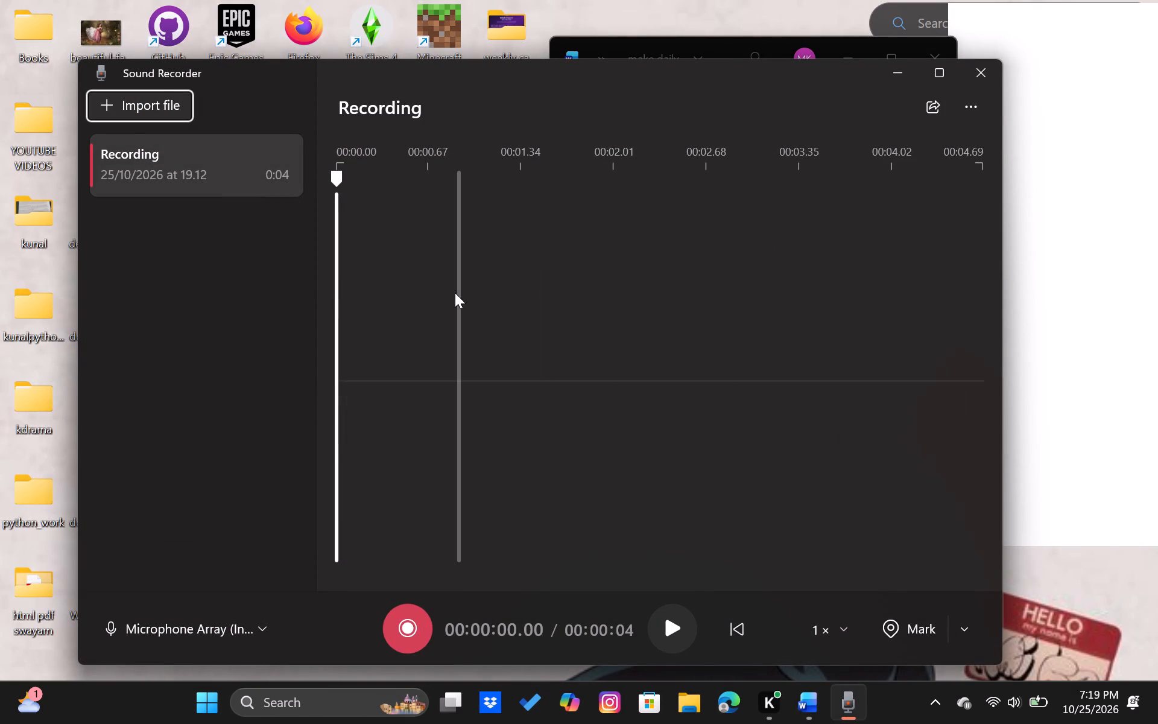
# Switch to Sound Recorder and record a new clip of about 12 seconds with the microphone array.
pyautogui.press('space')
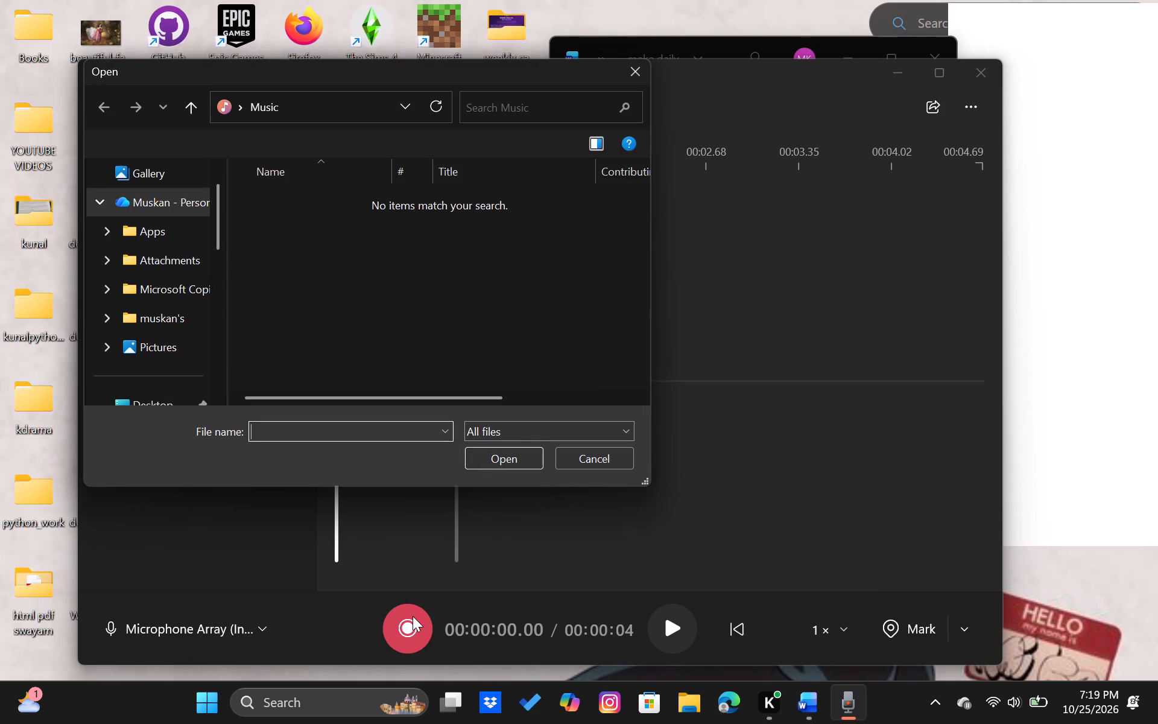
pyautogui.click(589, 459)
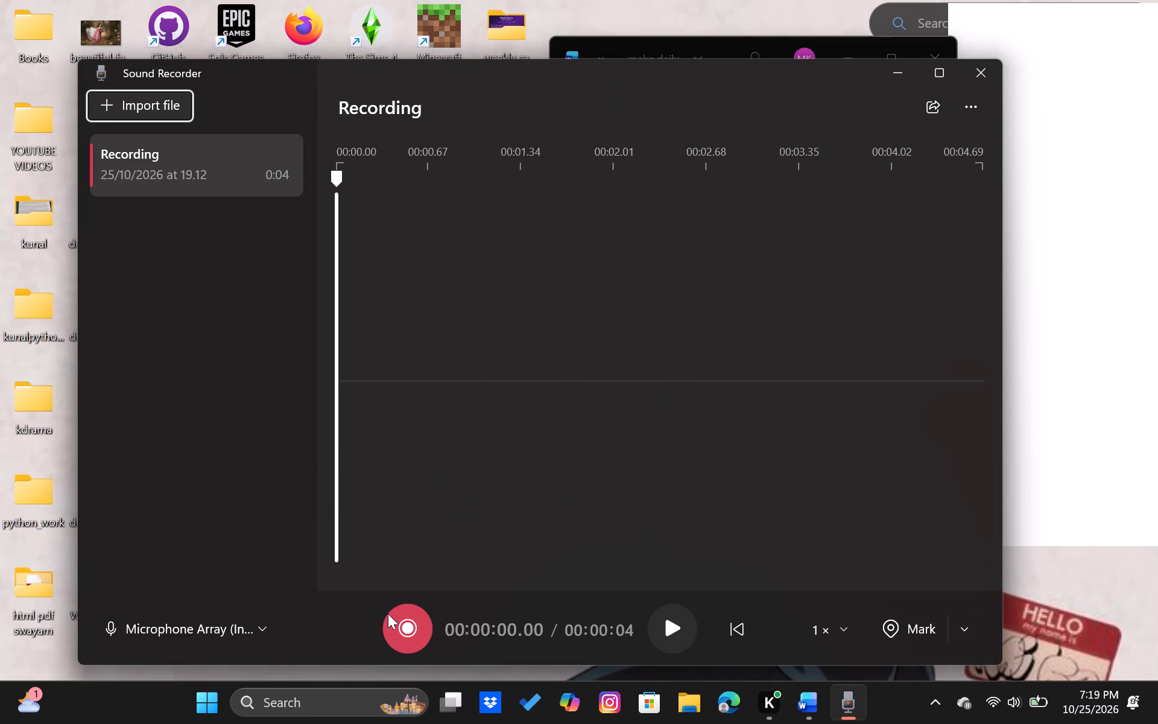
pyautogui.click(415, 624)
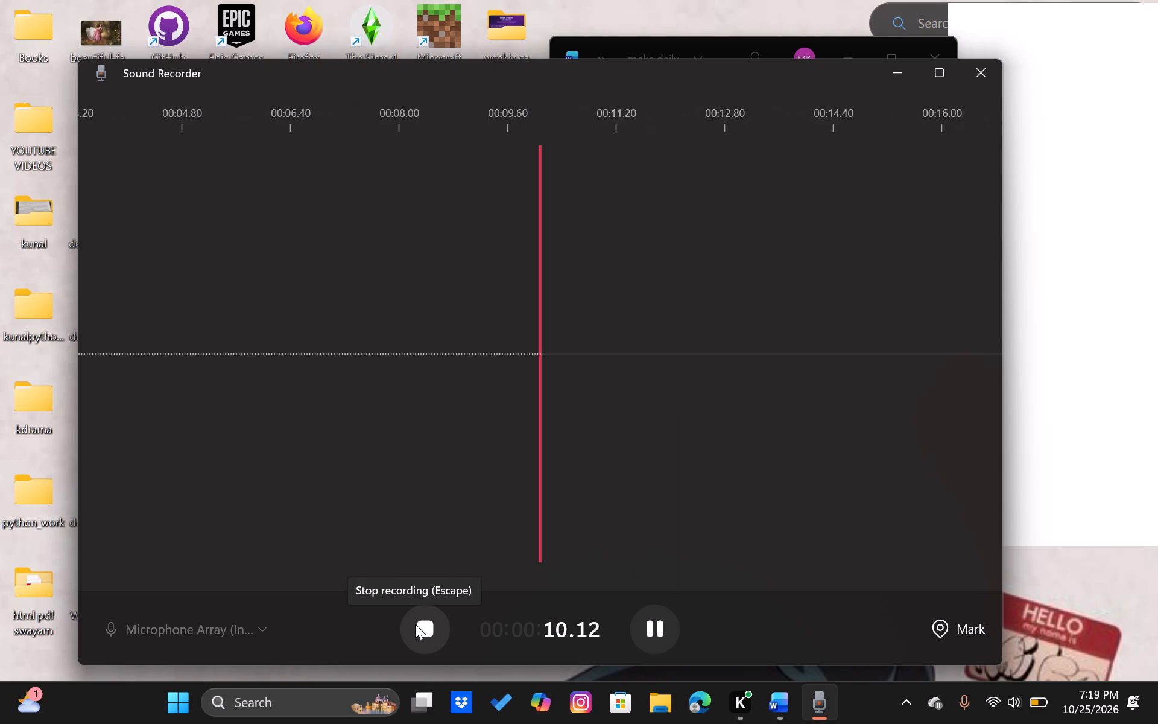
pyautogui.press('space')
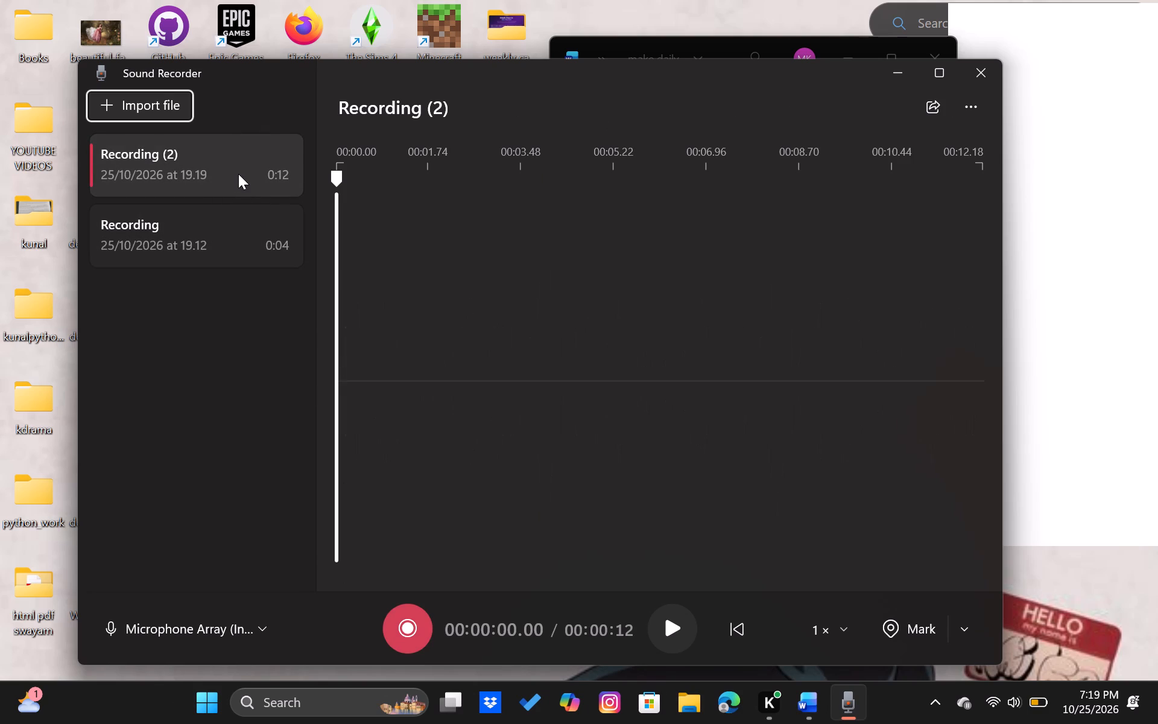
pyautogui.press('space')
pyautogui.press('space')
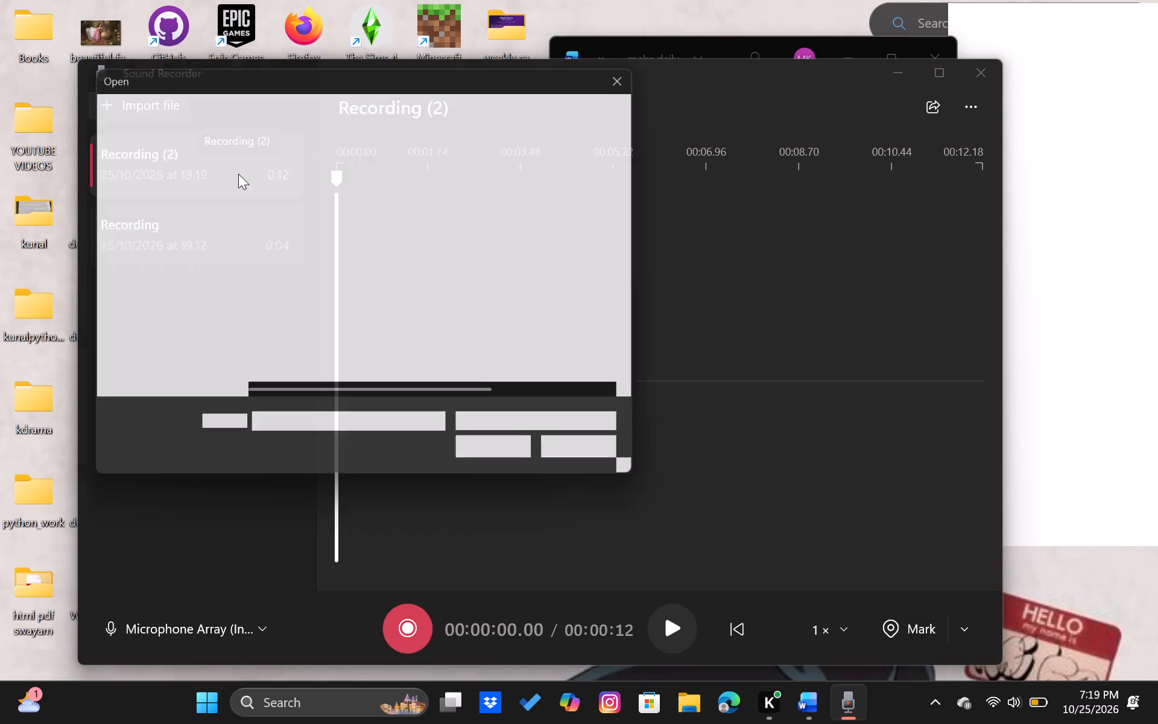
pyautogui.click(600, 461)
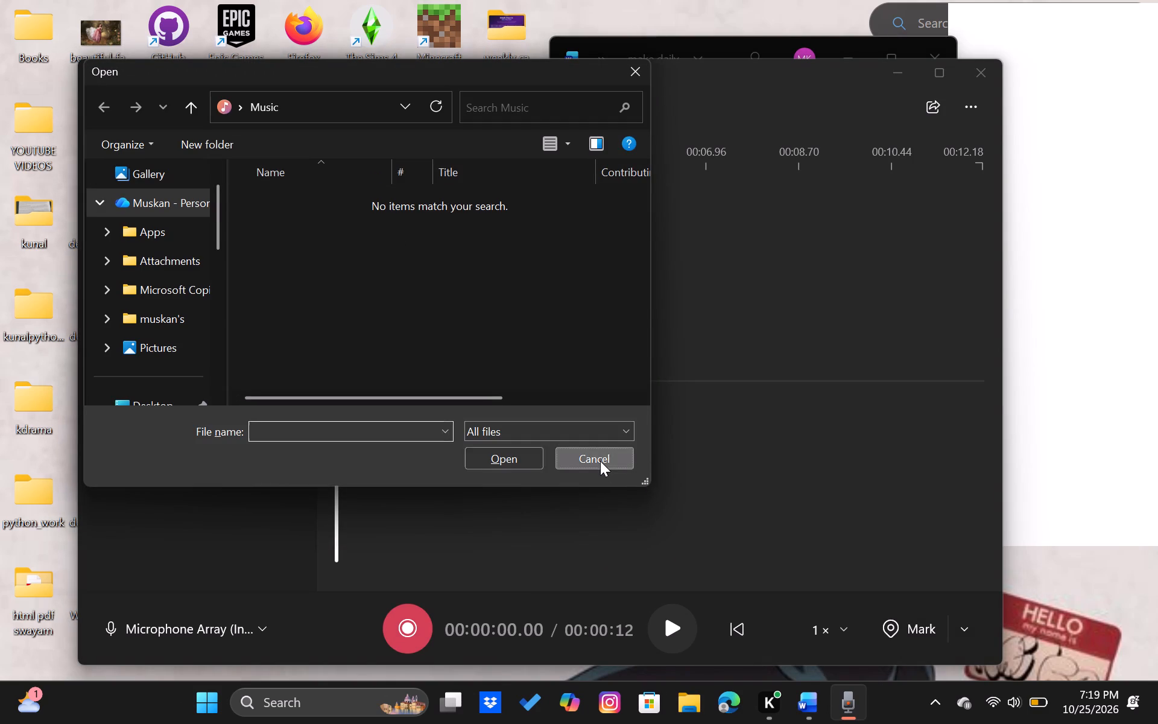
# Play back the 12-second recording.
pyautogui.click(670, 630)
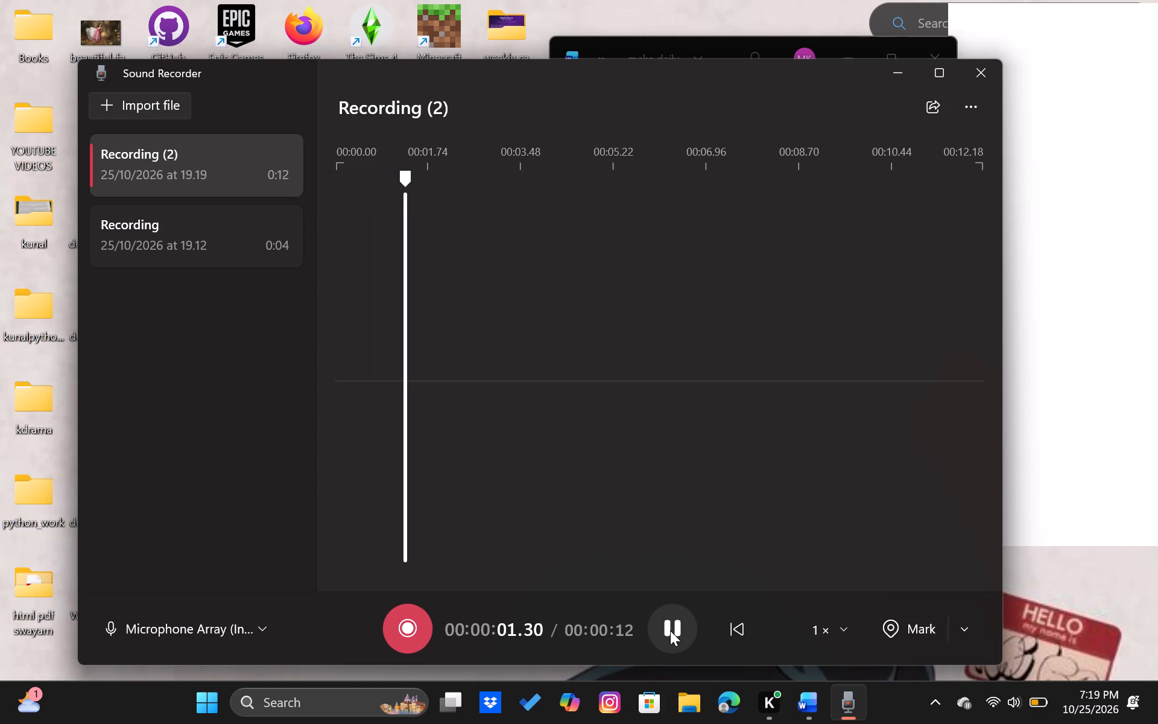
# Record a new clip of about 5 seconds with the microphone array and play it back.
pyautogui.click(414, 635)
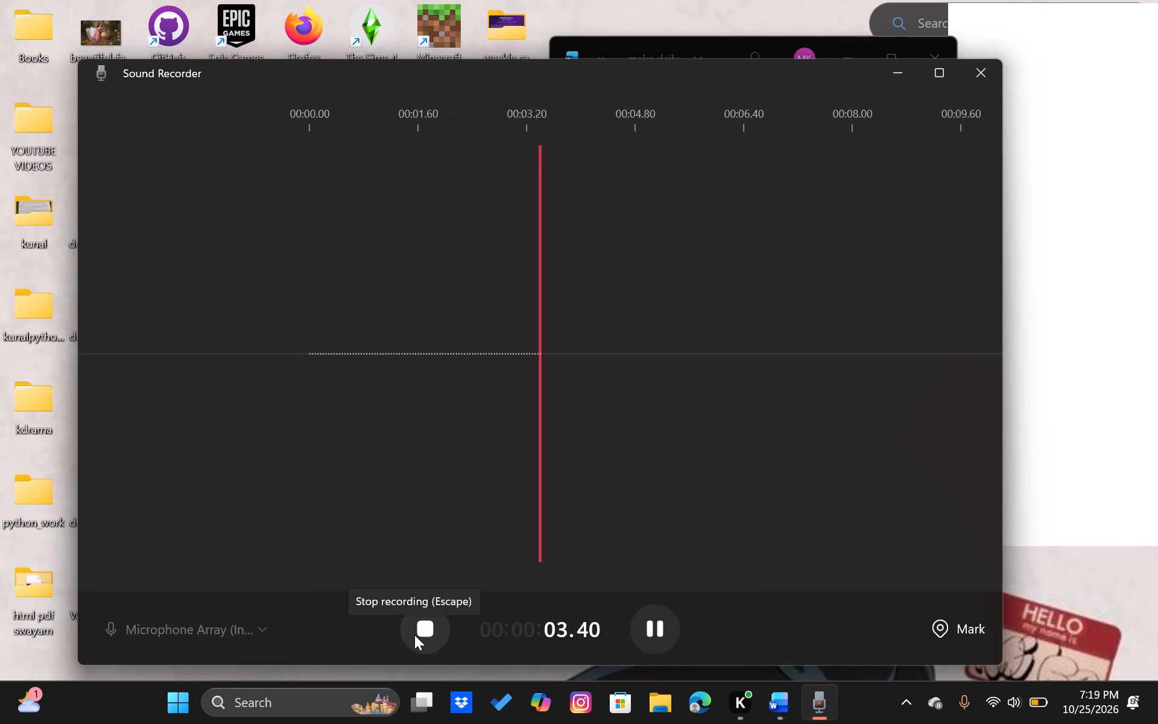
pyautogui.click(414, 635)
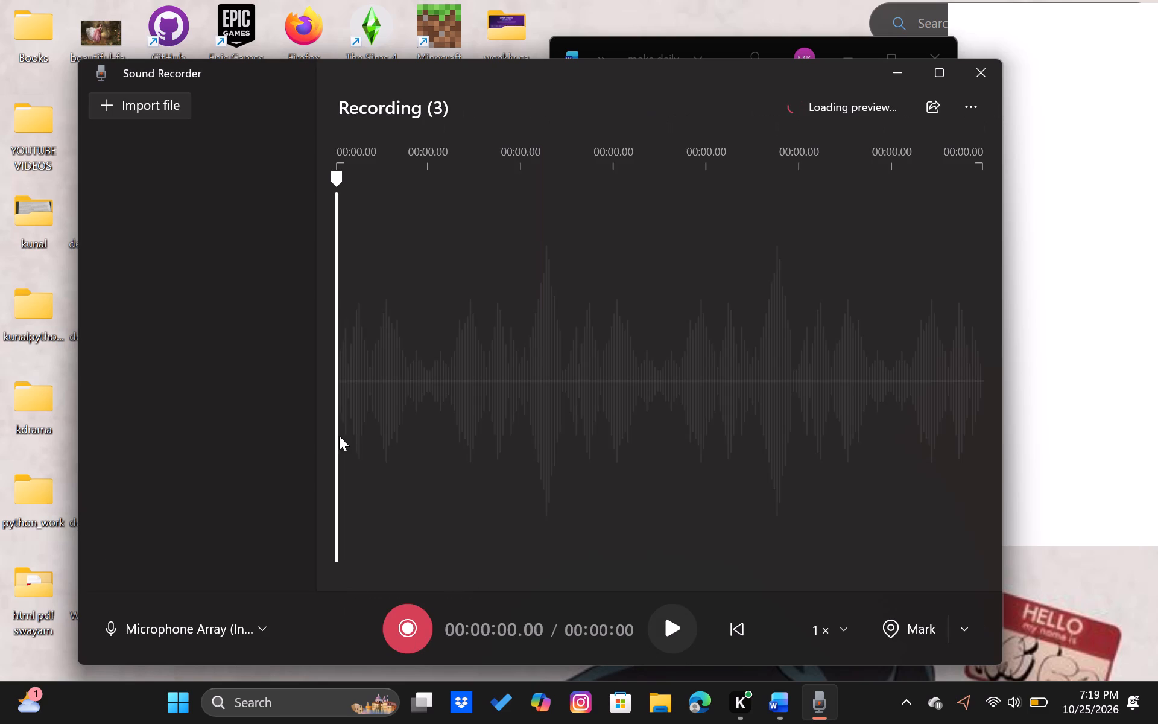
pyautogui.click(669, 638)
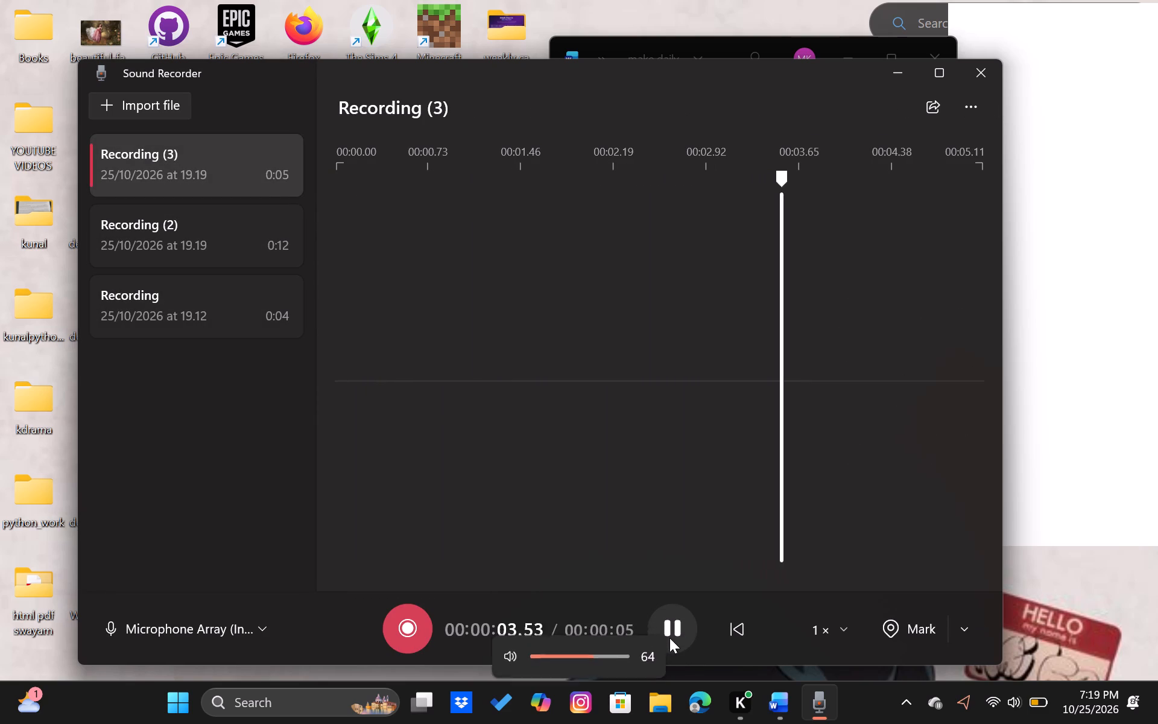
# Try to delete the newest recording in the list, and close Sound Recorder.
pyautogui.moveTo(223, 363); pyautogui.dragTo(229, 185)
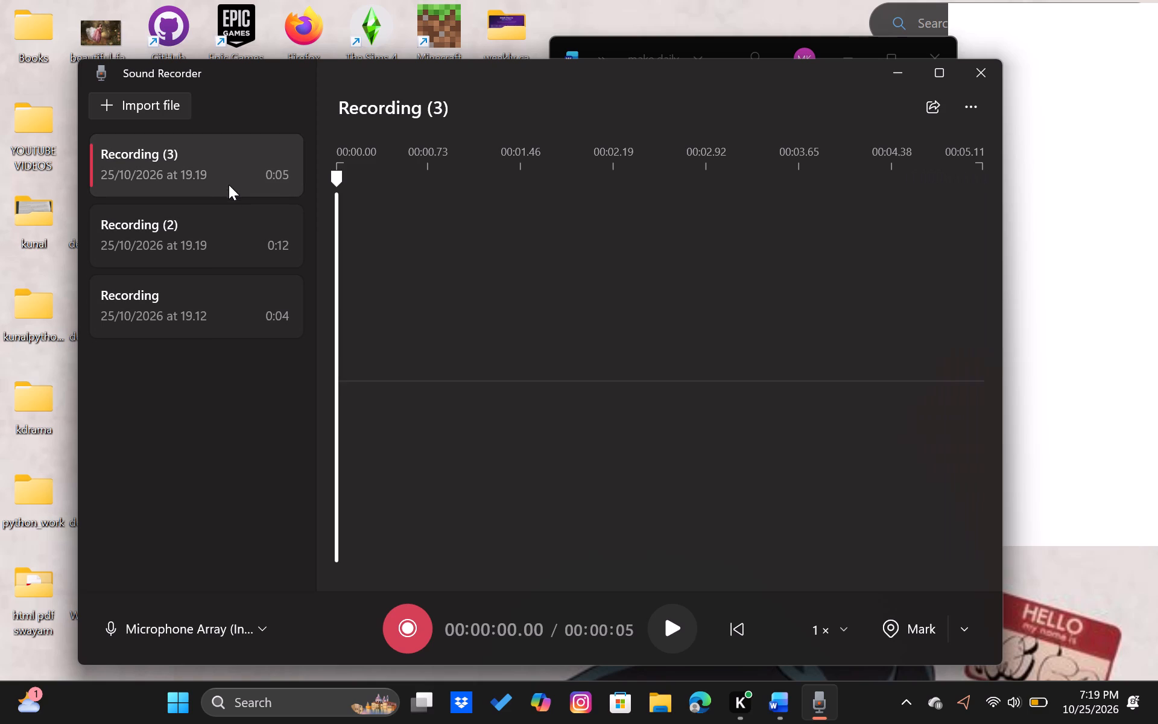
pyautogui.moveTo(229, 185); pyautogui.dragTo(229, 183)
pyautogui.press('BackSpace')
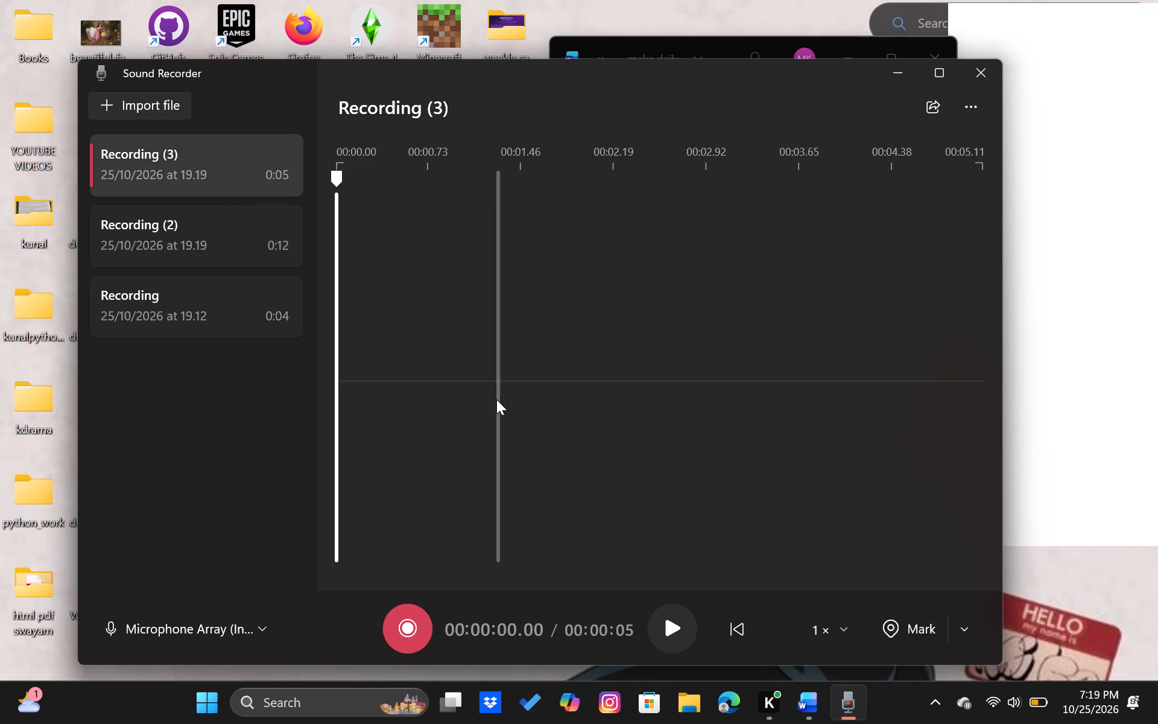
pyautogui.click(975, 82)
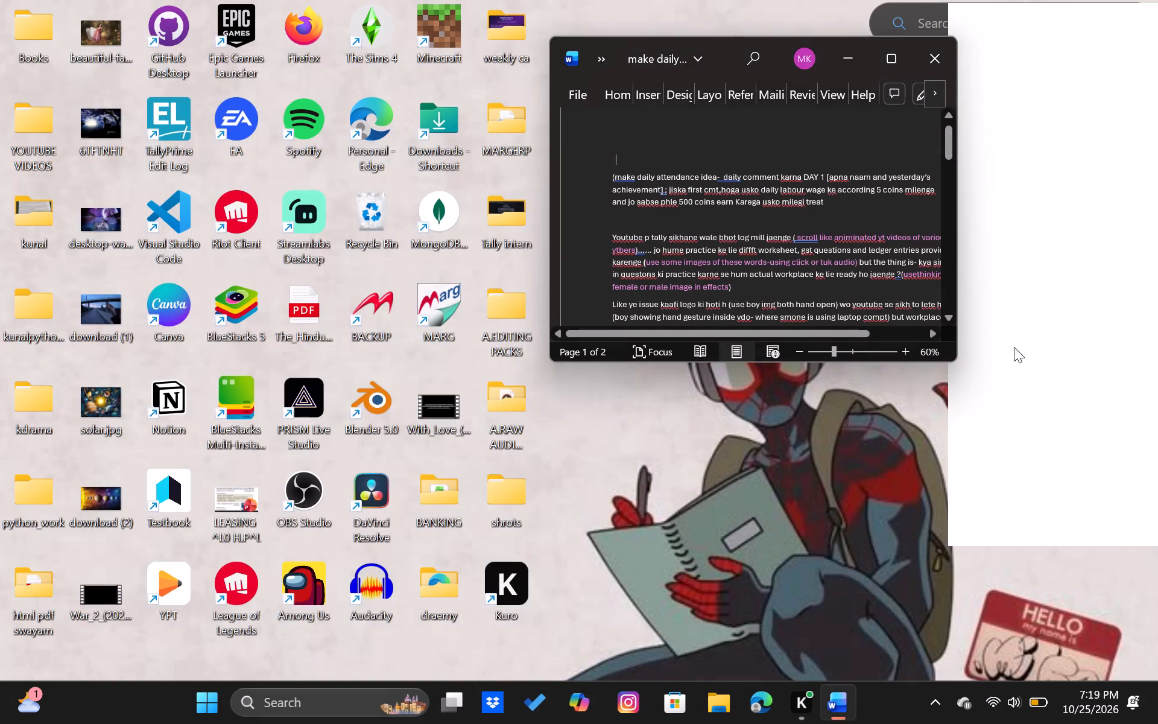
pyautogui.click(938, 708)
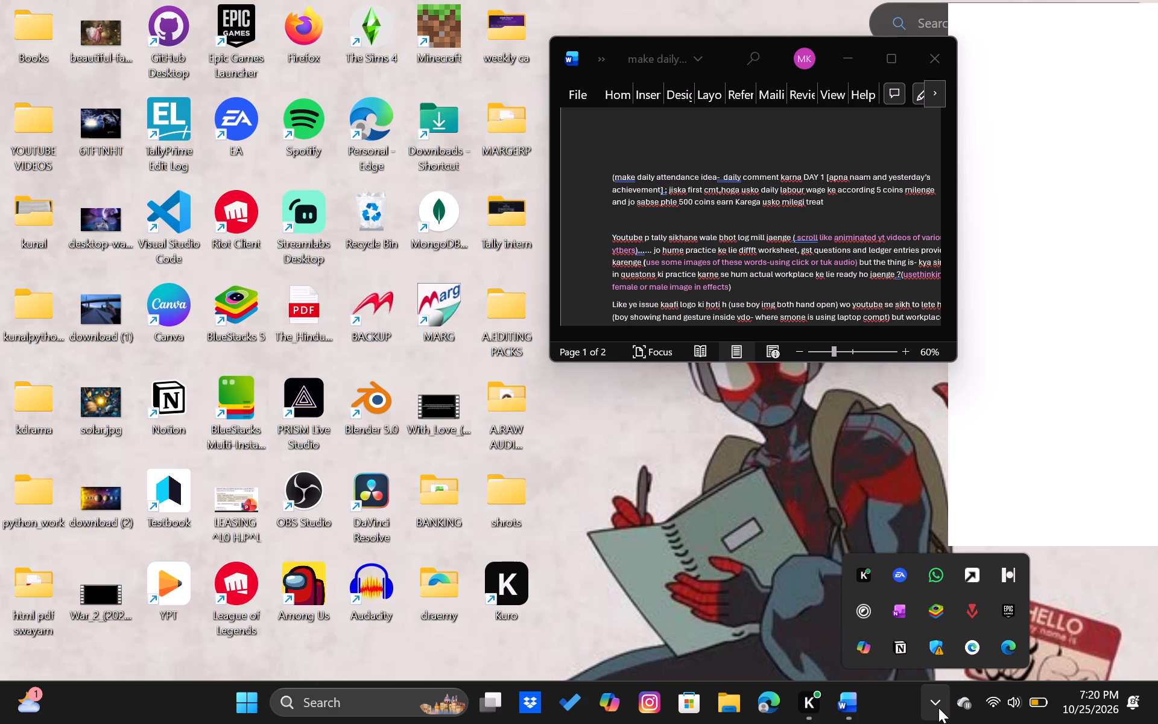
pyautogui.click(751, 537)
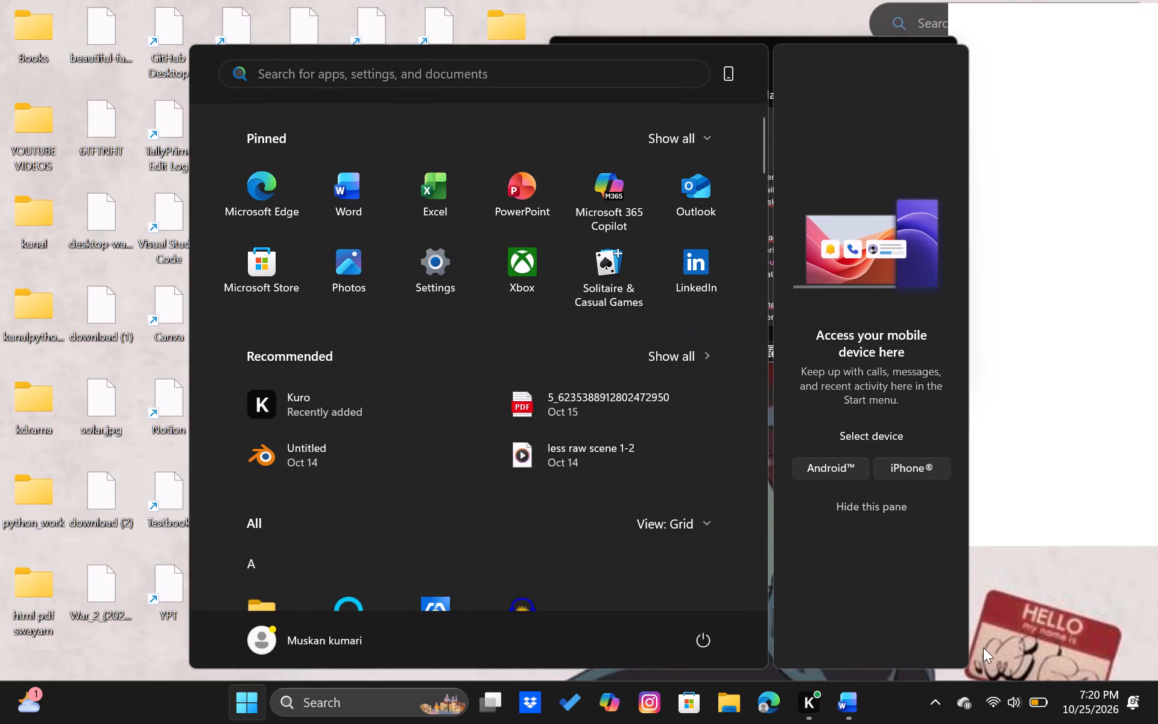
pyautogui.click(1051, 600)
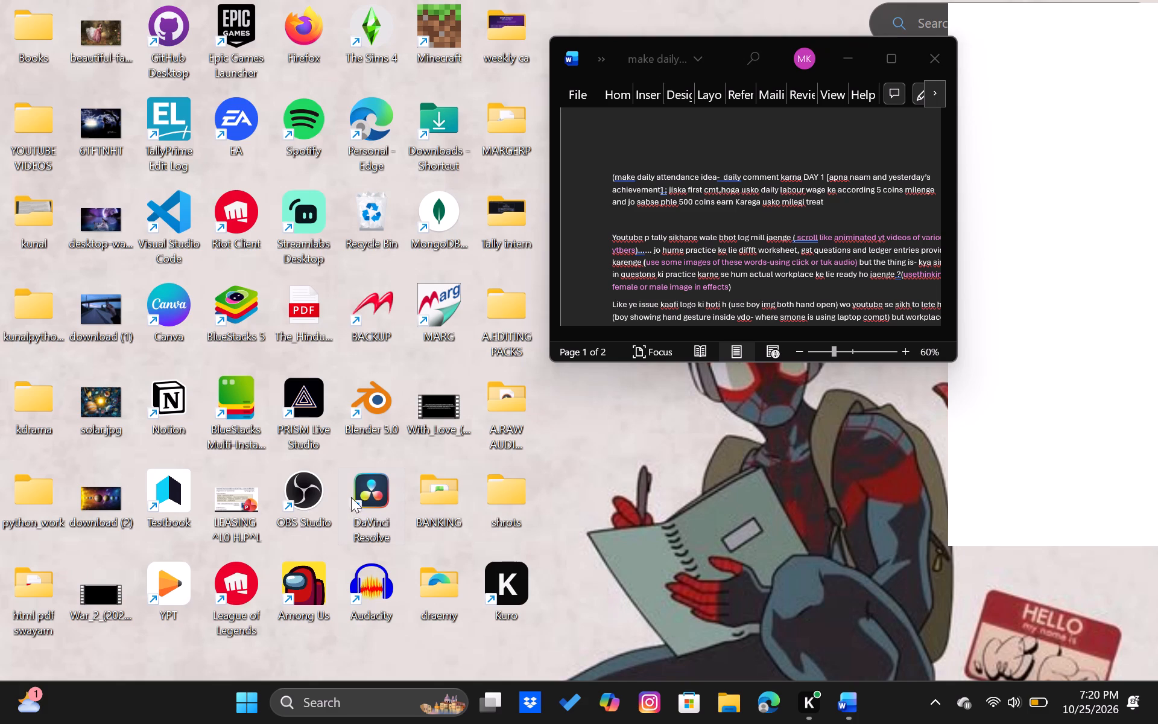
# Launch DaVinci Resolve and open the radhe simulate project.
pyautogui.doubleClick(381, 493)
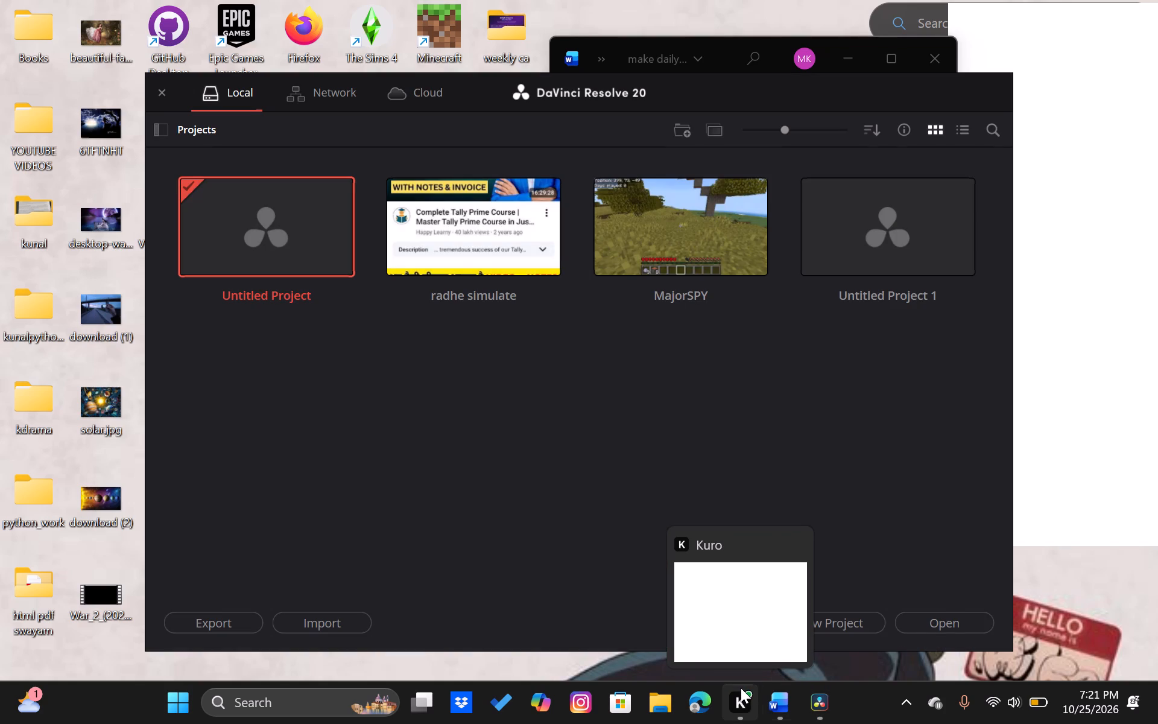
pyautogui.click(804, 531)
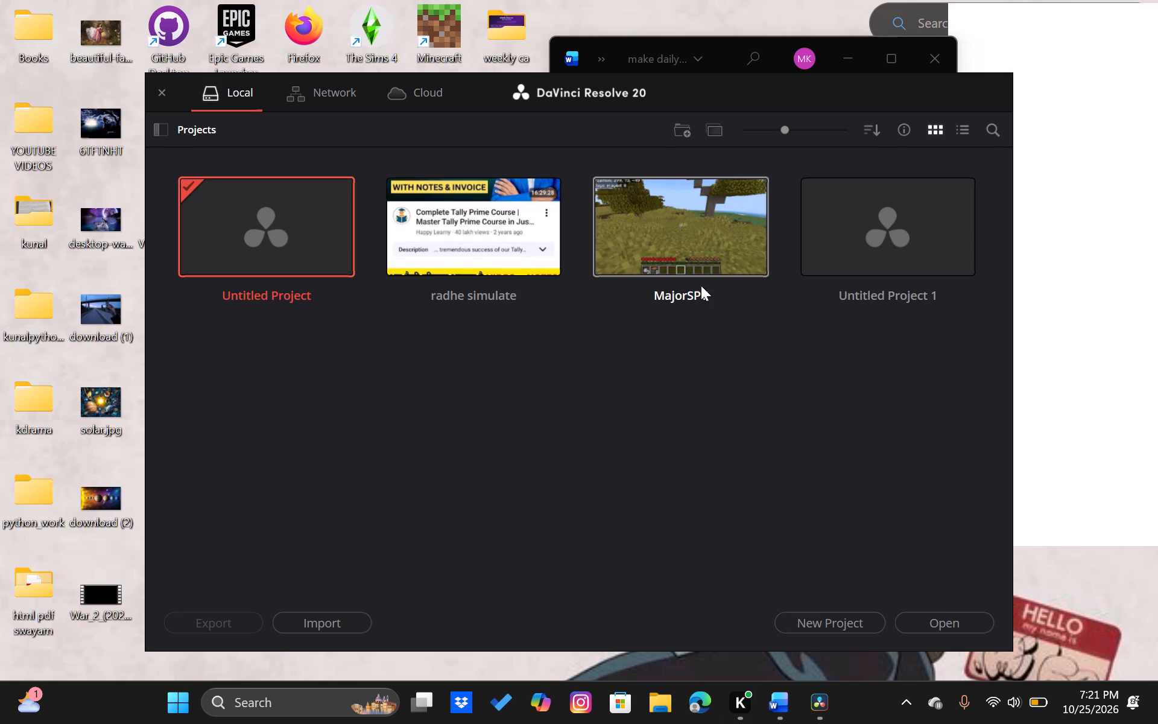
pyautogui.doubleClick(518, 240)
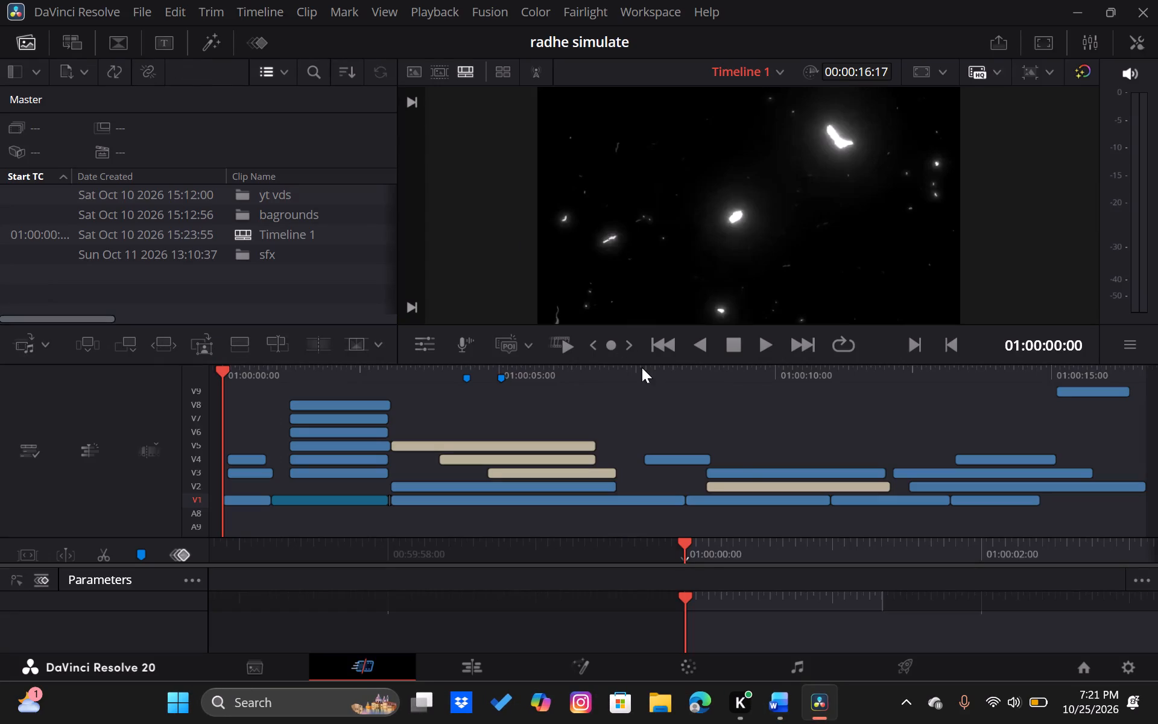
# Switch to the Windows microphone privacy settings and examine which store and desktop apps have microphone access.
pyautogui.click(961, 708)
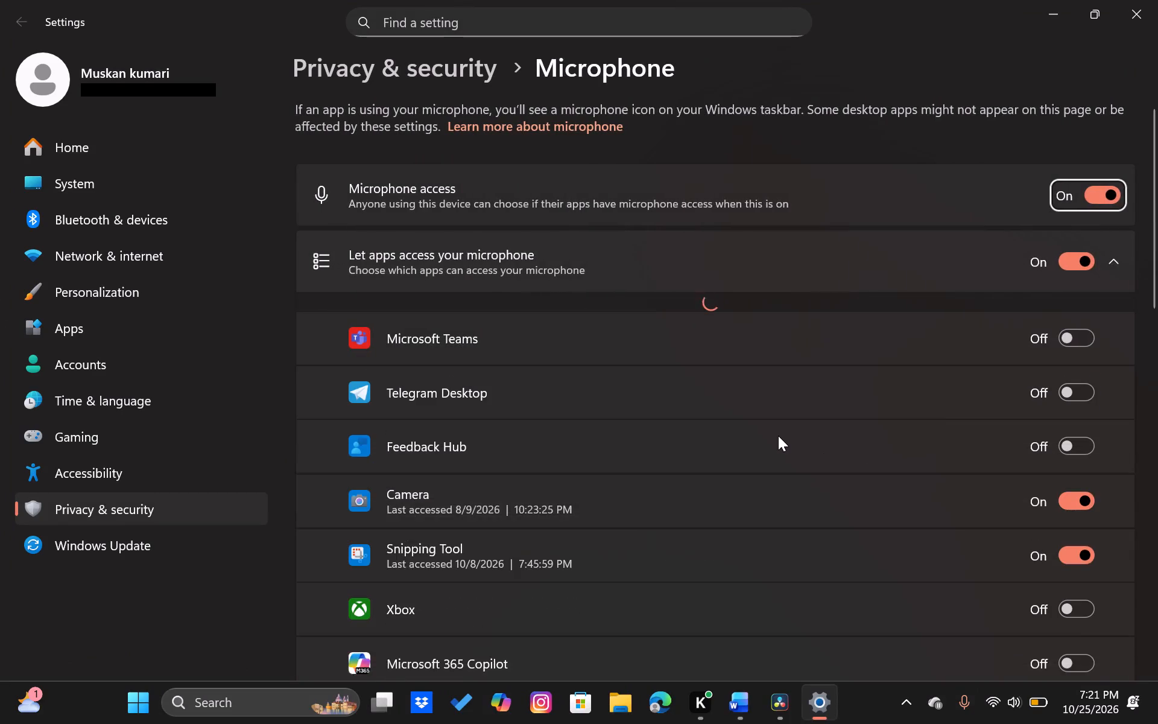
pyautogui.scroll(-6, 778, 436)
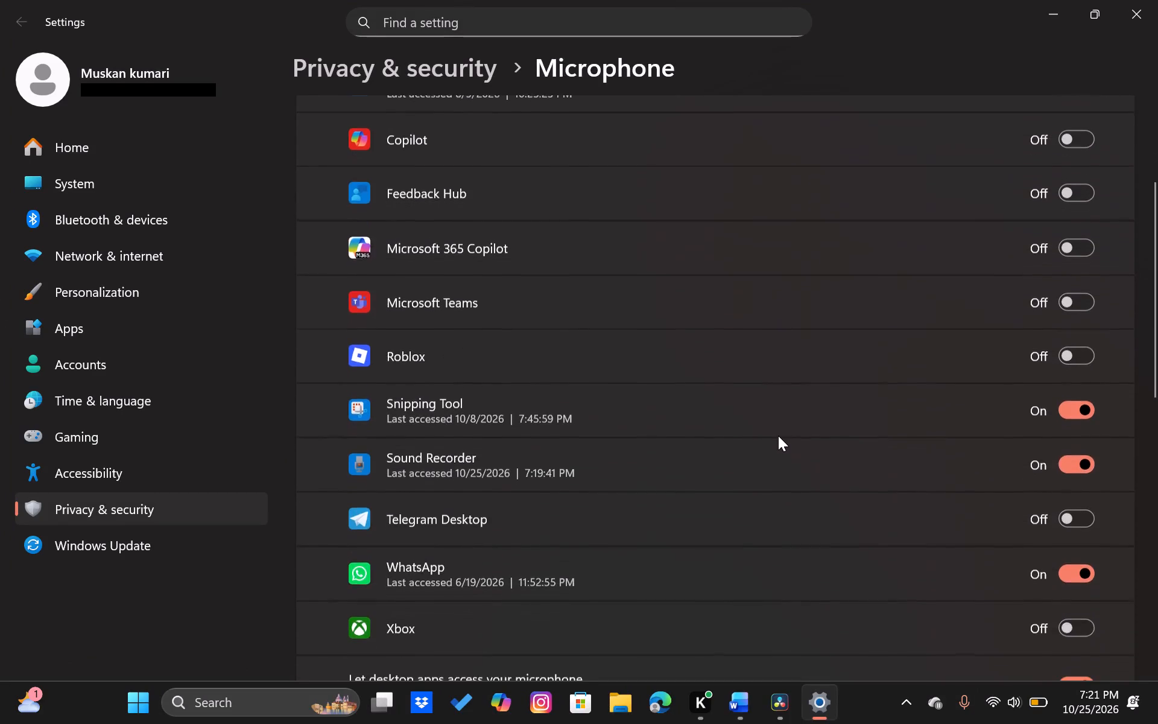
pyautogui.scroll(-5, 778, 436)
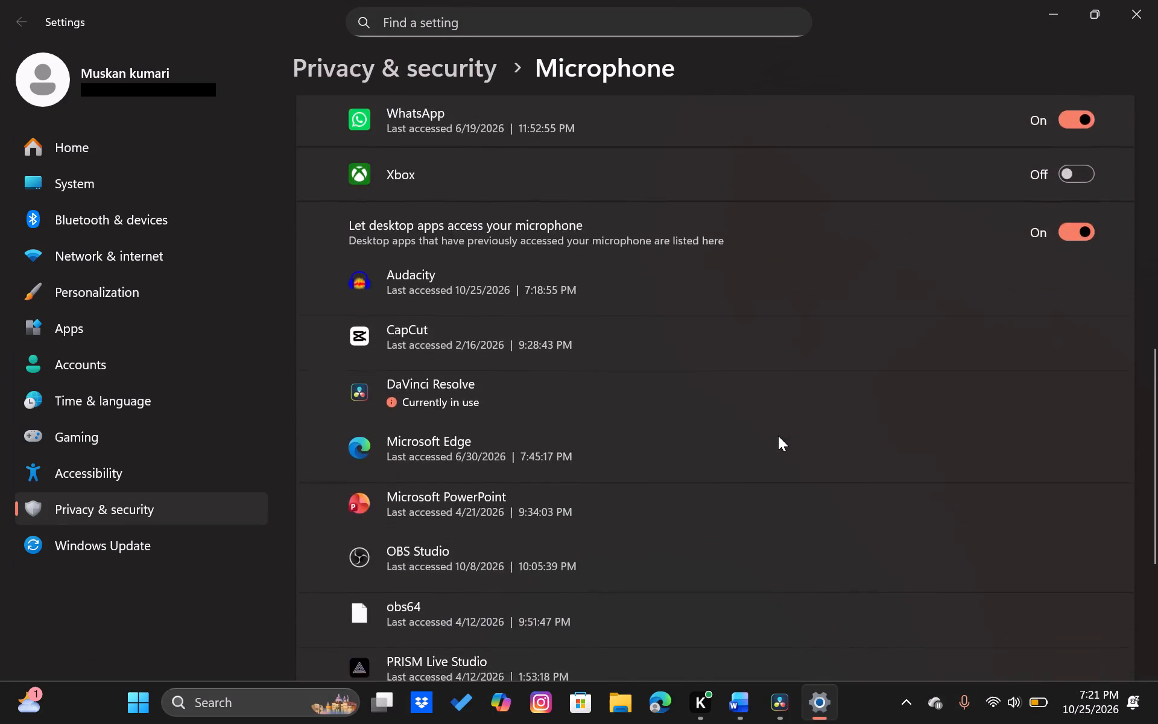
pyautogui.scroll(-5, 778, 436)
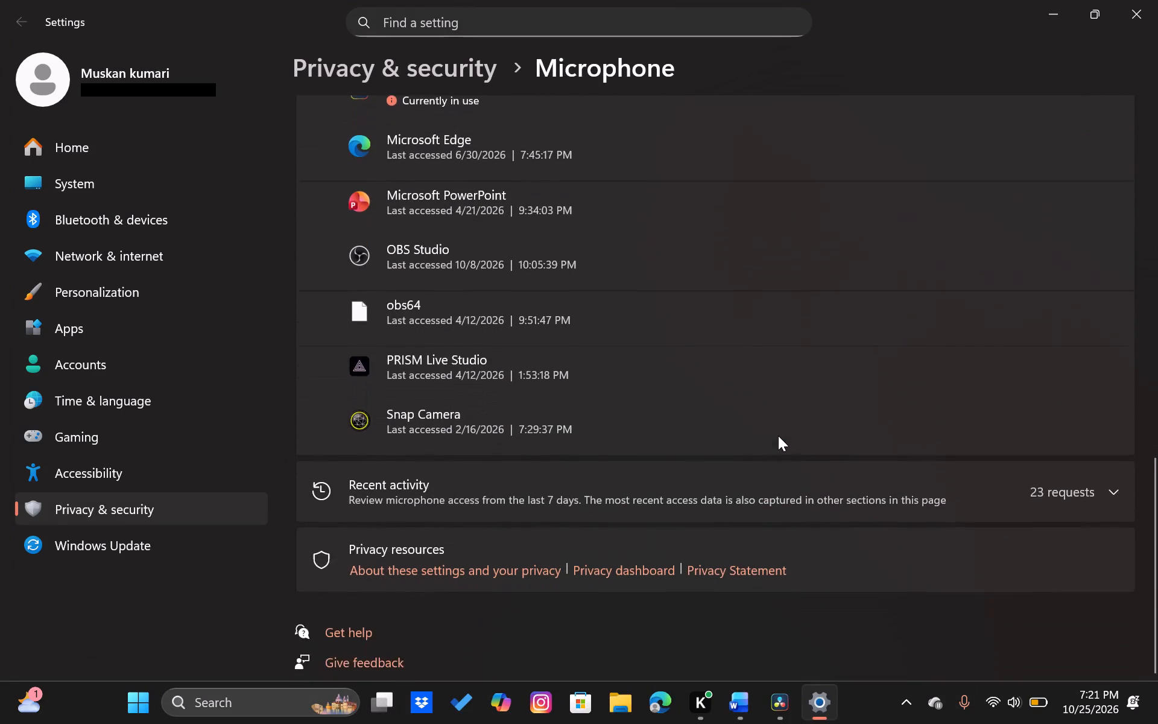
pyautogui.scroll(-2, 778, 436)
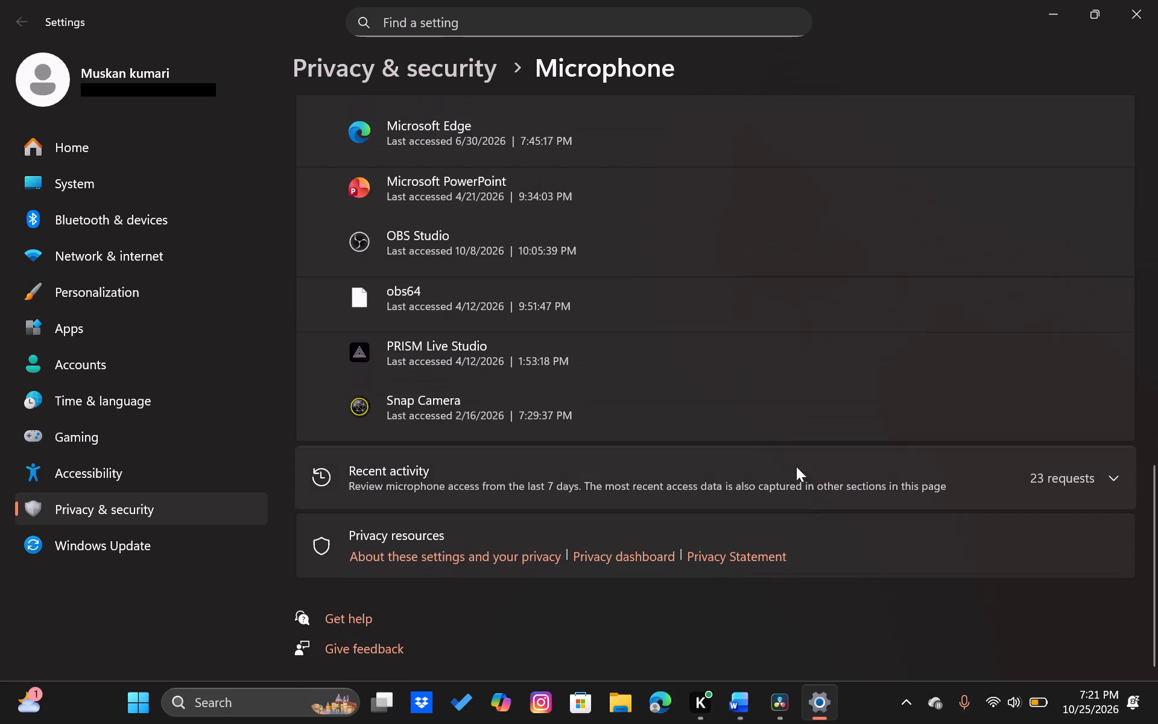
# Expand the recent microphone activity and examine which apps have accessed the microphone.
pyautogui.click(810, 491)
pyautogui.scroll(-3, 810, 491)
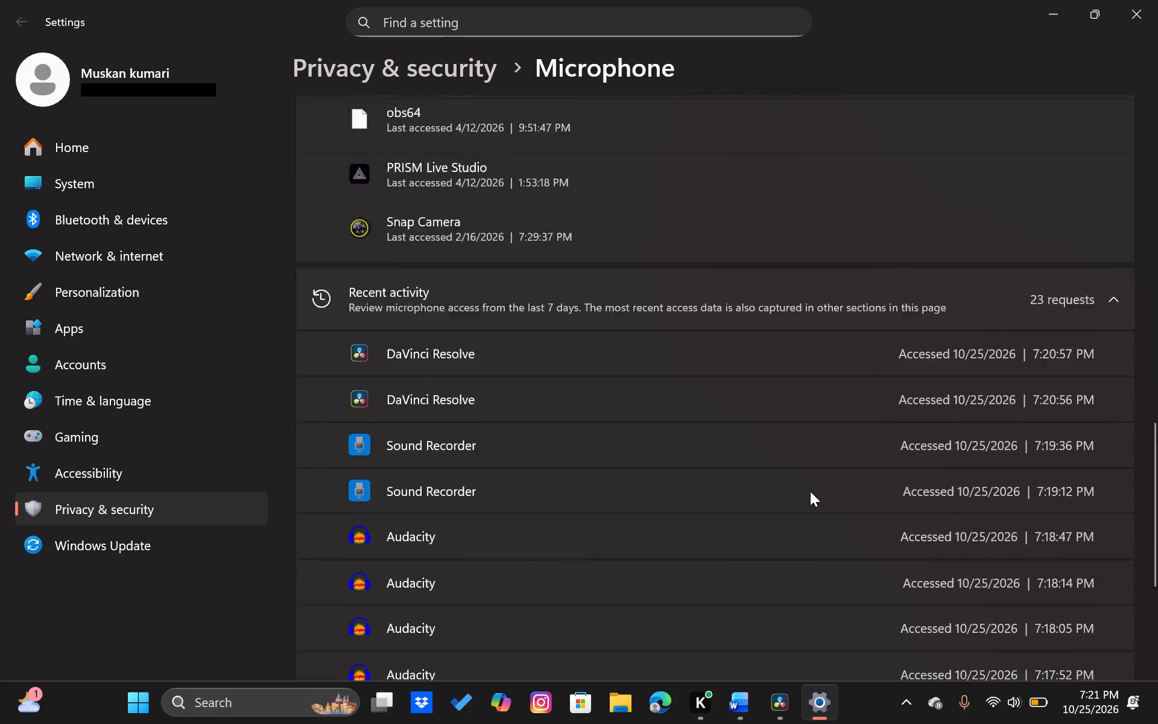
pyautogui.scroll(-4, 810, 491)
# Recheck the overall microphone access setting and the per-app permissions, and close the Settings window.
pyautogui.scroll(6, 810, 491)
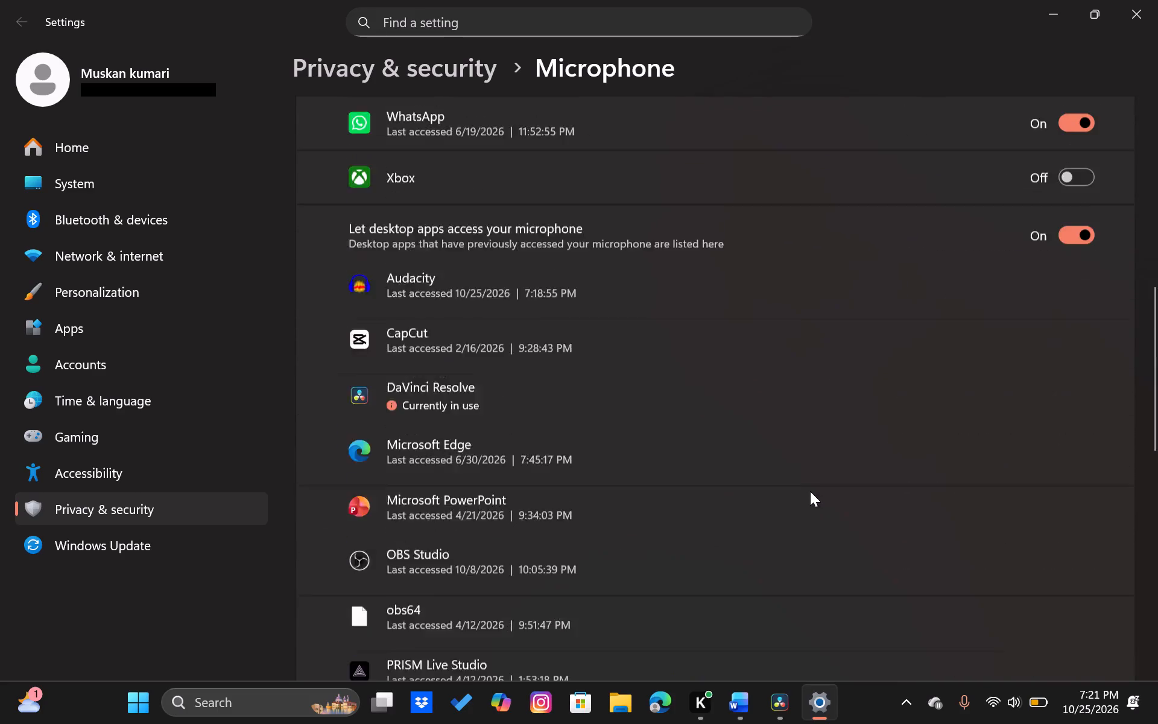
pyautogui.scroll(5, 810, 491)
pyautogui.click(920, 198)
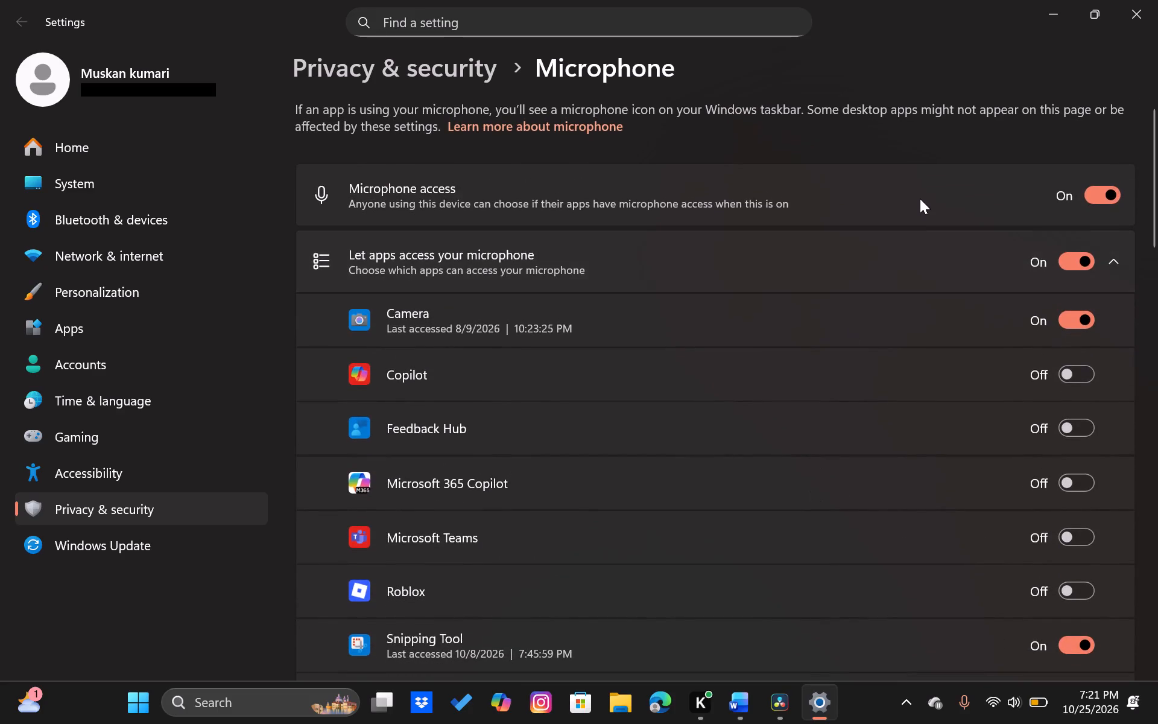
pyautogui.click(920, 198)
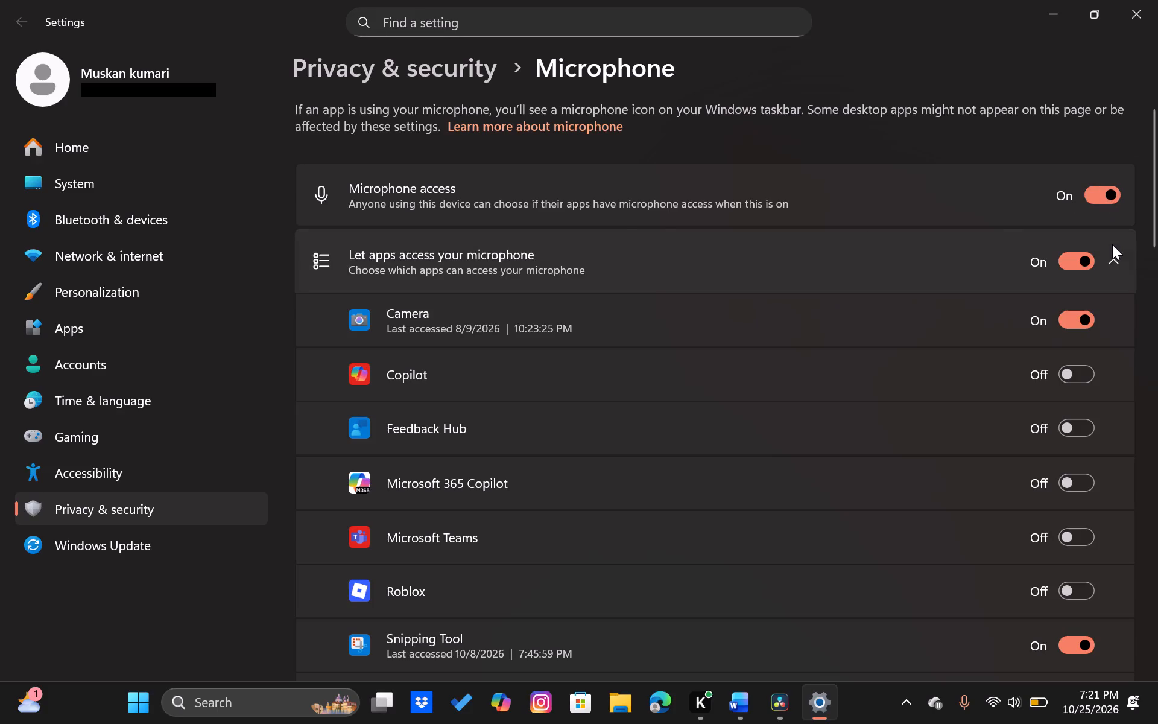
pyautogui.scroll(-2, 796, 323)
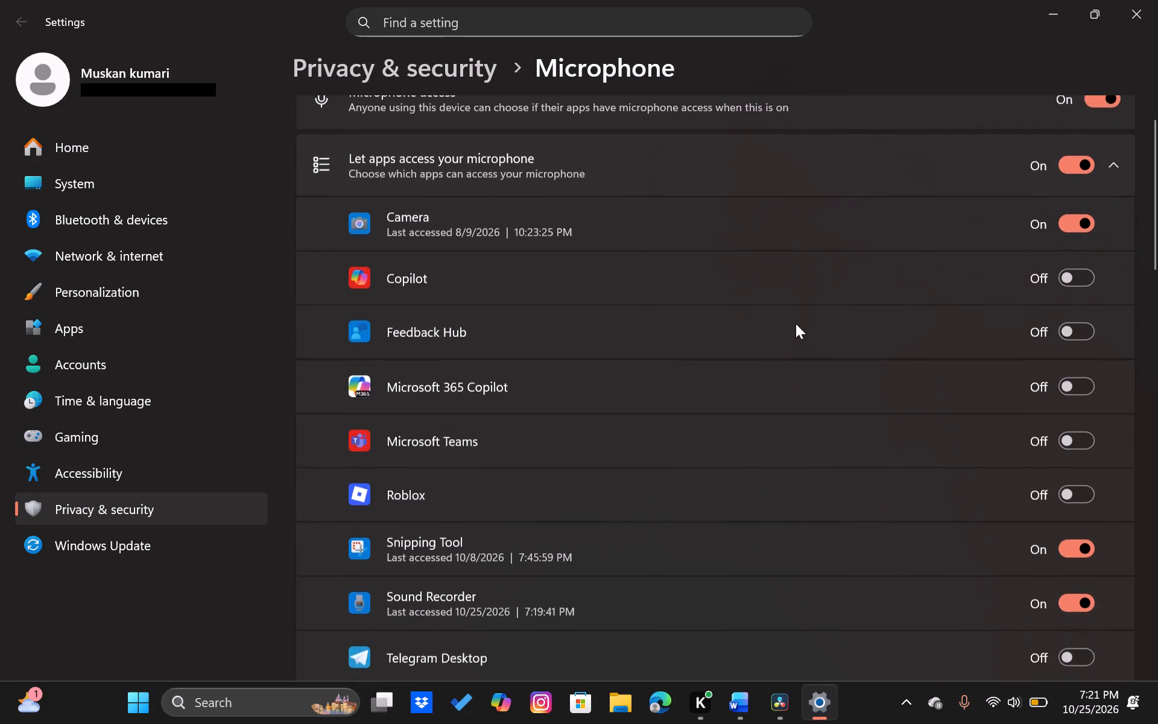
pyautogui.scroll(-3, 796, 323)
pyautogui.scroll(1, 796, 323)
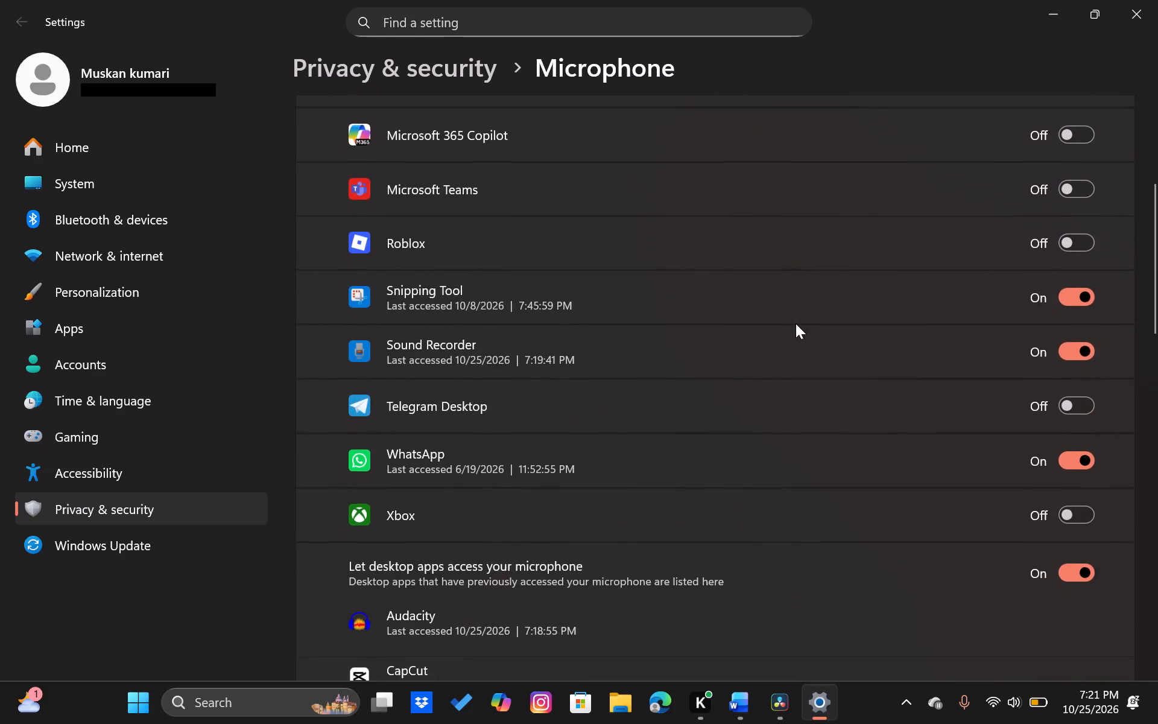
pyautogui.scroll(1, 796, 323)
pyautogui.click(1157, 0)
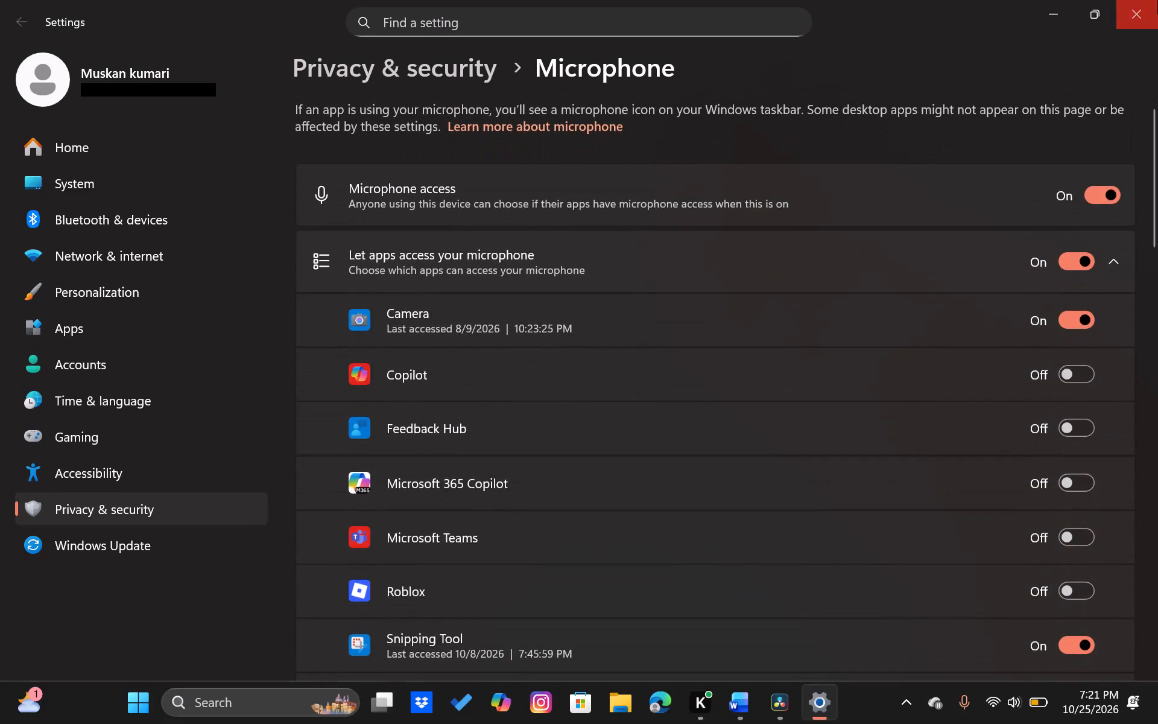
# Play Timeline 1 from its start in DaVinci Resolve.
pyautogui.press('space')
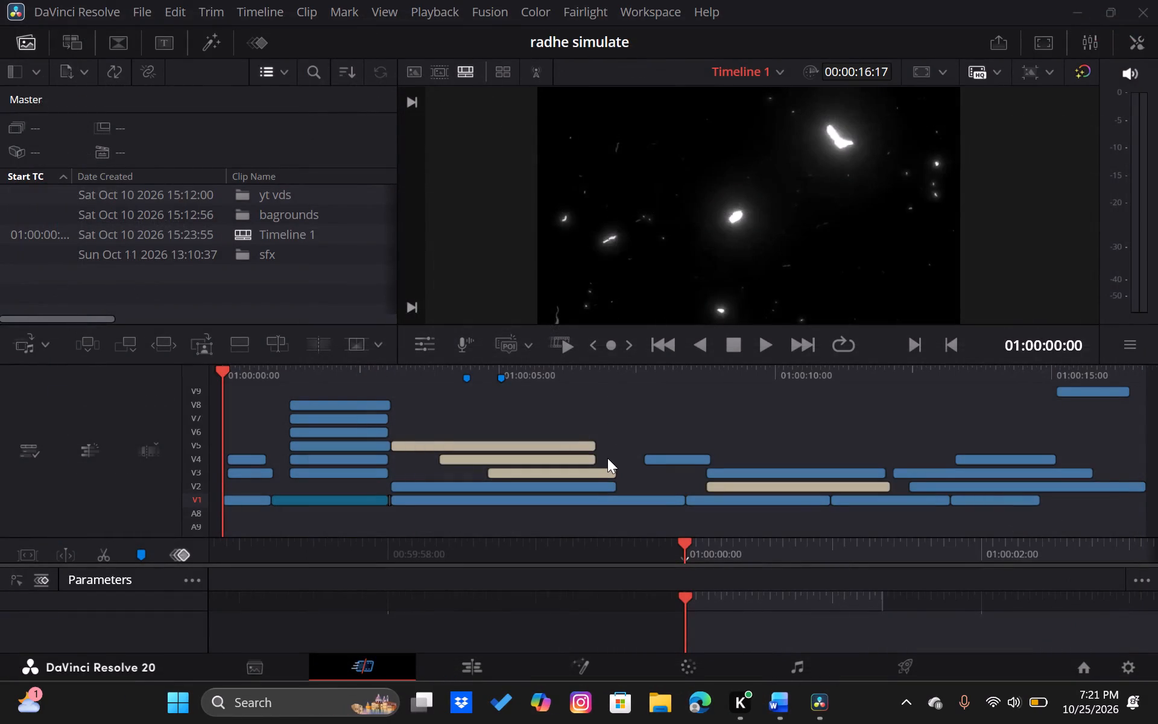
pyautogui.press('space')
pyautogui.press('space')
pyautogui.click(441, 483)
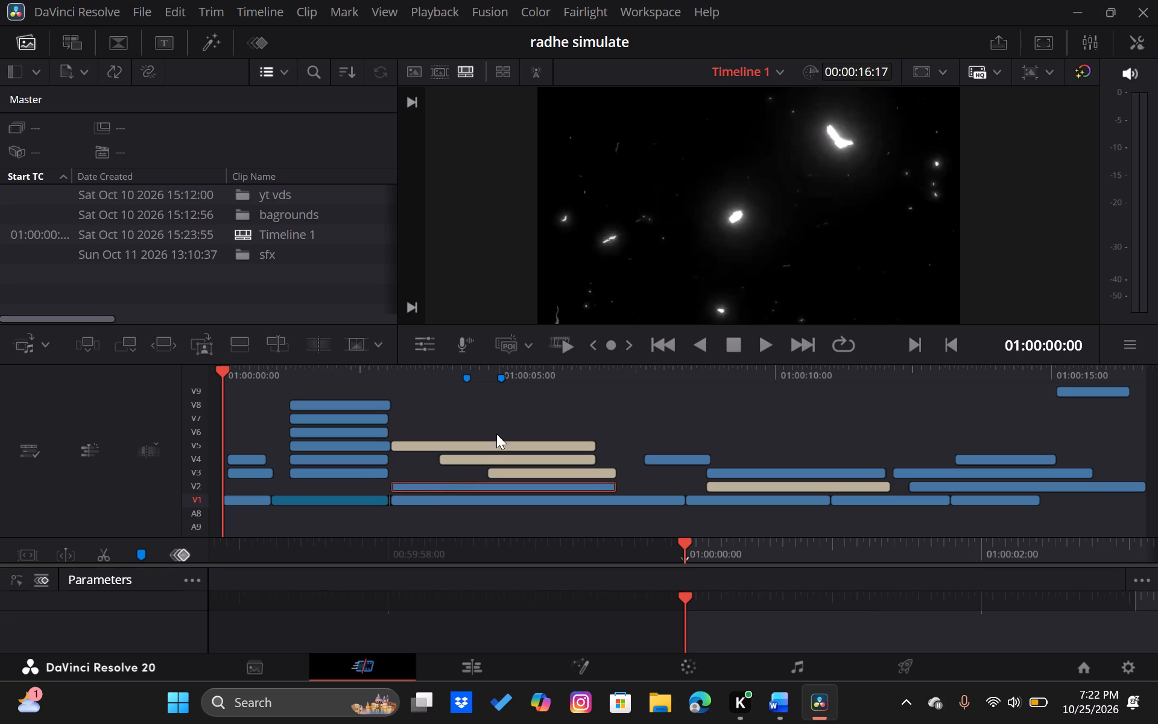
pyautogui.click(498, 431)
pyautogui.click(723, 347)
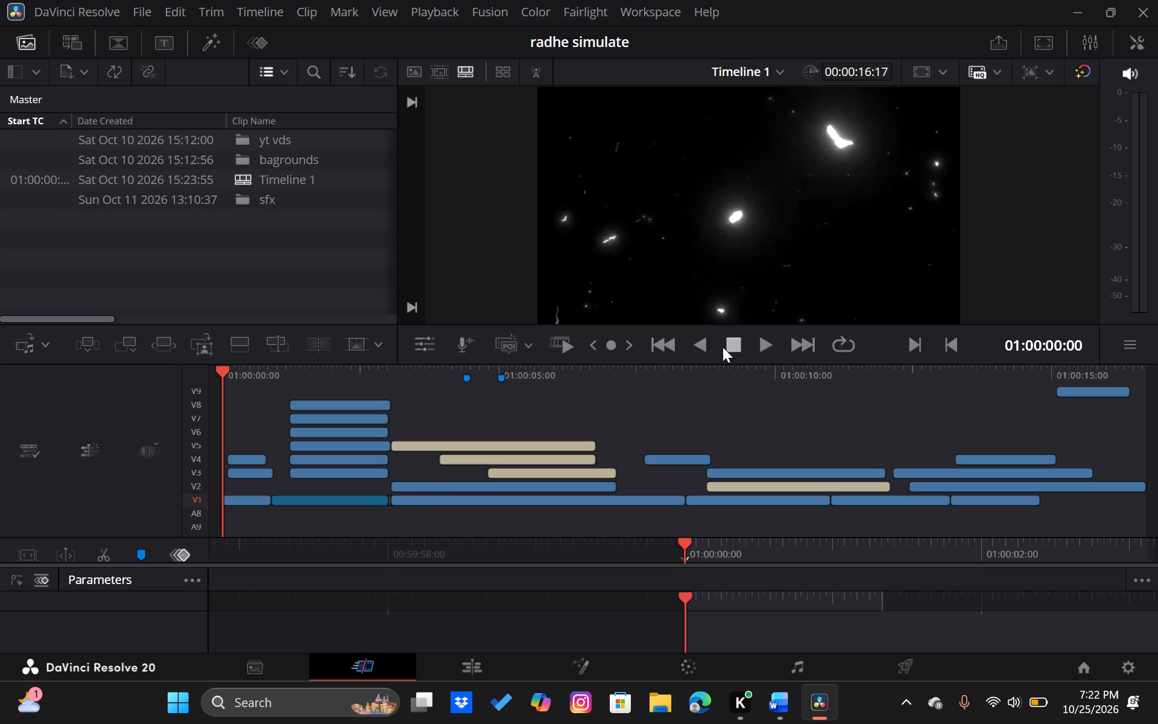
pyautogui.press('space')
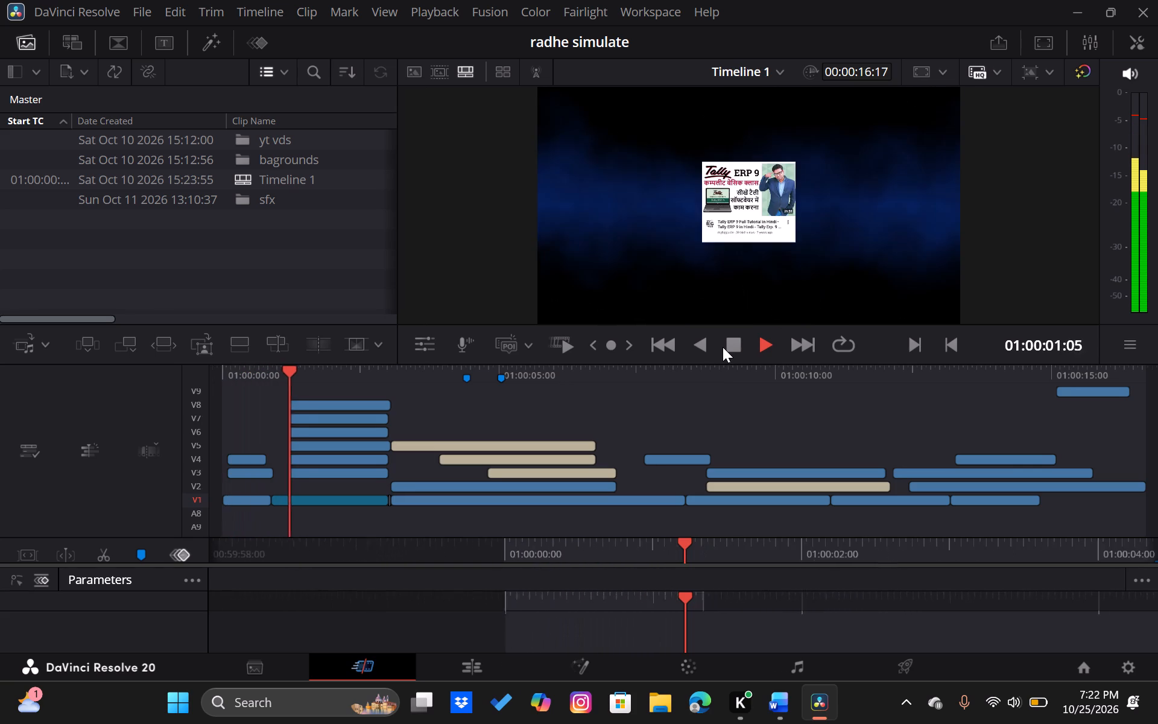
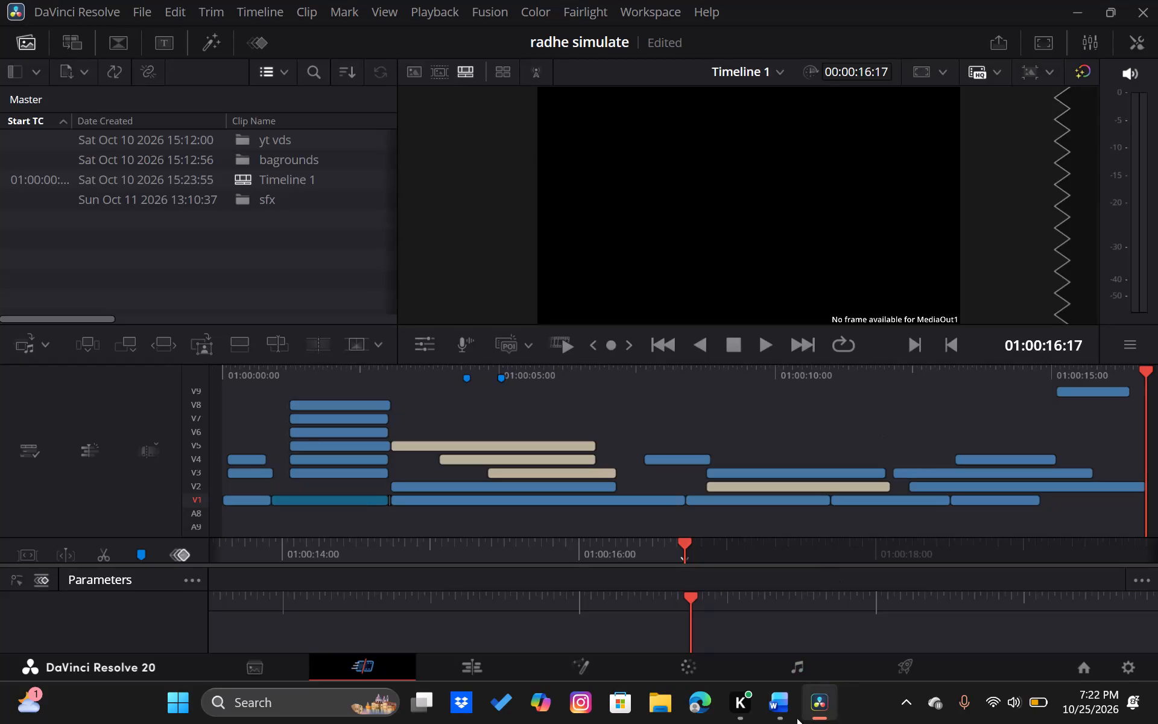
# Switch to the video script document in Word, maximize its window, enlarge the text and read through the first page.
pyautogui.click(783, 708)
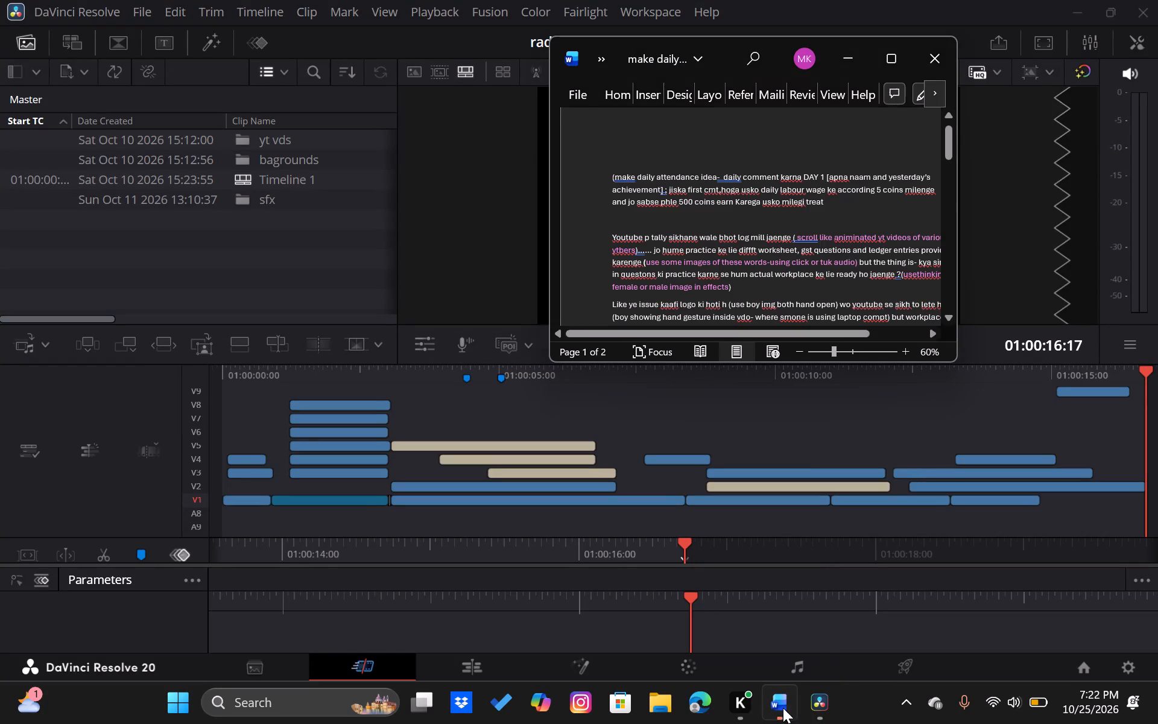
pyautogui.click(894, 73)
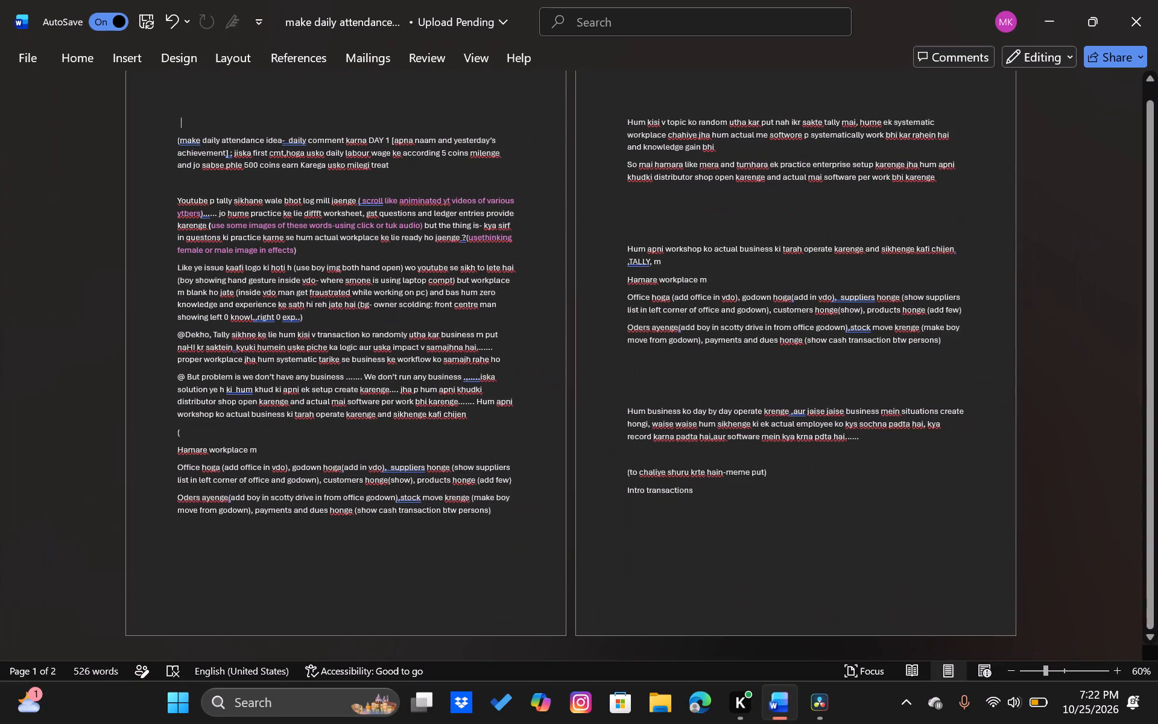
pyautogui.scroll(1, 665, 231)
pyautogui.keyDown('ctrl'); pyautogui.scroll(5, 665, 231); pyautogui.keyUp('ctrl')
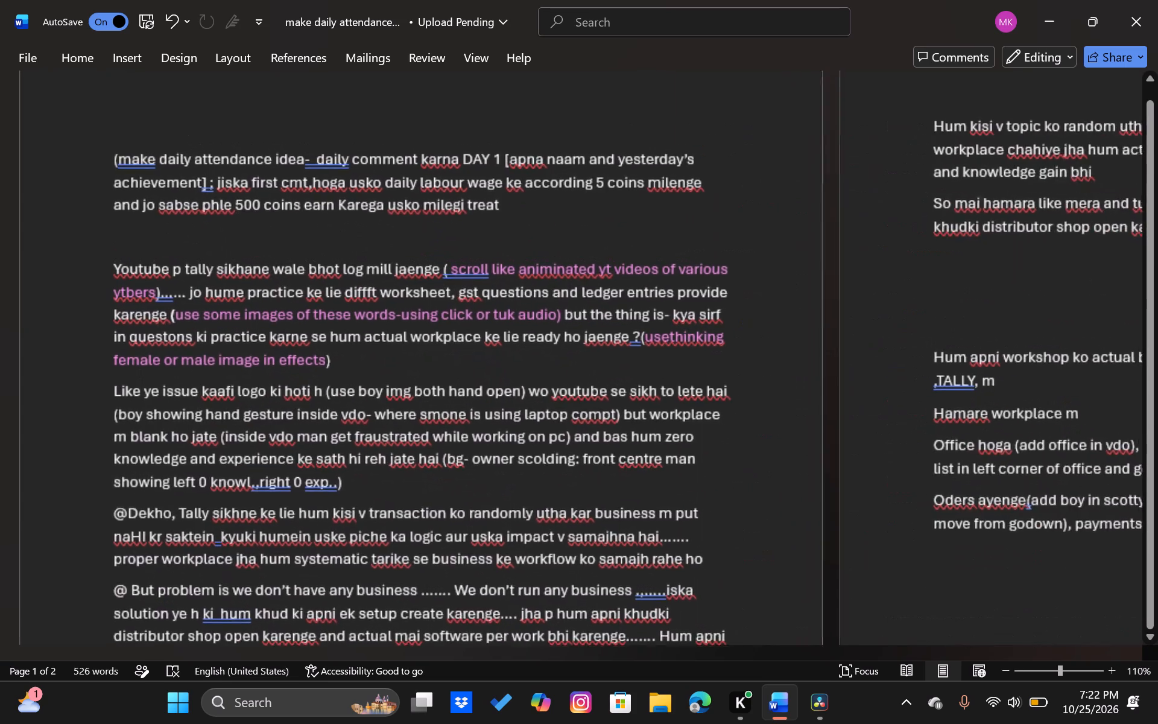
pyautogui.hscroll(2, 469, 266)
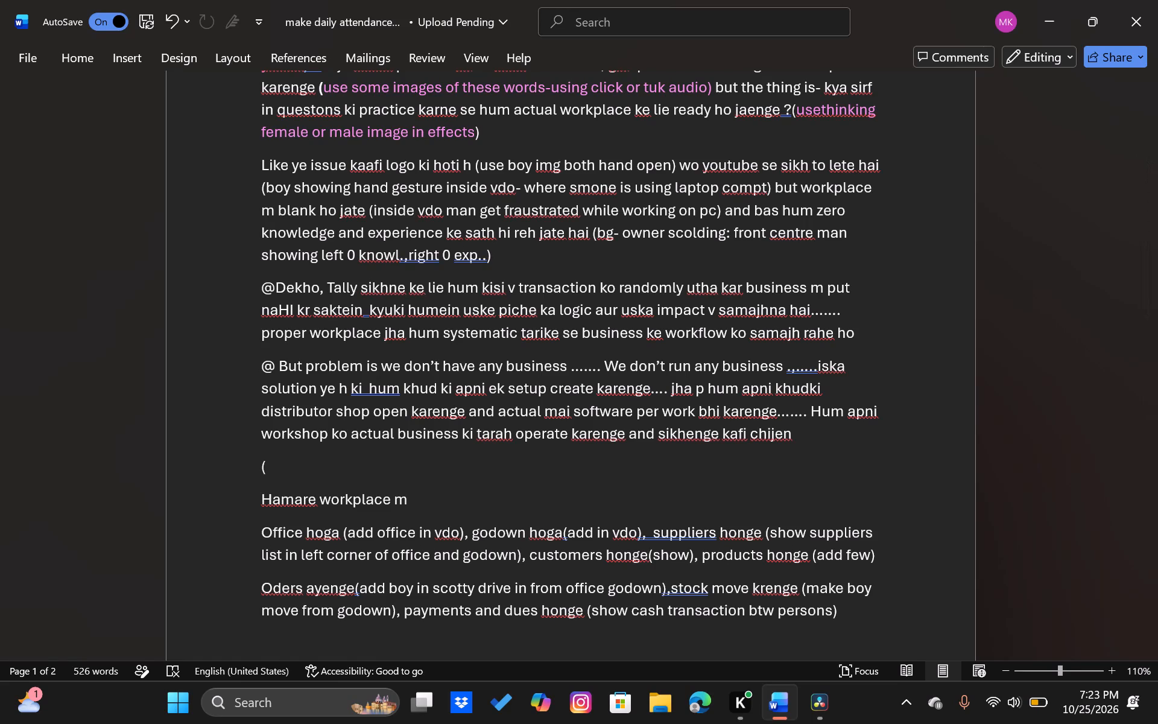
pyautogui.scroll(1, 469, 266)
pyautogui.scroll(-1, 469, 266)
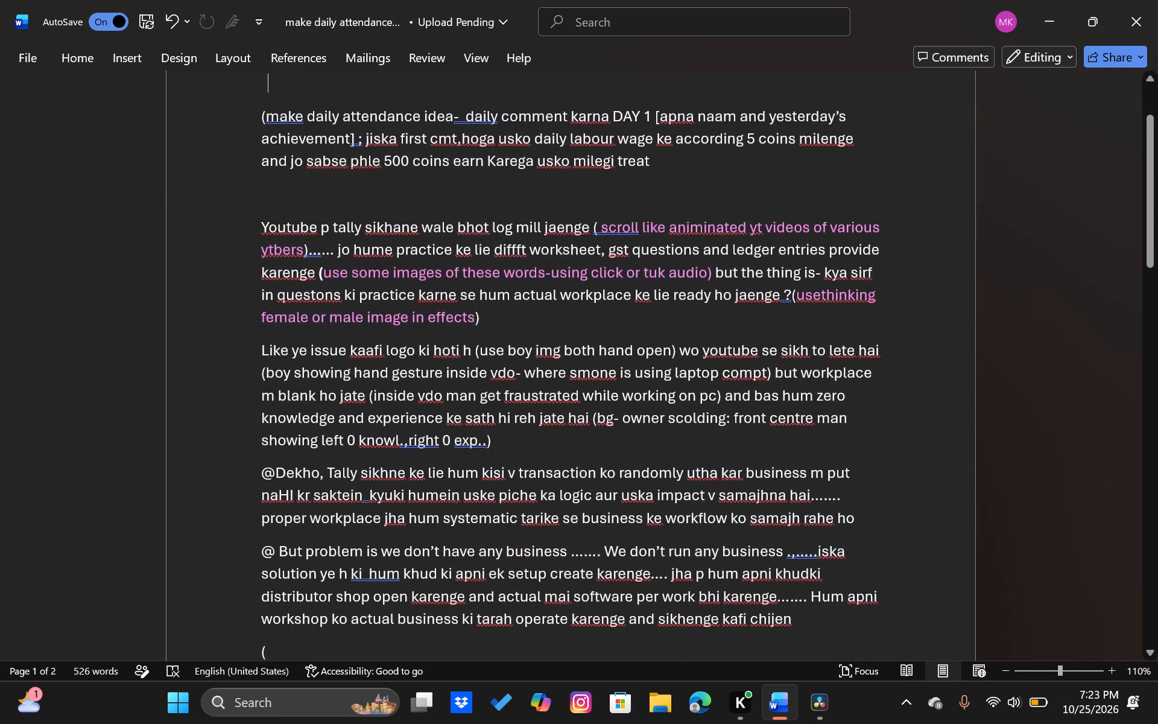
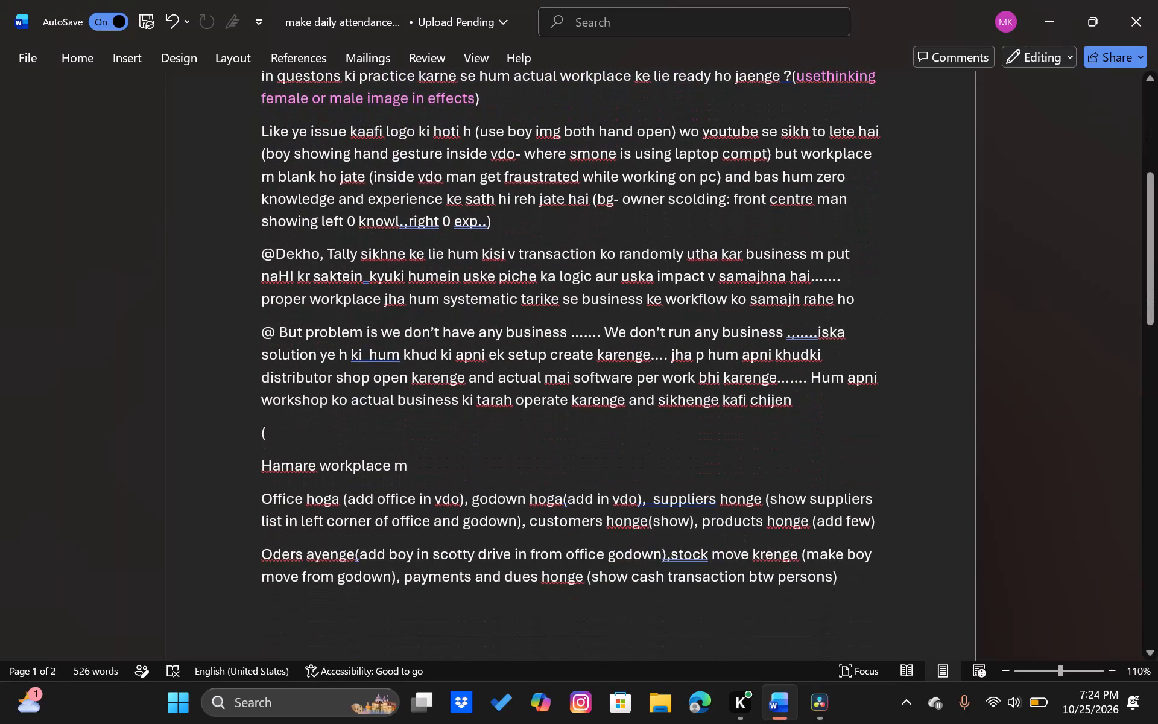
# Reread the script's first page, from the YouTube Tally teaching paragraph through the workplace setup and orders paragraphs.
pyautogui.scroll(6, 469, 266)
pyautogui.scroll(-2, 469, 266)
pyautogui.scroll(1, 469, 266)
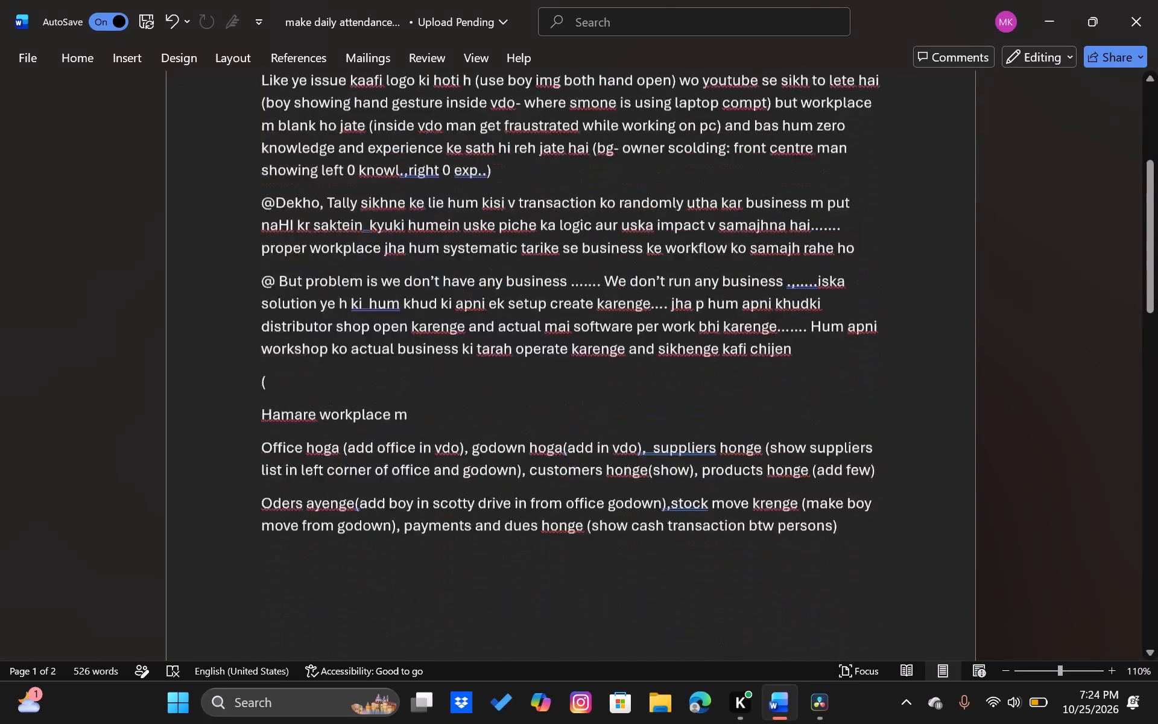
pyautogui.scroll(1, 469, 266)
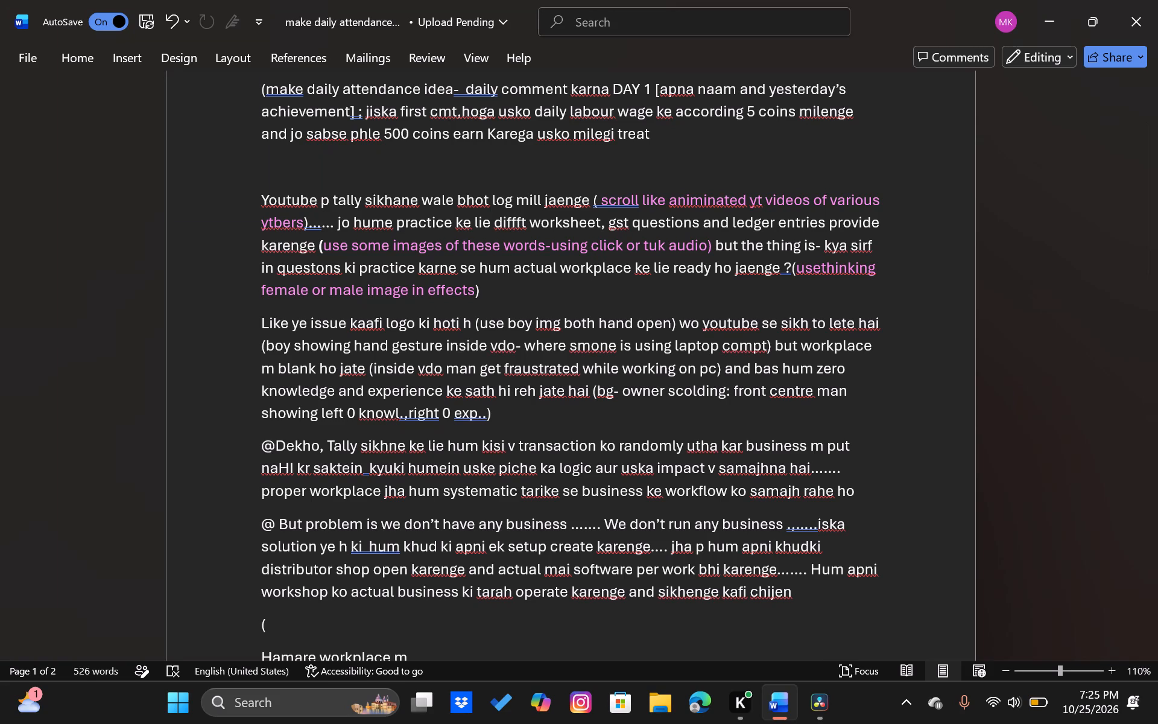
pyautogui.scroll(-2, 471, 240)
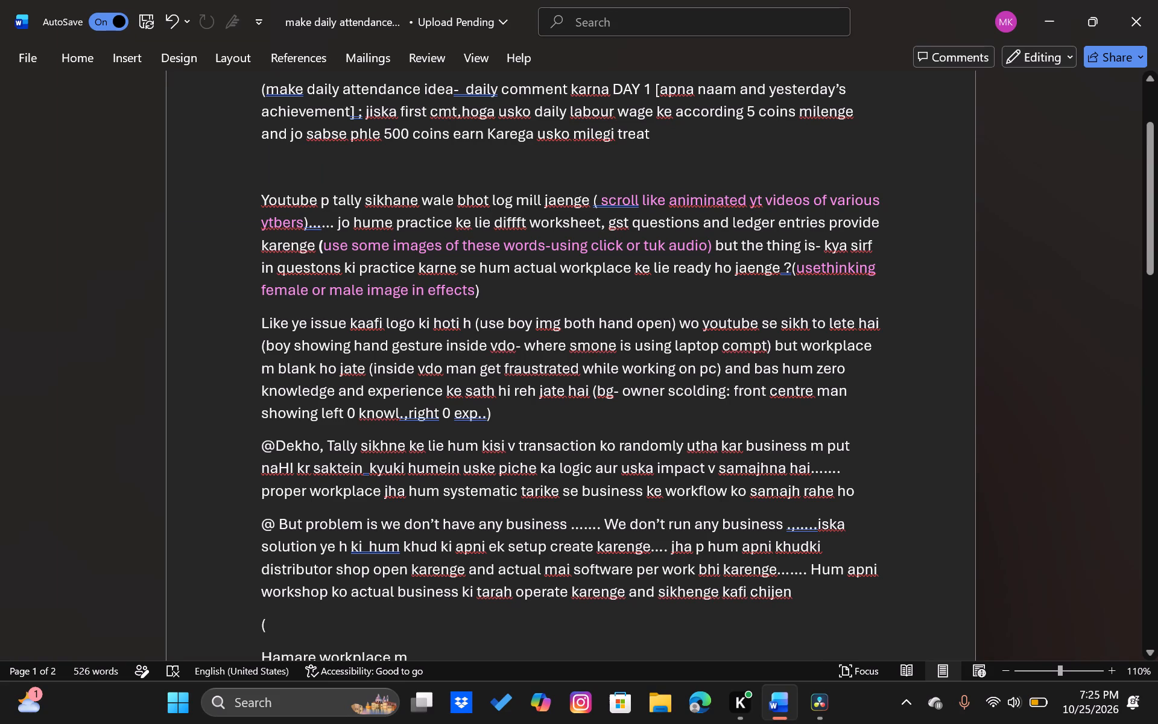
pyautogui.scroll(-1, 500, 139)
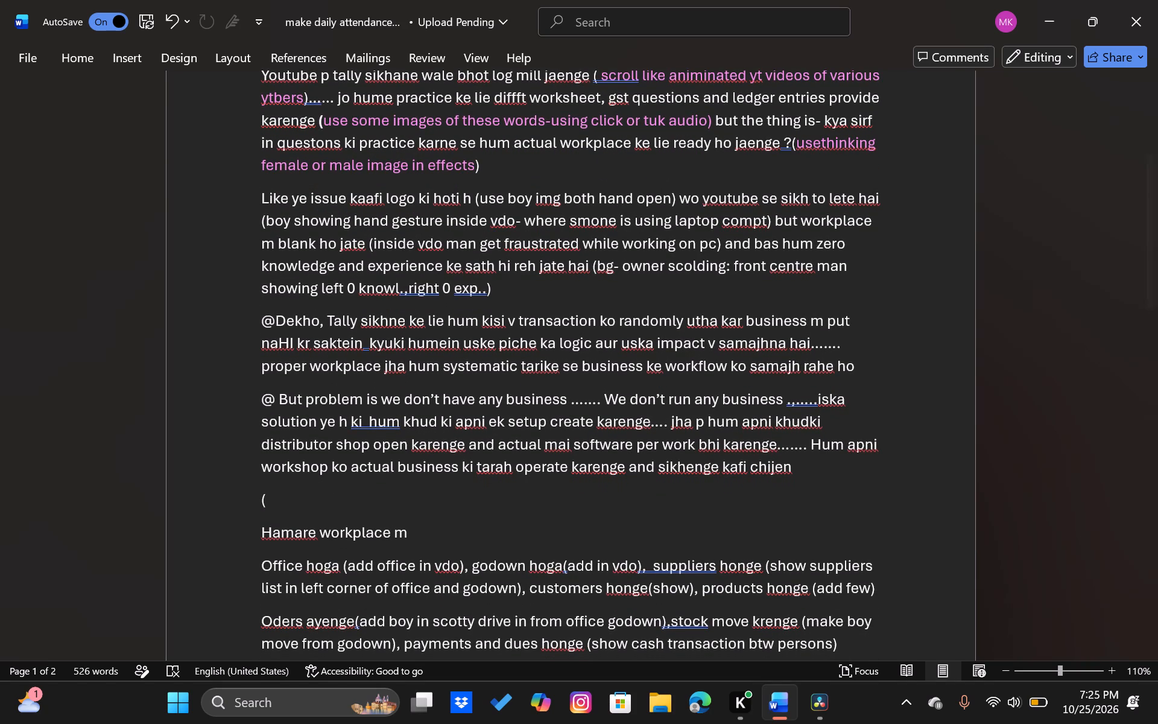
pyautogui.scroll(-1, 500, 139)
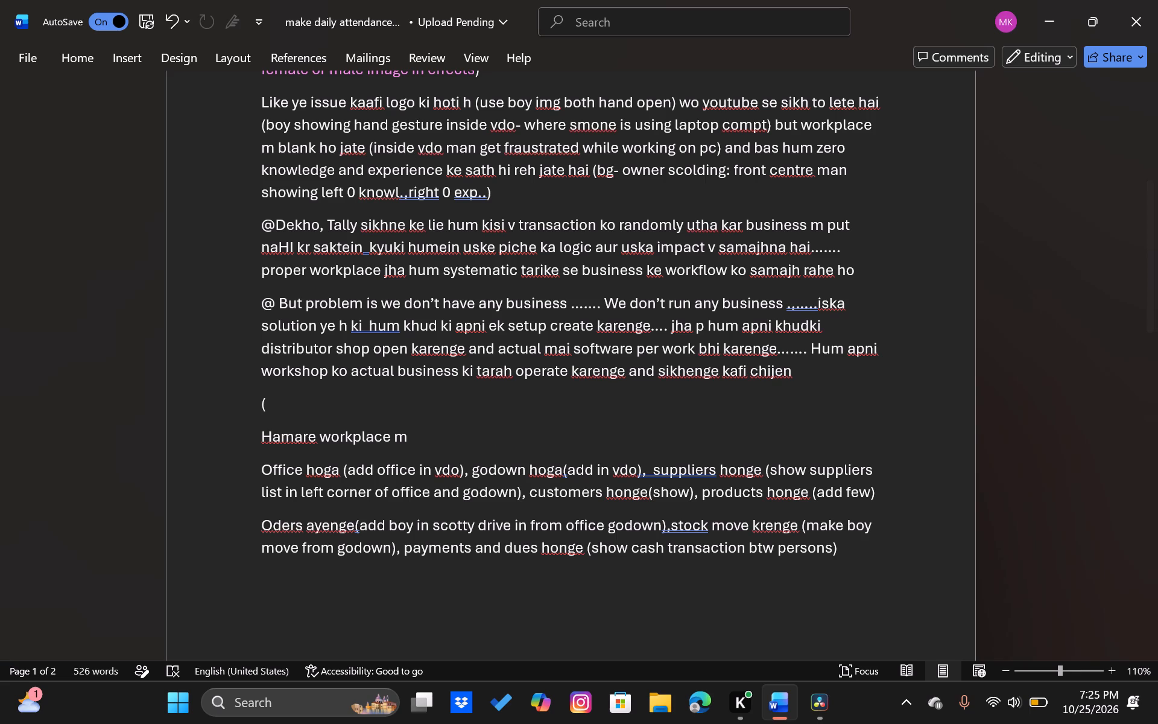
pyautogui.scroll(1, 500, 139)
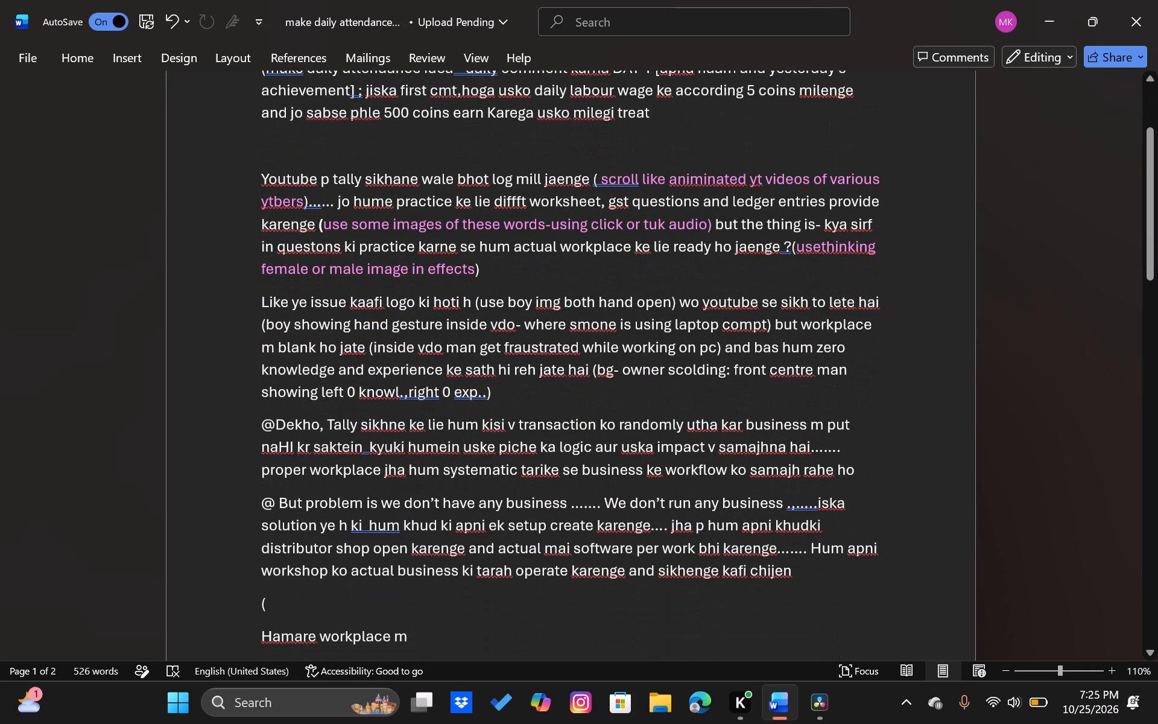
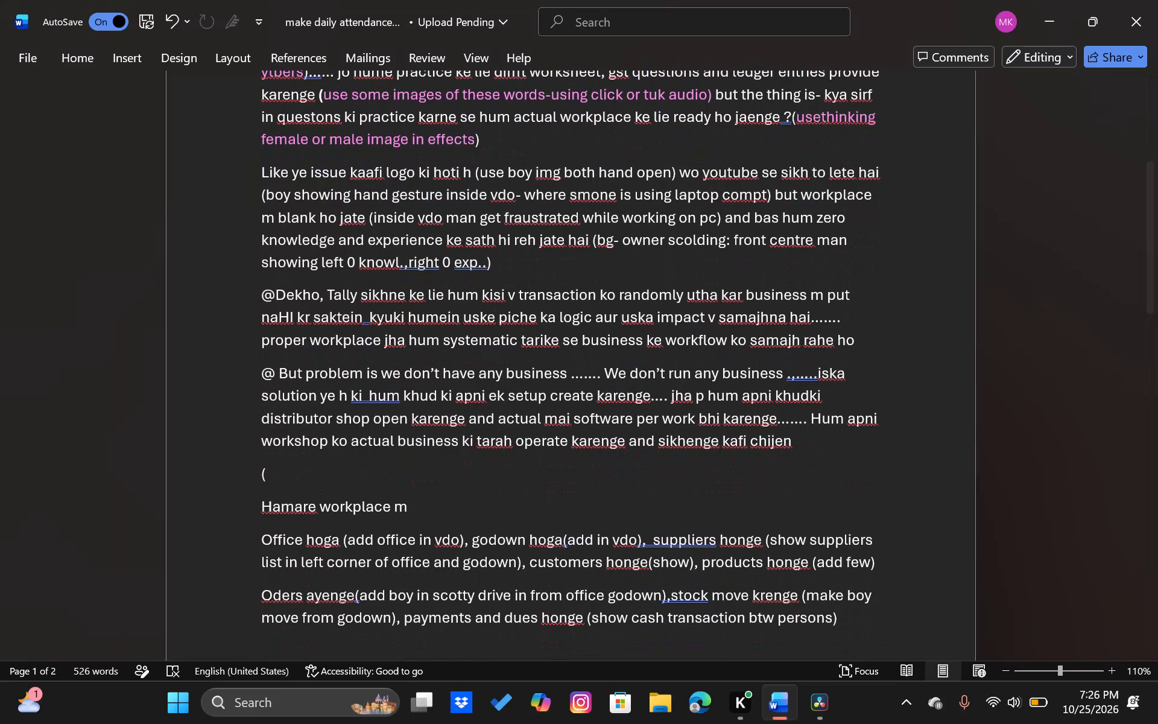
# Read the rest of the script through the second page to Intro transactions, and return to the beginning for an overview.
pyautogui.scroll(-1, 500, 136)
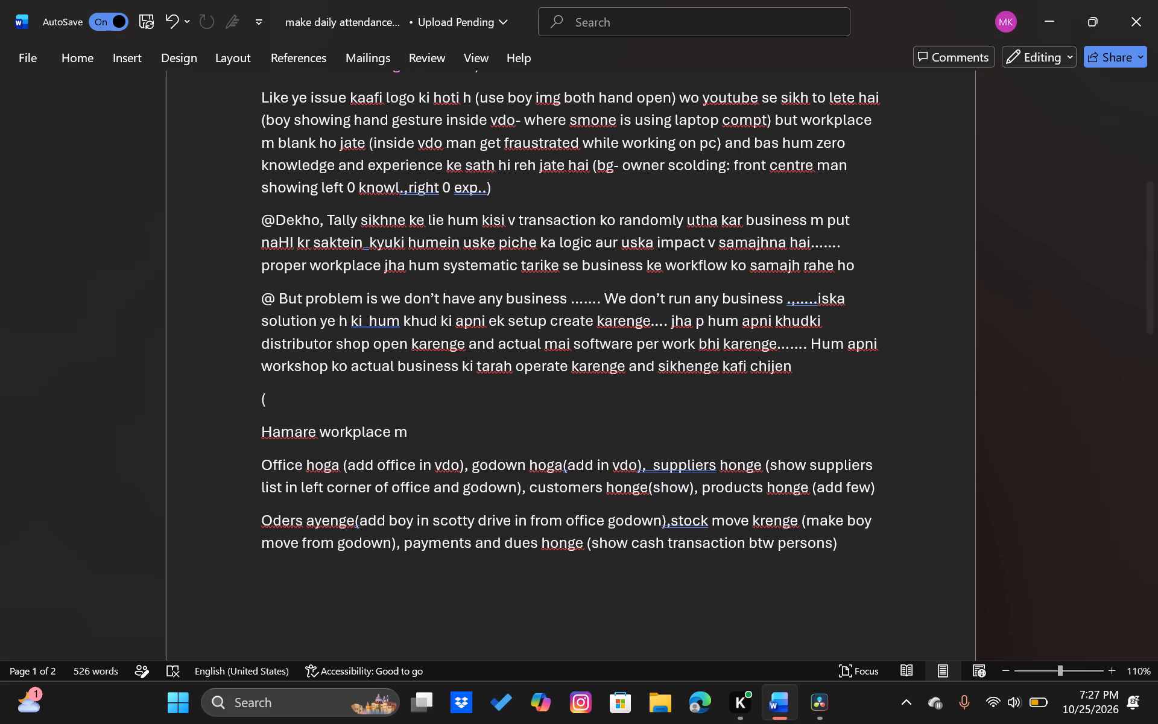
pyautogui.scroll(-1, 500, 136)
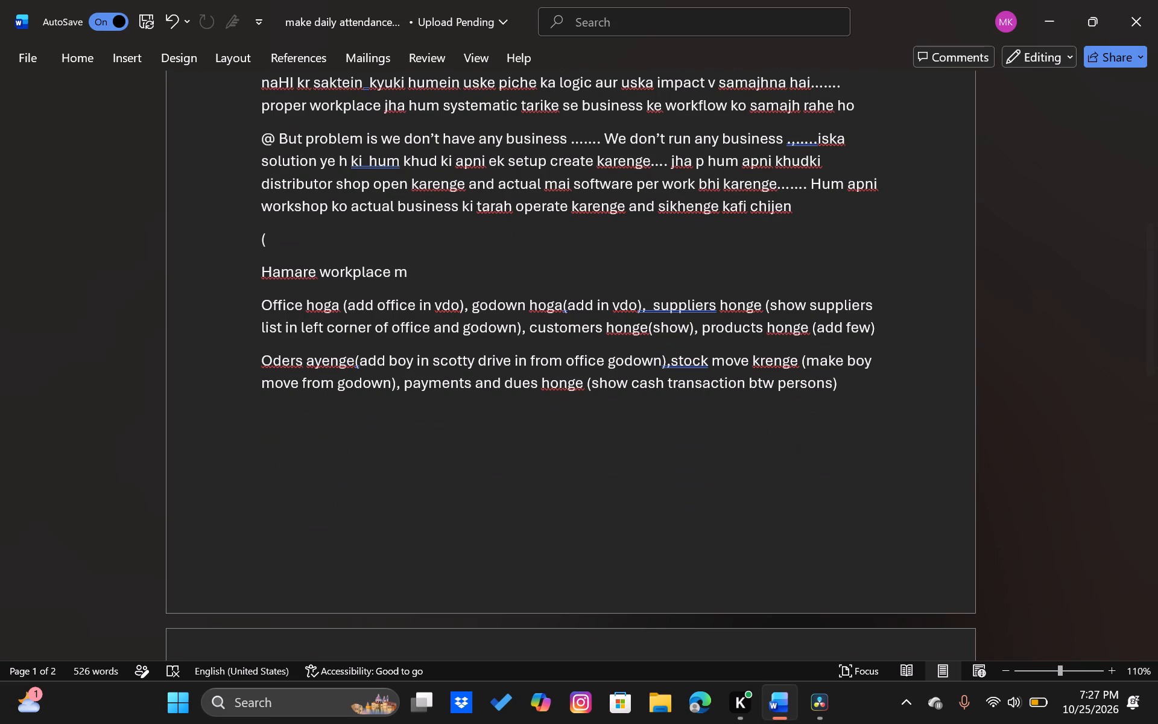
pyautogui.scroll(-1, 500, 136)
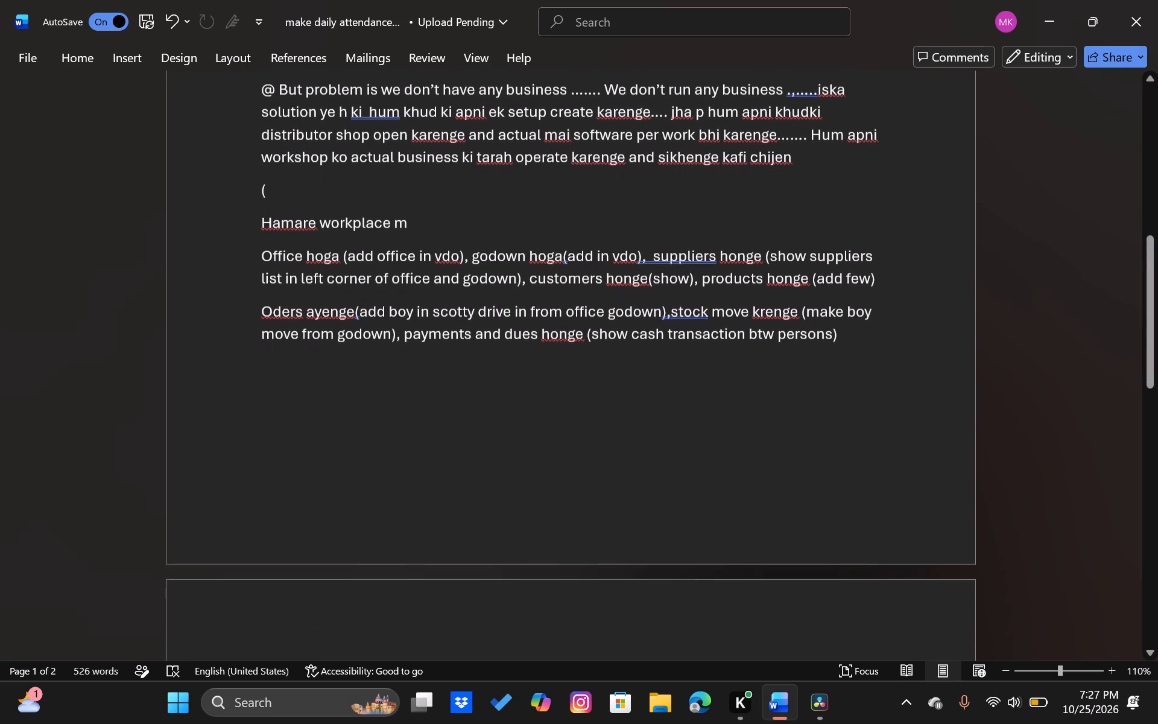
pyautogui.scroll(-3, 500, 136)
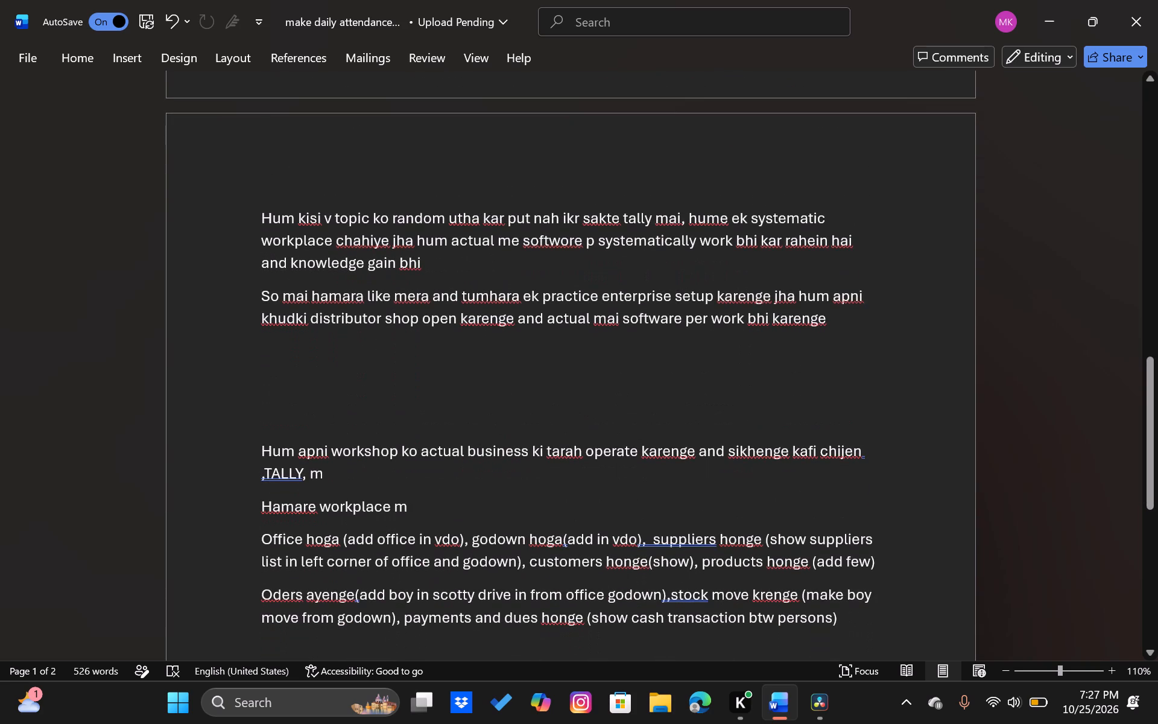
pyautogui.scroll(-2, 500, 136)
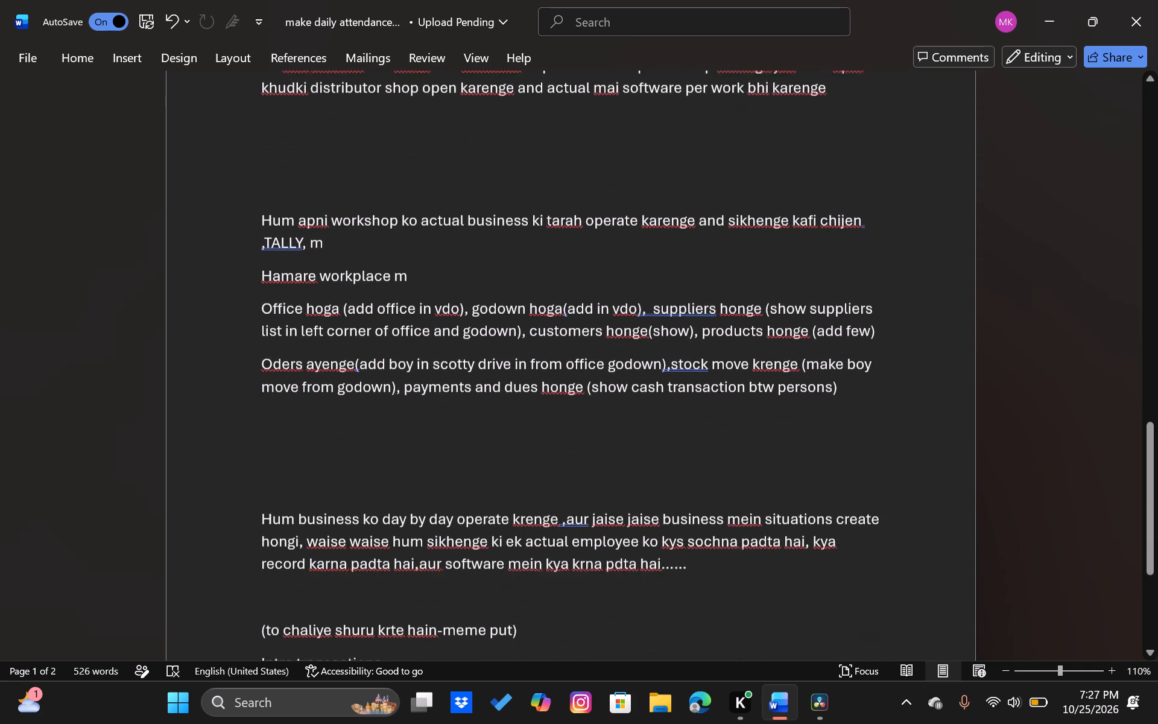
pyautogui.scroll(-1, 500, 136)
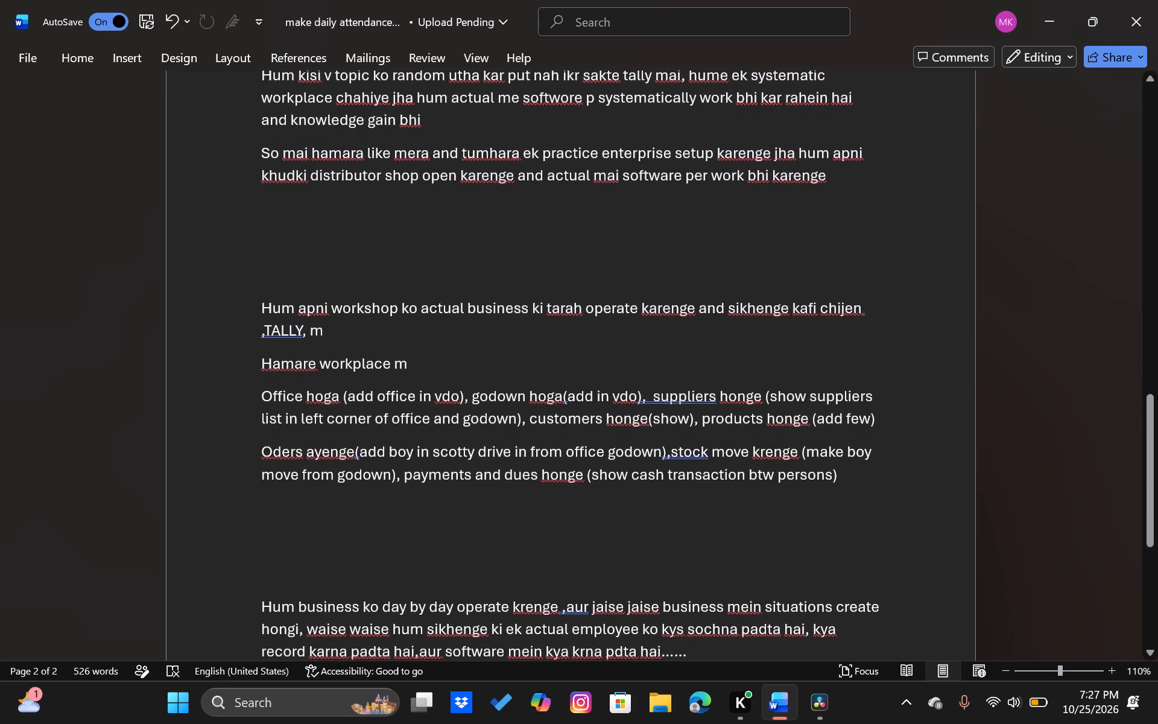
pyautogui.scroll(-1, 666, 363)
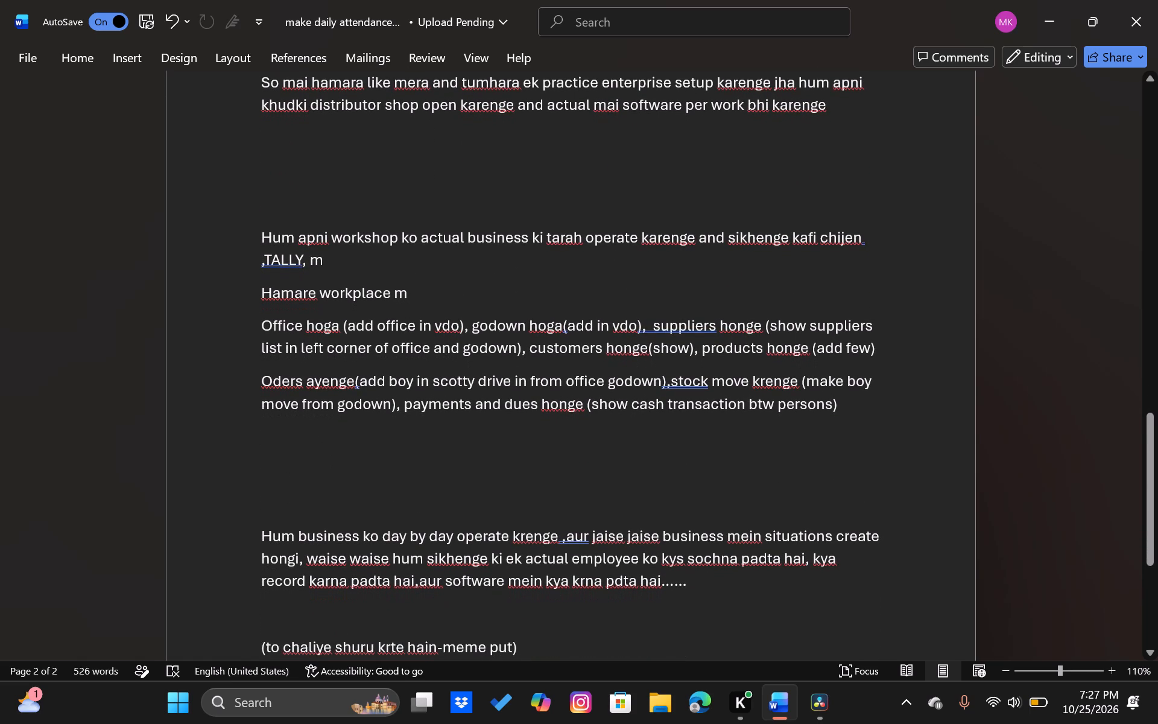
pyautogui.scroll(-1, 666, 363)
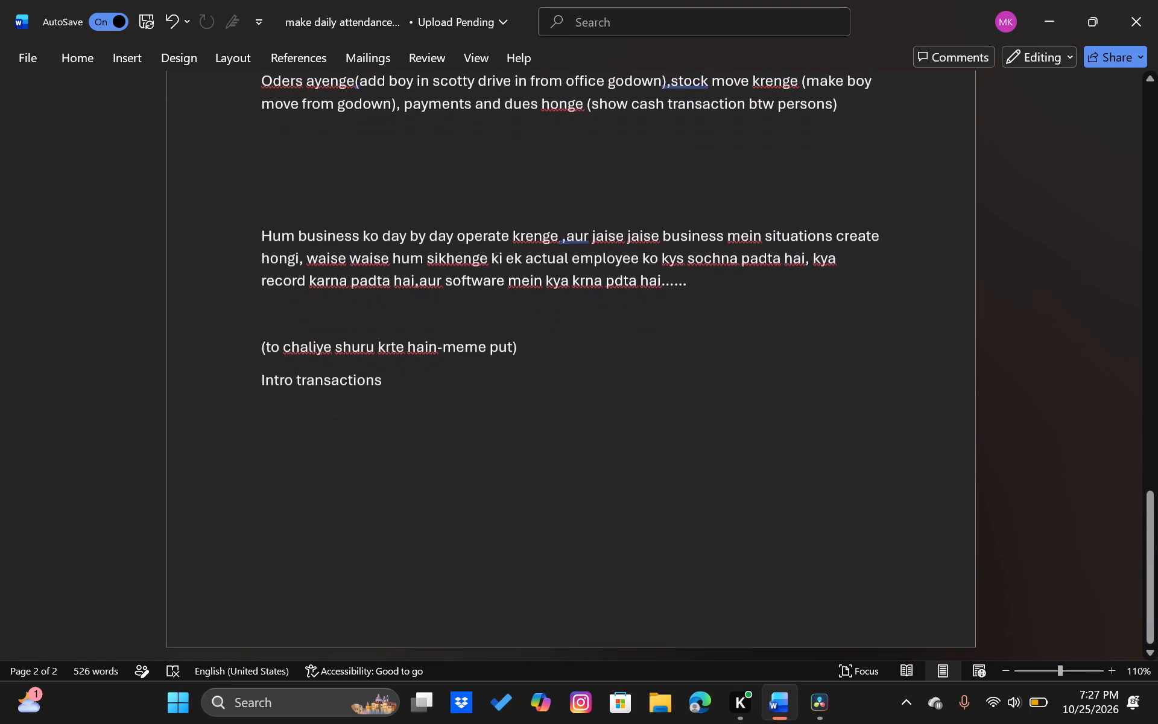
pyautogui.hscroll(-5, 666, 363)
pyautogui.scroll(5, 666, 363)
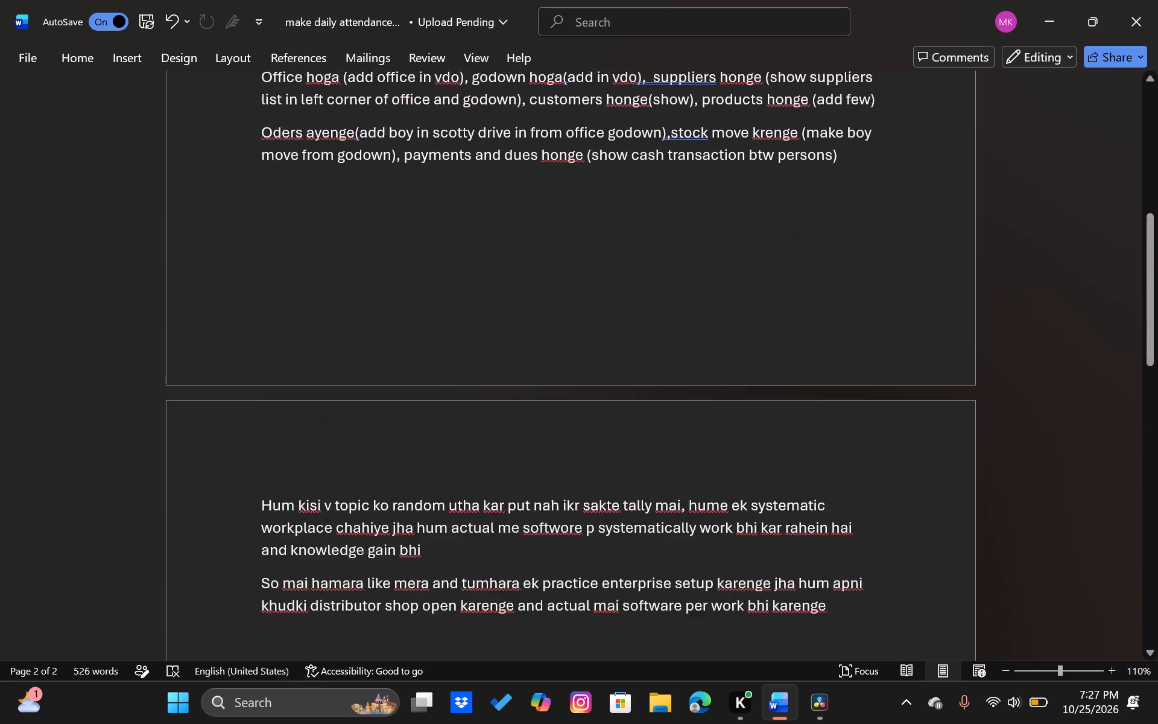
pyautogui.scroll(1, 666, 363)
pyautogui.keyDown('ctrl'); pyautogui.scroll(-7, 666, 363); pyautogui.keyUp('ctrl')
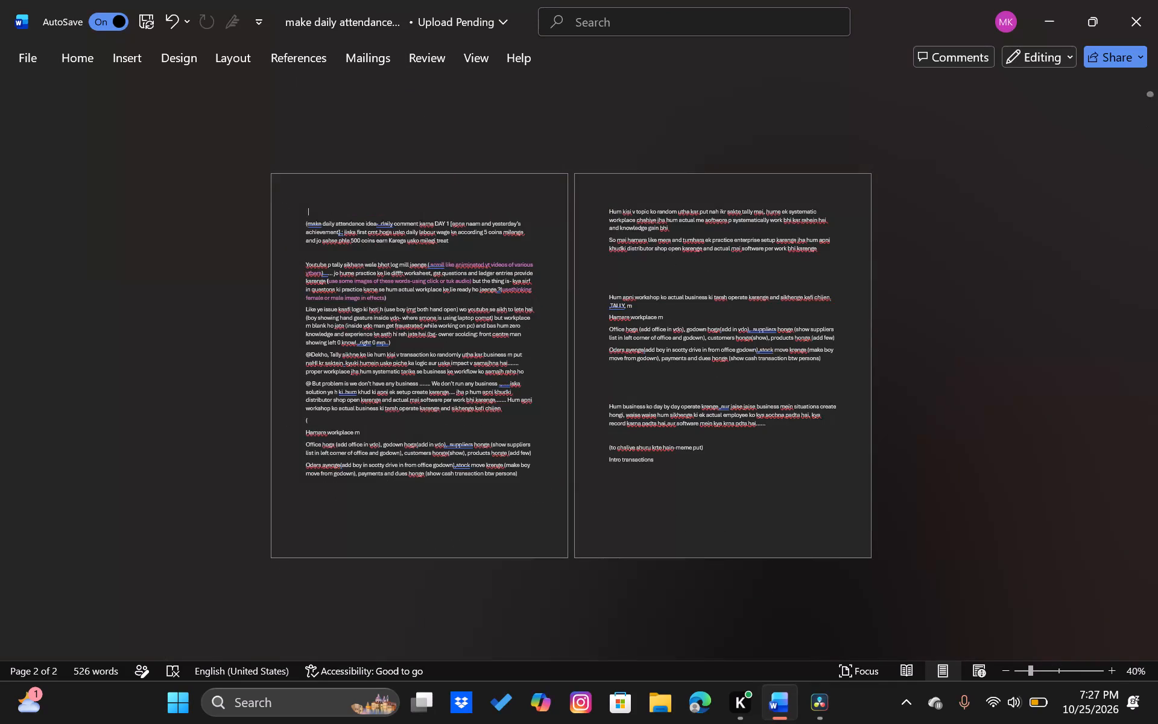
pyautogui.keyDown('ctrl'); pyautogui.scroll(6, 666, 363); pyautogui.keyUp('ctrl')
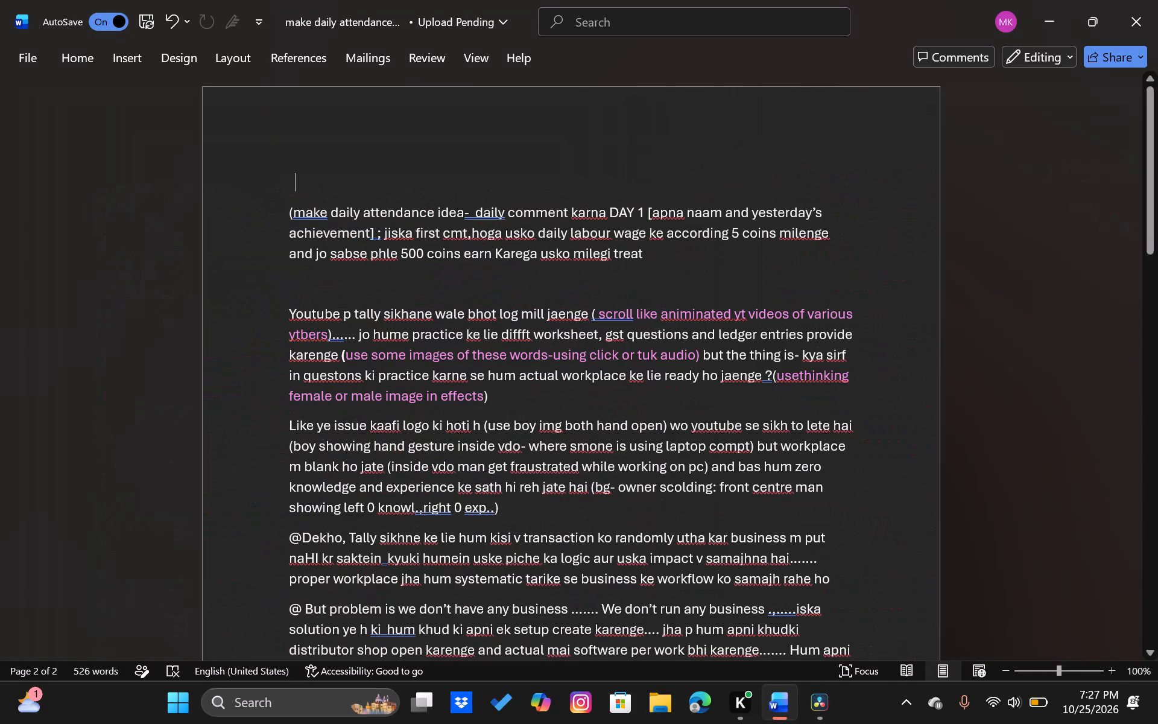
# Search the computer for "tel" and open the best match.
pyautogui.write('tel')
pyautogui.press('Return')
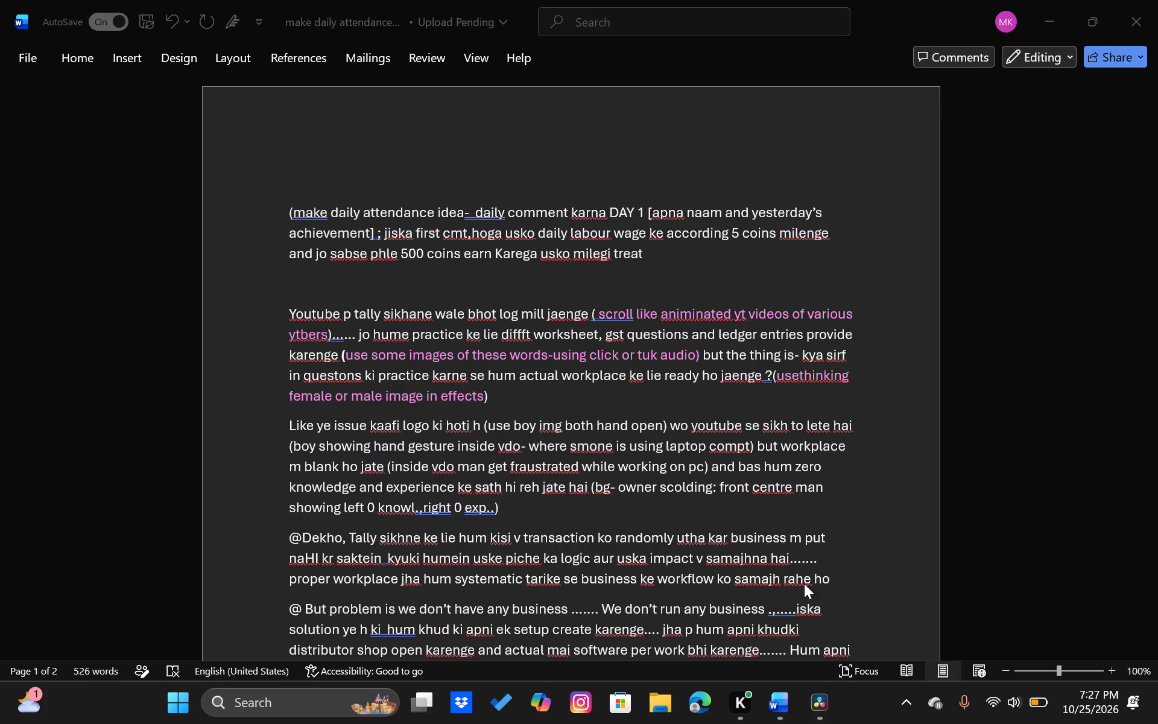
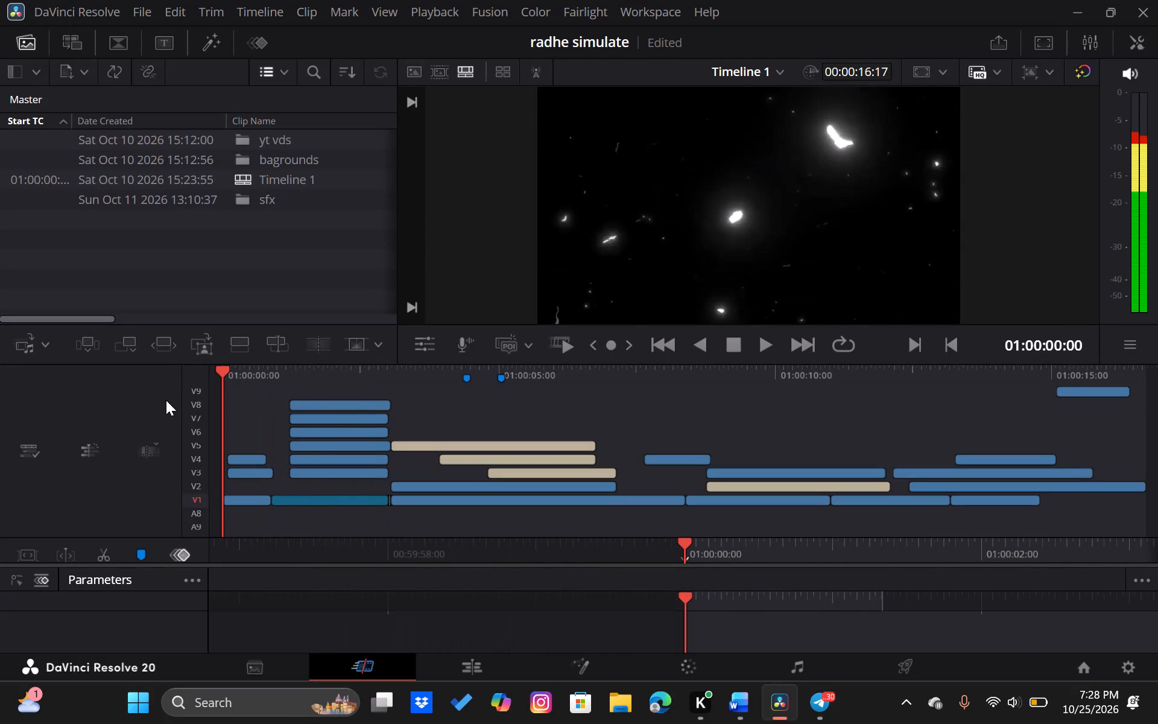
# Play Timeline 1 from its beginning through to the end and replay it to review the edited video.
pyautogui.press('space')
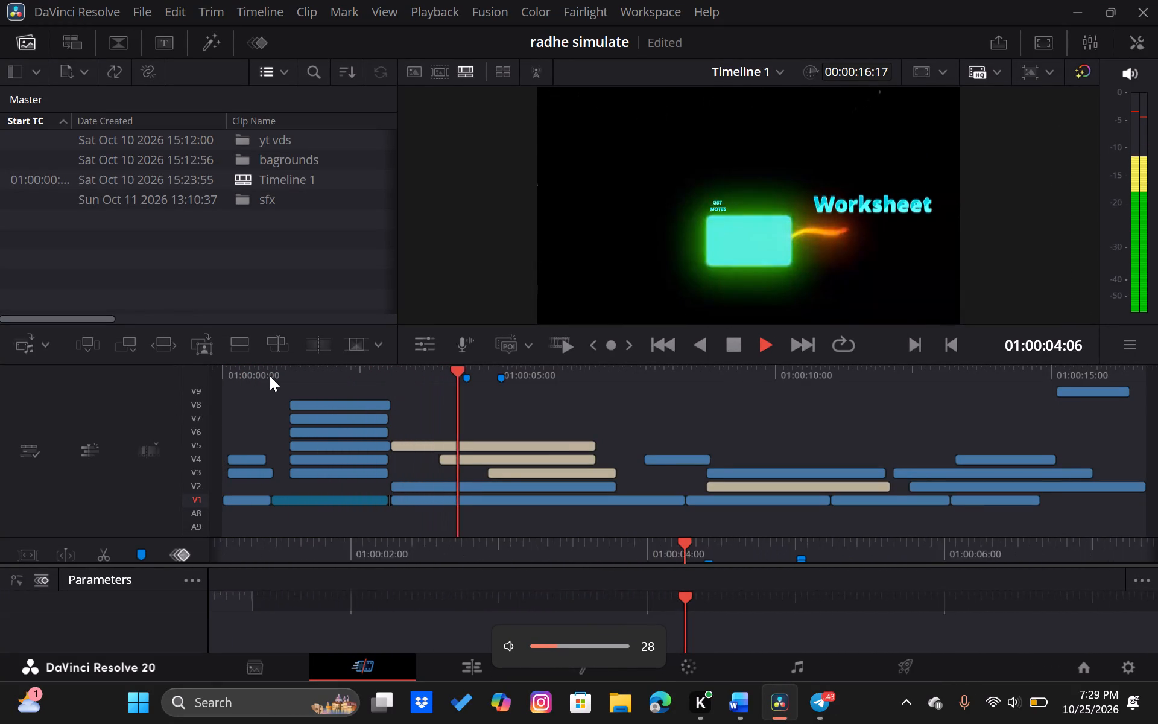
pyautogui.moveTo(270, 376); pyautogui.dragTo(195, 386)
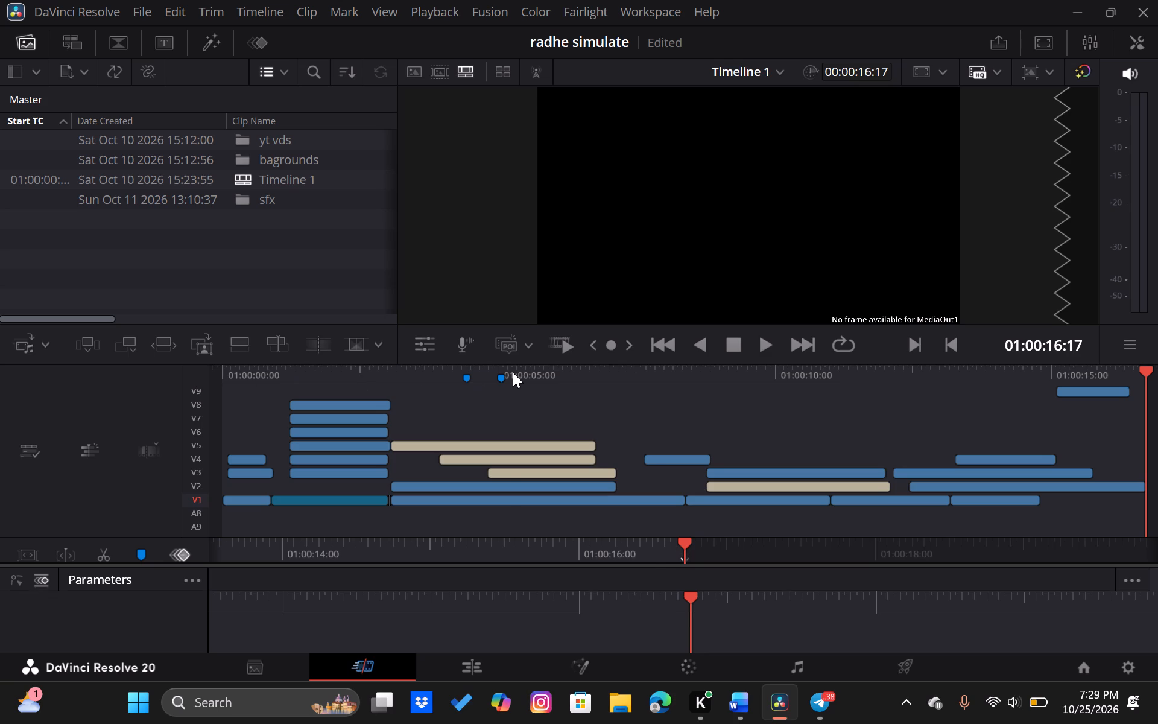
pyautogui.moveTo(513, 372); pyautogui.dragTo(189, 402)
pyautogui.press('space')
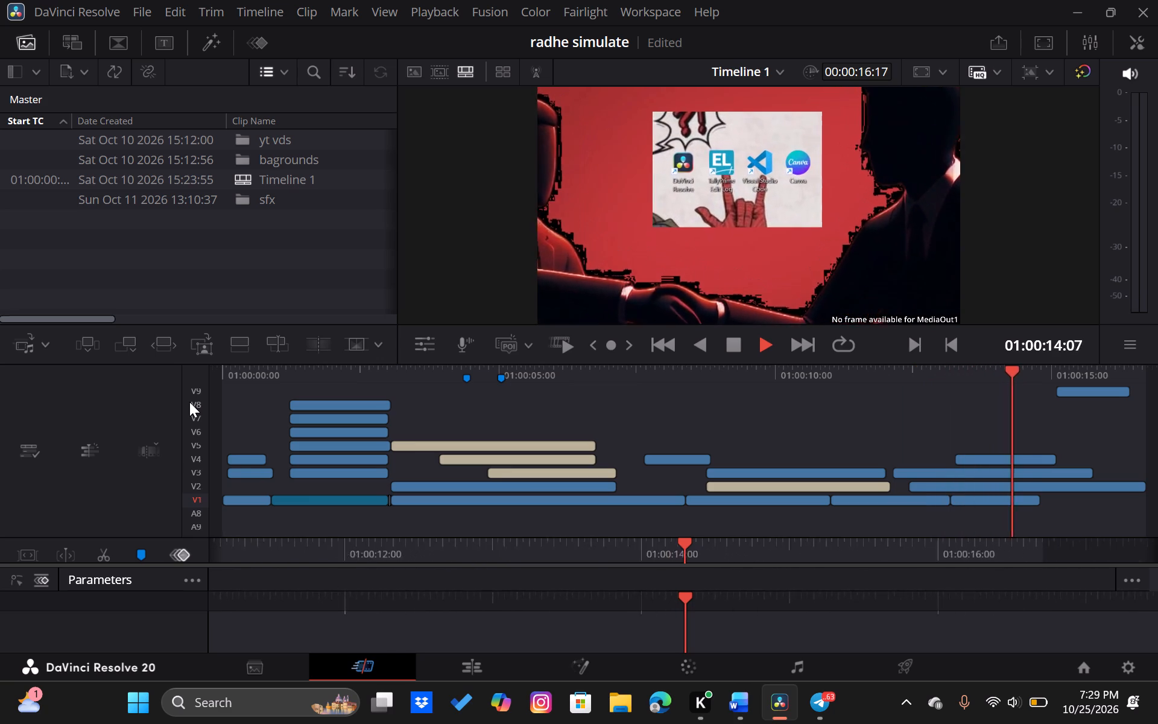
pyautogui.press('space')
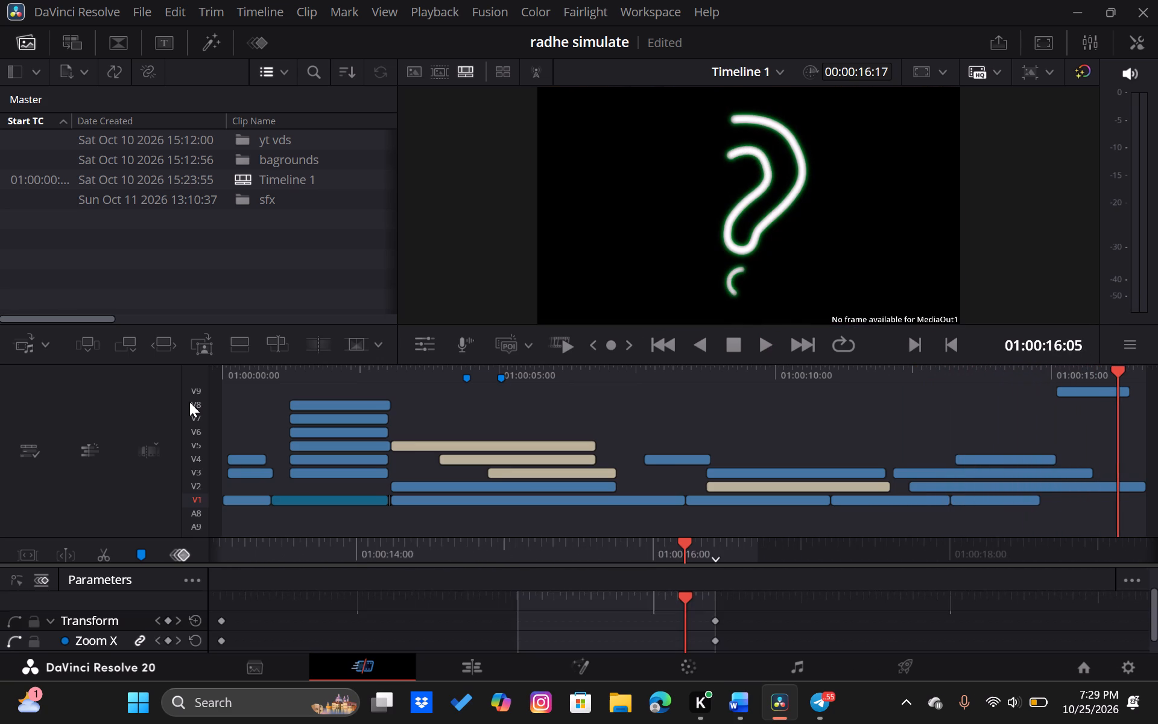
pyautogui.press('space')
pyautogui.press('space')
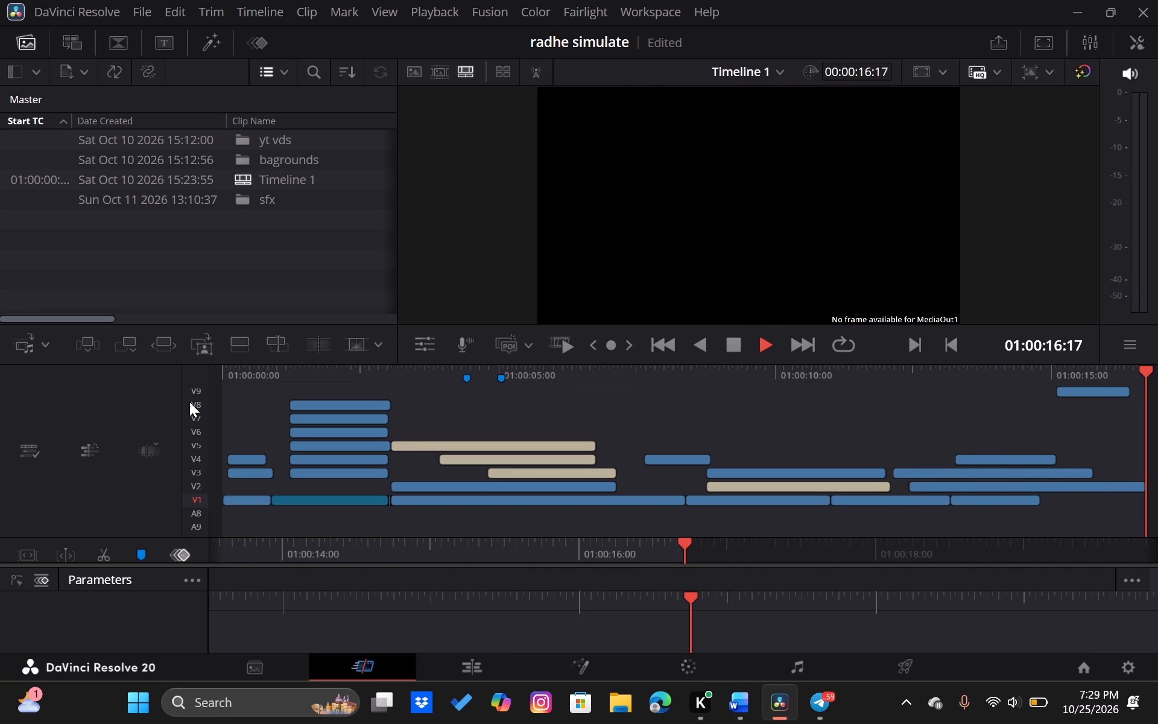
pyautogui.press('space')
pyautogui.press('space')
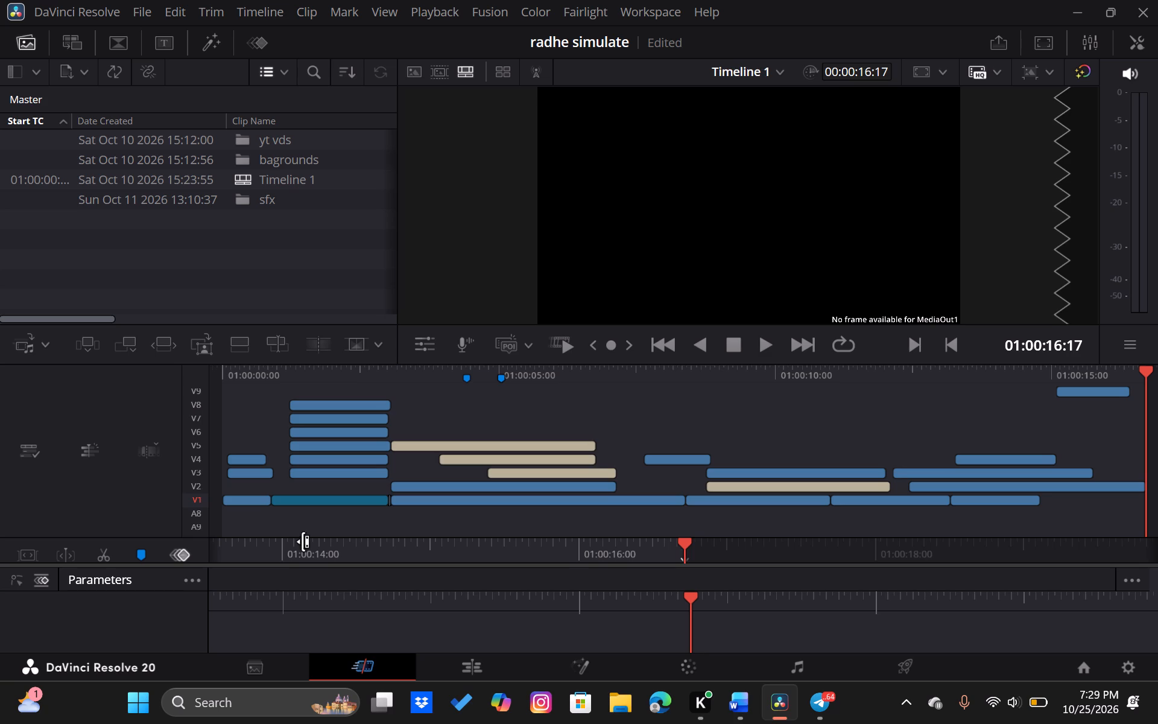
# Replay the closing part of Timeline 1 from about 01:00:14:00 up to the question mark clip.
pyautogui.moveTo(657, 374); pyautogui.dragTo(998, 396)
pyautogui.press('space')
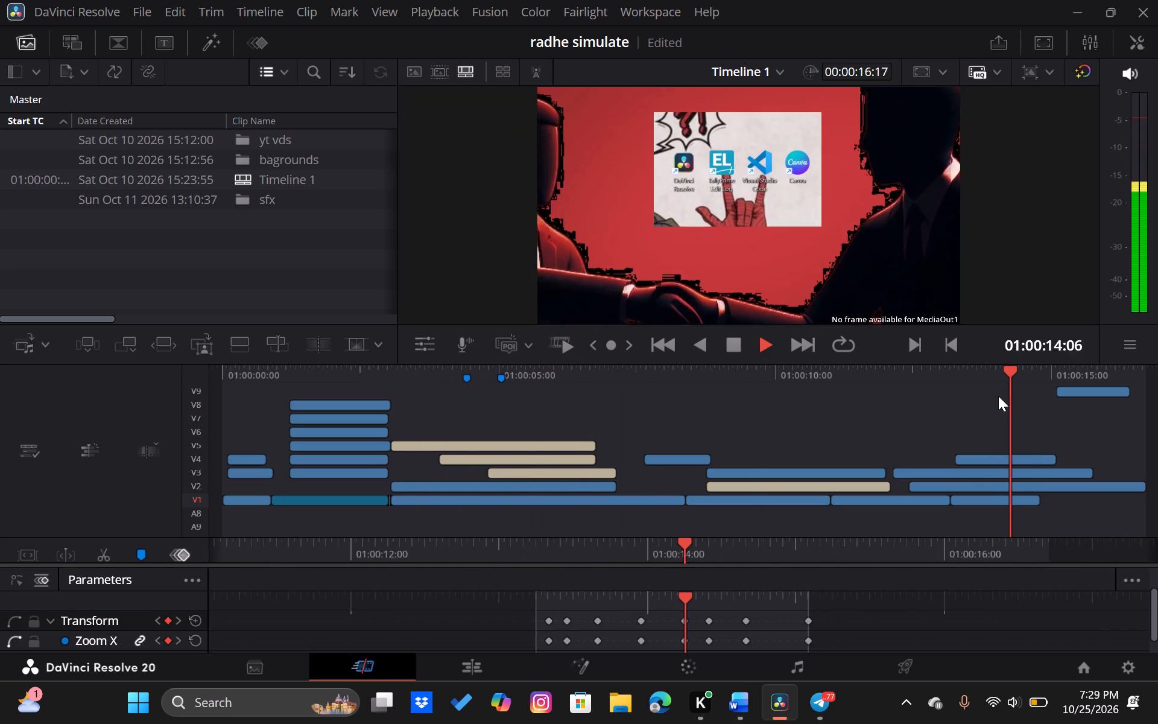
pyautogui.press('space')
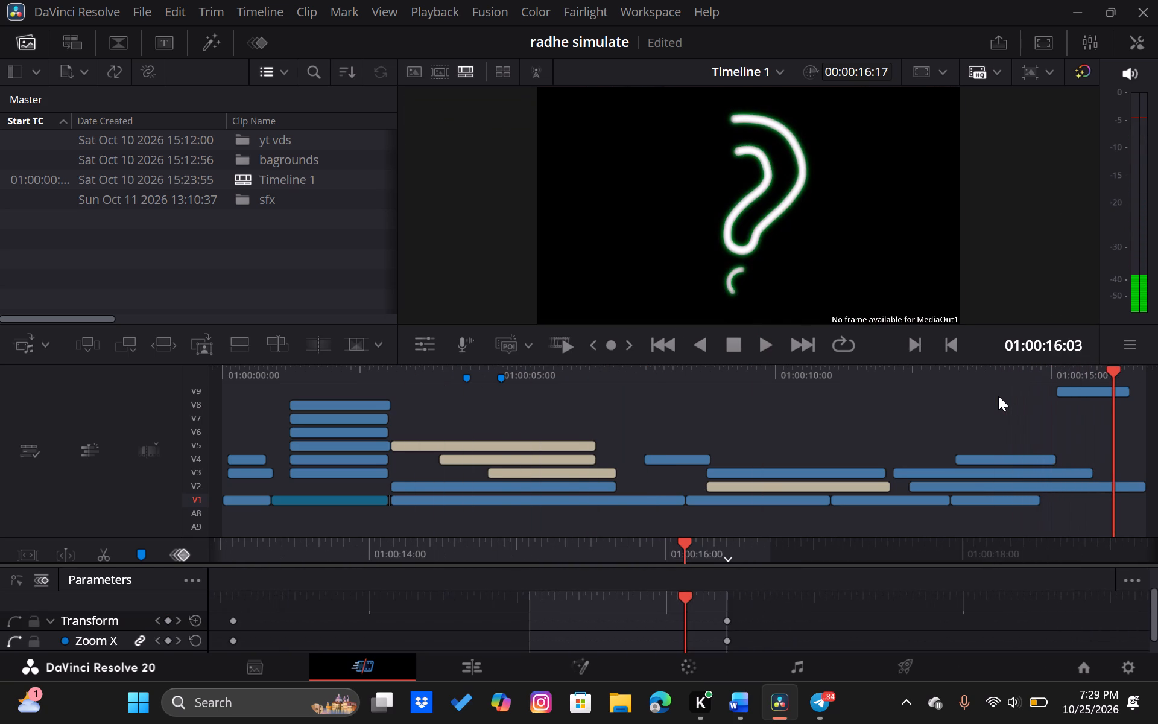
# Switch to the script in Word and look through its opening paragraphs, from the YouTube Tally introduction to the workplace setup.
pyautogui.click(746, 703)
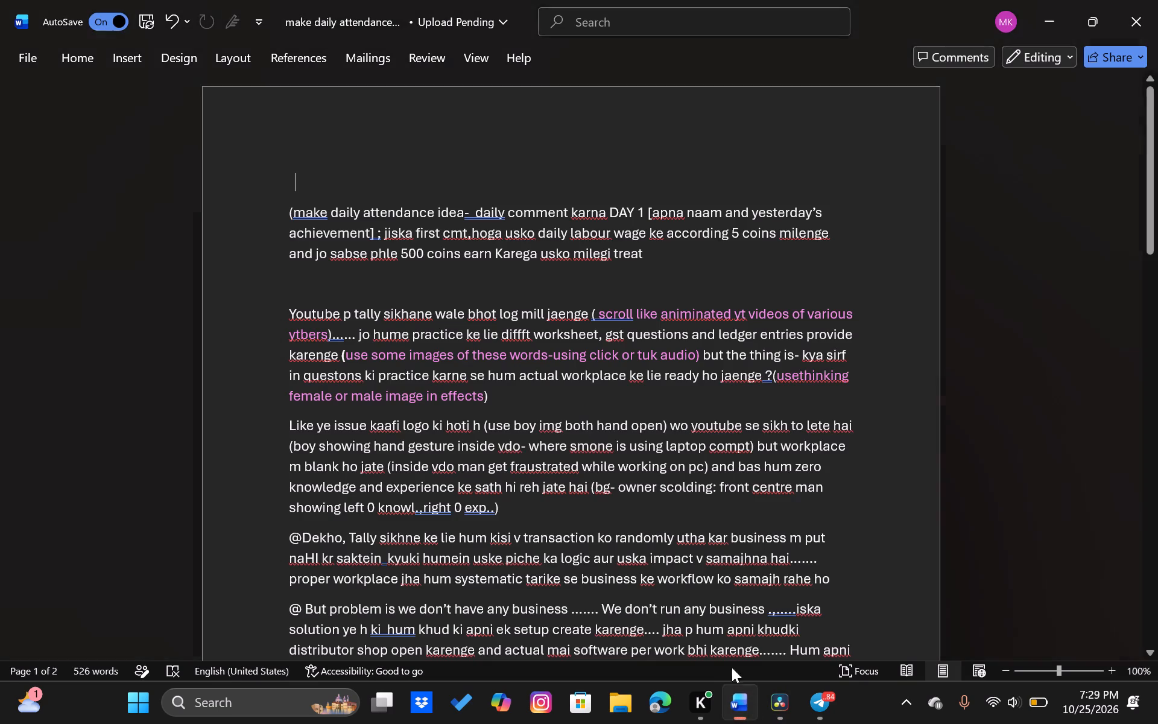
pyautogui.scroll(-1, 663, 439)
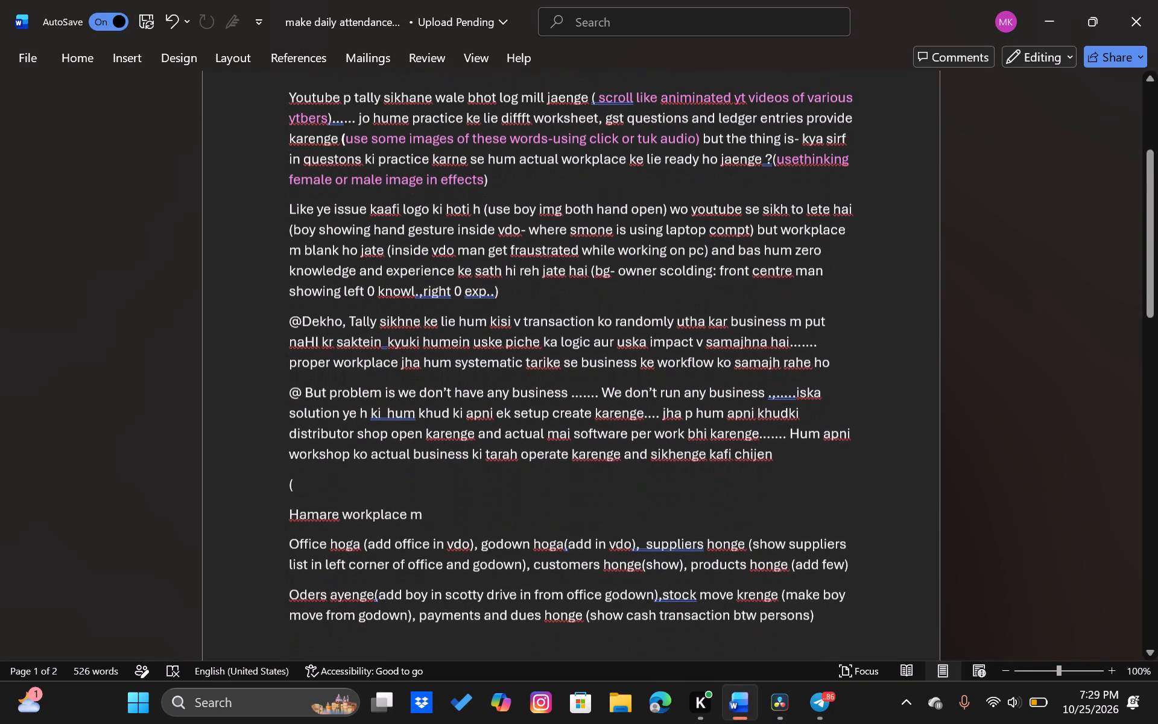
pyautogui.scroll(1, 583, 215)
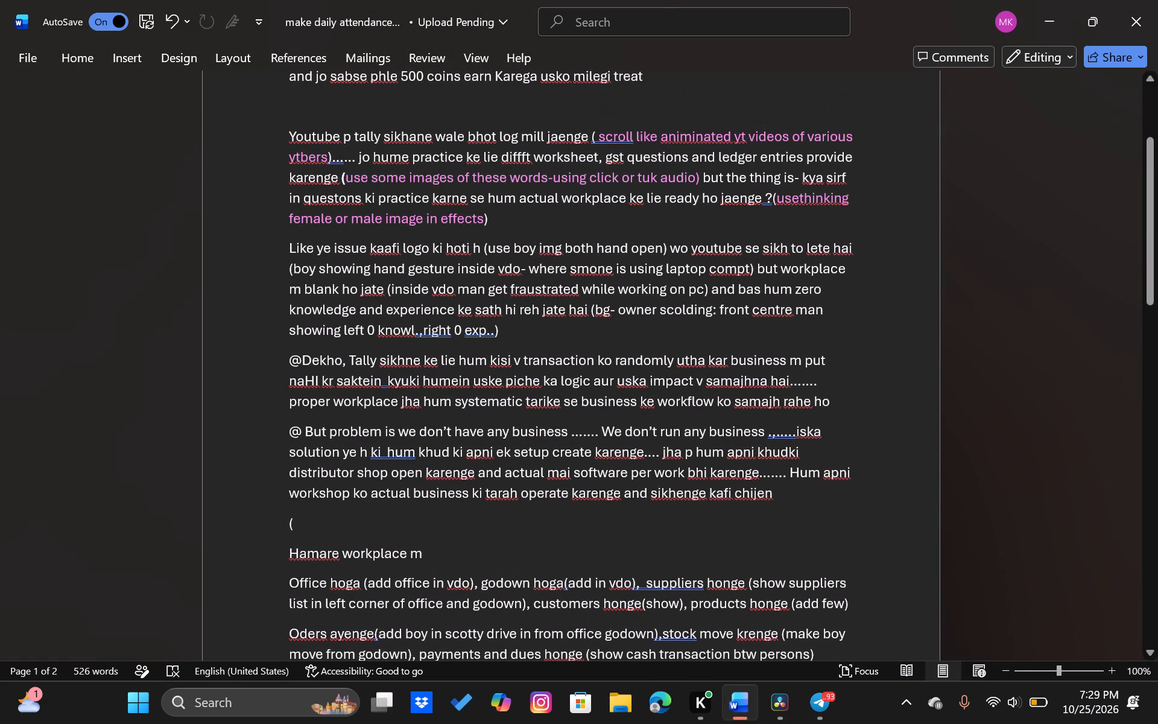
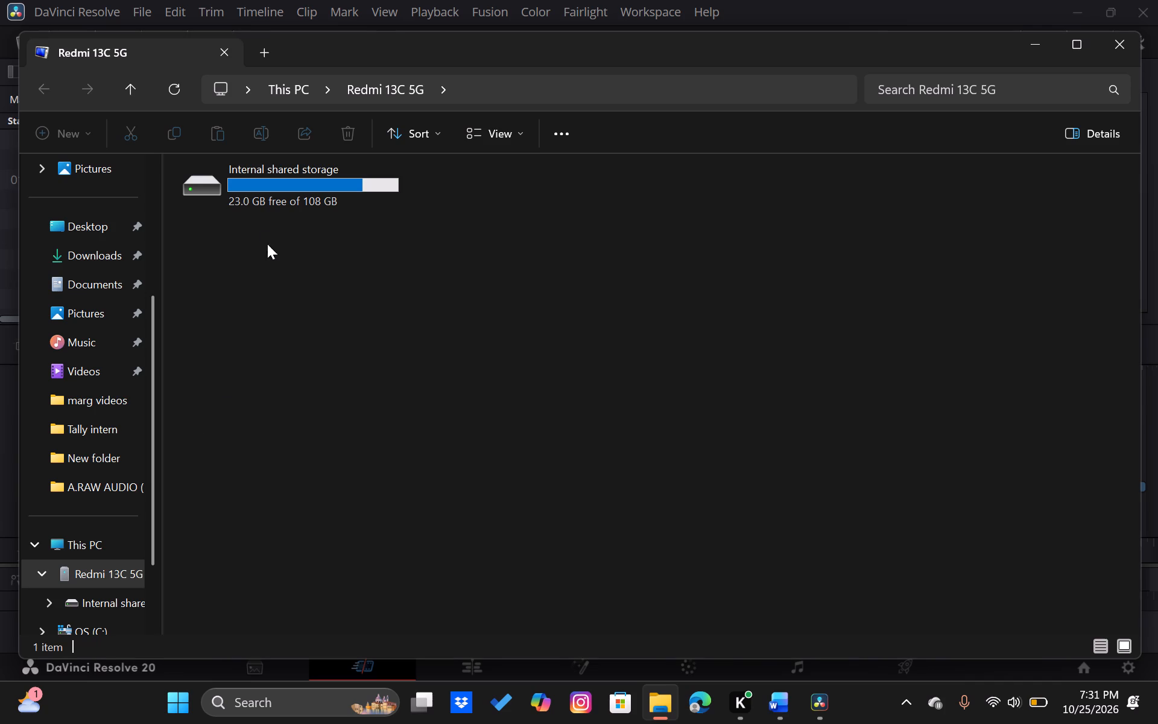
# Open the internal shared storage of the connected Redmi 13C 5G phone in File Explorer.
pyautogui.doubleClick(262, 206)
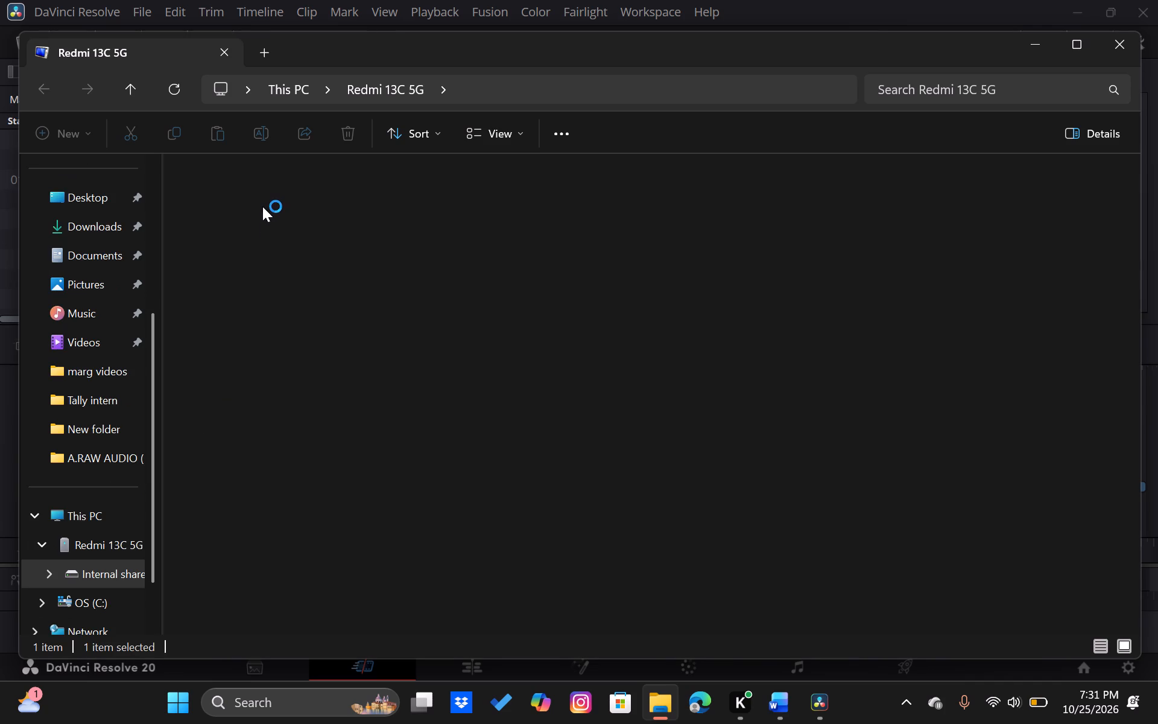
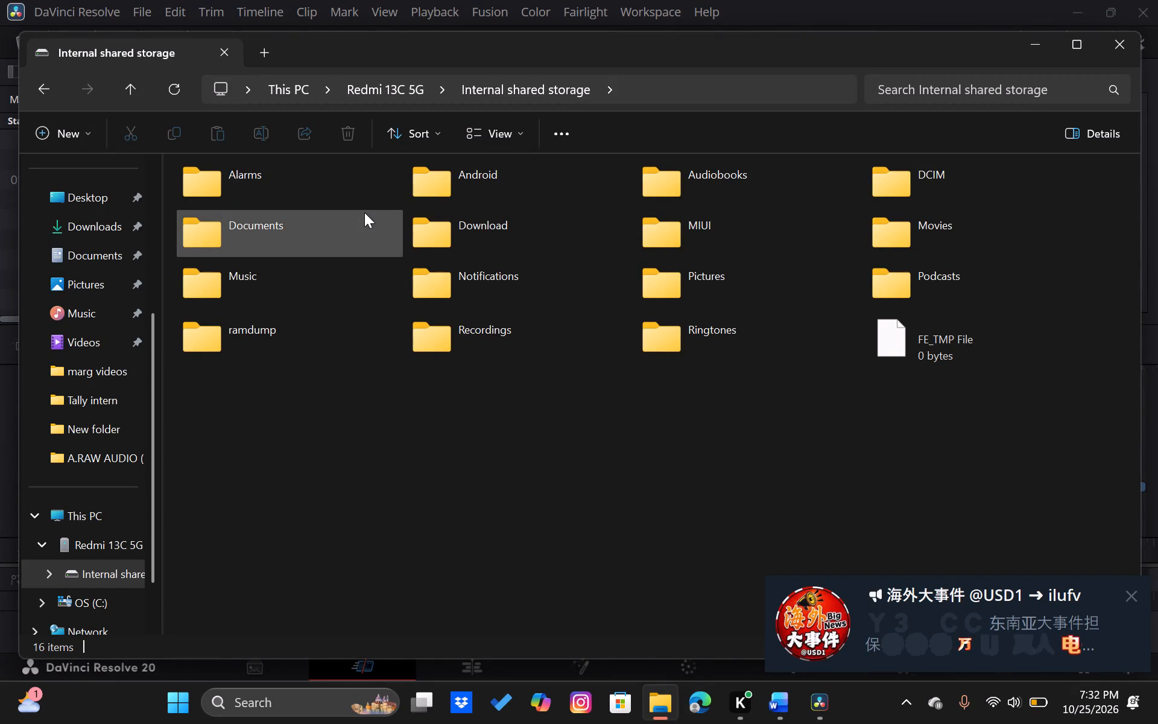
# Switch to DaVinci Resolve and look through the Master bin, the bin list and the sync bin of the radhe simulate project.
pyautogui.click(808, 708)
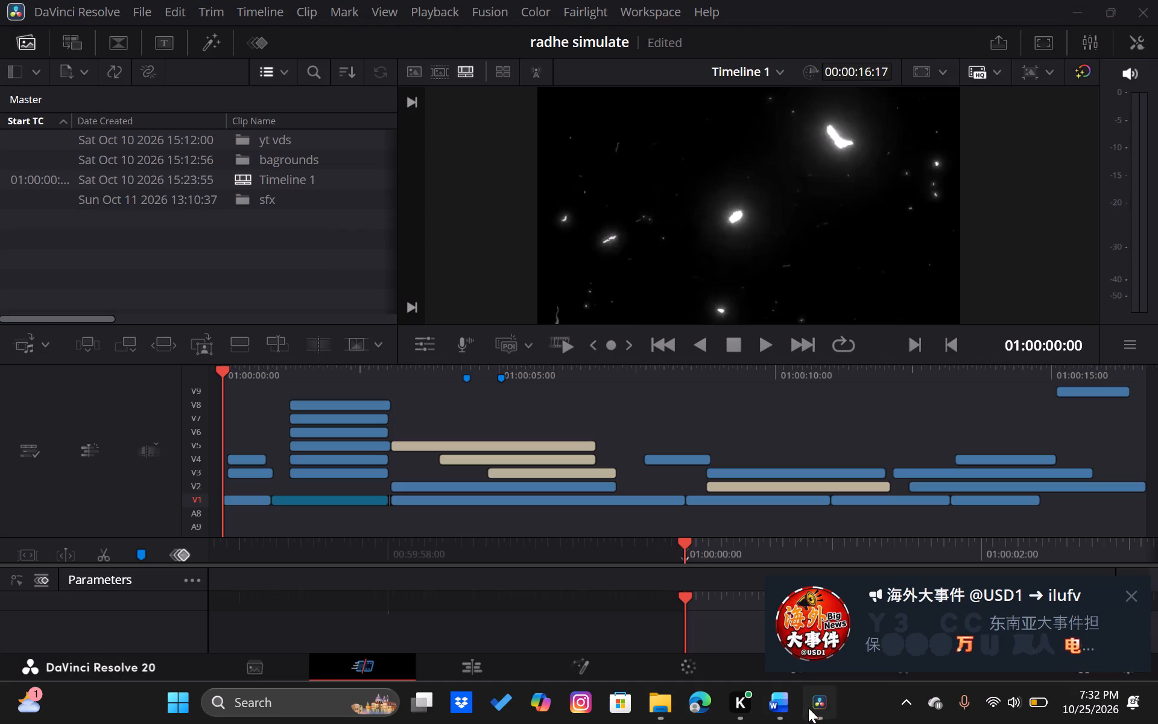
pyautogui.click(59, 46)
pyautogui.click(31, 41)
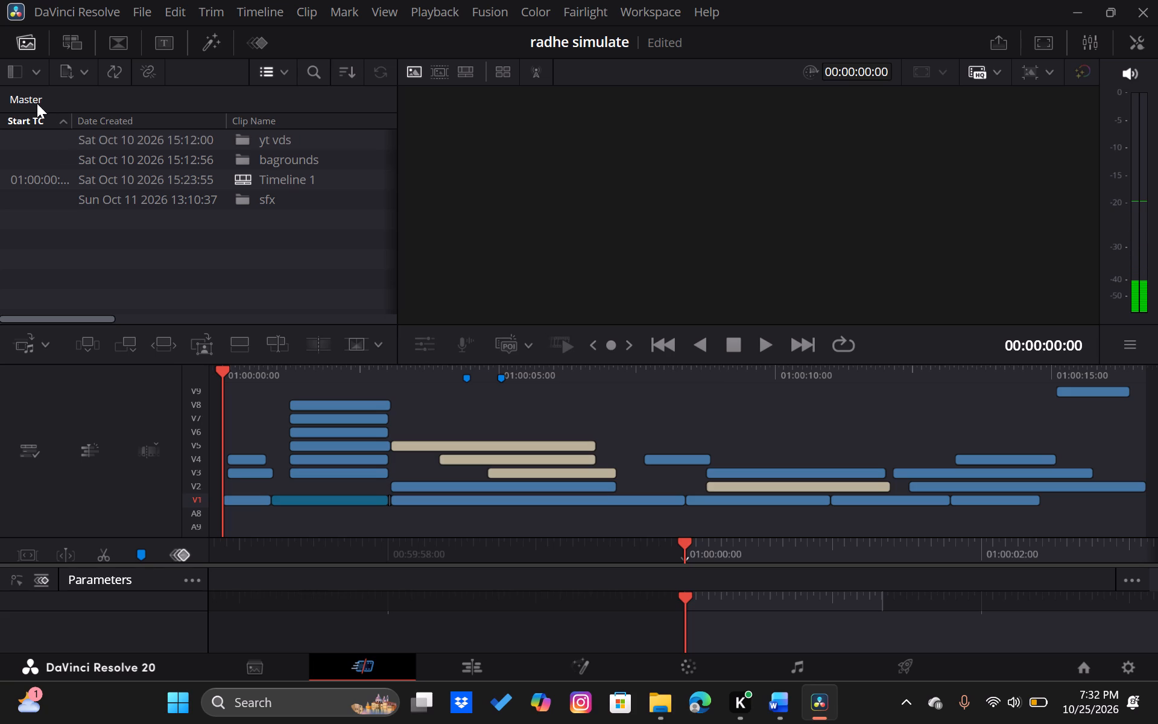
pyautogui.click(42, 114)
pyautogui.click(33, 72)
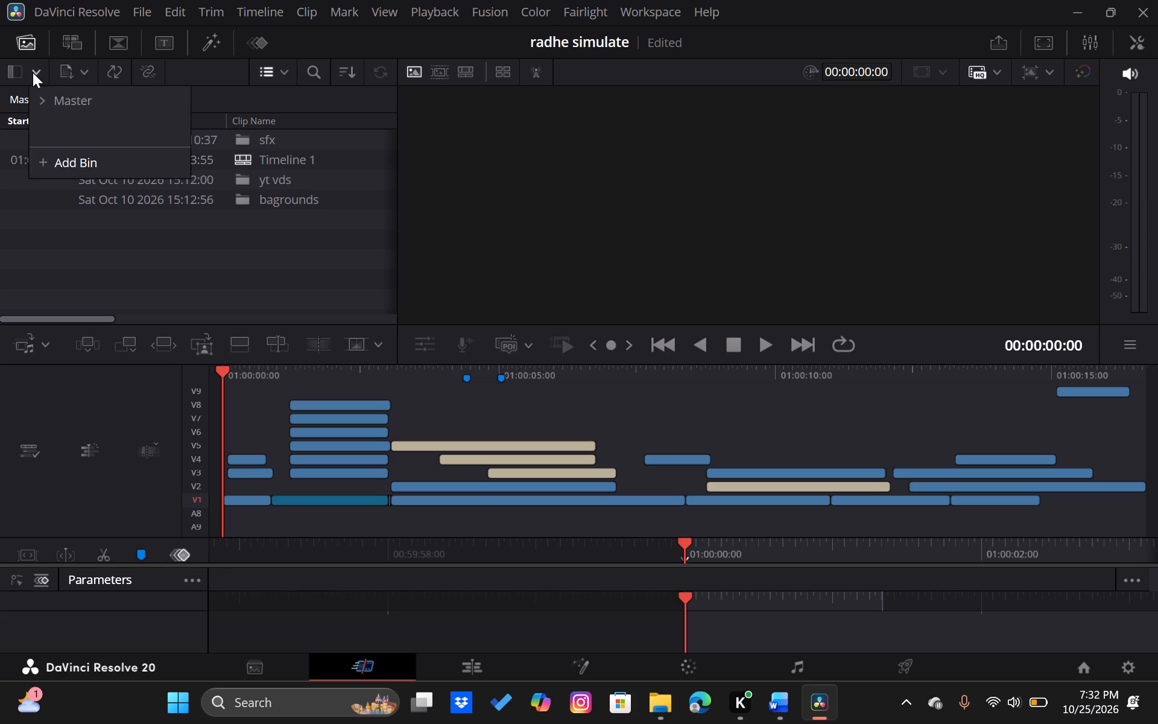
pyautogui.click(63, 106)
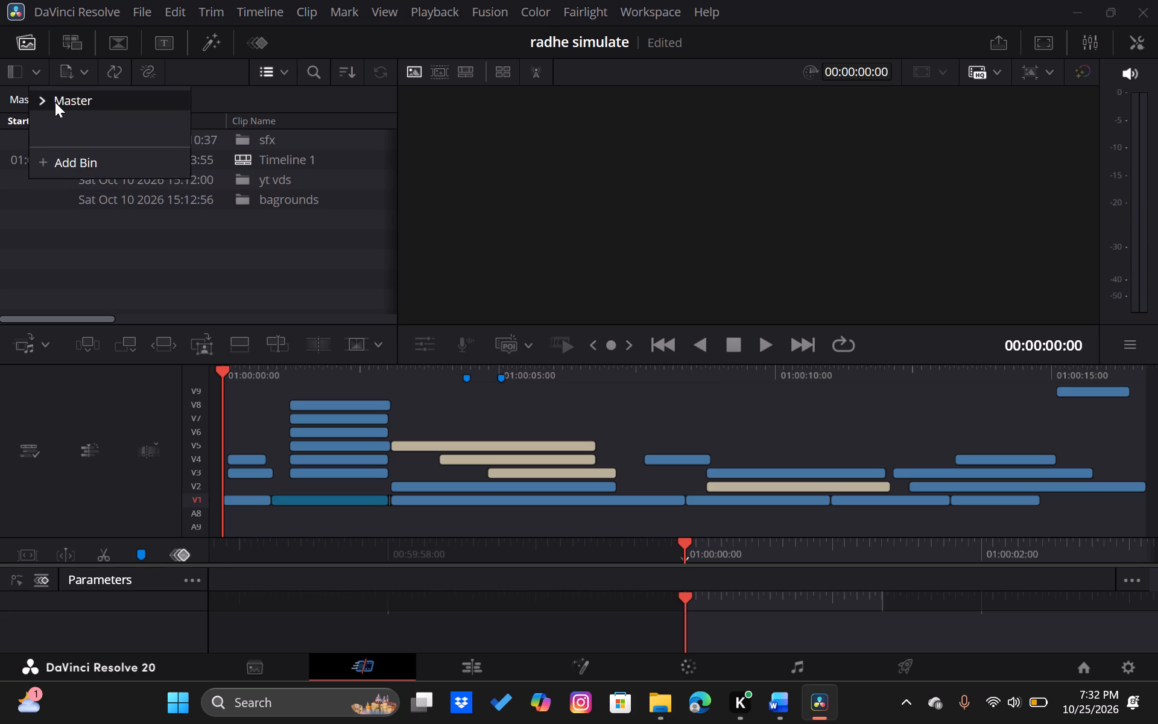
pyautogui.click(55, 102)
pyautogui.click(331, 243)
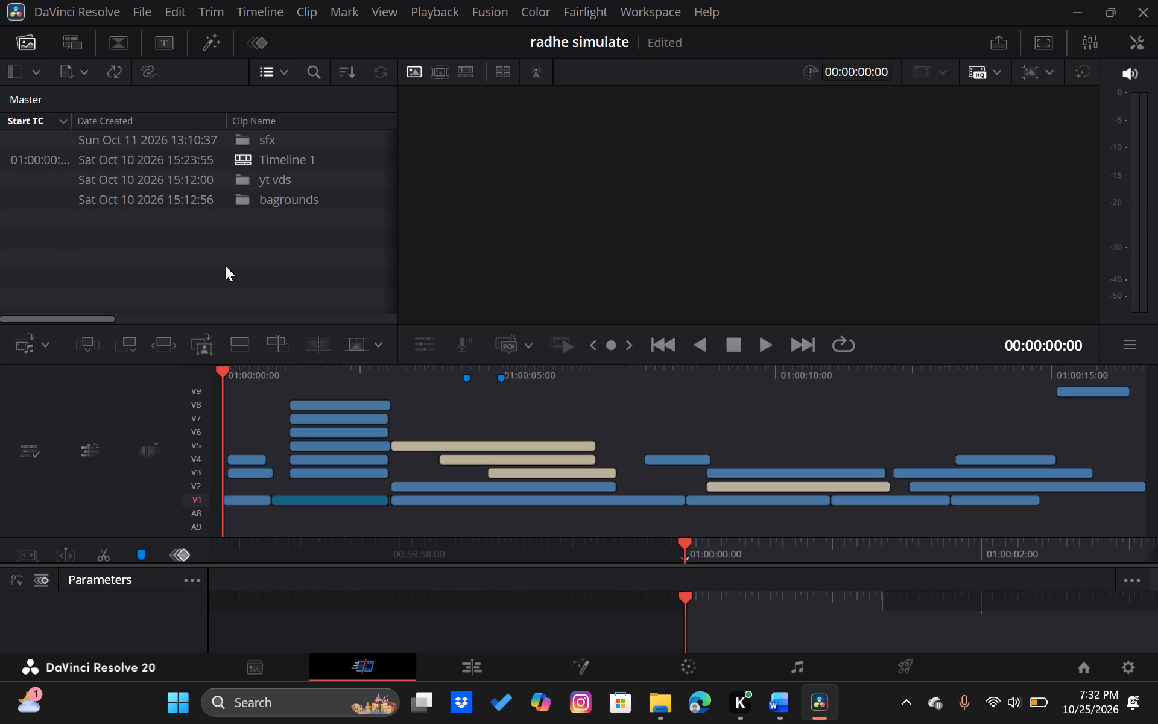
pyautogui.click(66, 52)
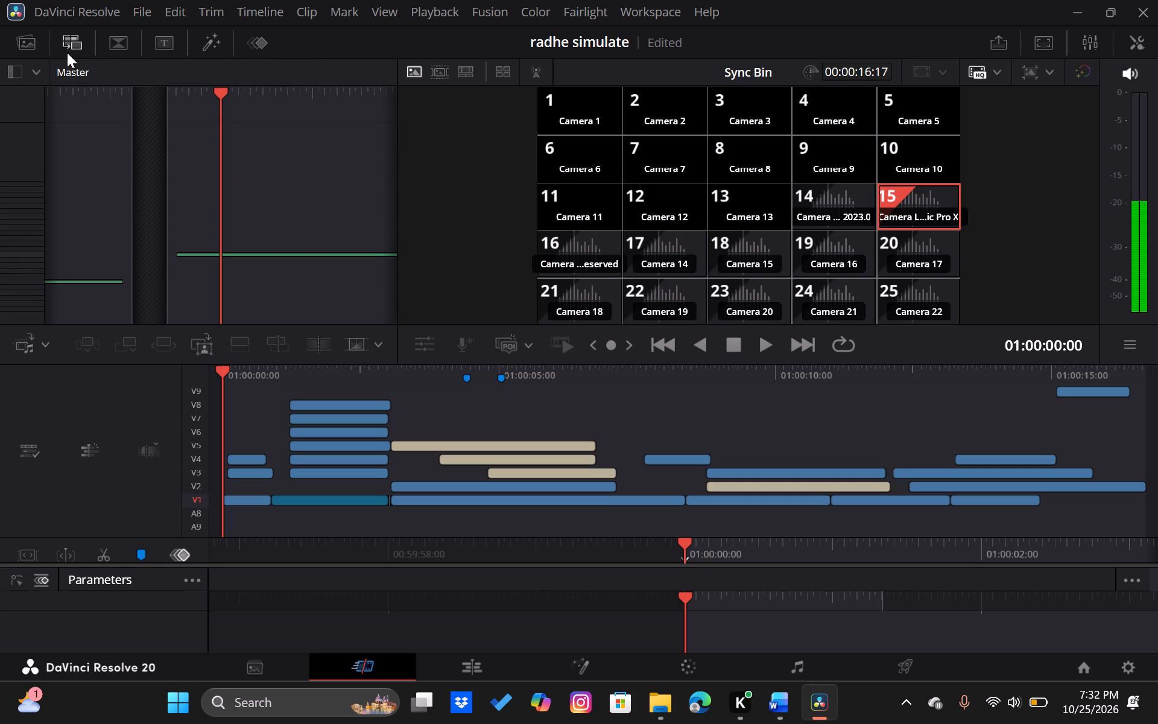
pyautogui.hscroll(1, 155, 127)
pyautogui.hscroll(-2, 155, 127)
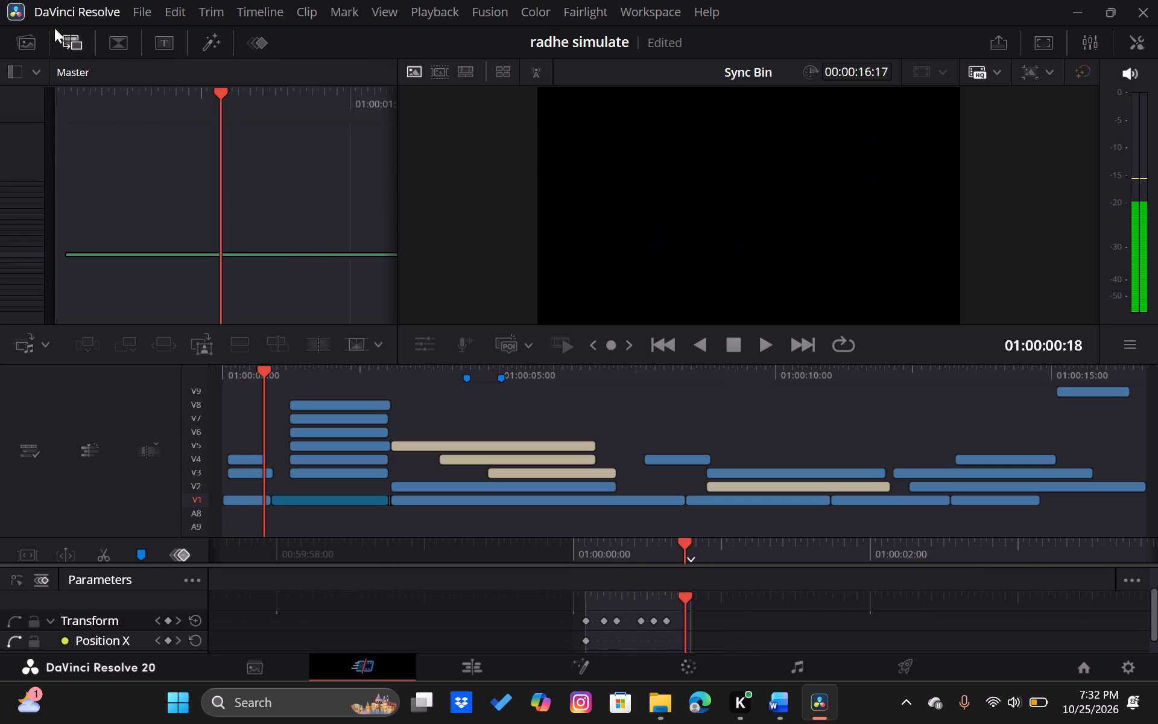
pyautogui.click(24, 45)
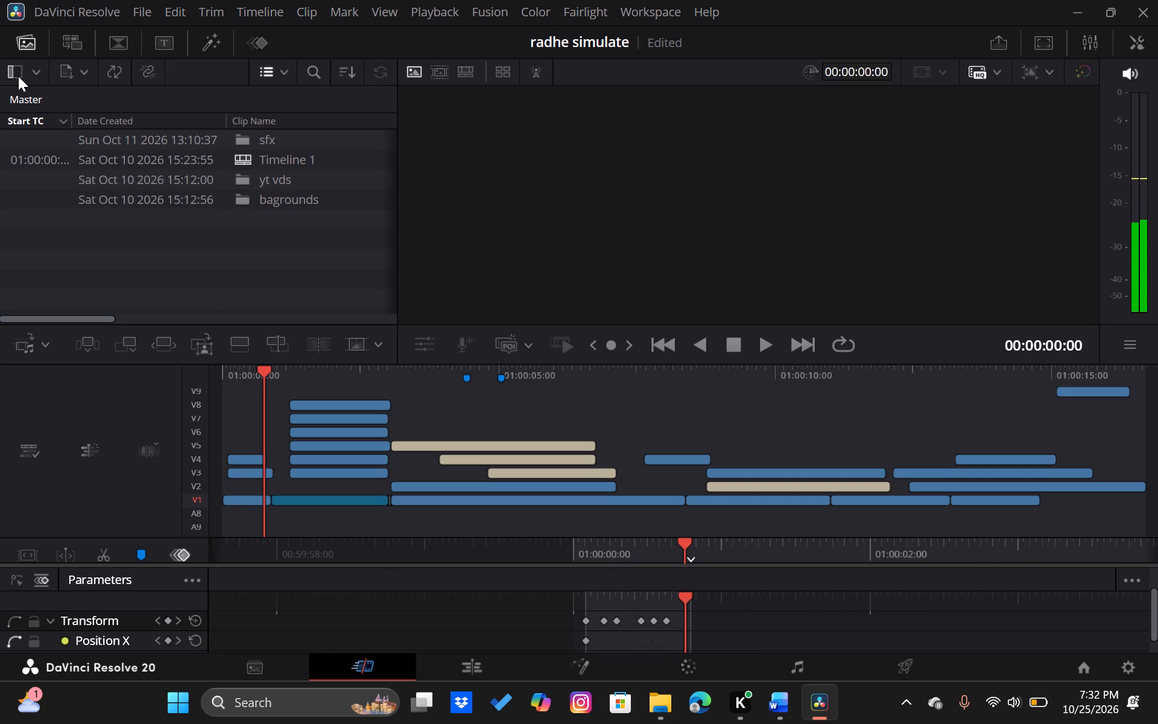
pyautogui.click(18, 76)
pyautogui.click(18, 76)
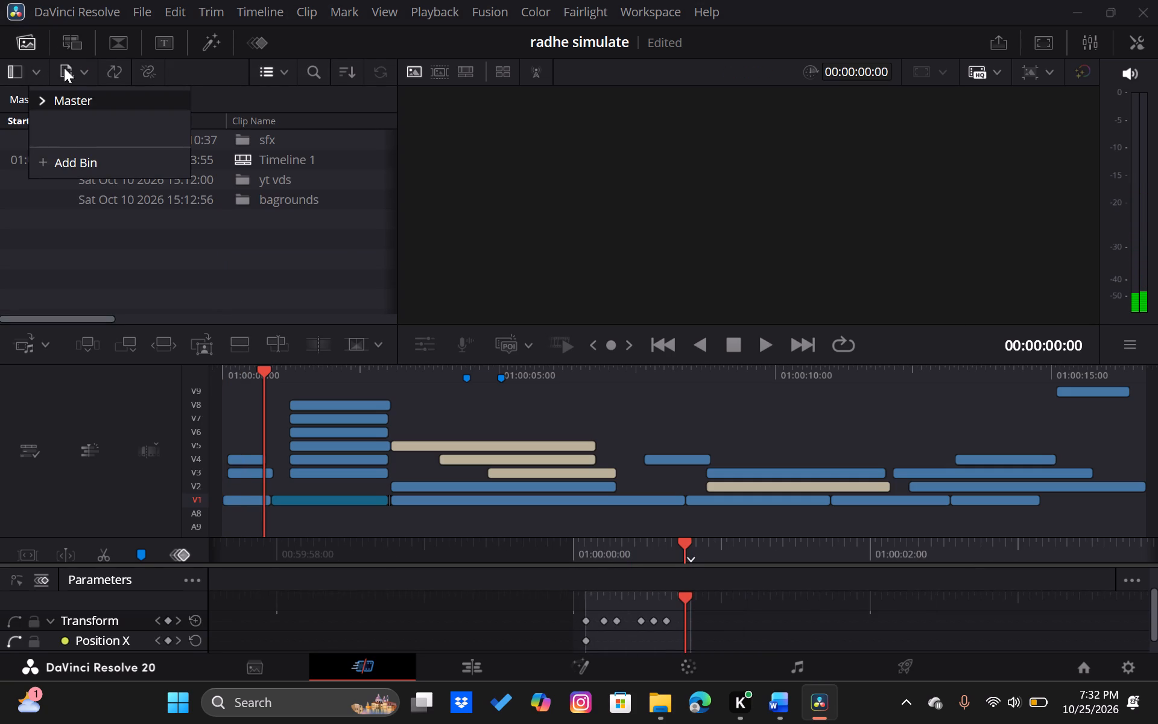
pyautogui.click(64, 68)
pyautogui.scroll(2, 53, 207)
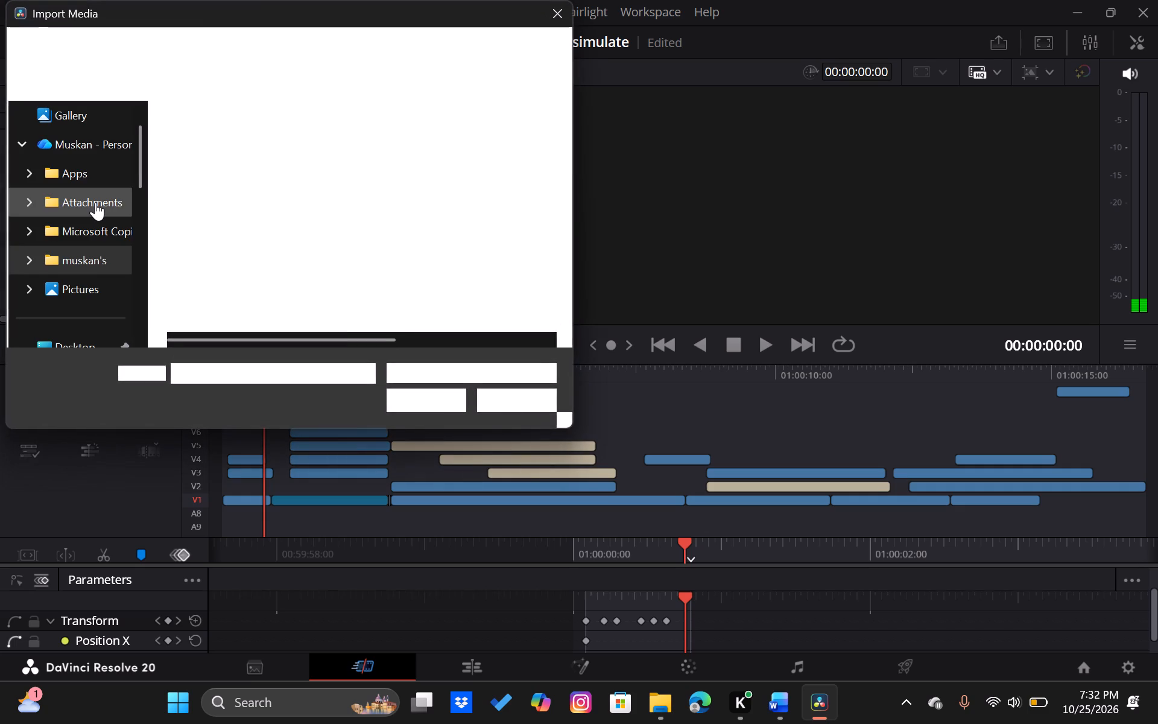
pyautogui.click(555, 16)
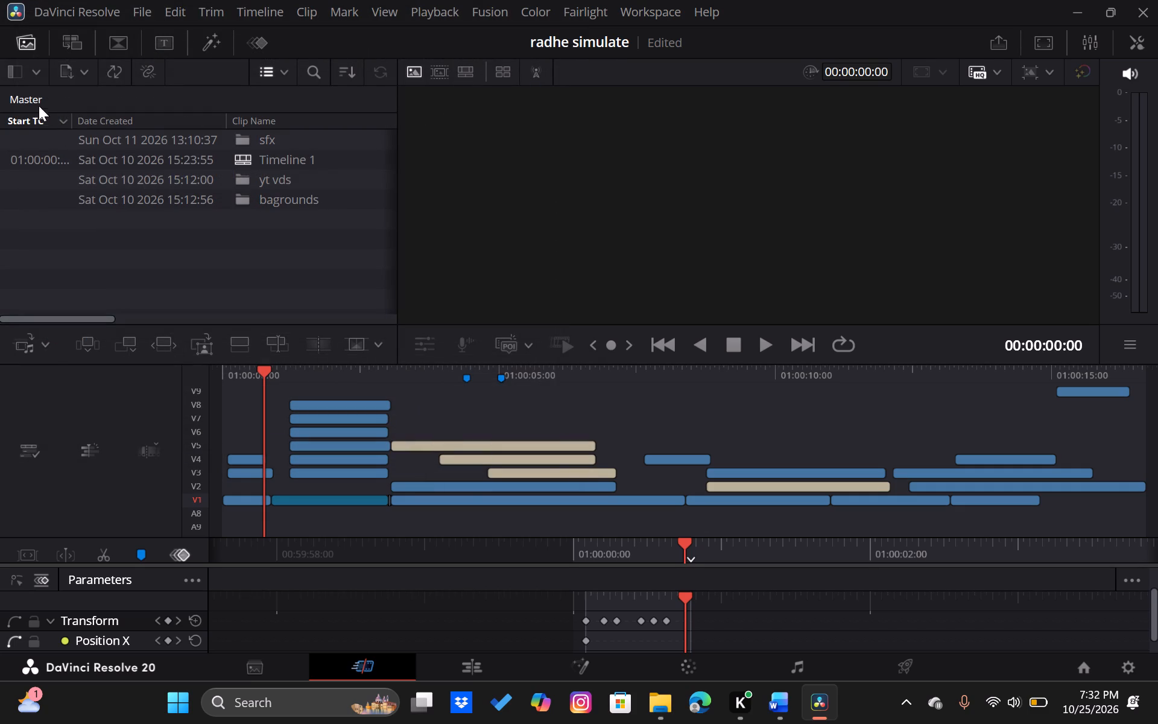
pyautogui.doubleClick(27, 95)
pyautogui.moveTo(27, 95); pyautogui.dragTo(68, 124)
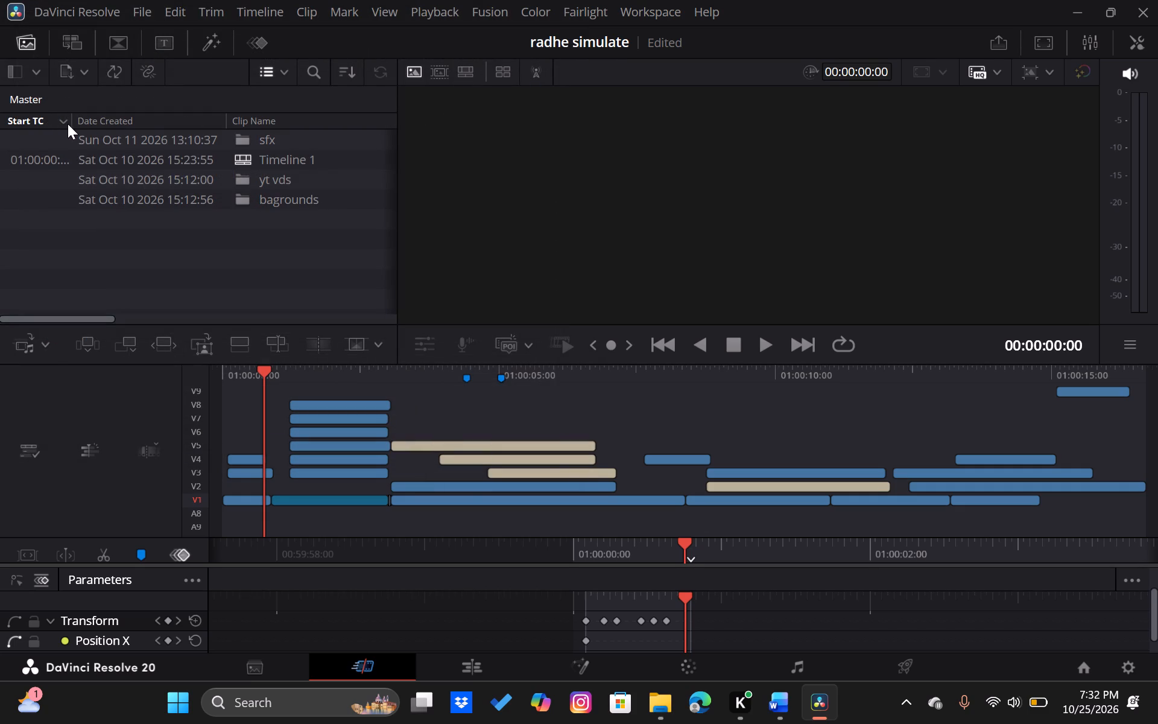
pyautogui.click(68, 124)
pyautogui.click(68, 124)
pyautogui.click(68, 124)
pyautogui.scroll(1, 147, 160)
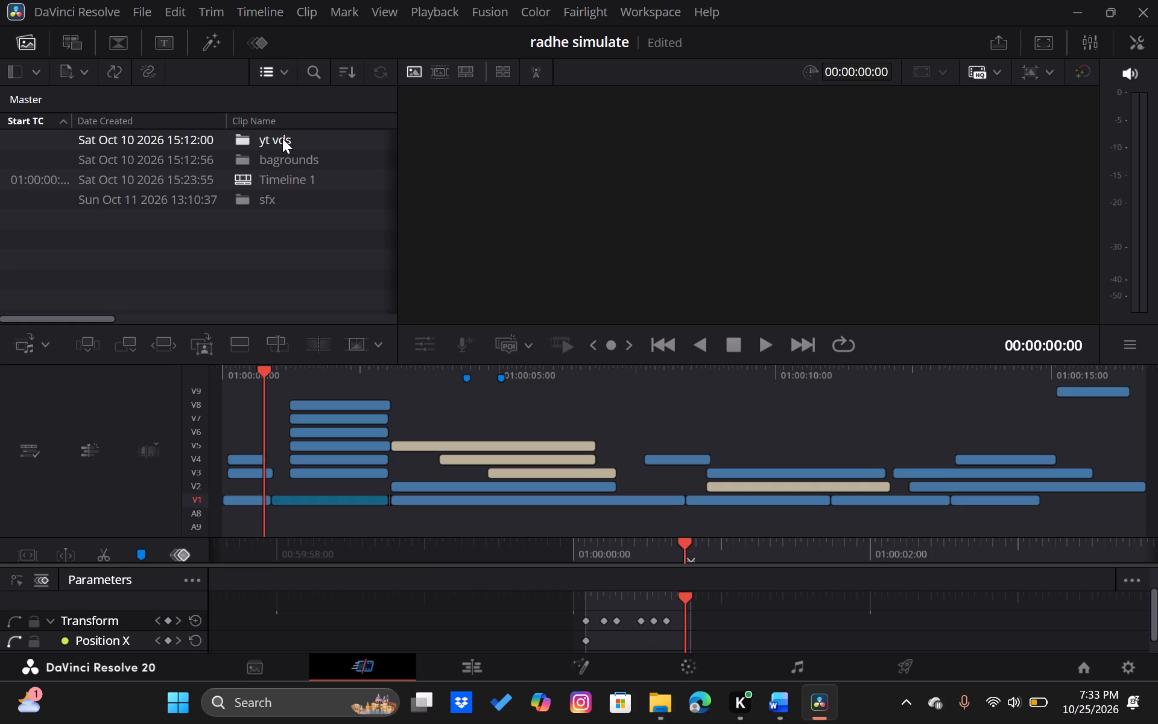
# Open the bagrounds bin and look over its video clips and their details.
pyautogui.doubleClick(290, 152)
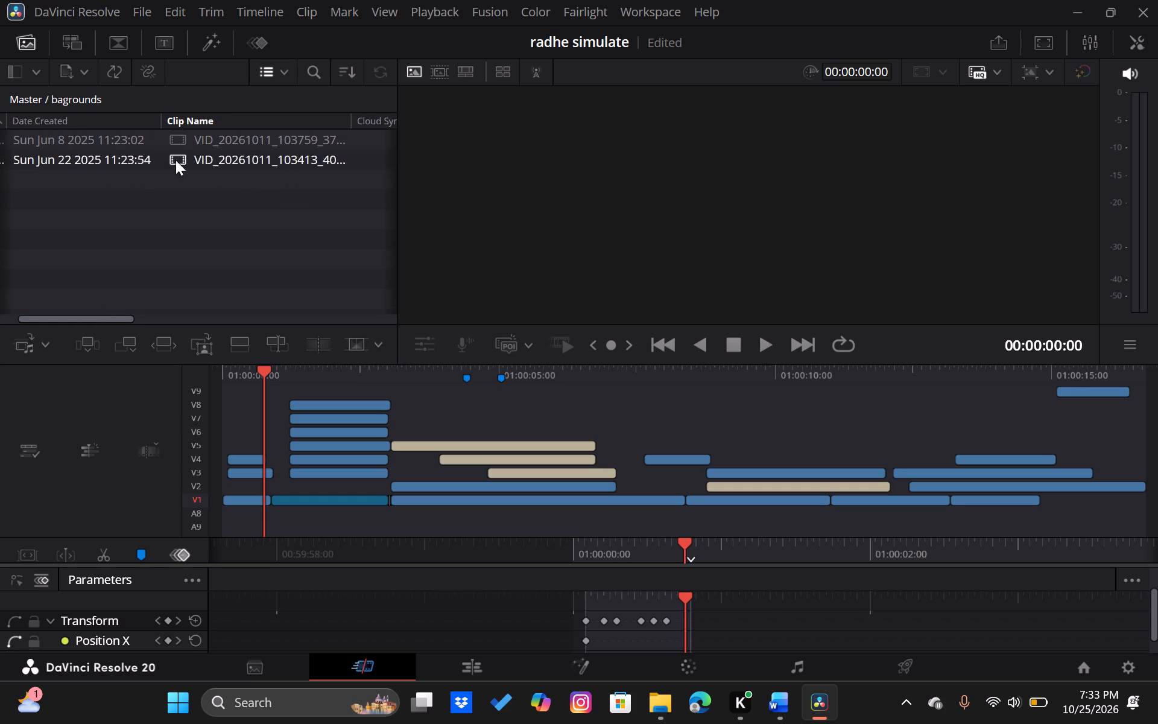
pyautogui.scroll(1, 186, 153)
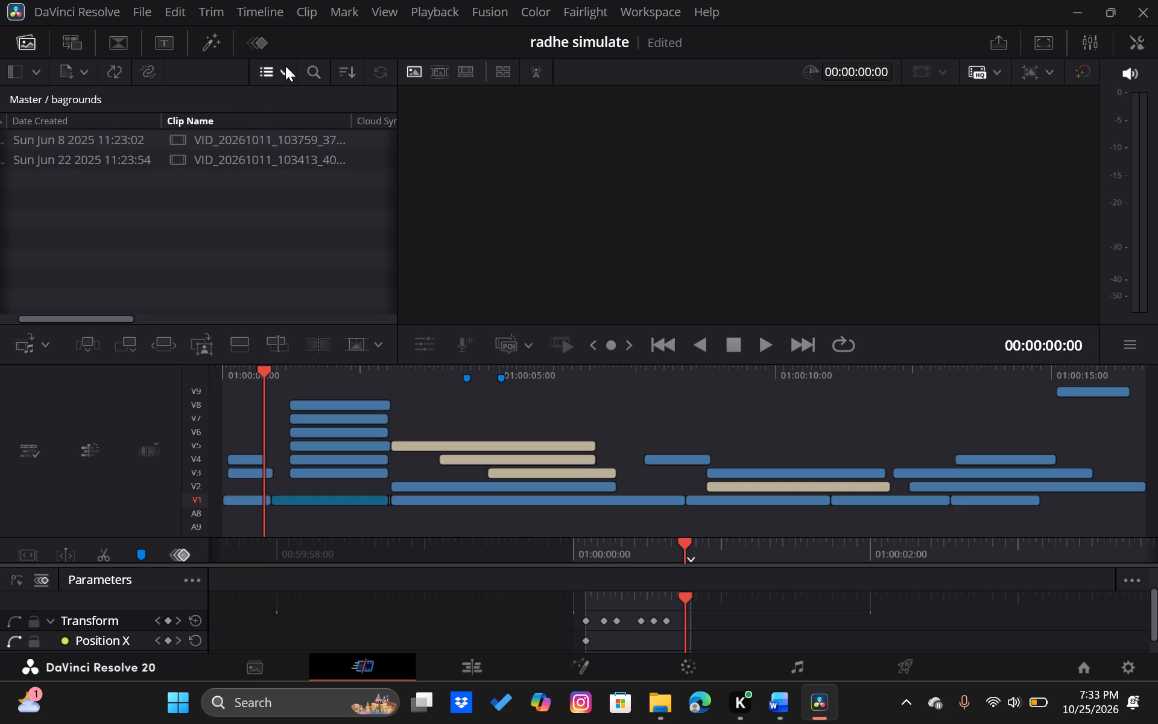
pyautogui.hscroll(-2, 373, 116)
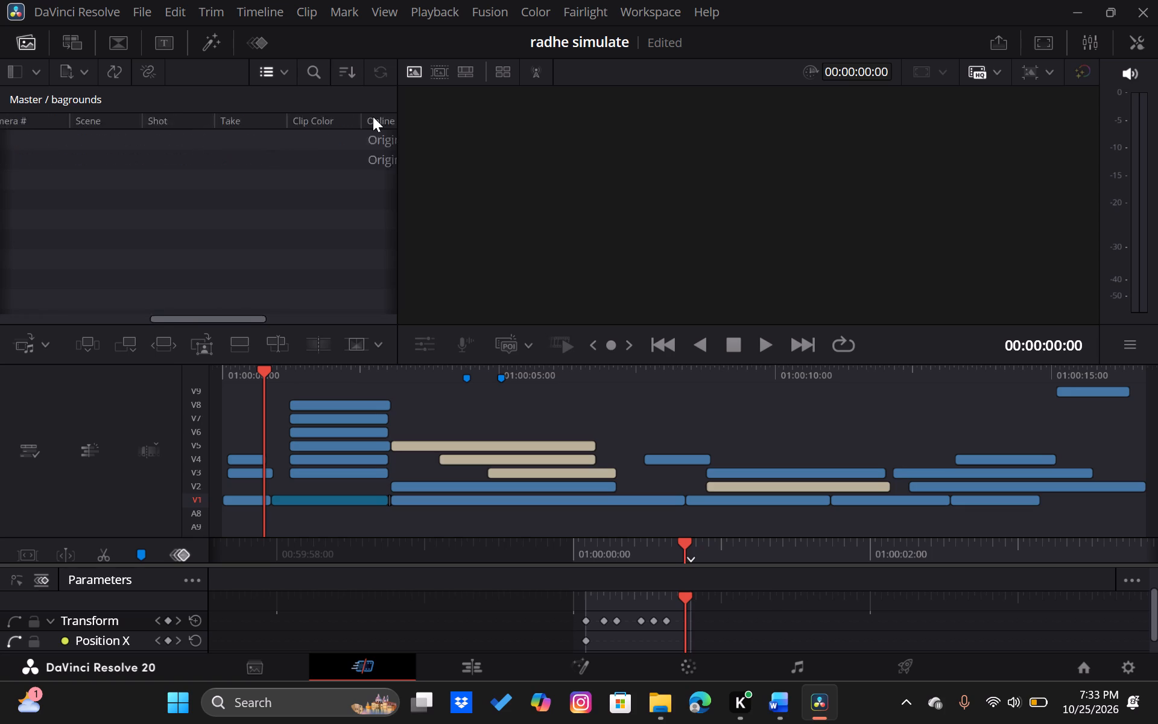
pyautogui.hscroll(-1, 373, 116)
pyautogui.hscroll(4, 373, 116)
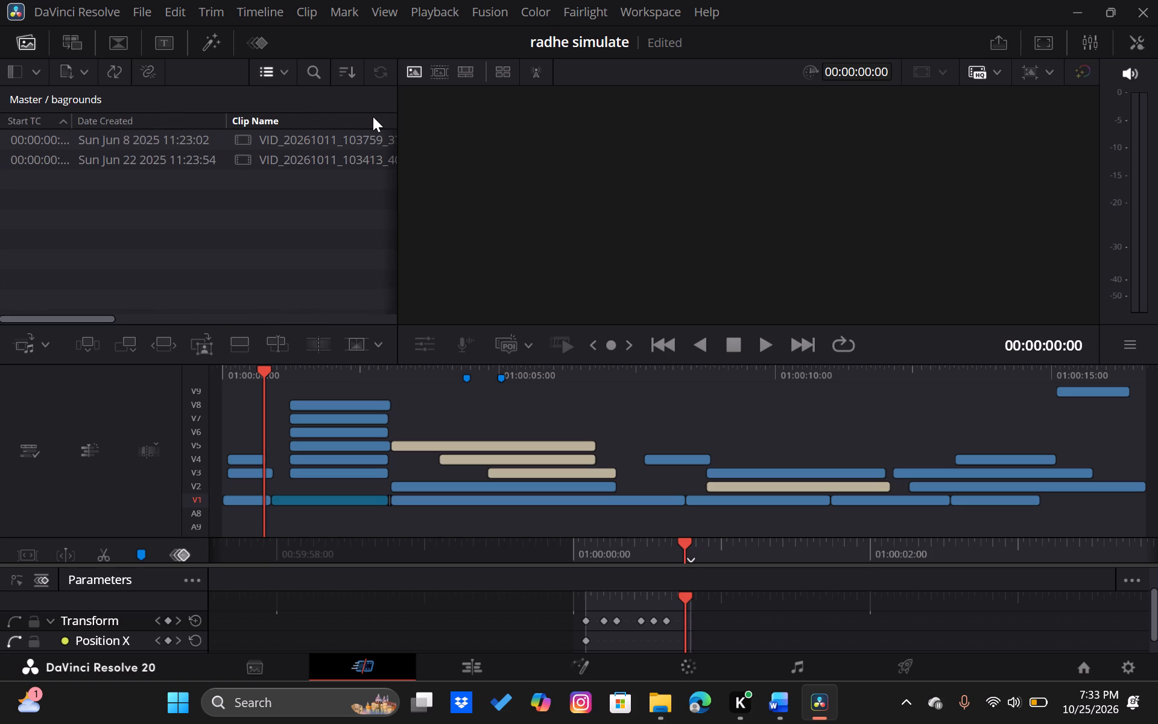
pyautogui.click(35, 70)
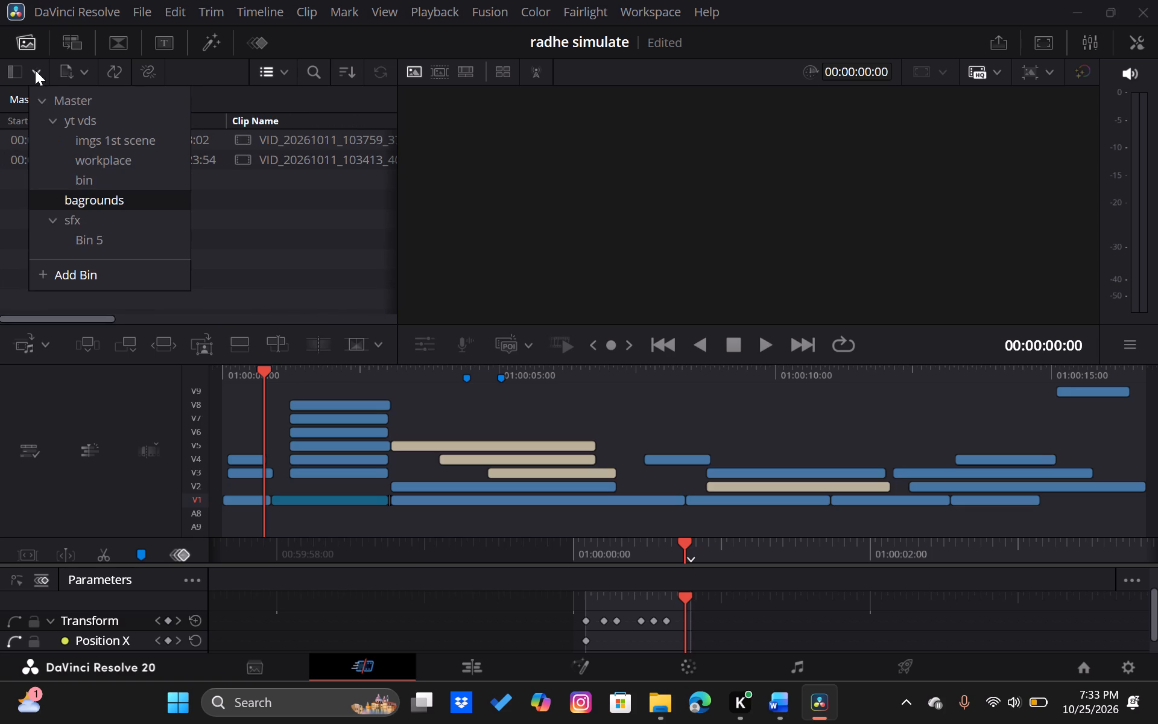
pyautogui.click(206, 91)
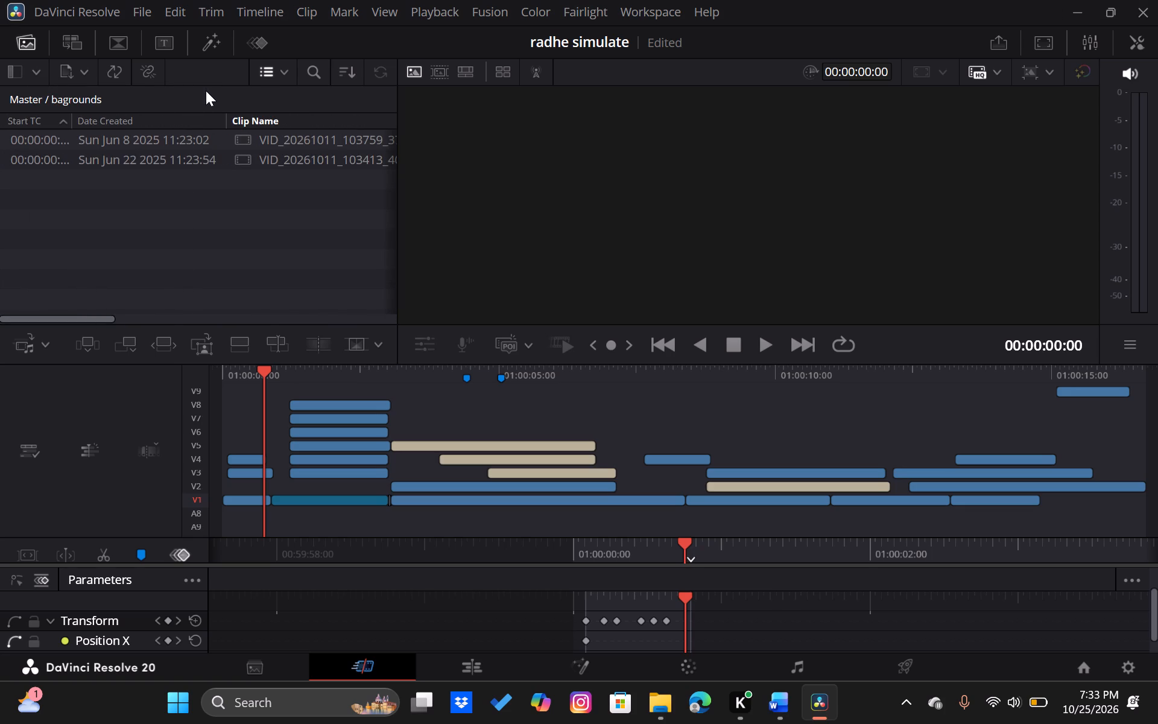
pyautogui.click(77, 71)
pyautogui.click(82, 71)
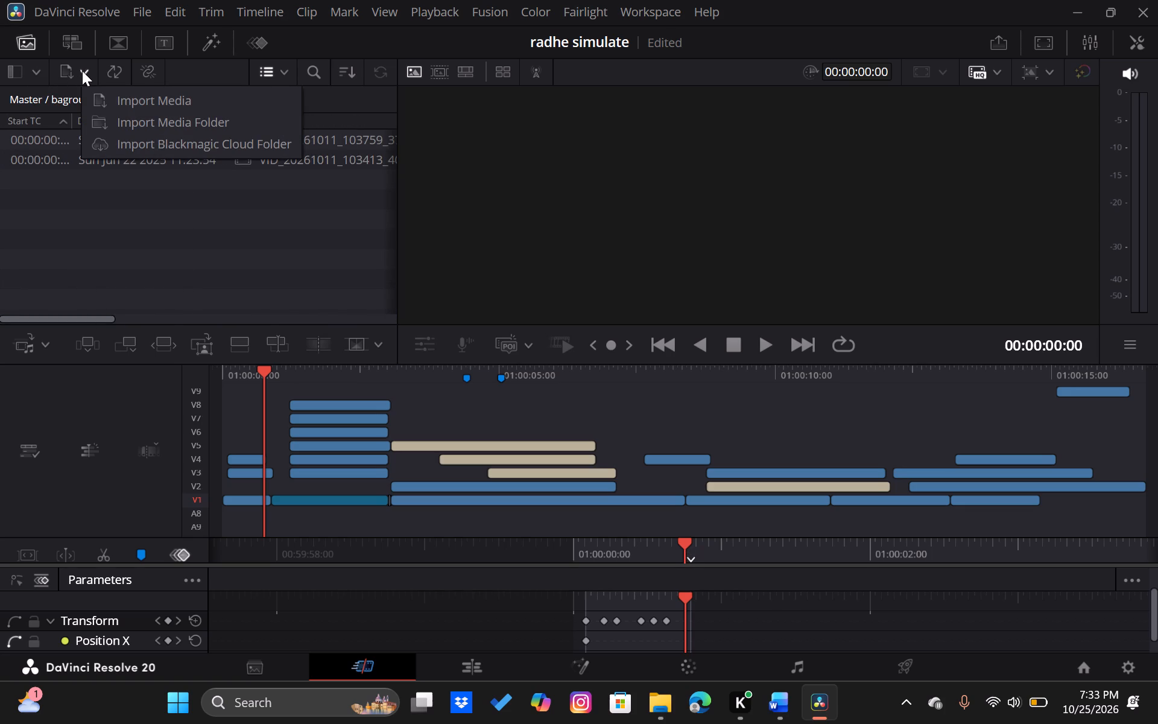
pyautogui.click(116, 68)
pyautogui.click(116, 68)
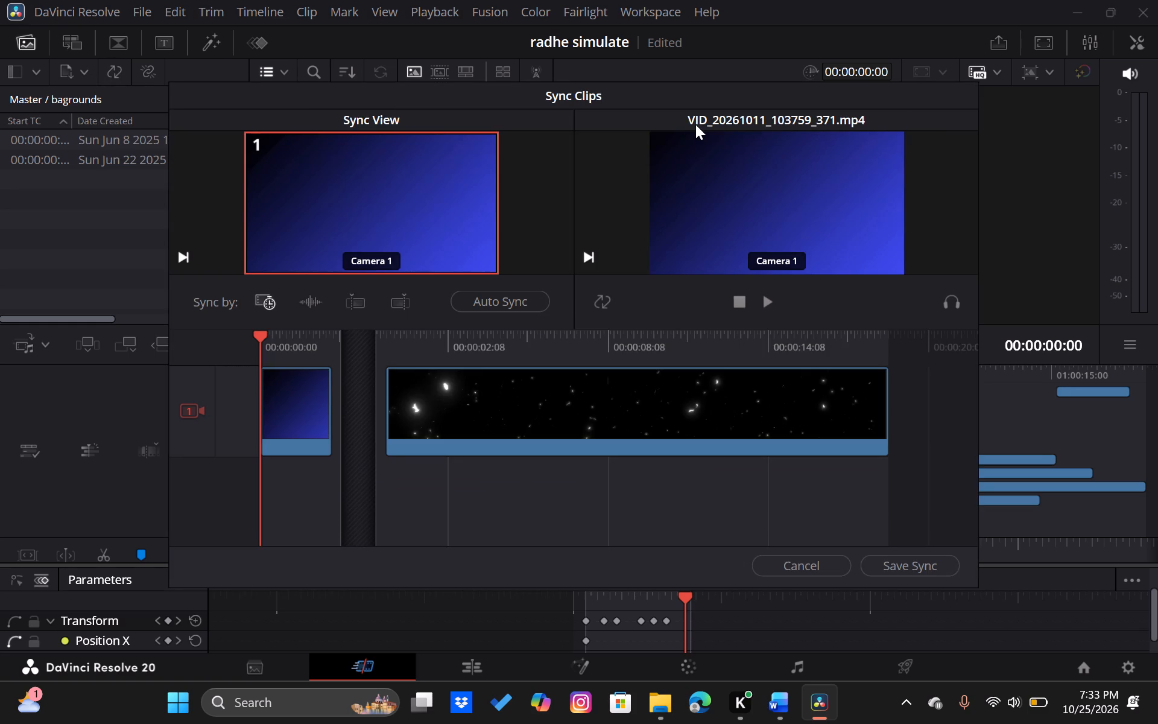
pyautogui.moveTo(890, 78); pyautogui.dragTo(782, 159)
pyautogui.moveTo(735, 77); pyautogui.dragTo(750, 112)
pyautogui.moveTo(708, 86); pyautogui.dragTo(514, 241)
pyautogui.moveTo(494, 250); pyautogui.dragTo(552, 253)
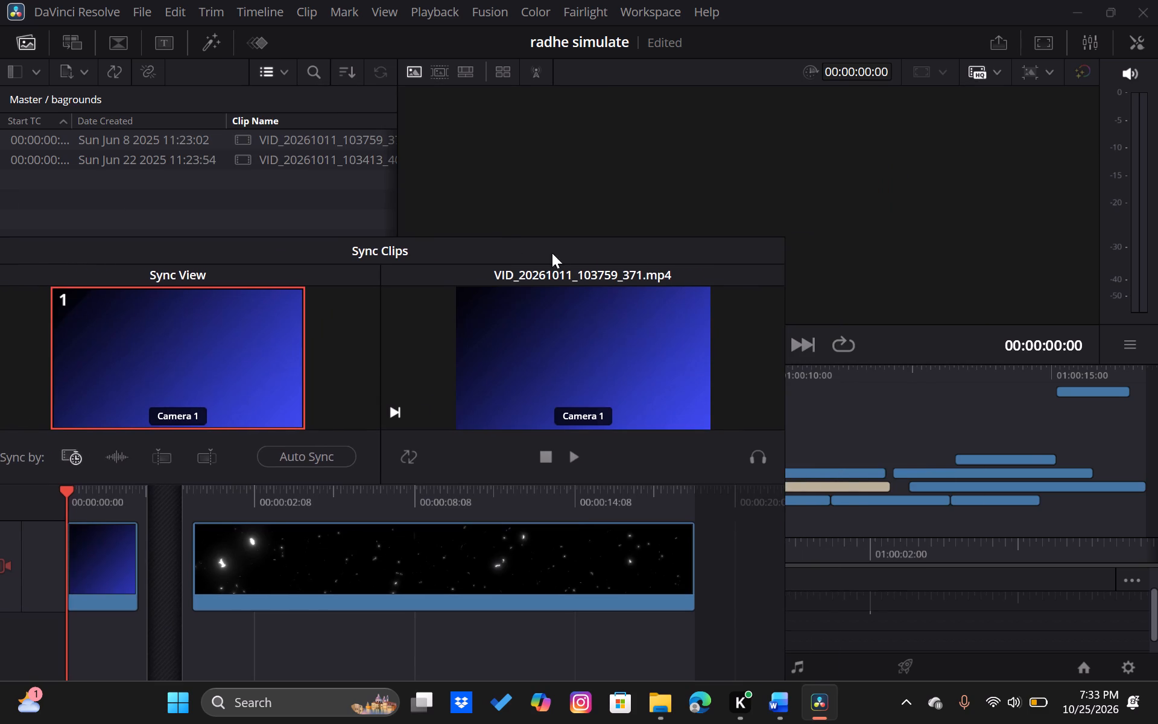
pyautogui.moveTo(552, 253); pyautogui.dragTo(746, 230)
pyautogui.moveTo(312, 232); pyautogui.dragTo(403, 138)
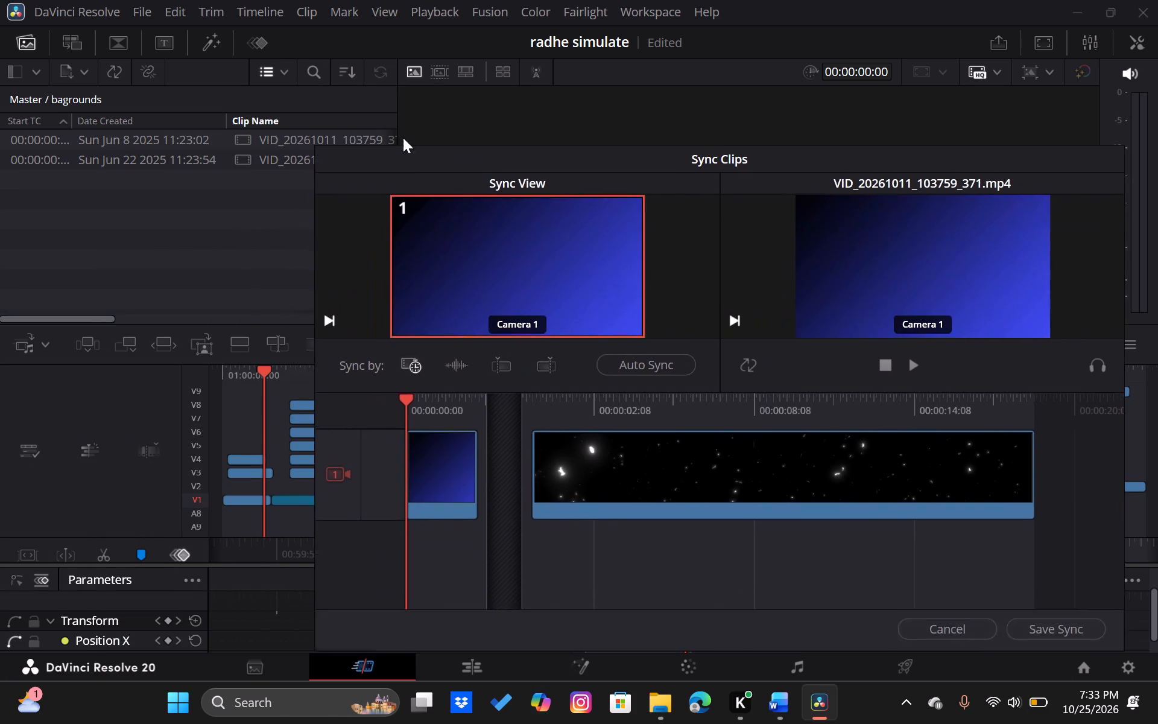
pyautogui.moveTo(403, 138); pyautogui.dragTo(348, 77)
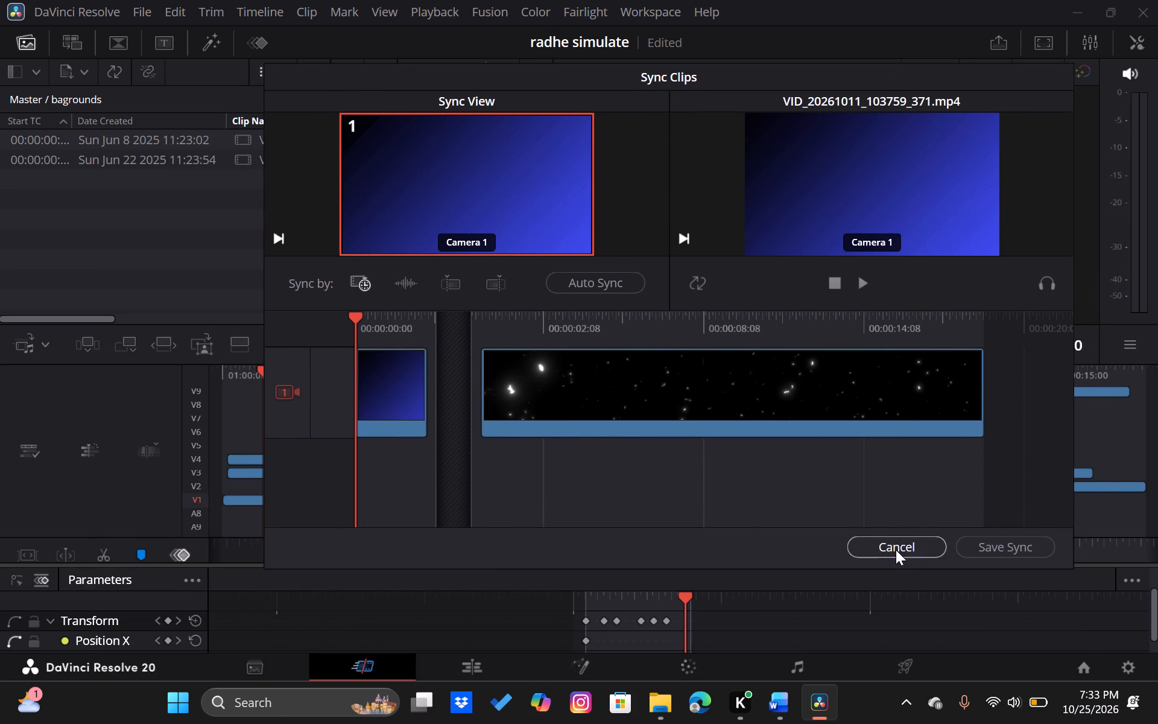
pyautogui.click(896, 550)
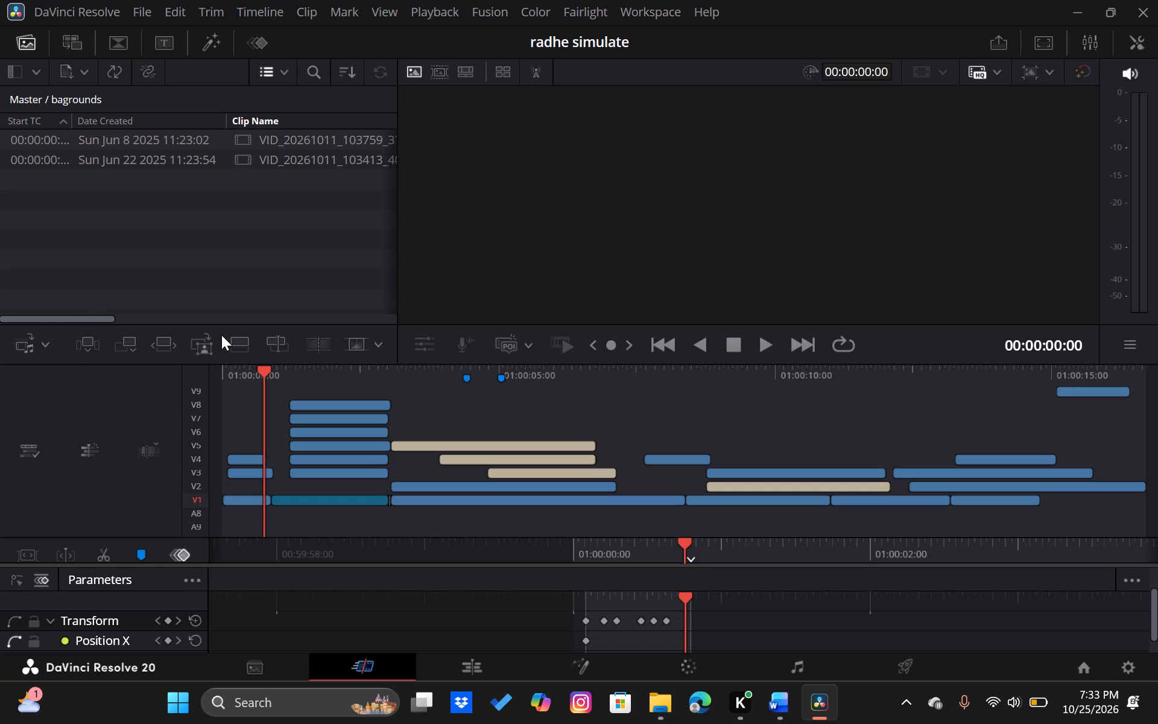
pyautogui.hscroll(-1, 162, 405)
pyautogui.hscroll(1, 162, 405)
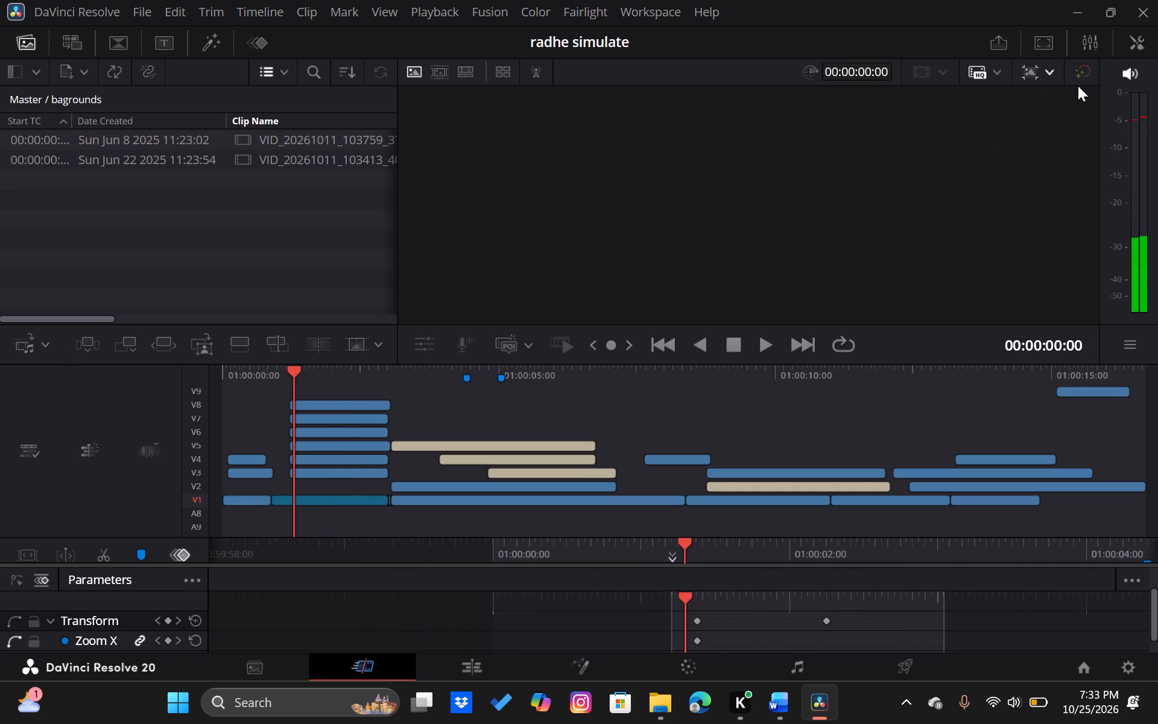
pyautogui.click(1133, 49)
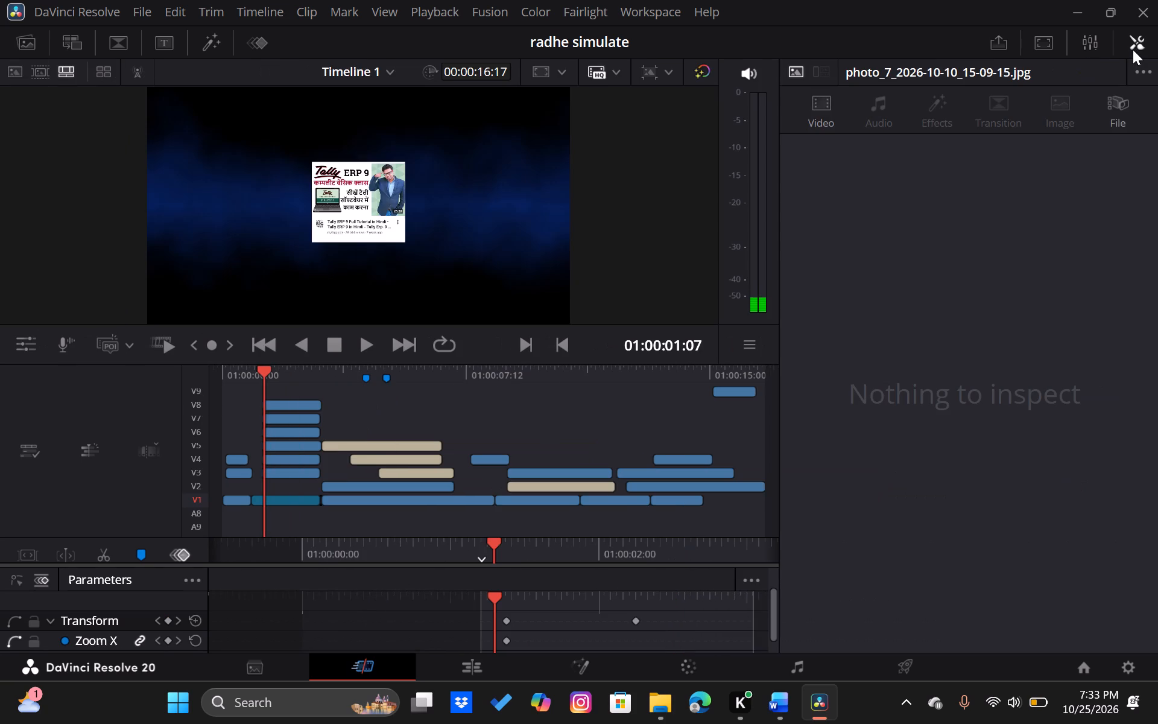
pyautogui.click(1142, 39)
# Switch the media pool from the list to the thumbnail-with-metadata view and return to the Master bin.
pyautogui.click(274, 65)
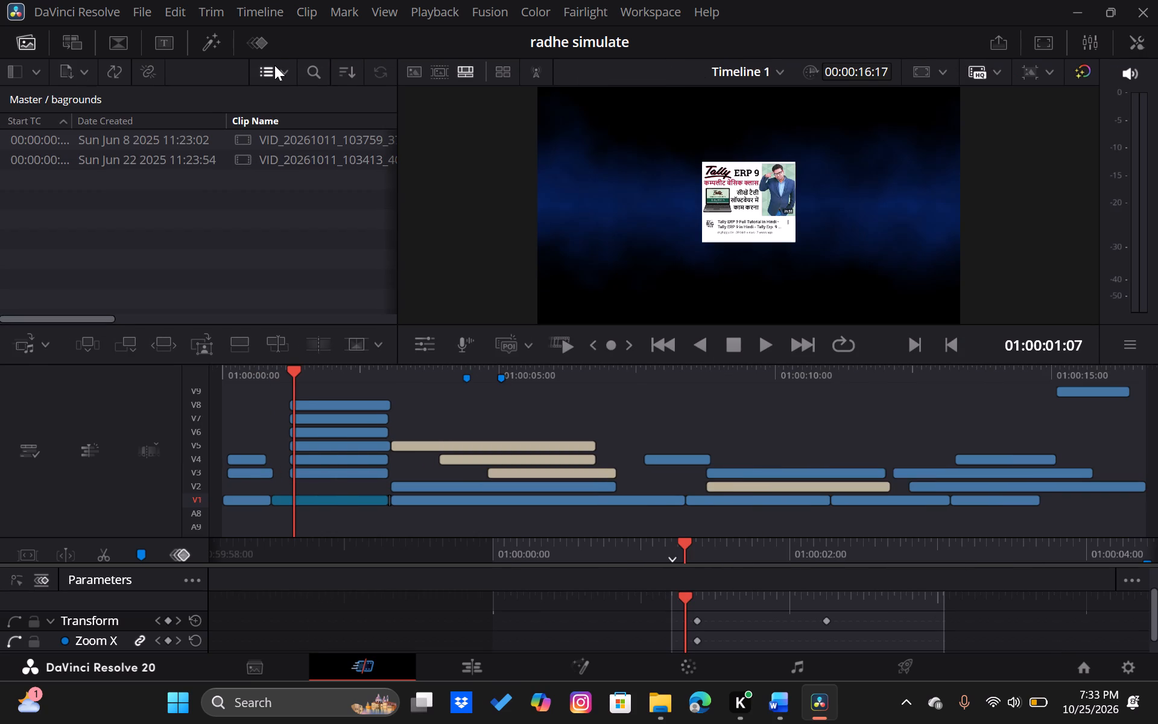
pyautogui.click(306, 100)
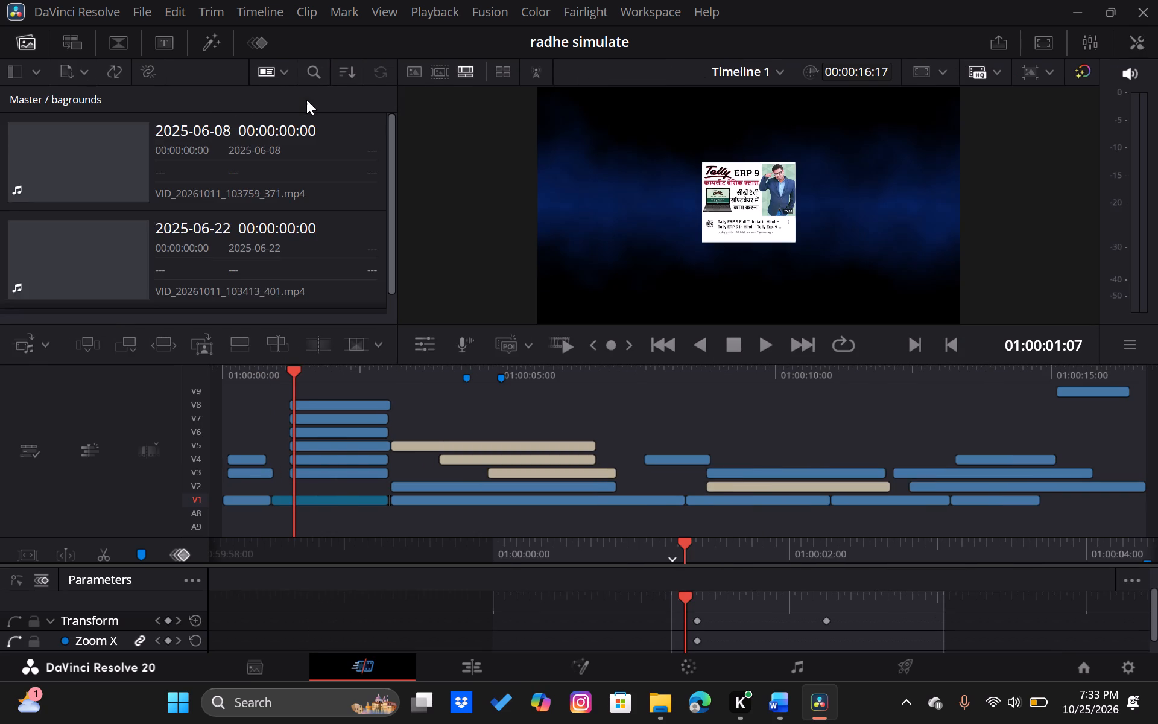
pyautogui.scroll(2, 137, 198)
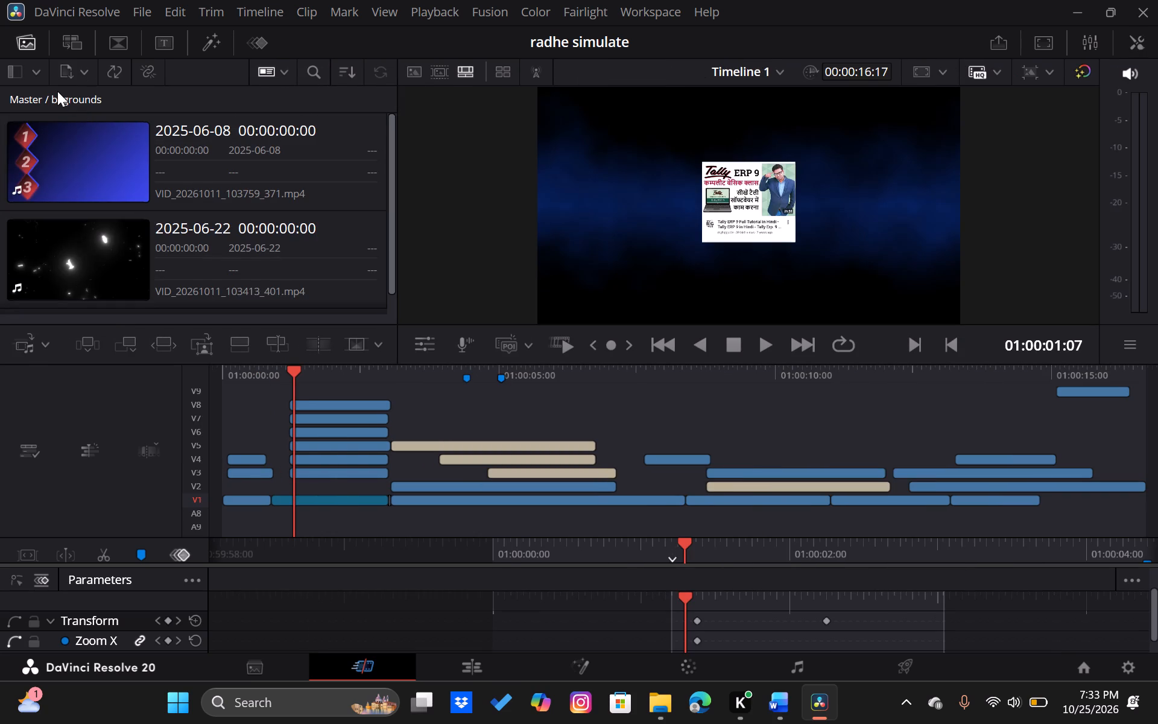
pyautogui.scroll(-6, 172, 198)
pyautogui.scroll(2, 172, 198)
pyautogui.click(30, 96)
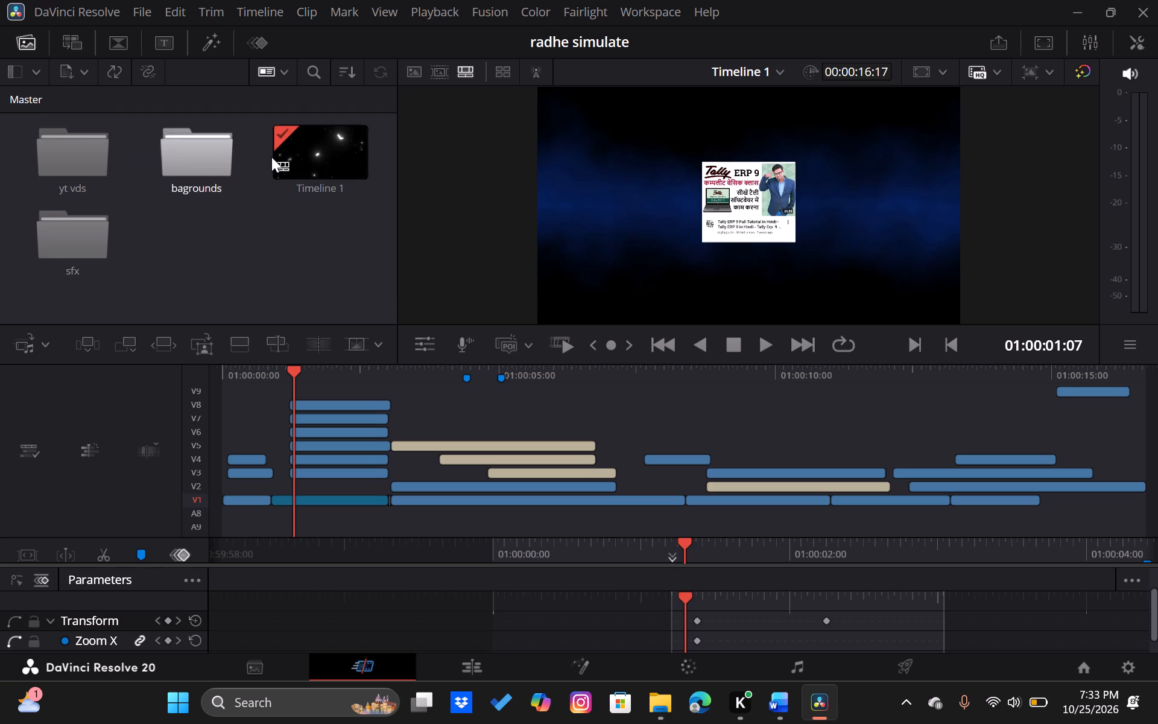
# Look through the audio clips in the sfx bin and its Bin 5, and return to the Master bin.
pyautogui.doubleClick(81, 240)
pyautogui.scroll(-15, 170, 234)
pyautogui.scroll(-12, 170, 234)
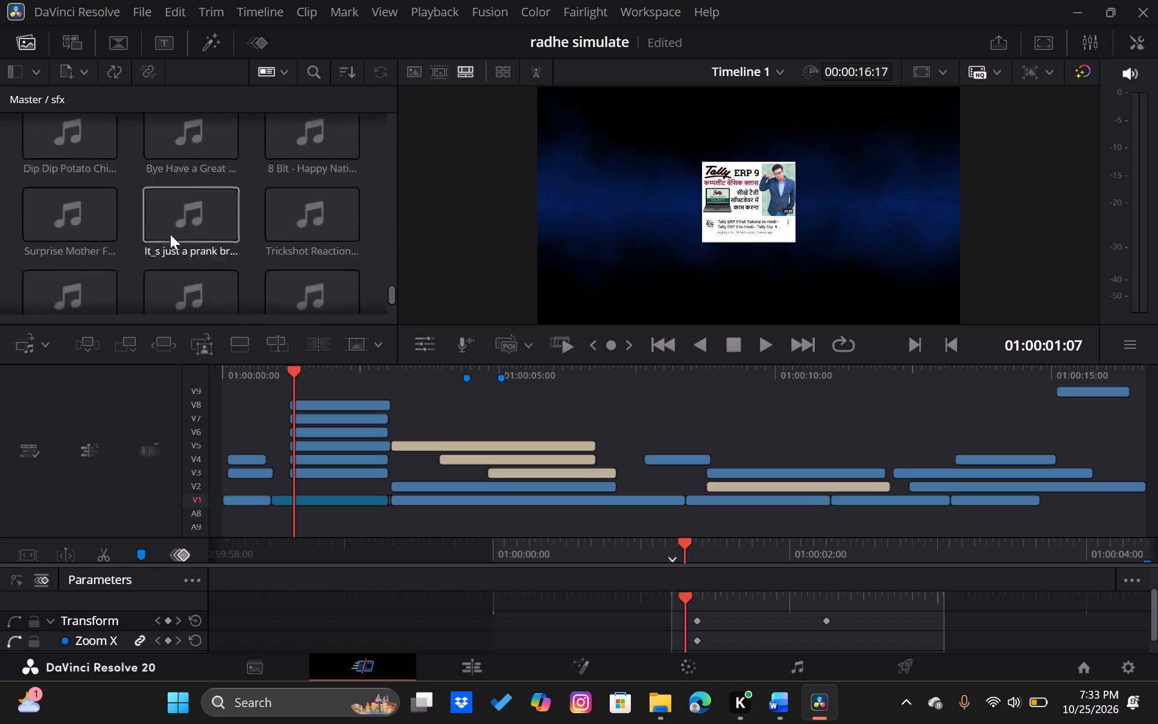
pyautogui.scroll(-5, 170, 234)
pyautogui.doubleClick(301, 250)
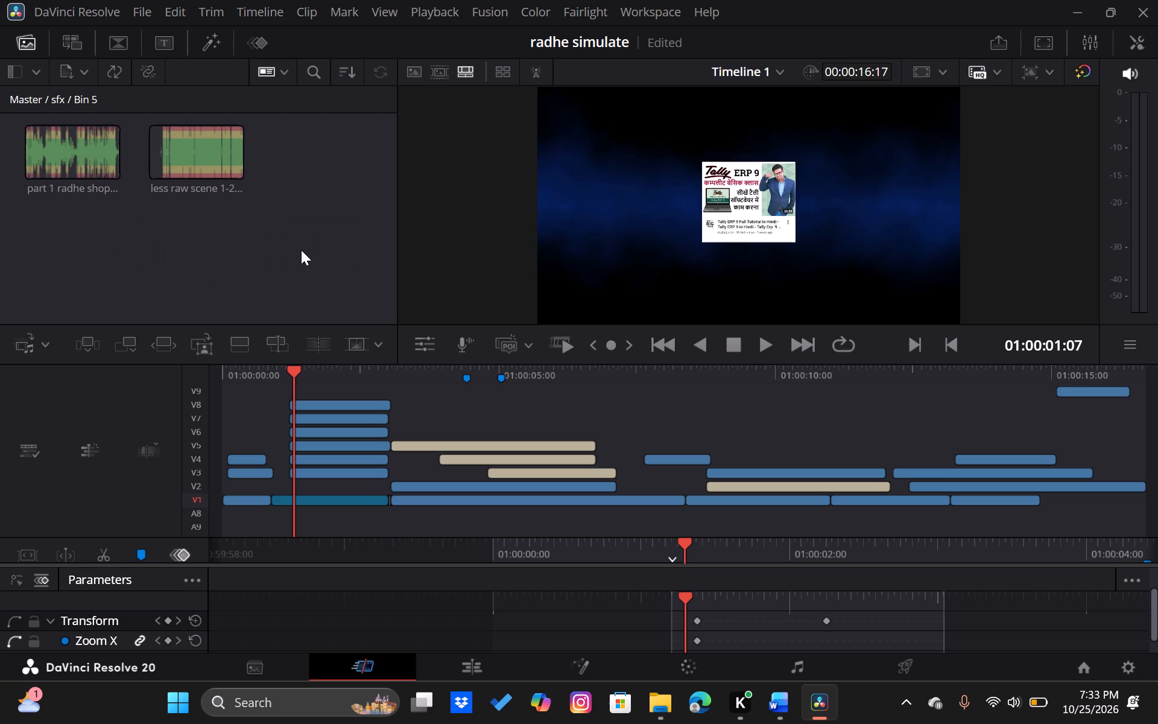
pyautogui.click(27, 102)
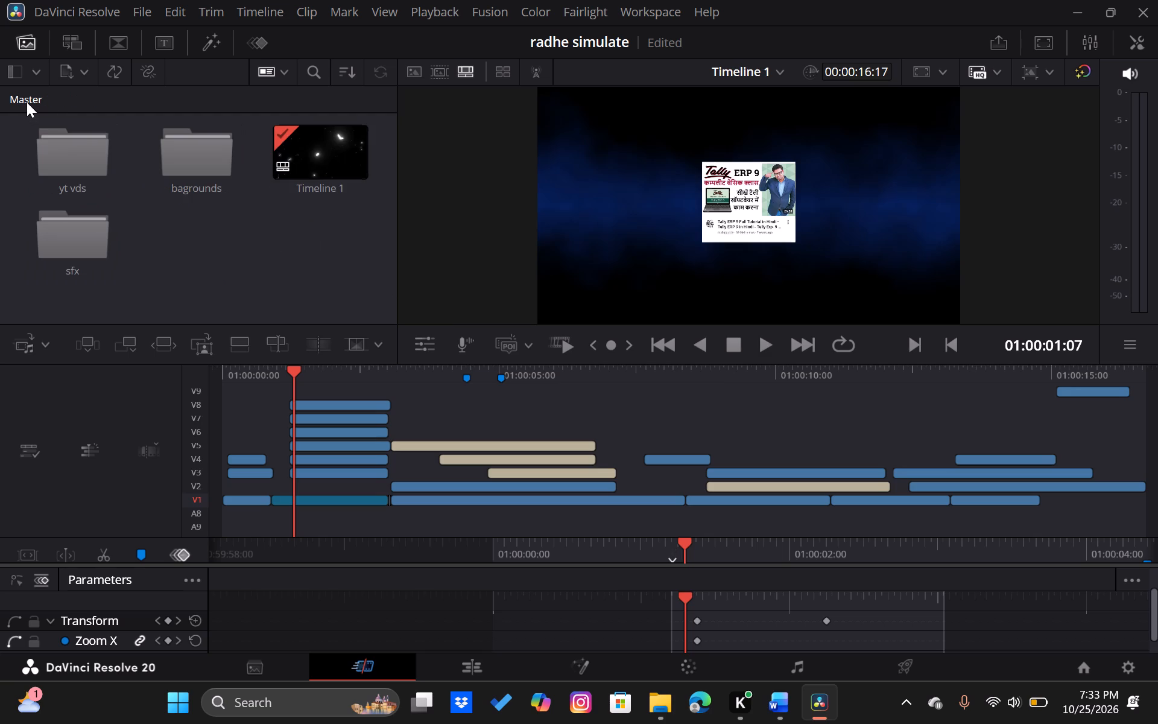
# Look over the images in the bin folder inside yt vds, and return to yt vds.
pyautogui.doubleClick(75, 153)
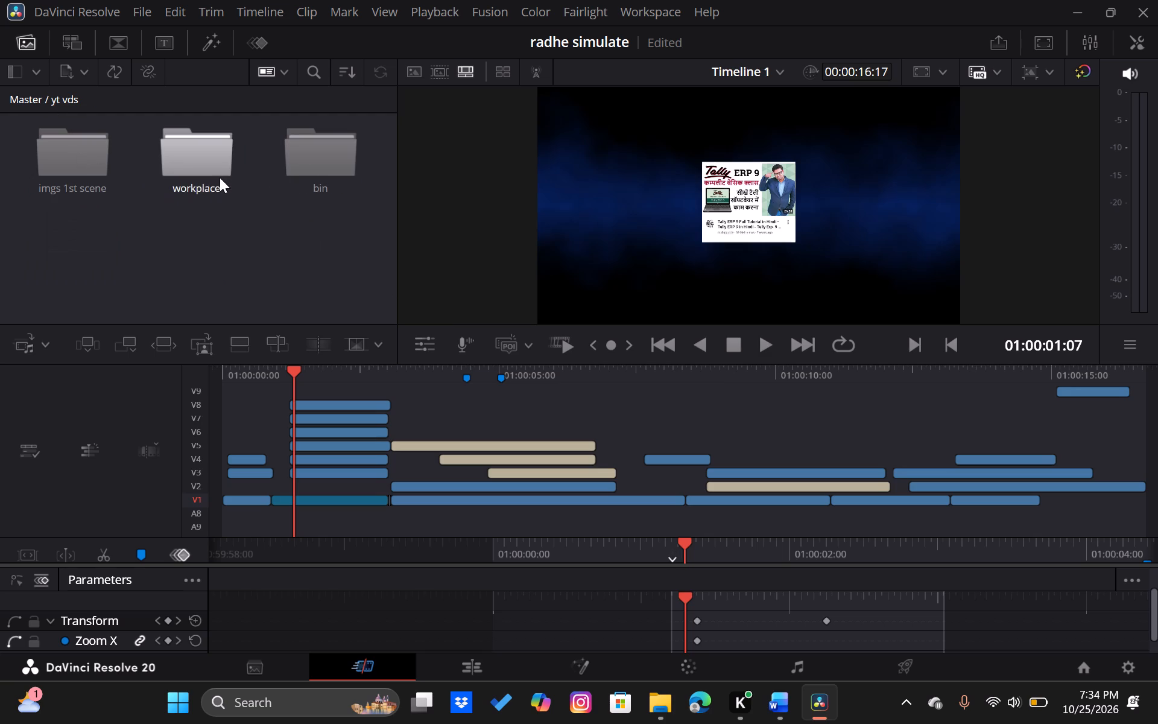
pyautogui.doubleClick(306, 164)
pyautogui.scroll(-5, 262, 233)
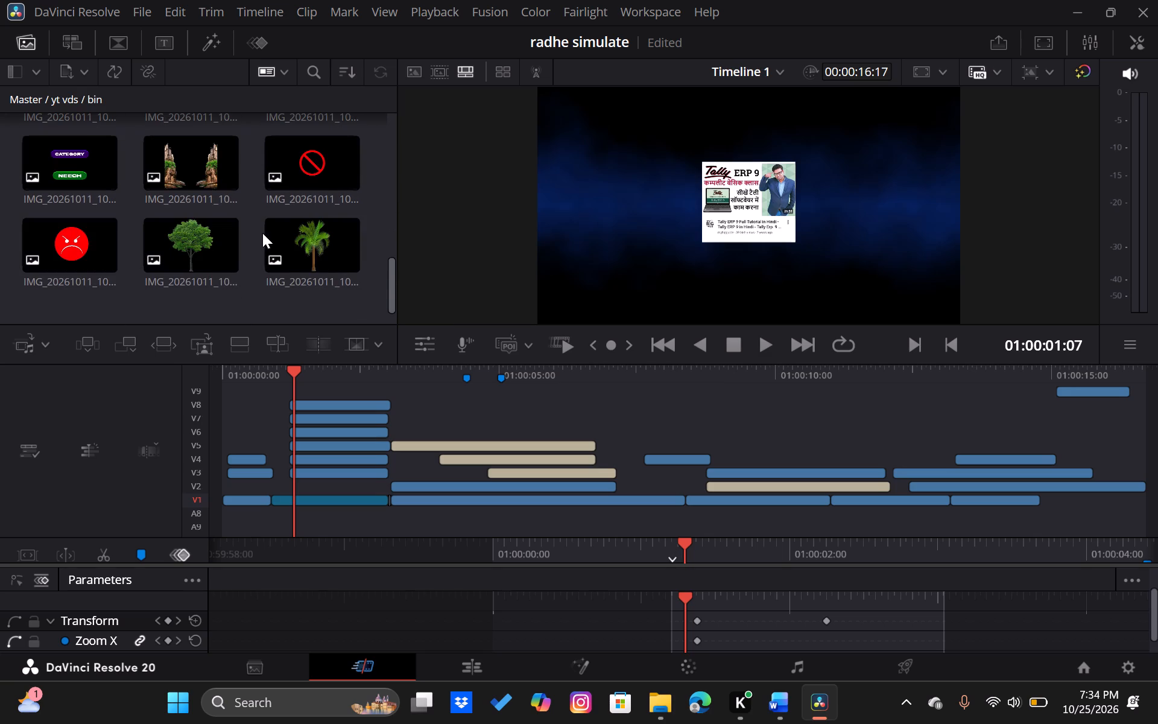
pyautogui.scroll(-1, 262, 233)
pyautogui.scroll(2, 236, 147)
pyautogui.click(66, 101)
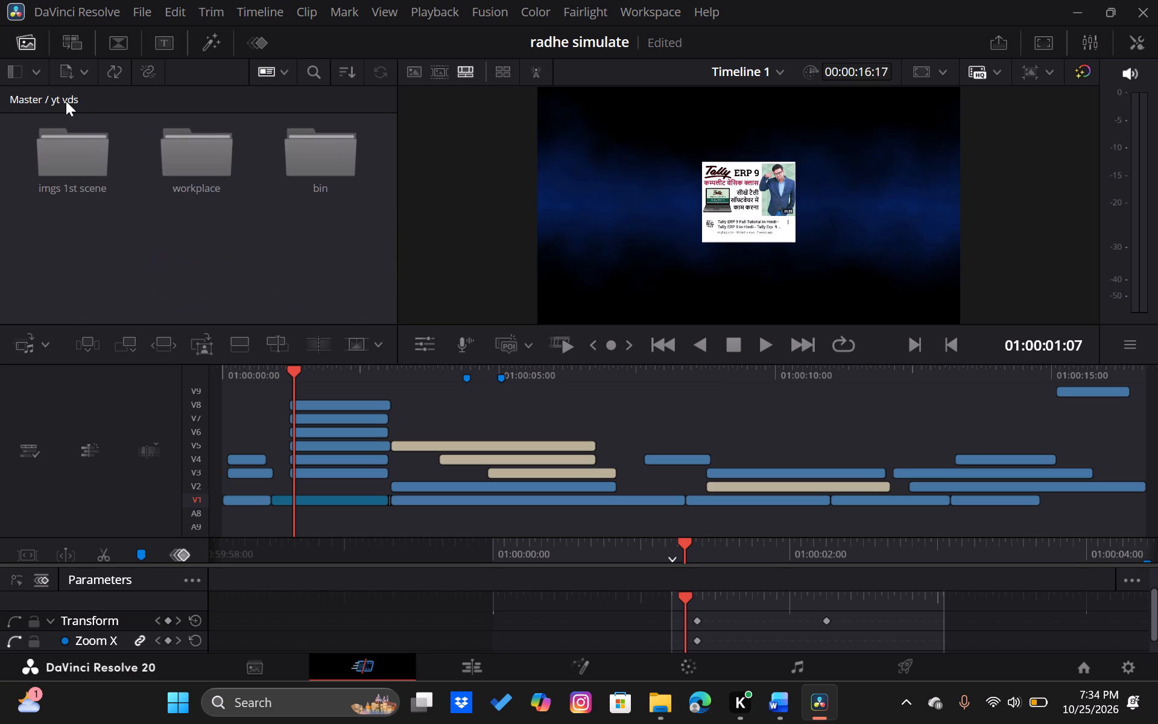
# Look through the clips in the workplace bin to its end, and return to yt vds.
pyautogui.doubleClick(181, 162)
pyautogui.scroll(-4, 181, 162)
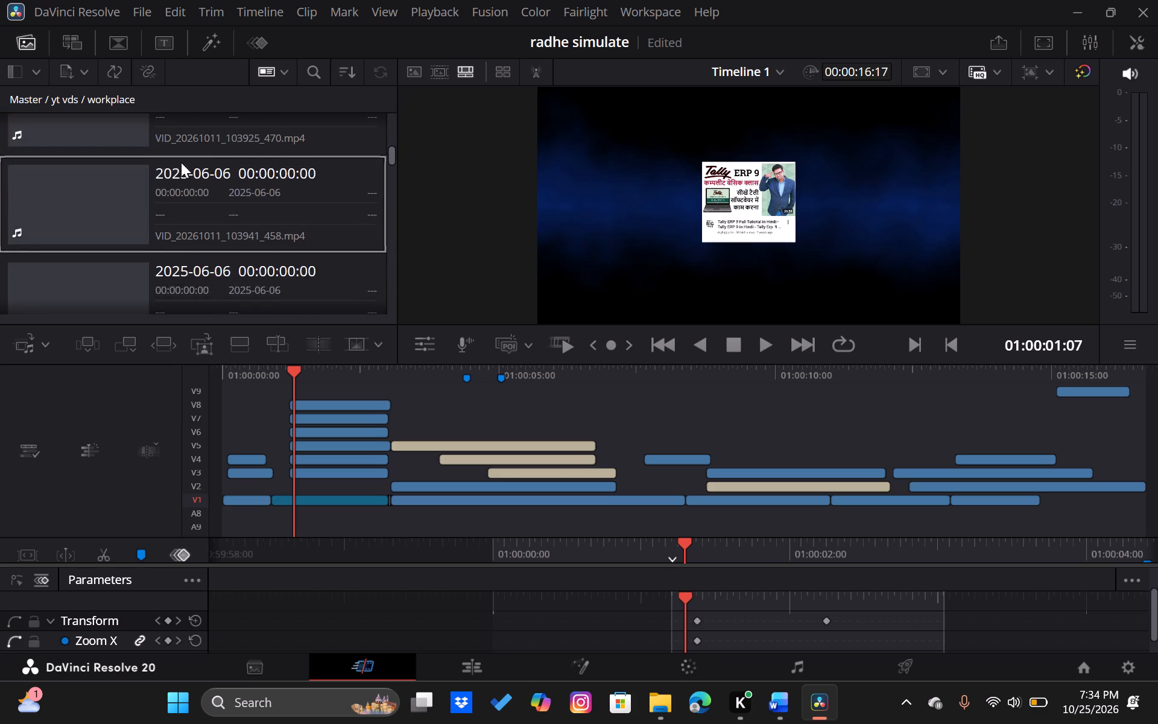
pyautogui.scroll(-16, 181, 162)
pyautogui.scroll(-17, 181, 162)
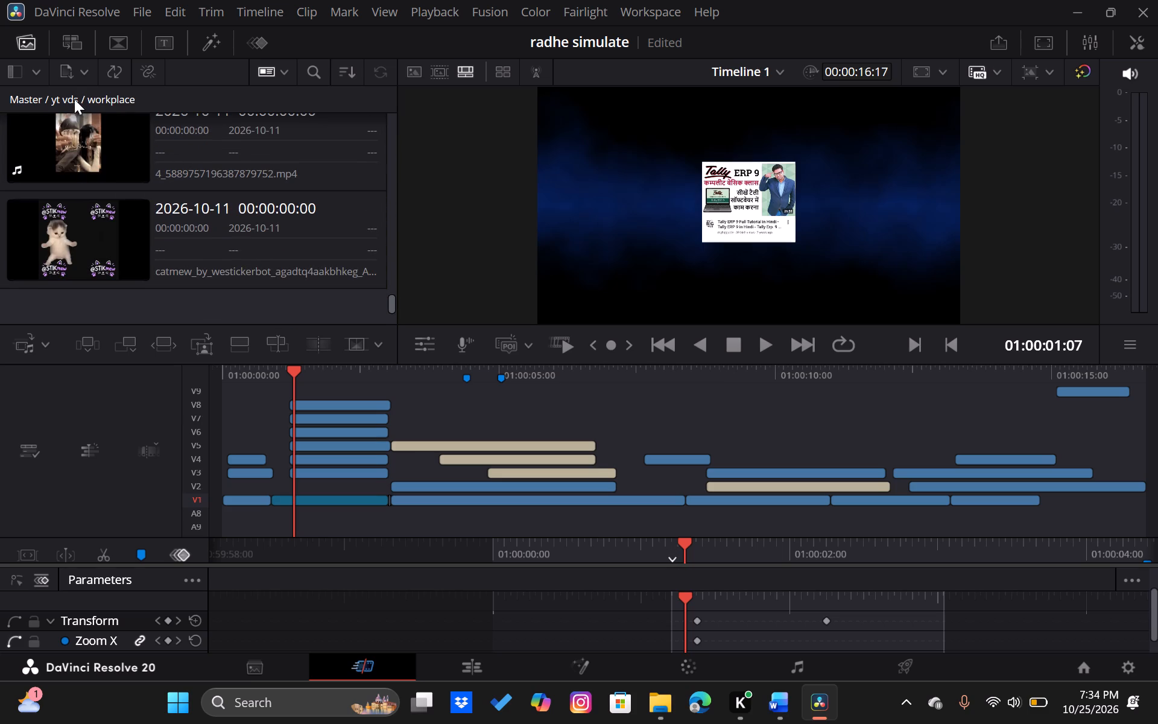
pyautogui.click(77, 89)
# Look through the photos and videos in the imgs 1st scene bin, and return to the Master bin.
pyautogui.doubleClick(79, 169)
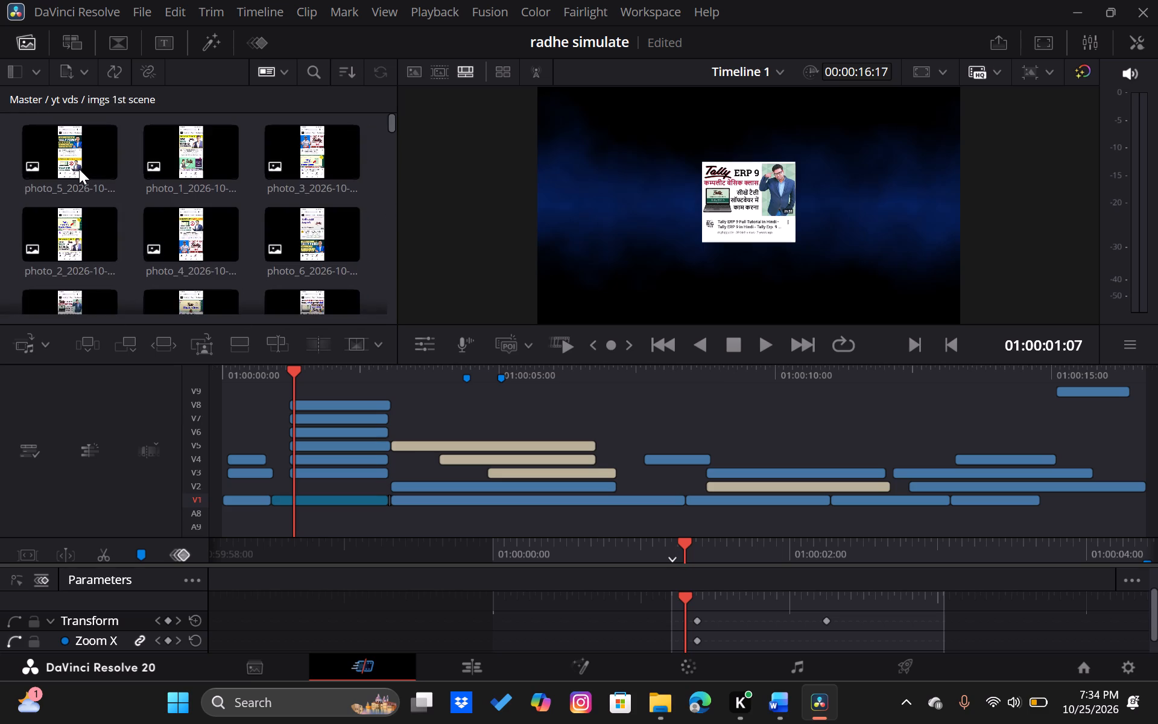
pyautogui.scroll(-9, 79, 169)
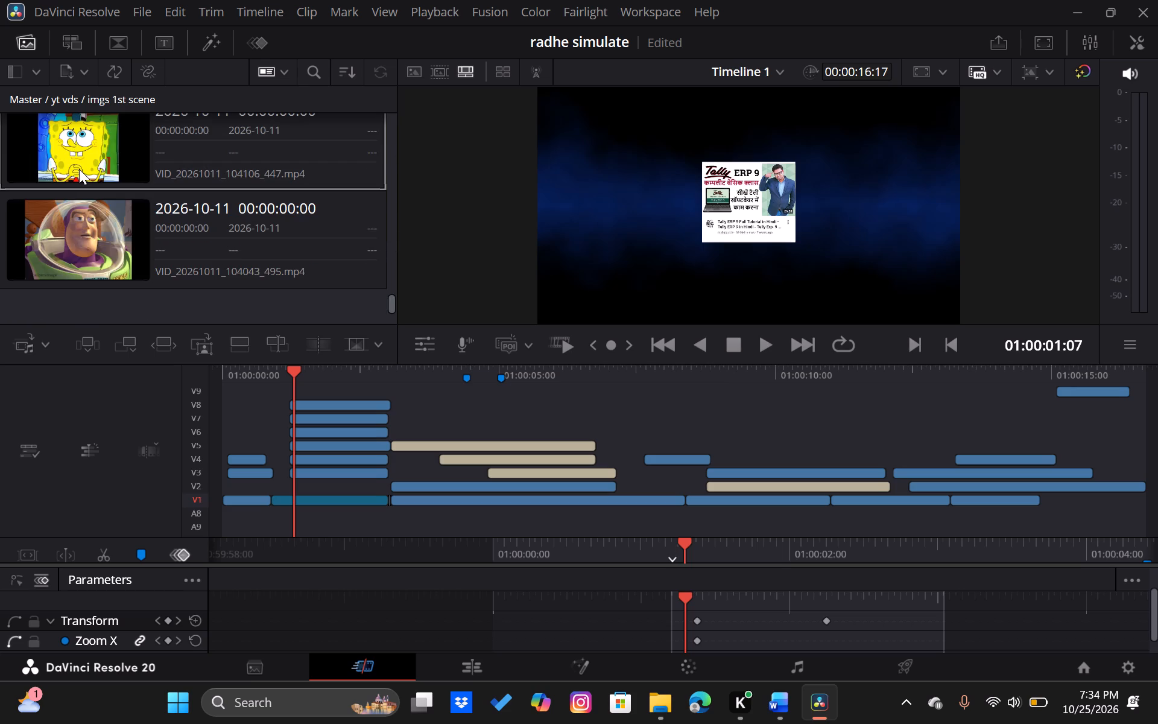
pyautogui.scroll(-6, 79, 169)
pyautogui.scroll(5, 79, 169)
pyautogui.click(16, 97)
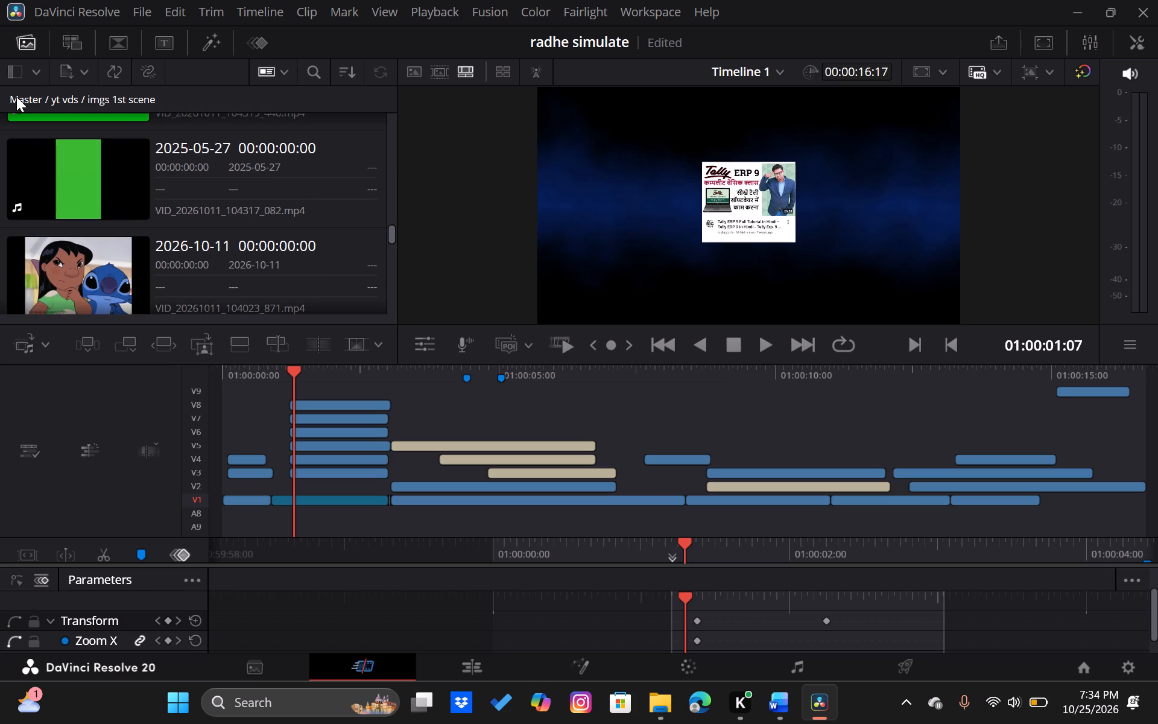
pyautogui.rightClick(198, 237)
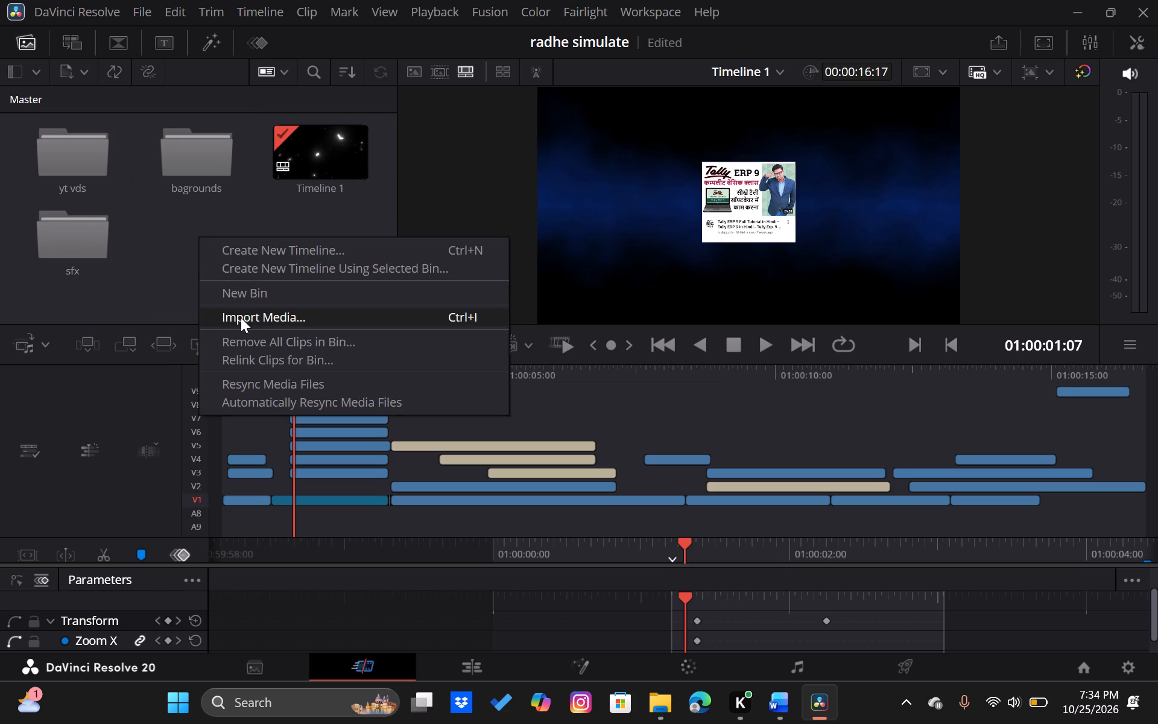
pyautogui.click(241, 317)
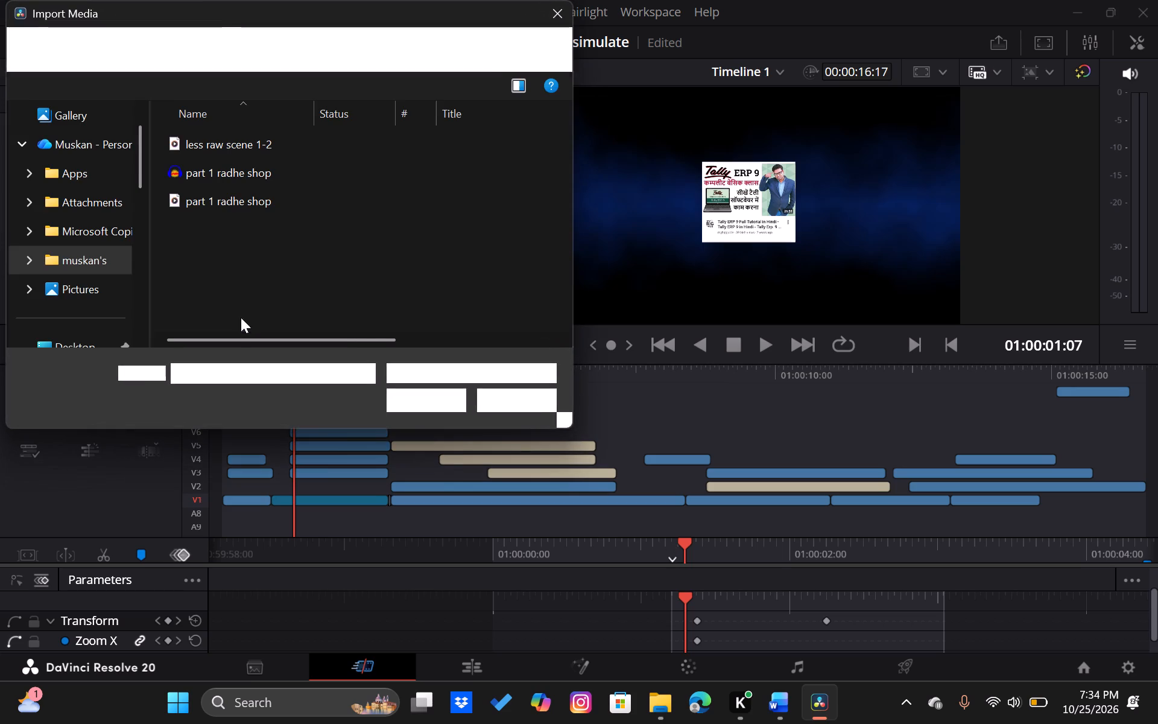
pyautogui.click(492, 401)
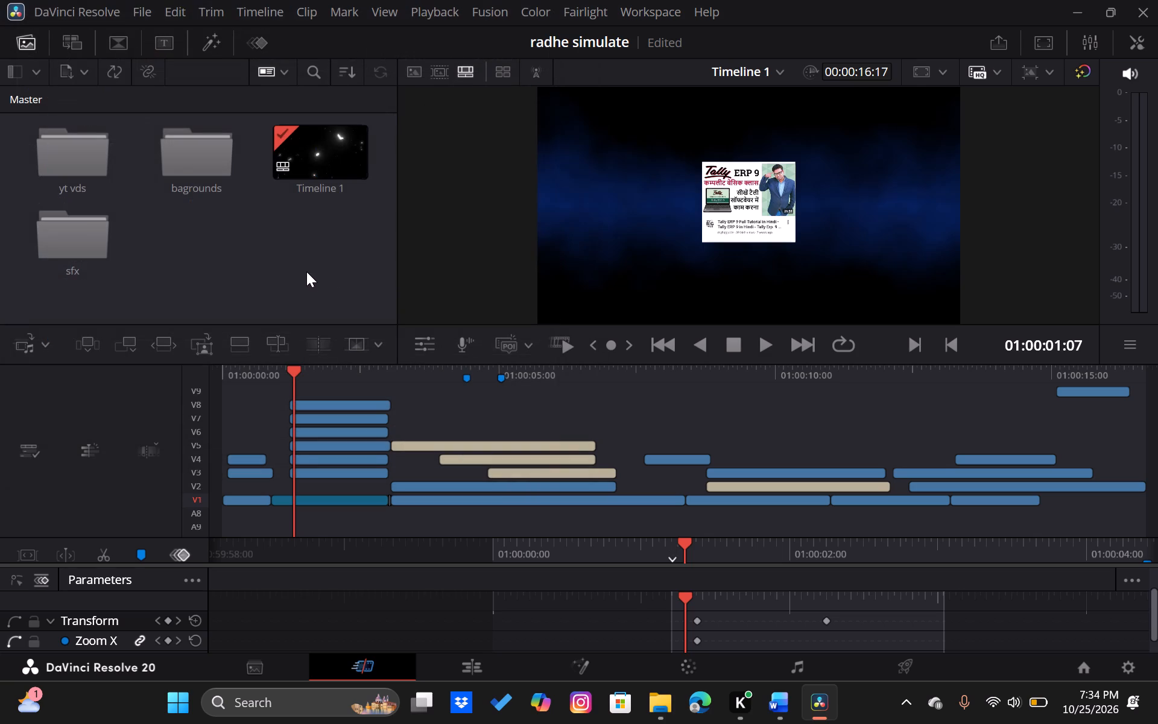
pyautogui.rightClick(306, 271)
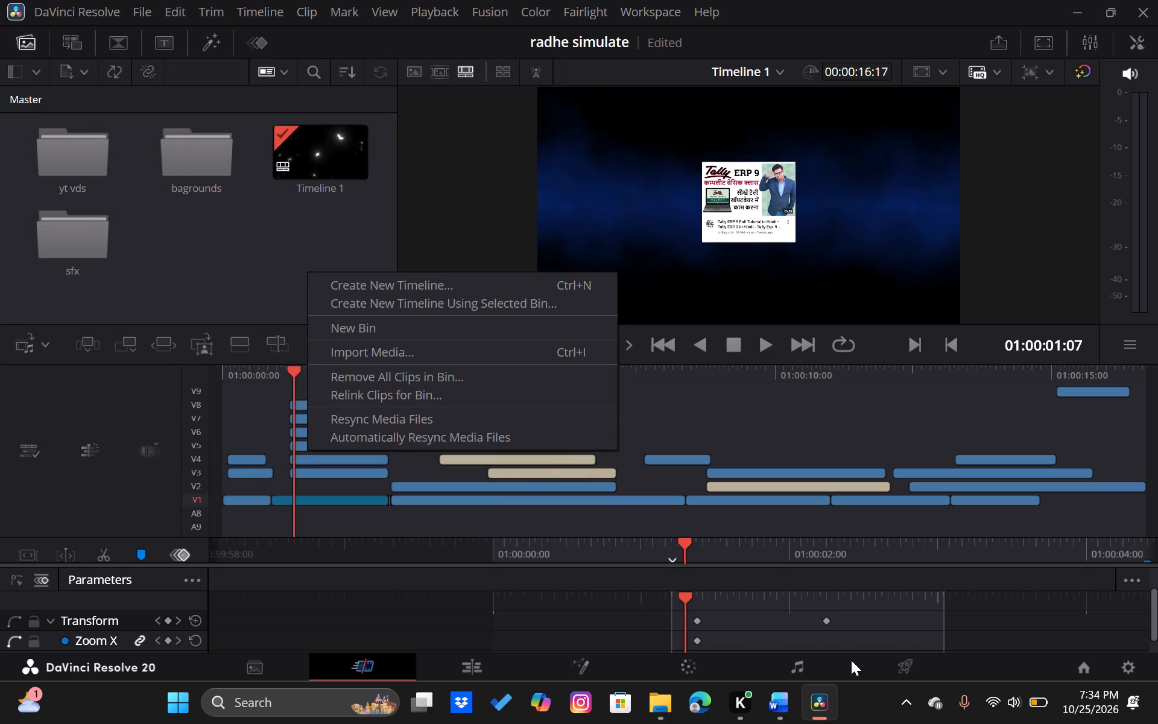
pyautogui.click(668, 709)
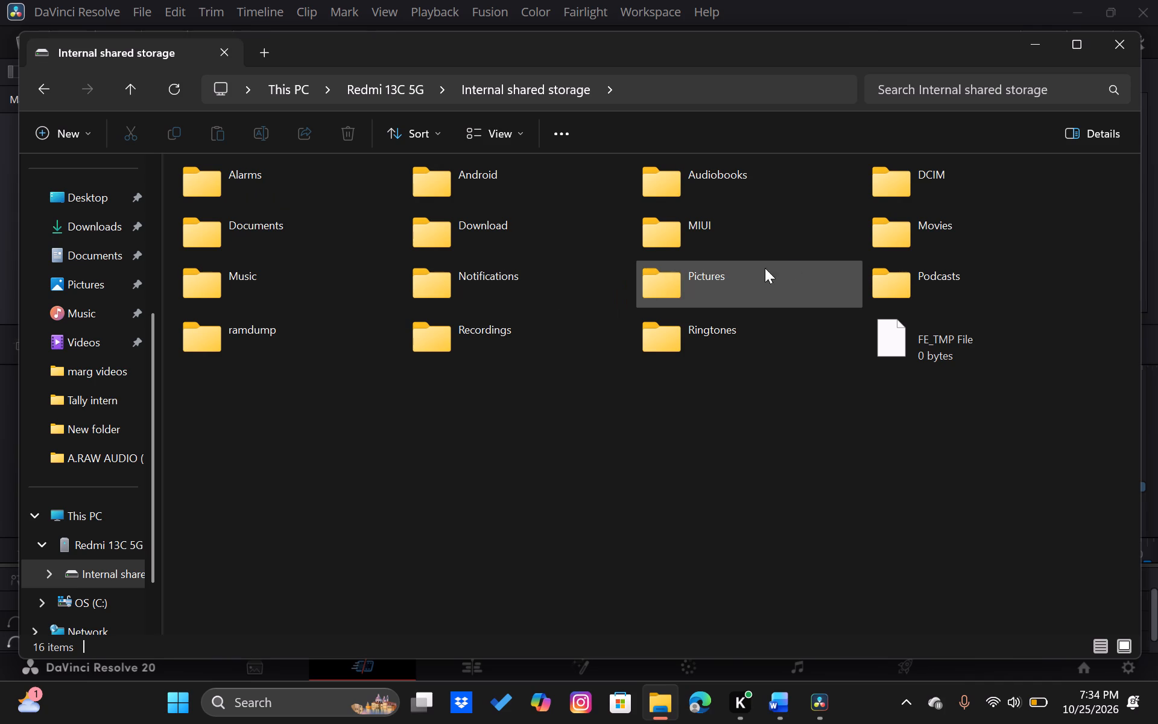
pyautogui.doubleClick(725, 278)
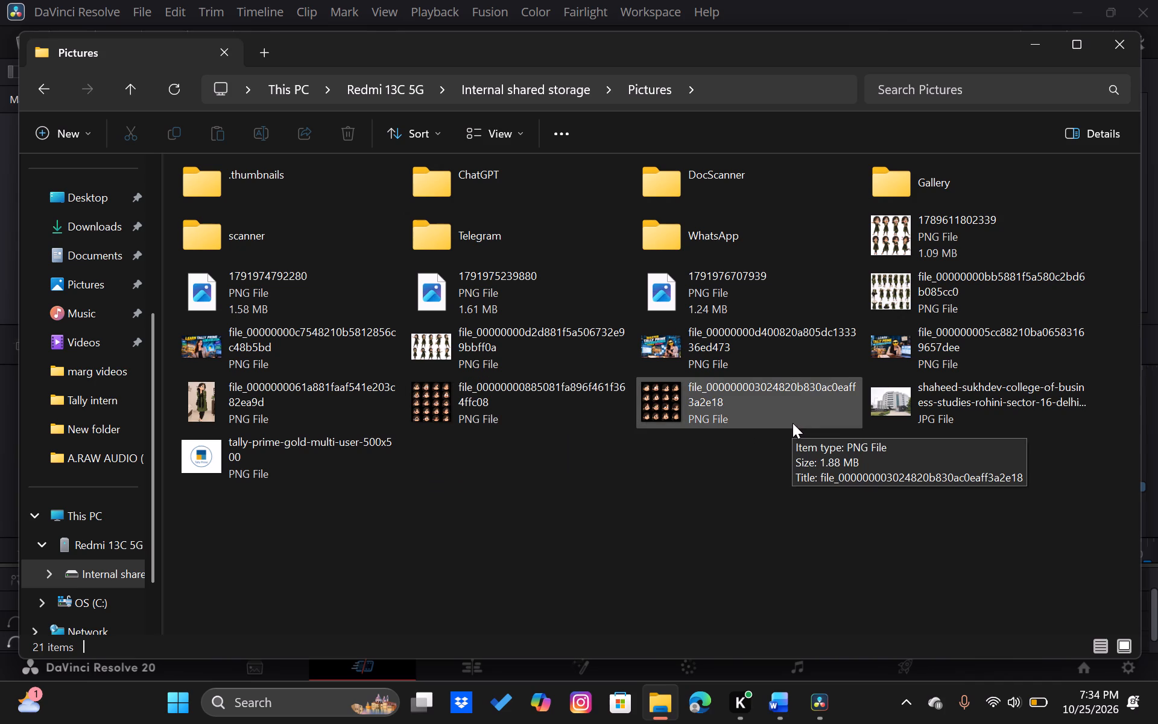
pyautogui.keyDown('ctrl'); pyautogui.click(579, 339); pyautogui.keyUp('ctrl')
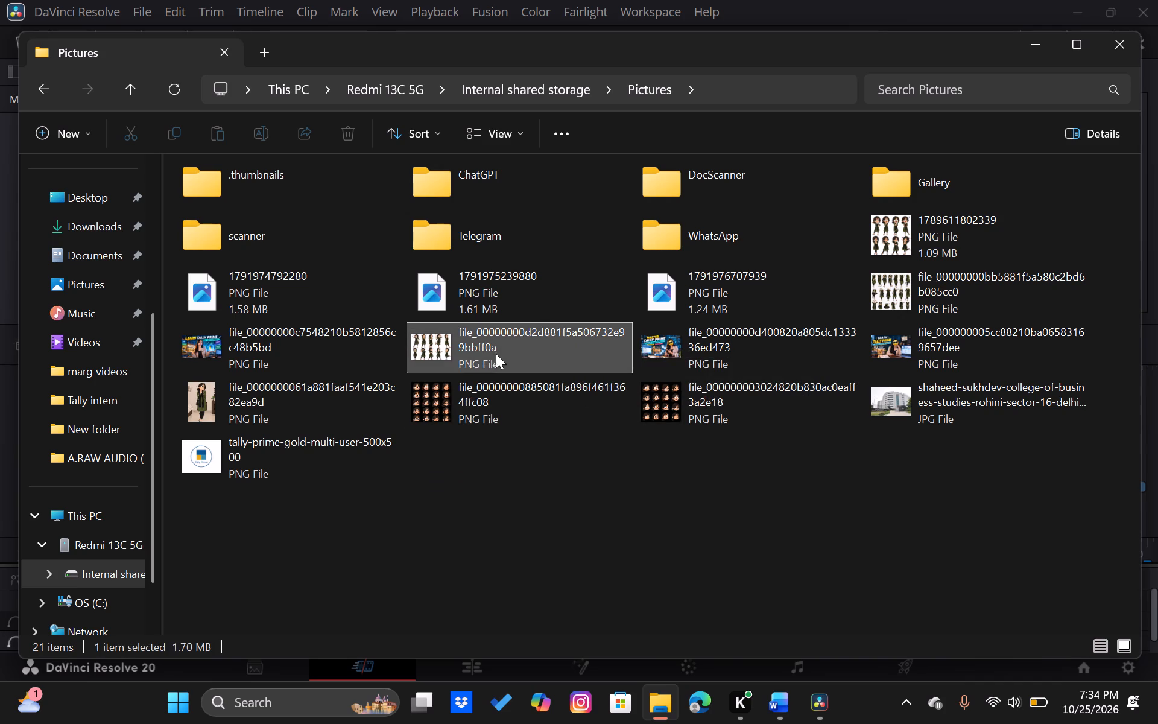
pyautogui.keyDown('ctrl'); pyautogui.click(349, 406); pyautogui.keyUp('ctrl')
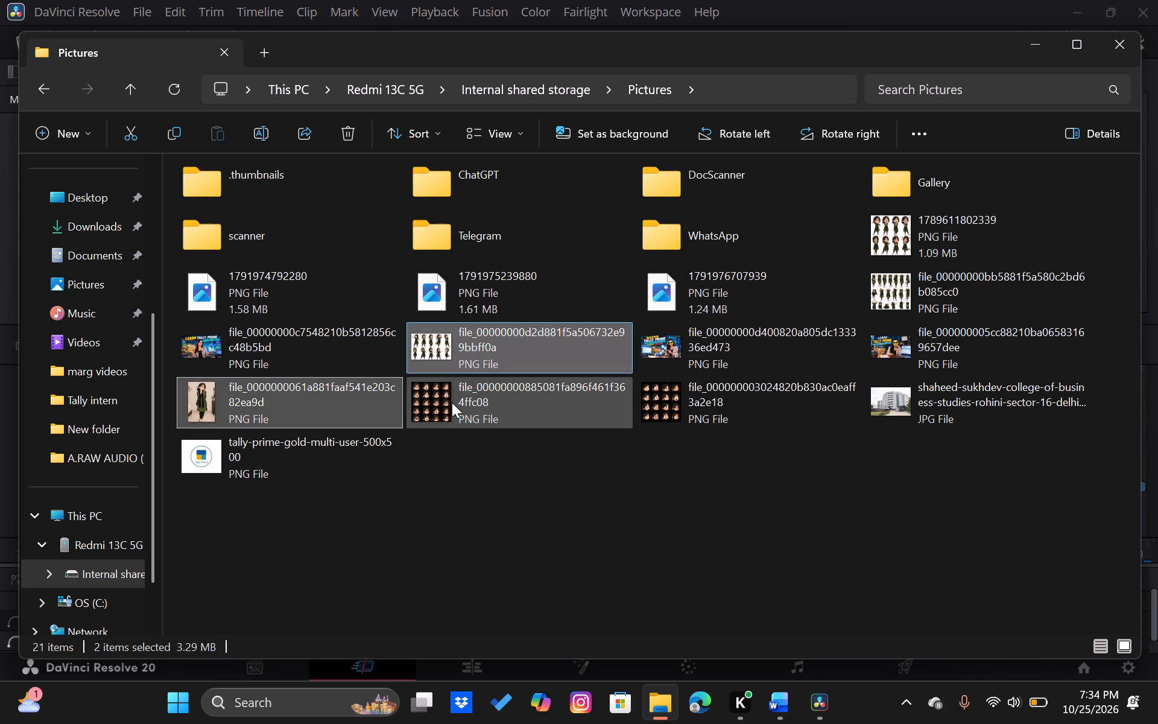
pyautogui.keyDown('ctrl'); pyautogui.click(452, 402); pyautogui.keyUp('ctrl')
pyautogui.keyDown('ctrl'); pyautogui.click(677, 398); pyautogui.keyUp('ctrl')
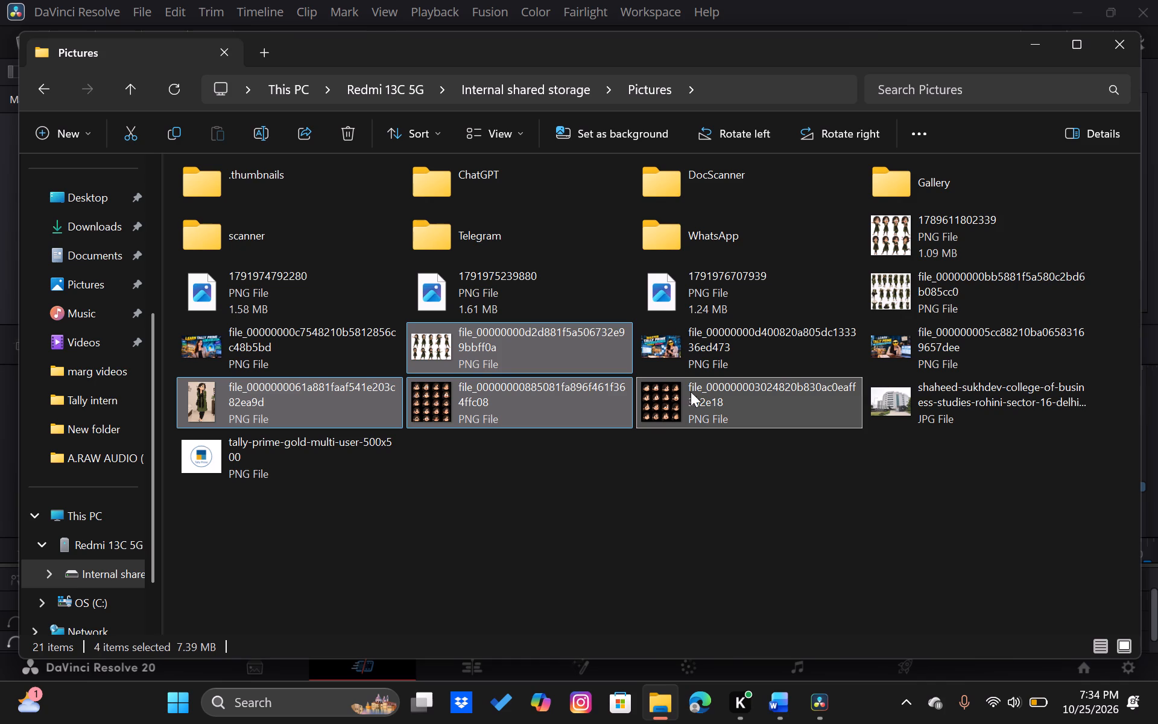
pyautogui.keyDown('ctrl'); pyautogui.click(926, 283); pyautogui.keyUp('ctrl')
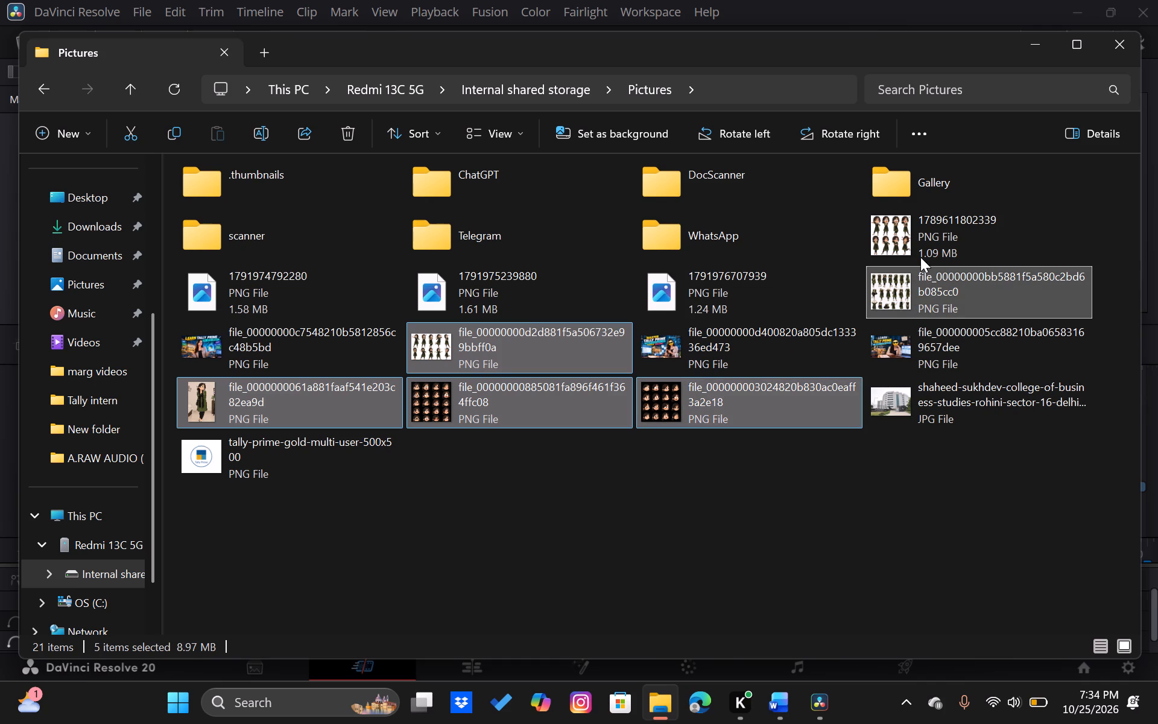
pyautogui.keyDown('ctrl'); pyautogui.click(917, 249); pyautogui.keyUp('ctrl')
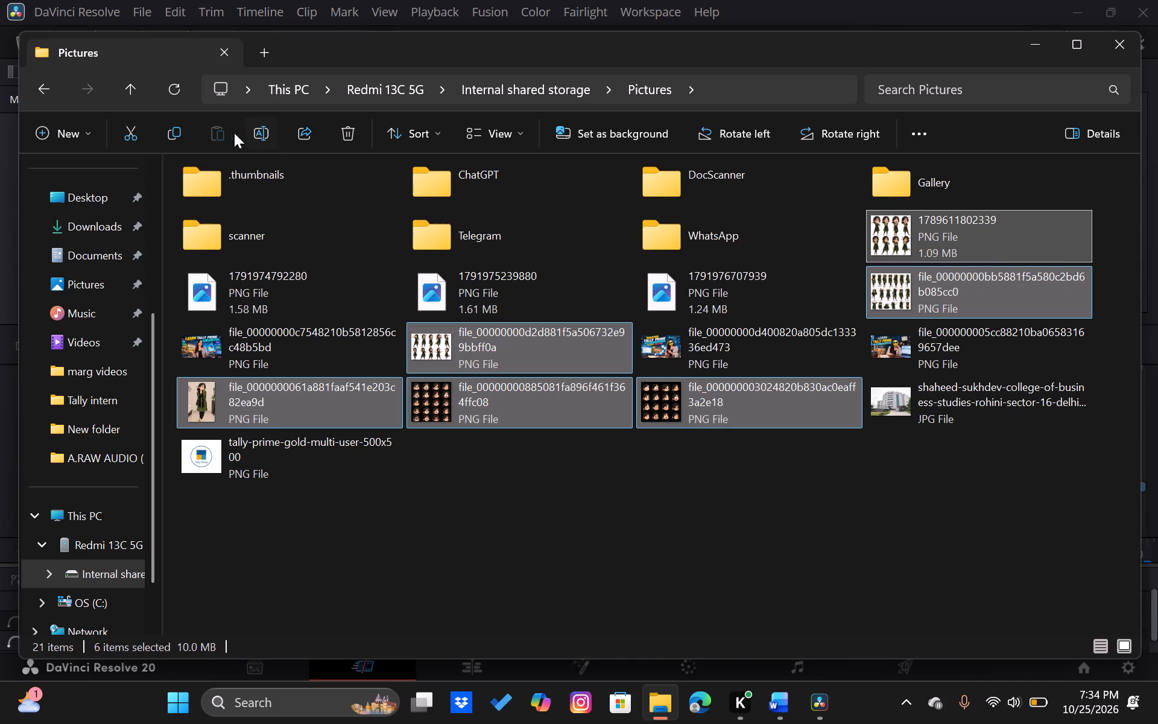
pyautogui.click(176, 133)
pyautogui.click(176, 133)
# Look over New folder in A.EDITING PACKS on the computer, and open the self emoji folder beside it.
pyautogui.scroll(1, 92, 335)
pyautogui.click(98, 482)
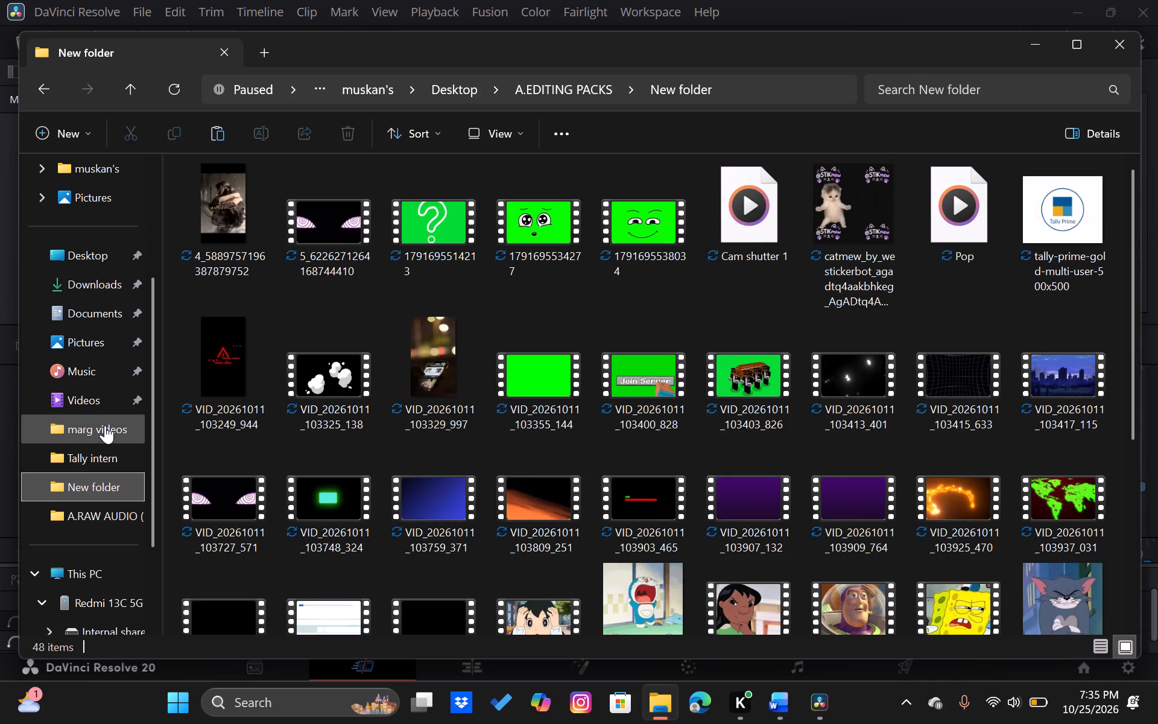
pyautogui.scroll(1, 426, 257)
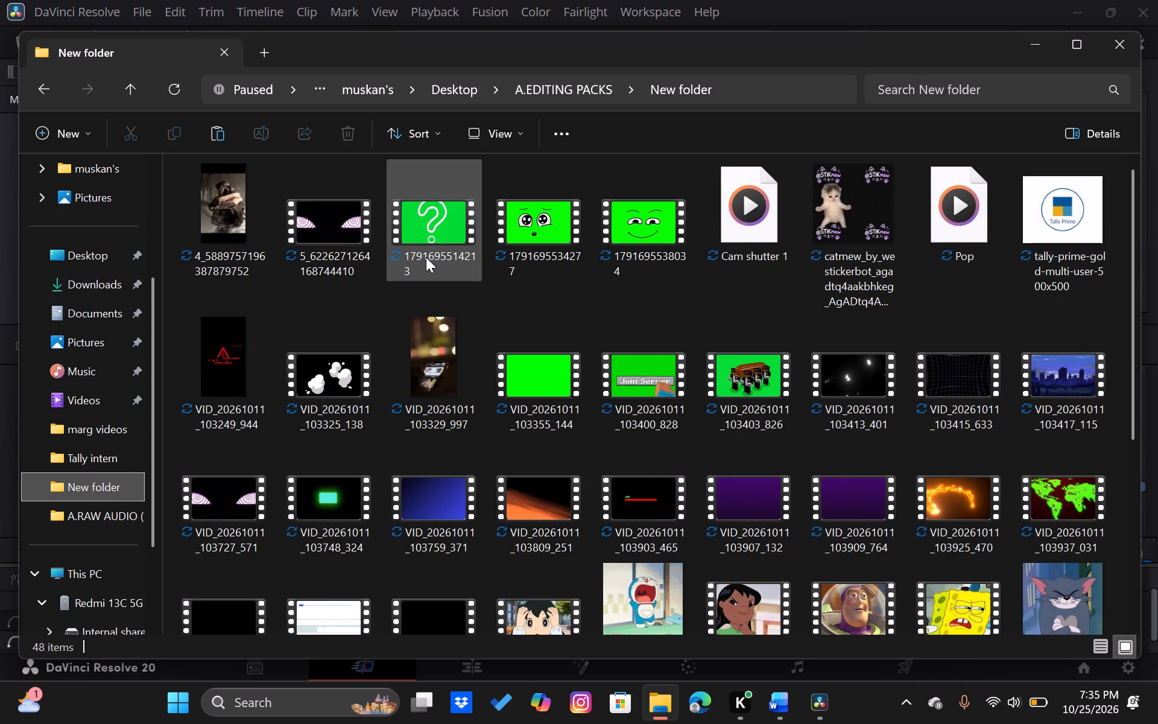
pyautogui.scroll(-1, 426, 257)
pyautogui.scroll(1, 495, 148)
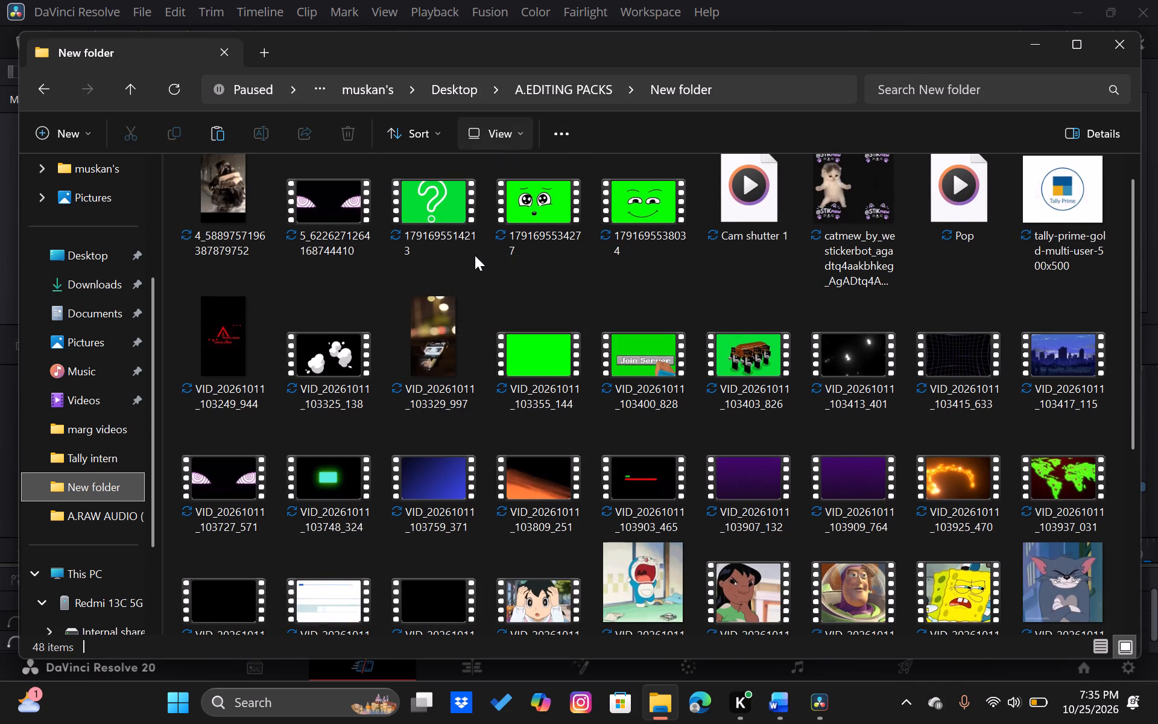
pyautogui.scroll(1, 472, 271)
pyautogui.click(600, 86)
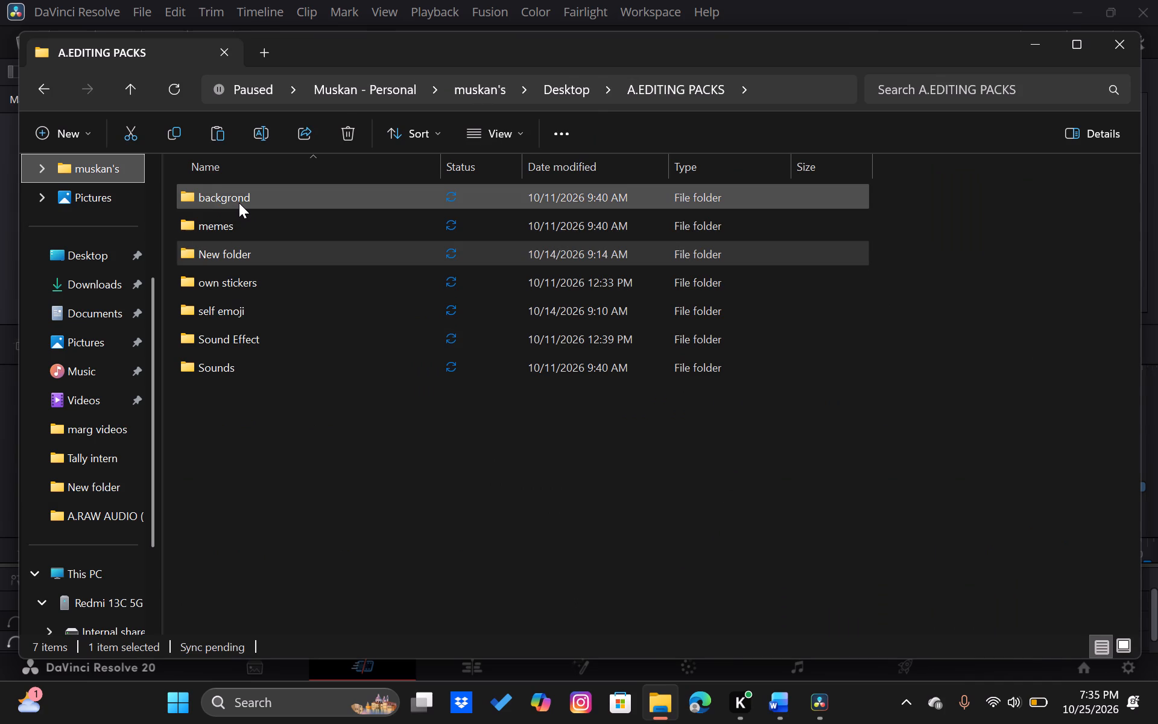
pyautogui.doubleClick(235, 313)
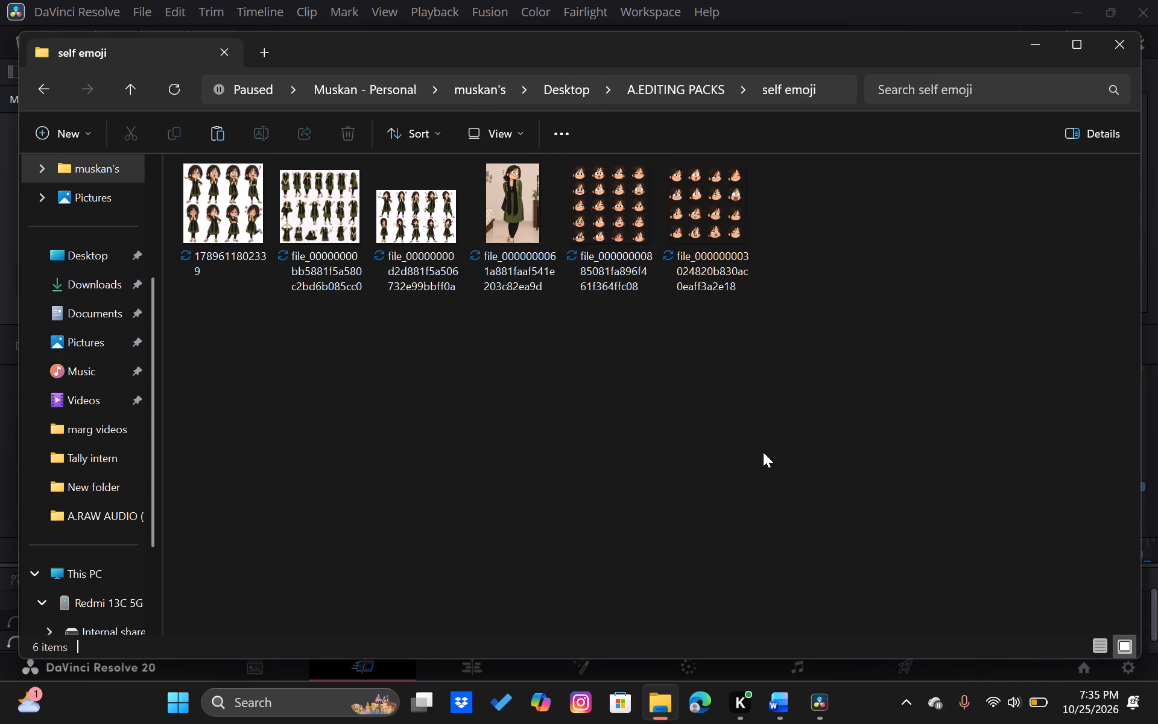
# Switch to DaVinci Resolve and create a new bin named self emoji in the Master bin.
pyautogui.click(826, 697)
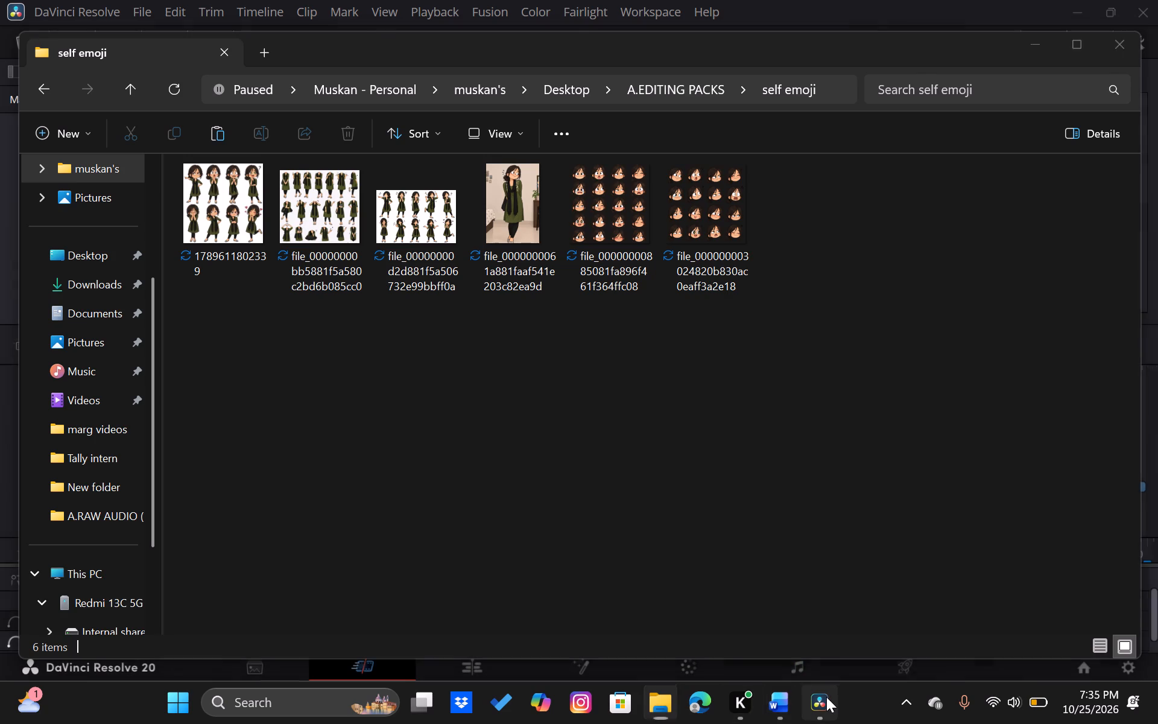
pyautogui.rightClick(226, 240)
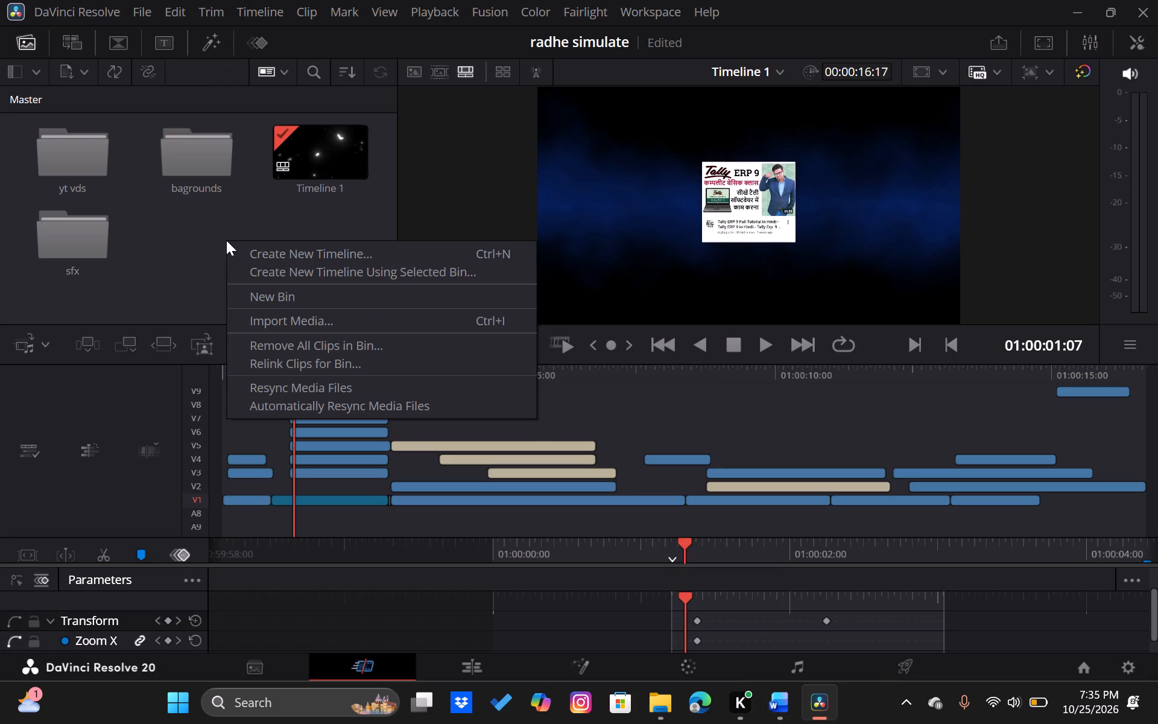
pyautogui.moveTo(226, 240); pyautogui.dragTo(243, 302)
pyautogui.rightClick(163, 218)
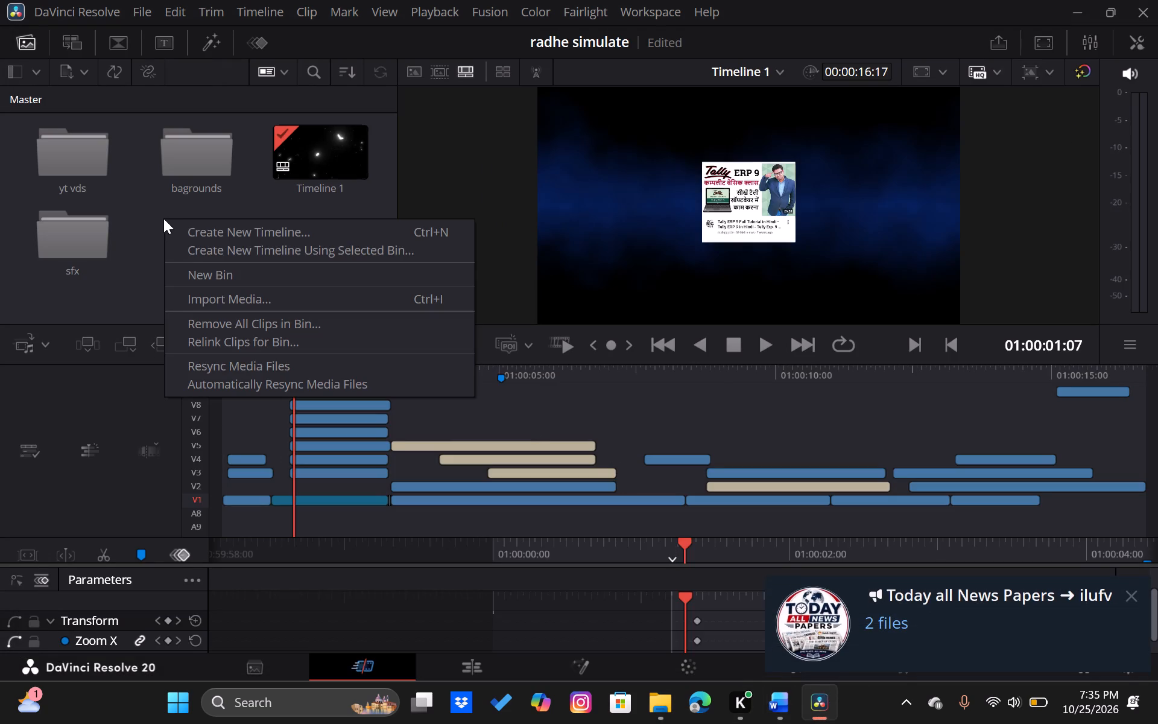
pyautogui.click(197, 268)
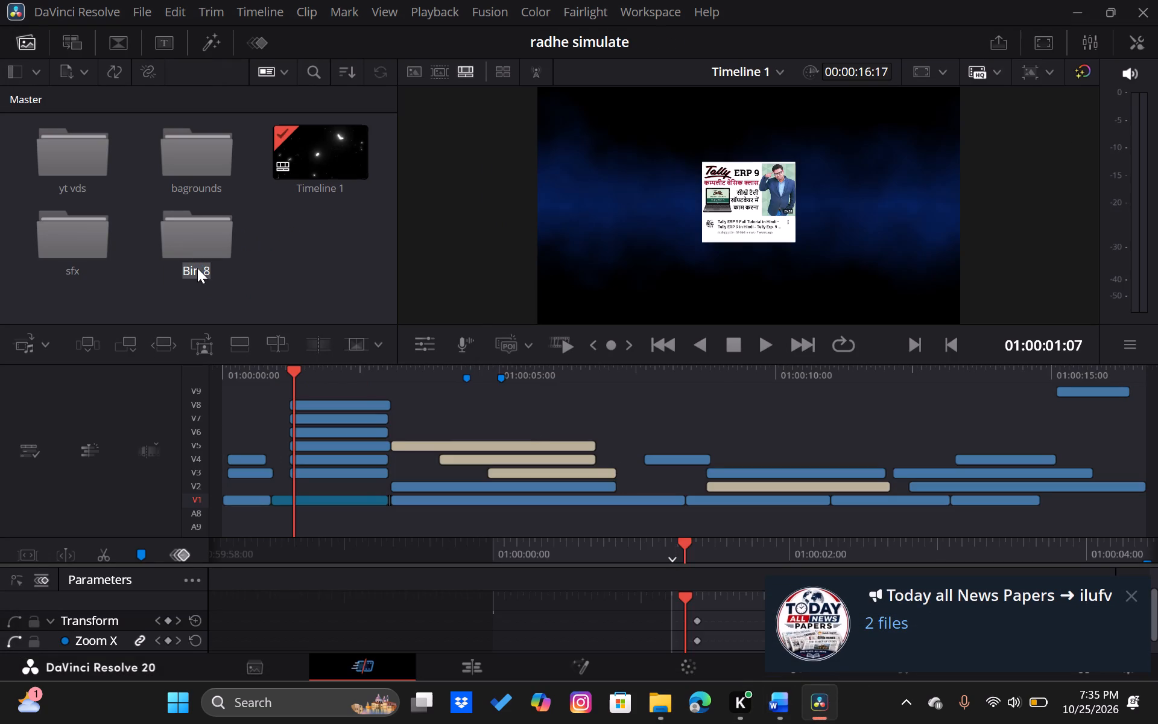
pyautogui.write('self')
pyautogui.press('space')
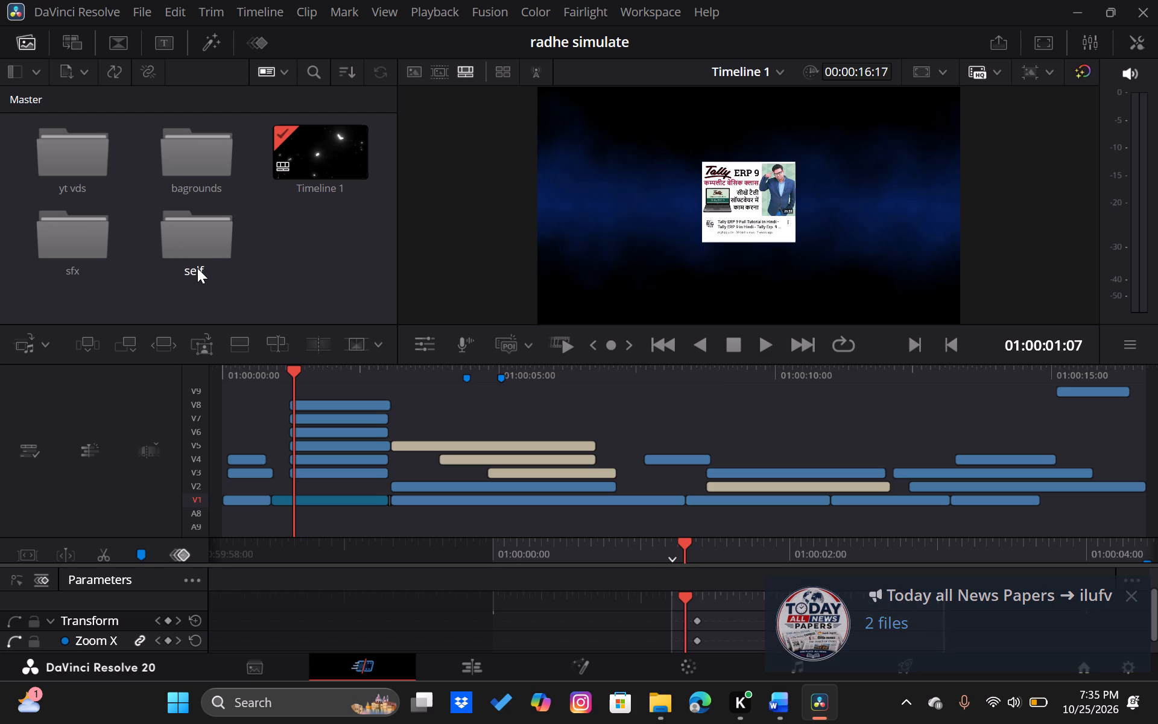
pyautogui.write('emoji')
pyautogui.press('Return')
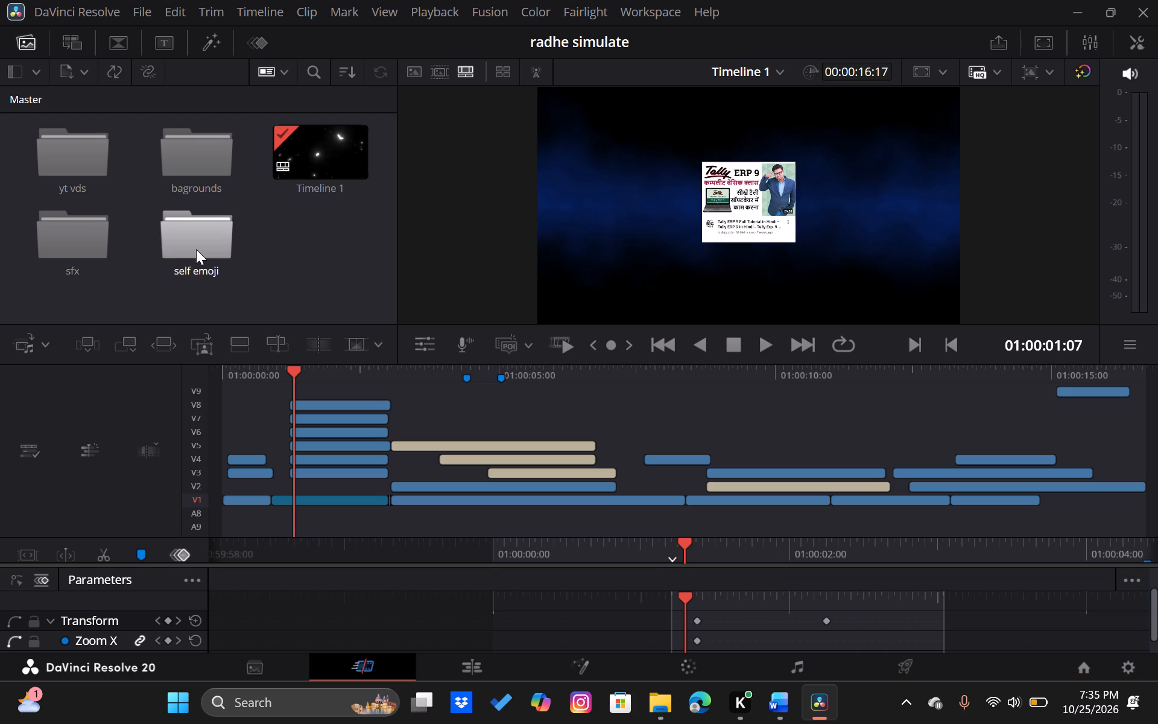
# Create a sub-bin inside the self emoji bin, keeping its default name.
pyautogui.doubleClick(196, 249)
pyautogui.rightClick(196, 249)
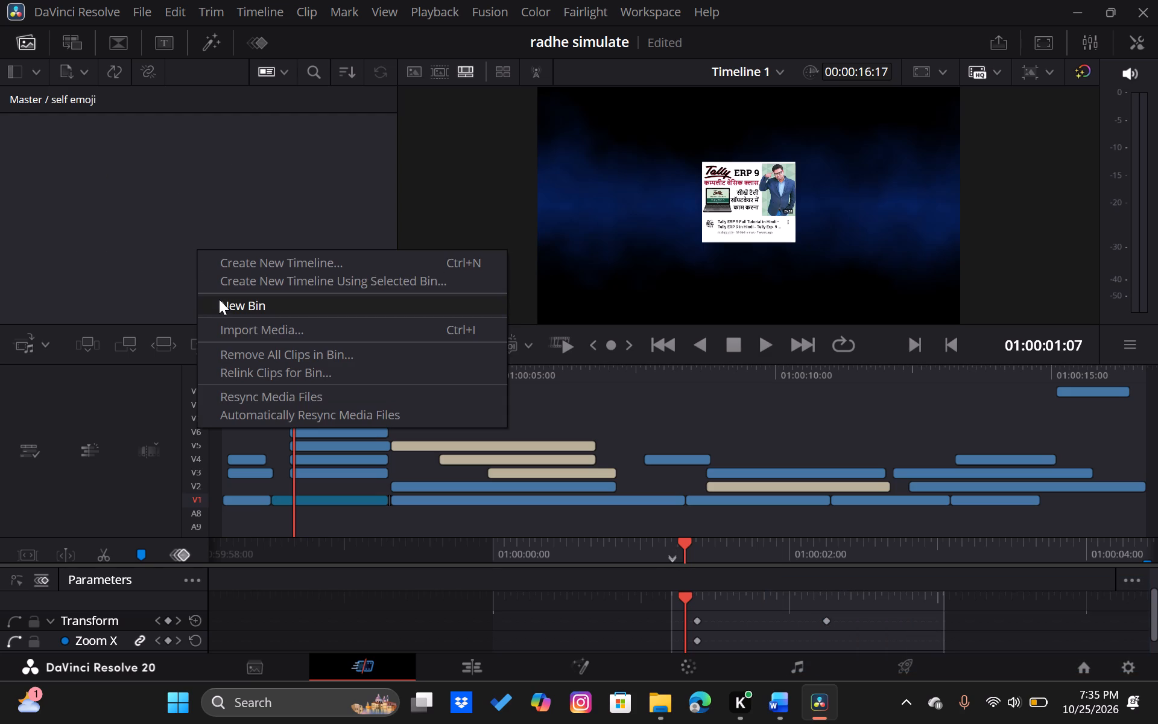
pyautogui.click(223, 304)
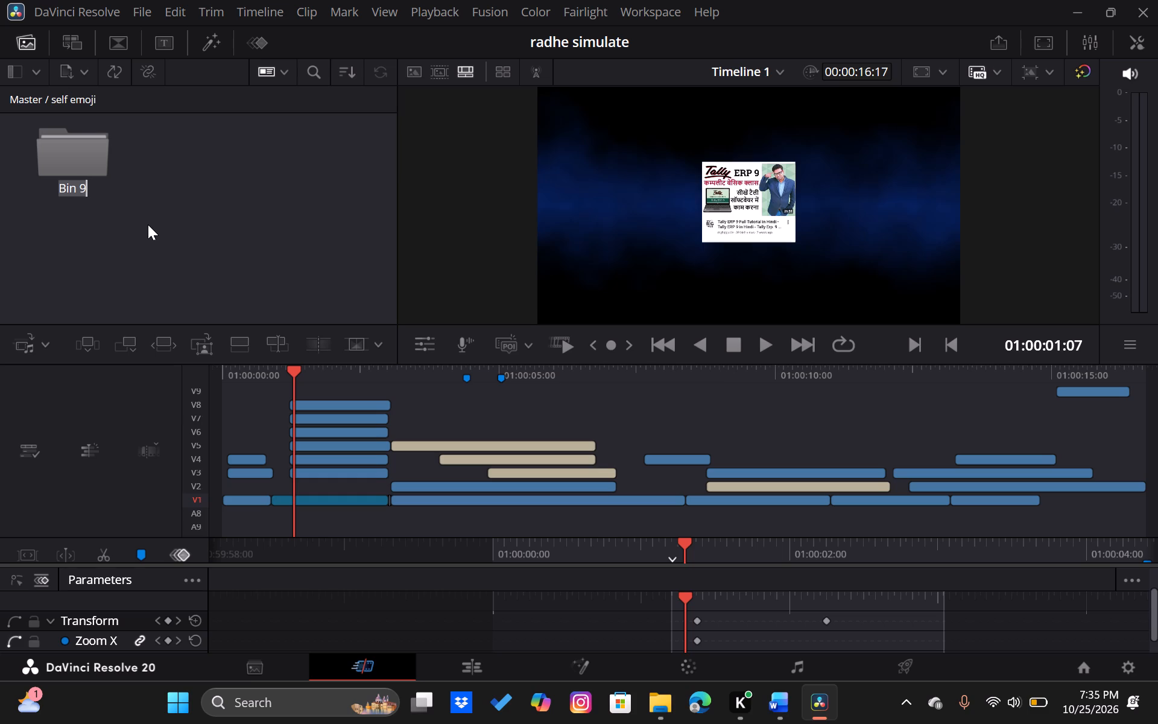
pyautogui.click(148, 224)
# Import all six character and emoji sheet images from the self emoji folder in A.EDITING PACKS into the new sub-bin.
pyautogui.doubleClick(85, 161)
pyautogui.rightClick(85, 161)
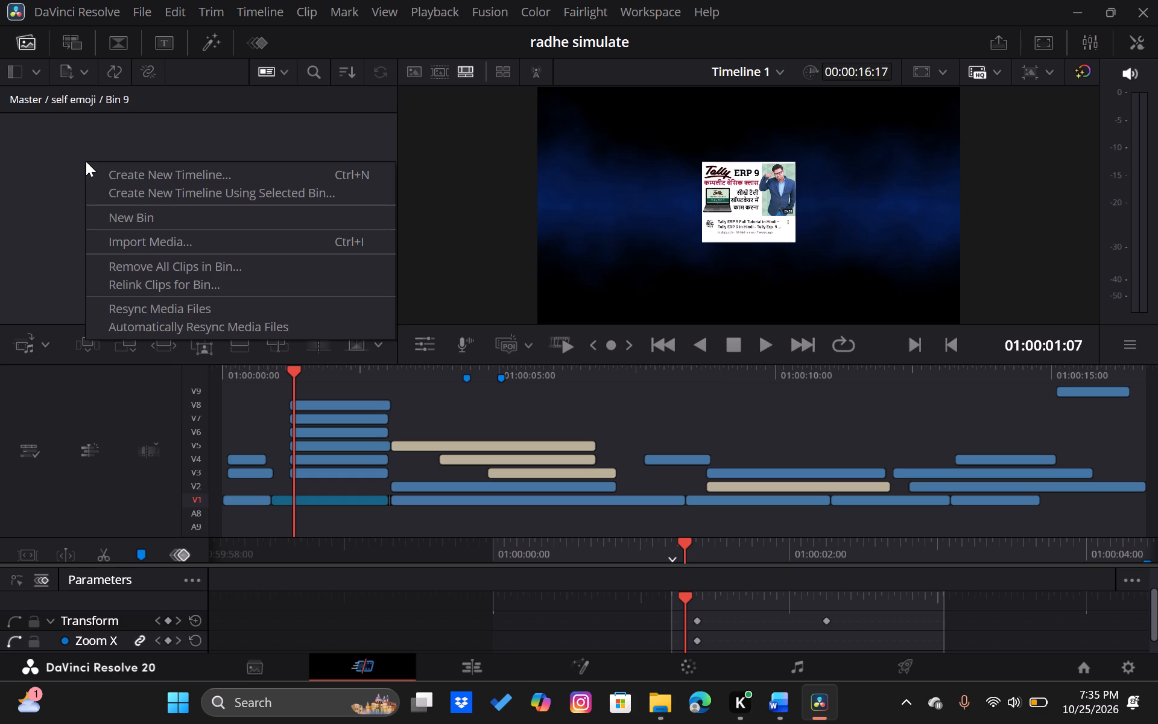
pyautogui.click(160, 235)
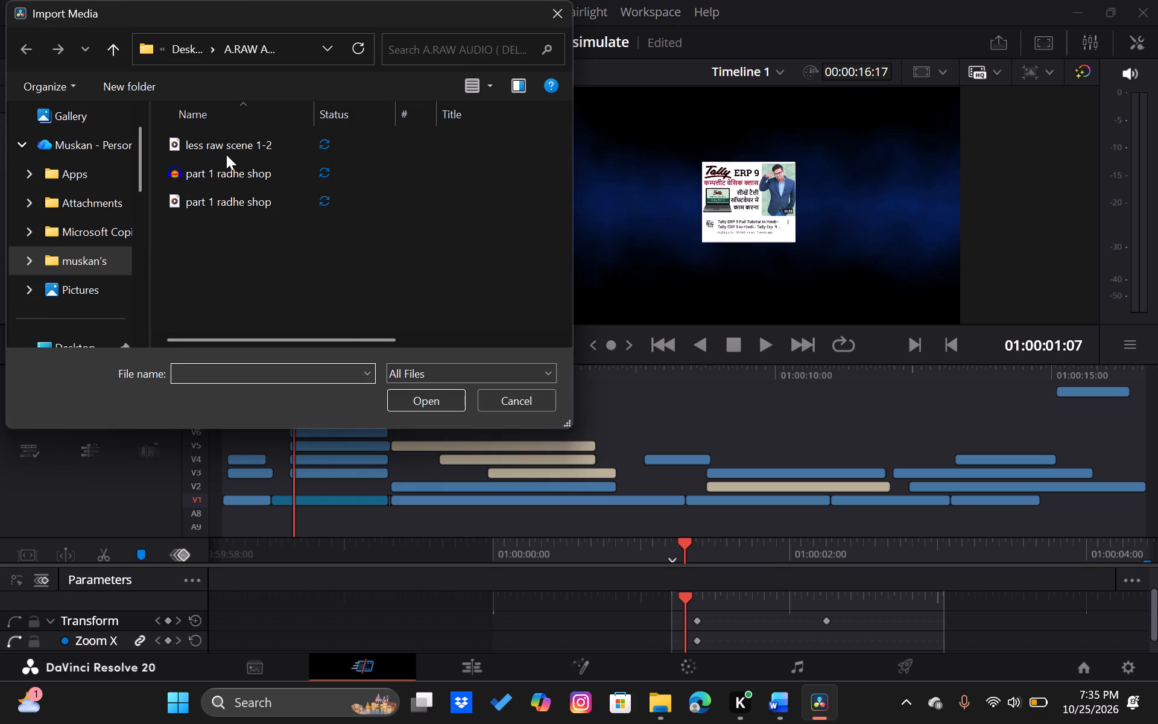
pyautogui.click(238, 48)
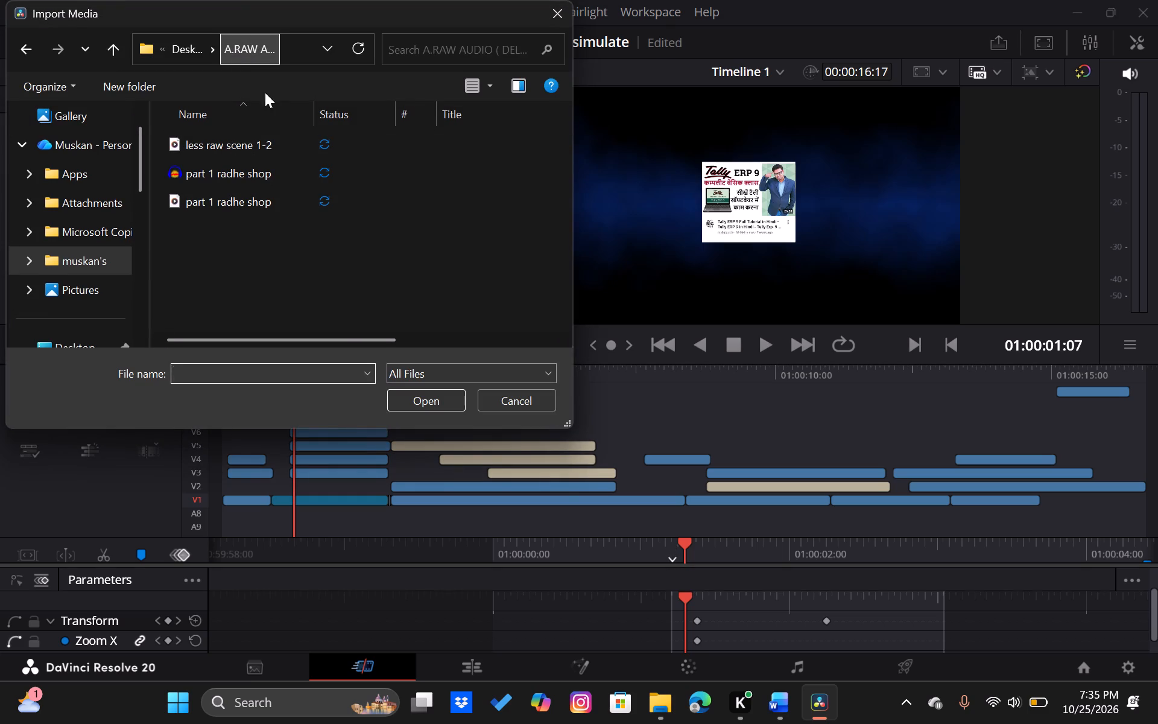
pyautogui.click(190, 49)
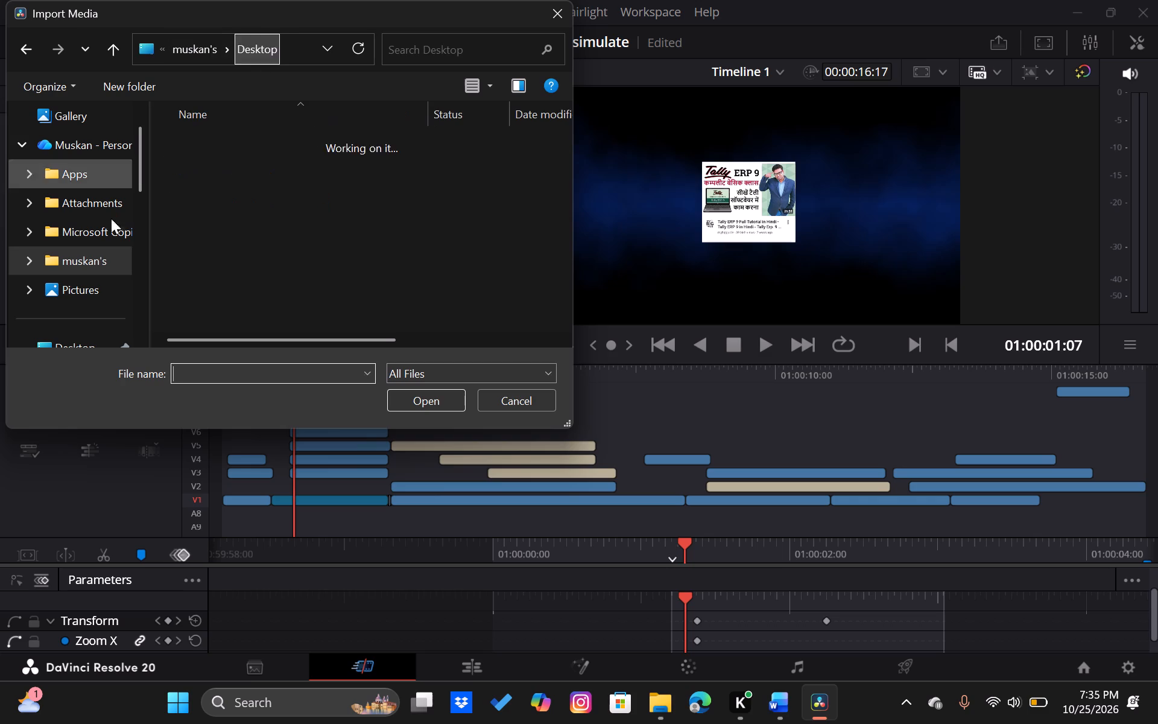
pyautogui.scroll(-1, 111, 220)
pyautogui.doubleClick(260, 148)
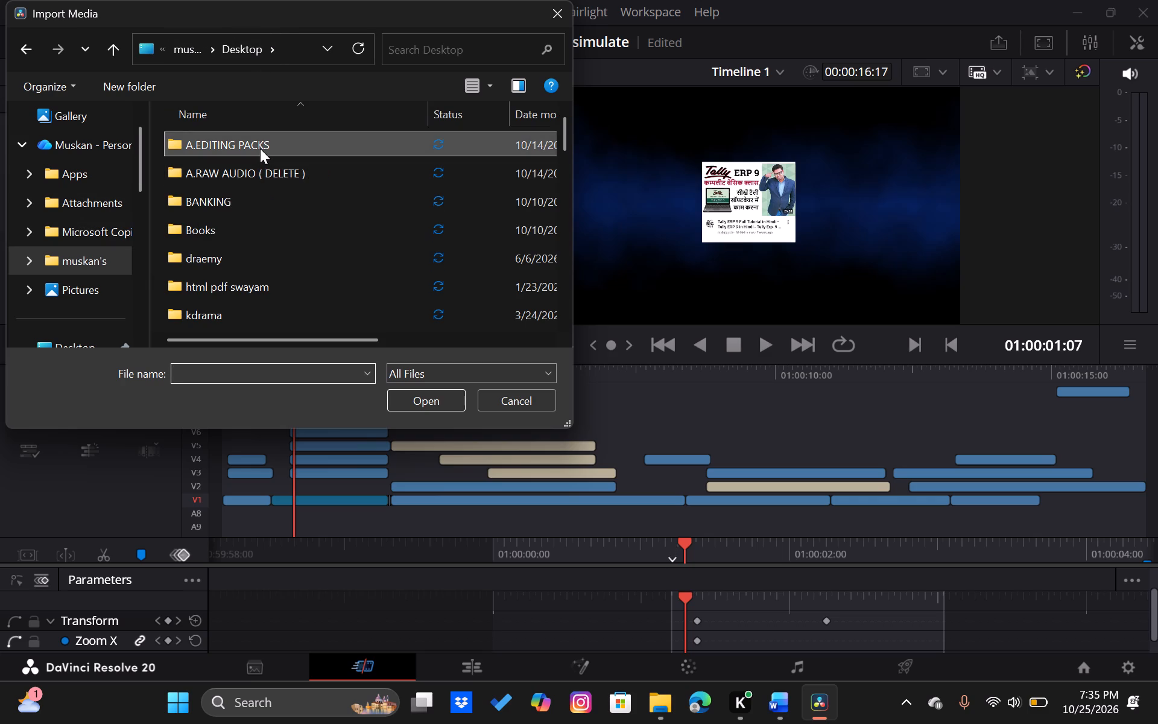
pyautogui.scroll(-1, 230, 194)
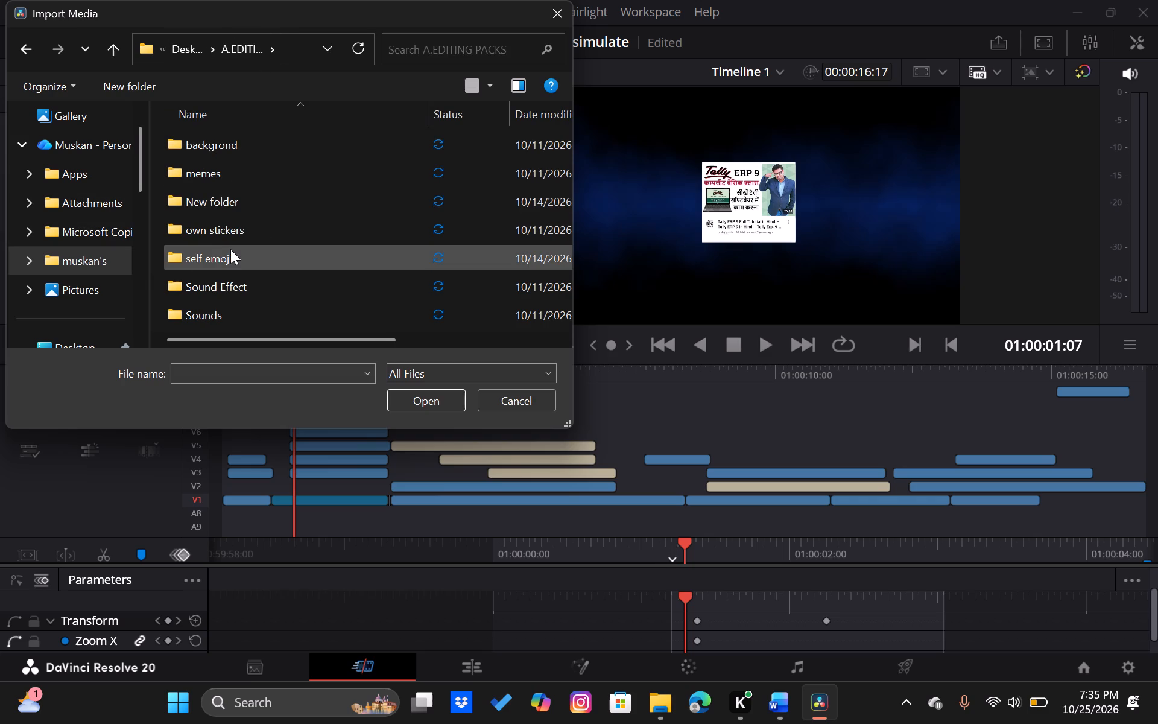
pyautogui.doubleClick(230, 250)
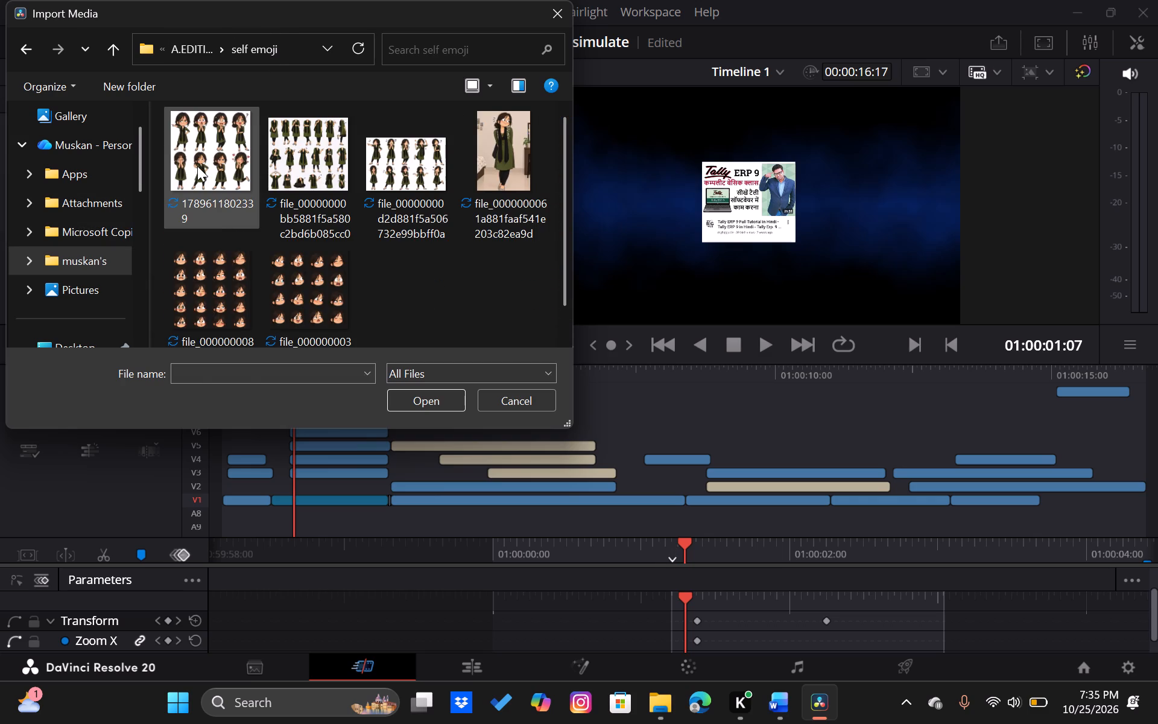
pyautogui.moveTo(197, 166); pyautogui.dragTo(215, 196)
pyautogui.moveTo(411, 291); pyautogui.dragTo(362, 292)
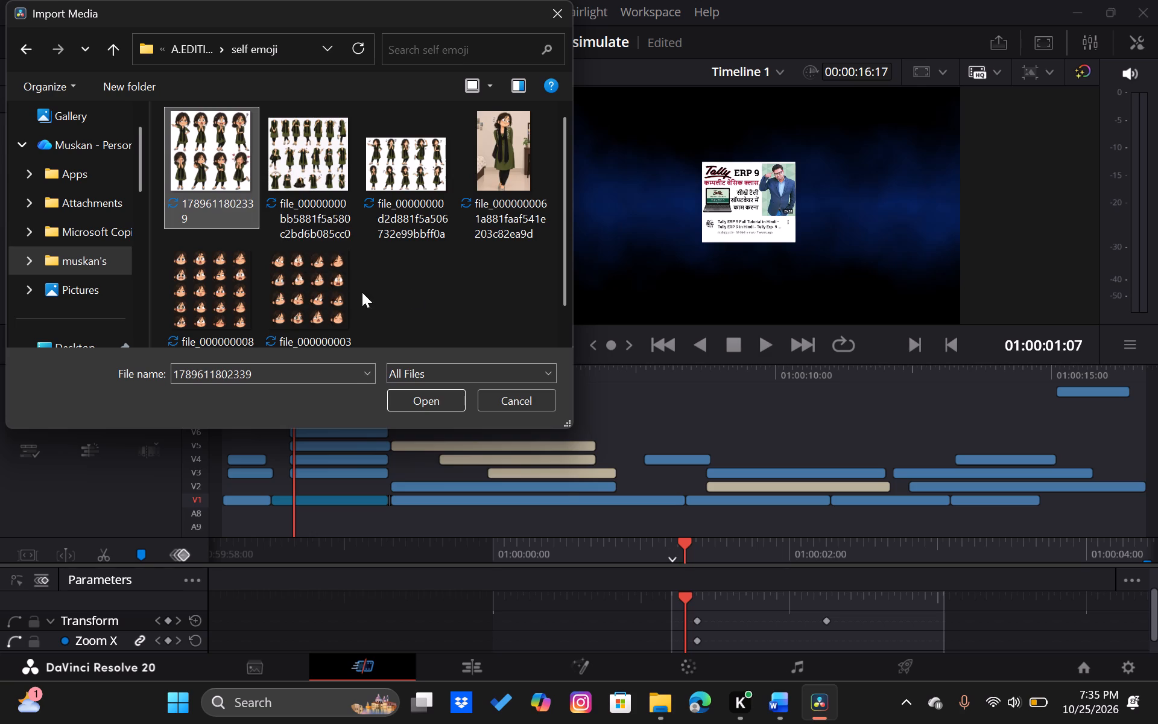
pyautogui.moveTo(362, 292); pyautogui.dragTo(224, 191)
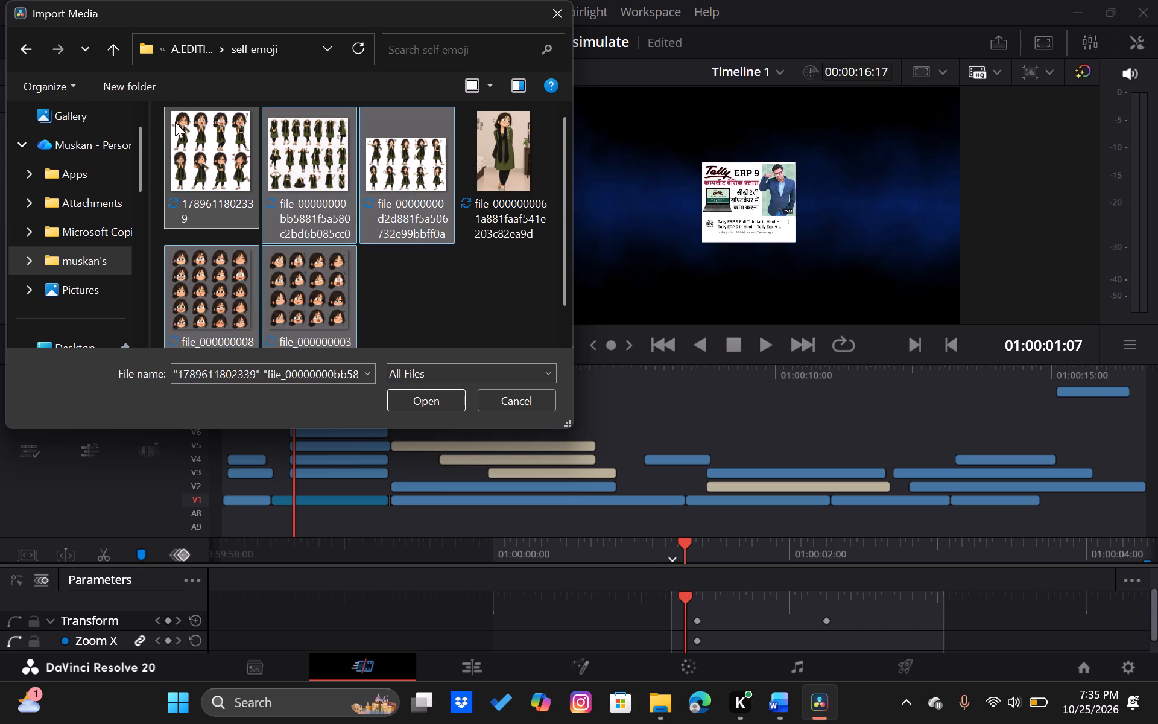
pyautogui.click(498, 282)
pyautogui.moveTo(528, 275); pyautogui.dragTo(425, 230)
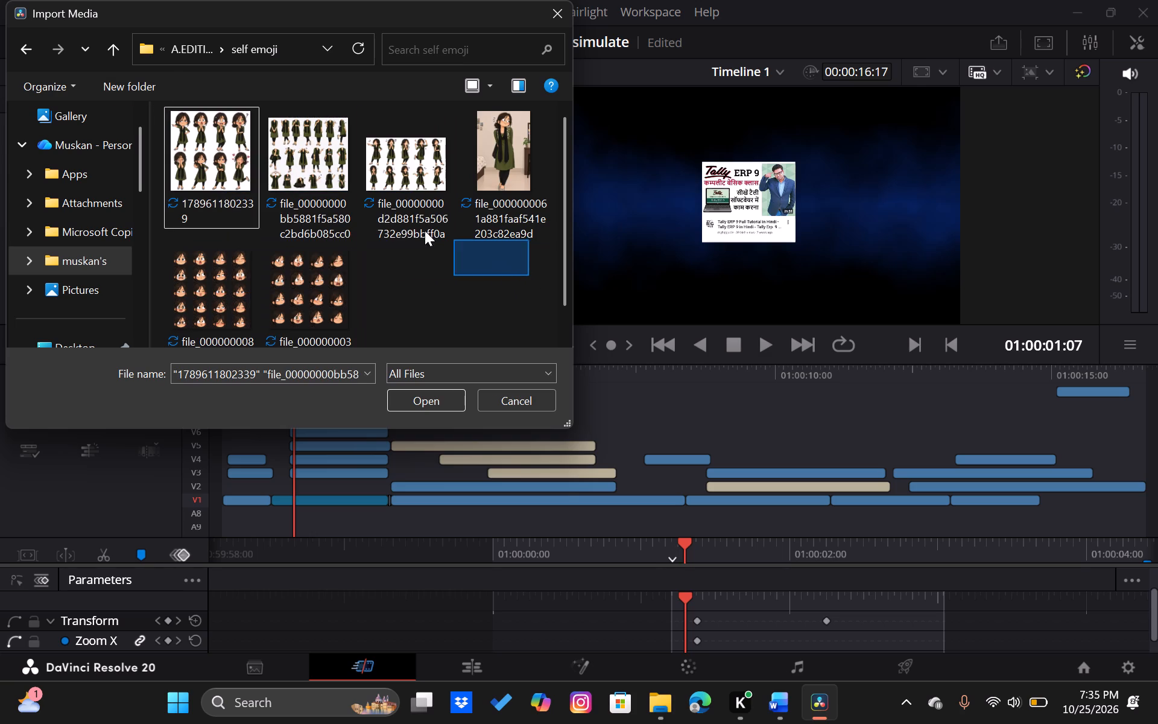
pyautogui.moveTo(425, 230); pyautogui.dragTo(211, 204)
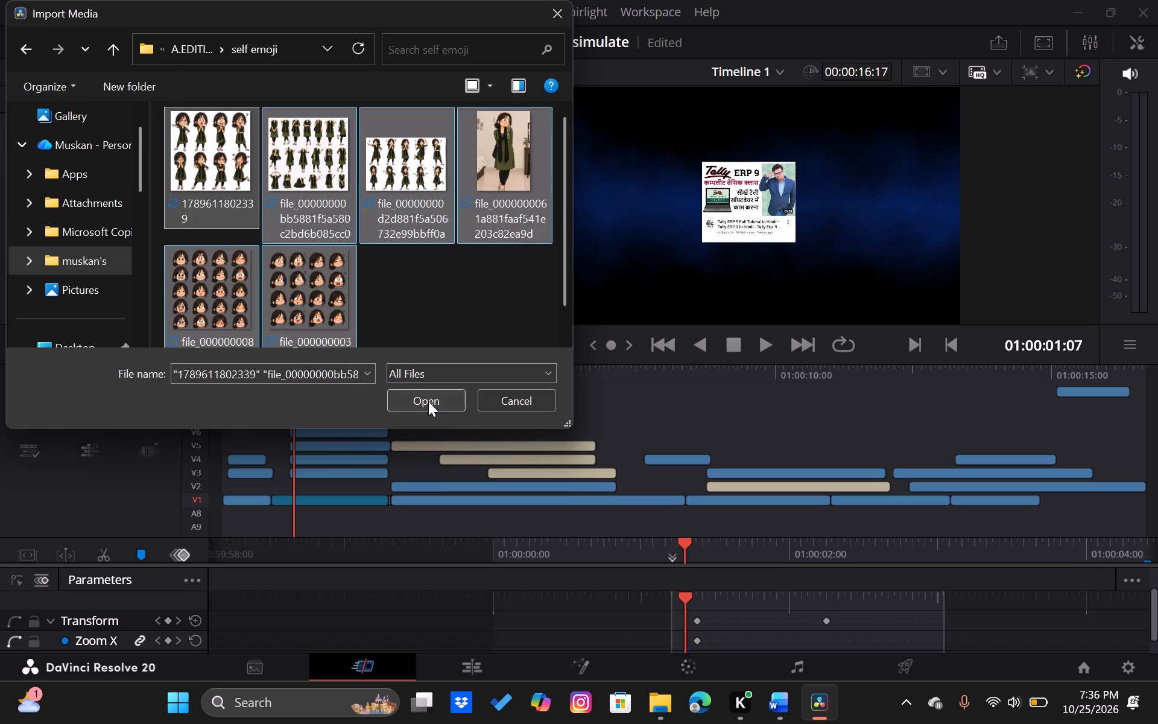
pyautogui.click(433, 401)
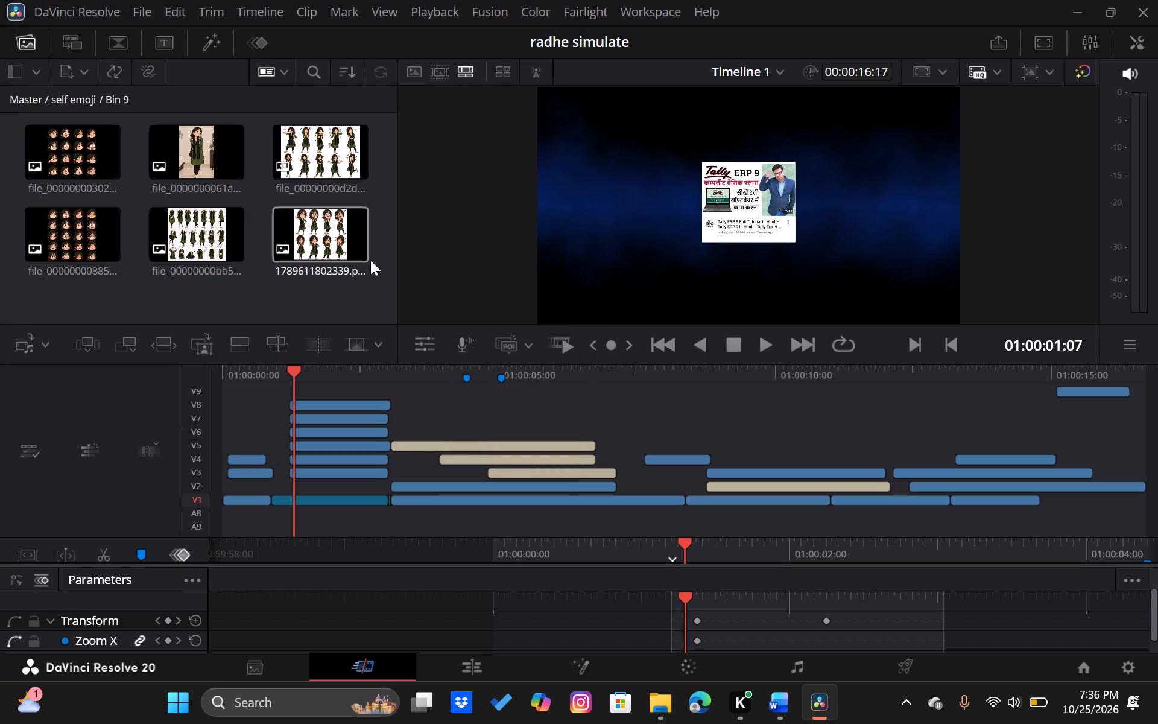
# Play the last part of Timeline 1, from about the 15-second mark to its end.
pyautogui.click(318, 158)
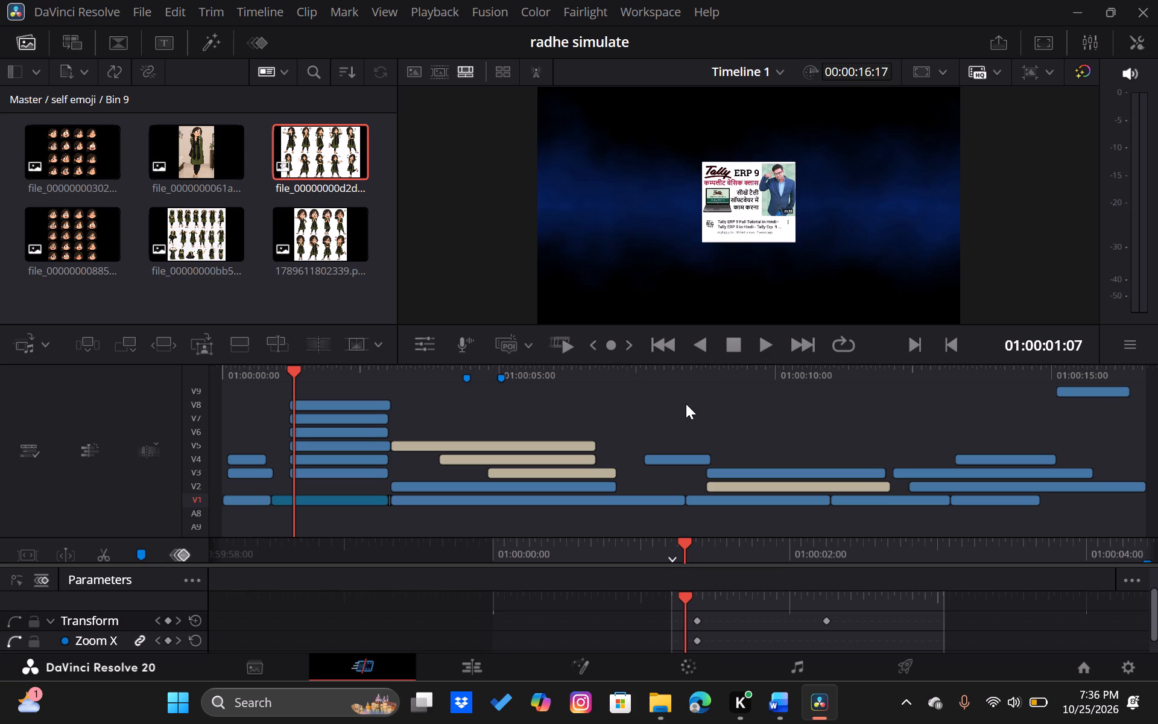
pyautogui.moveTo(656, 381); pyautogui.dragTo(1052, 421)
pyautogui.press('space')
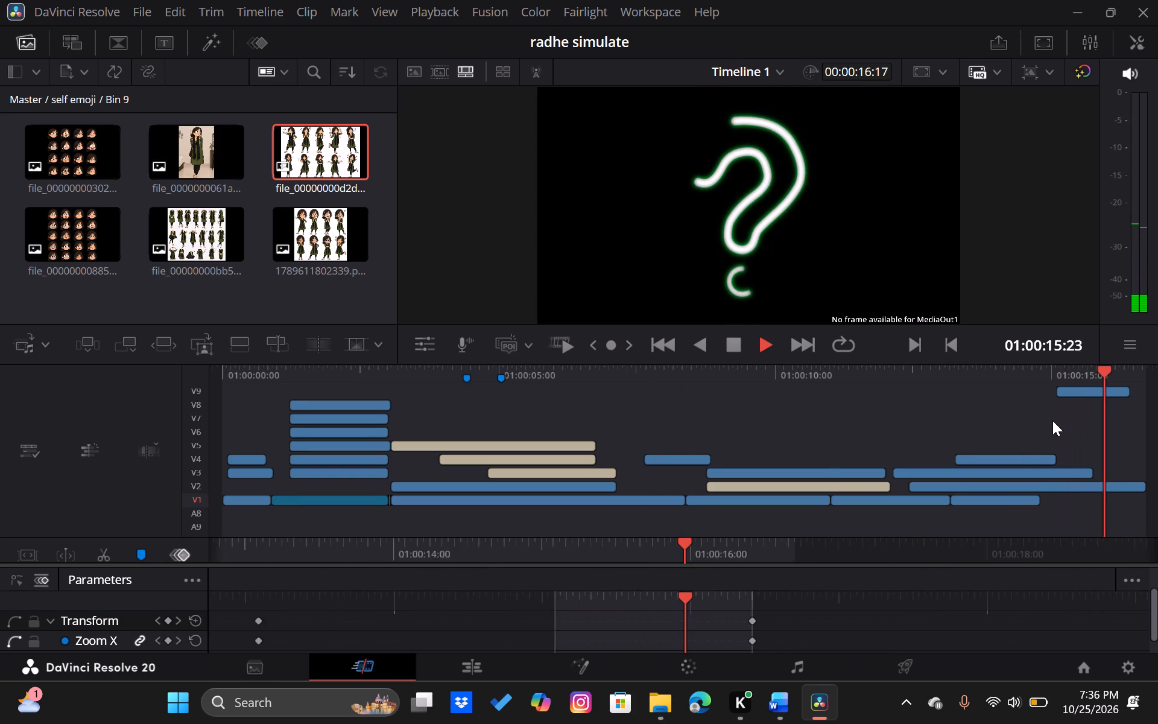
pyautogui.press('space')
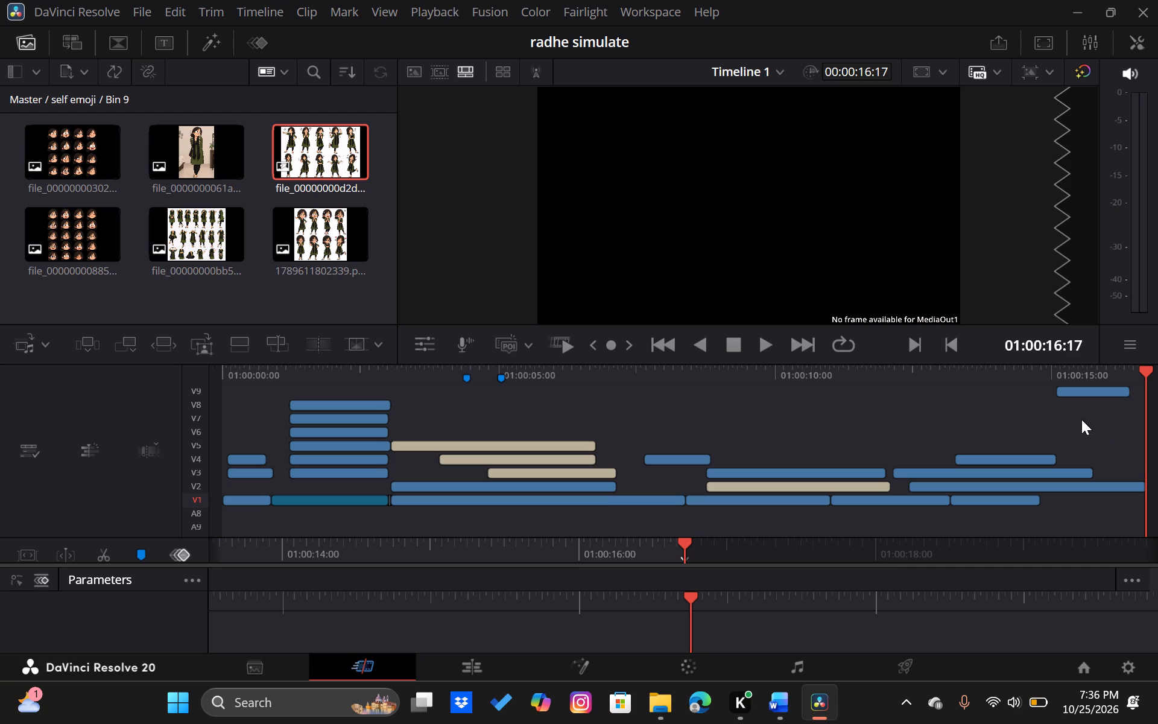
pyautogui.hscroll(-8, 1081, 419)
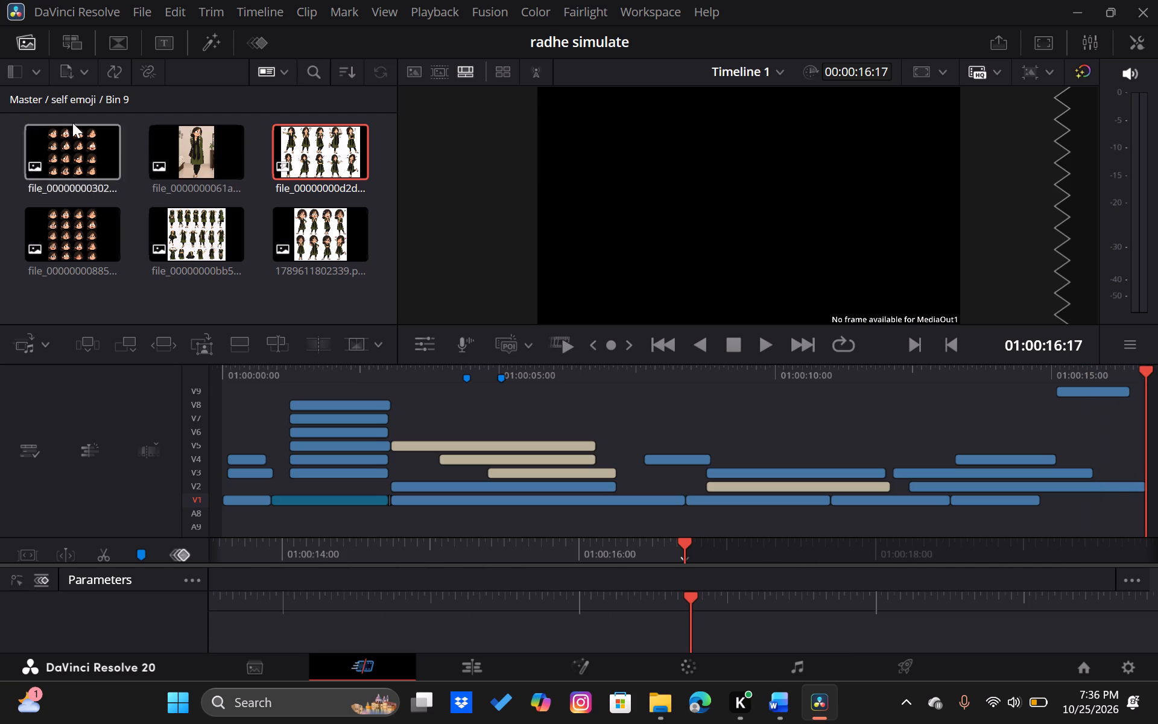
# Look through the video clips in the imgs 1st scene bin inside yt vds.
pyautogui.click(28, 107)
pyautogui.doubleClick(106, 138)
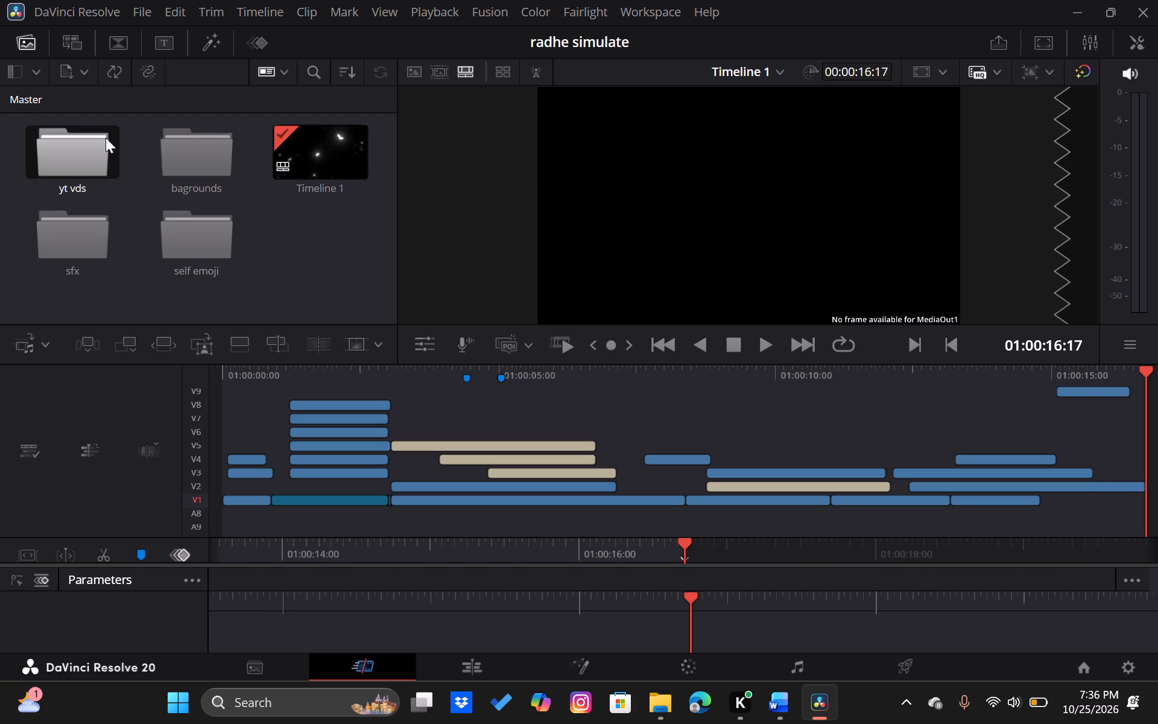
pyautogui.doubleClick(54, 161)
pyautogui.scroll(-4, 54, 161)
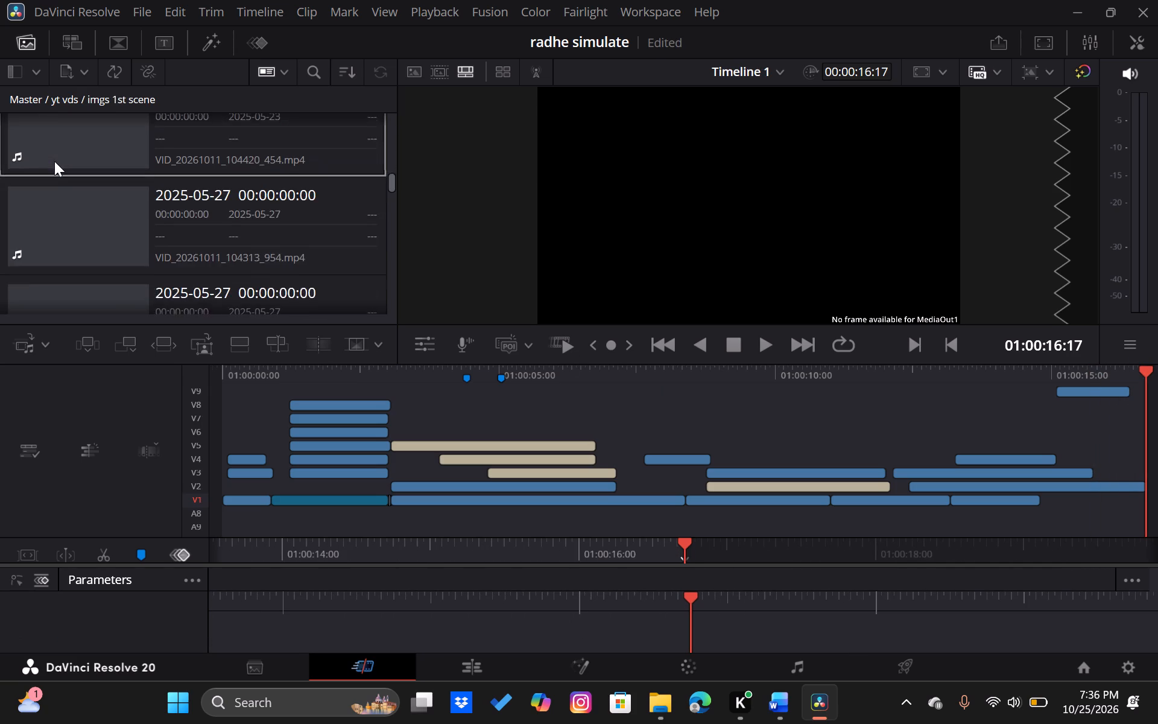
pyautogui.scroll(-4, 54, 161)
pyautogui.scroll(-1, 115, 174)
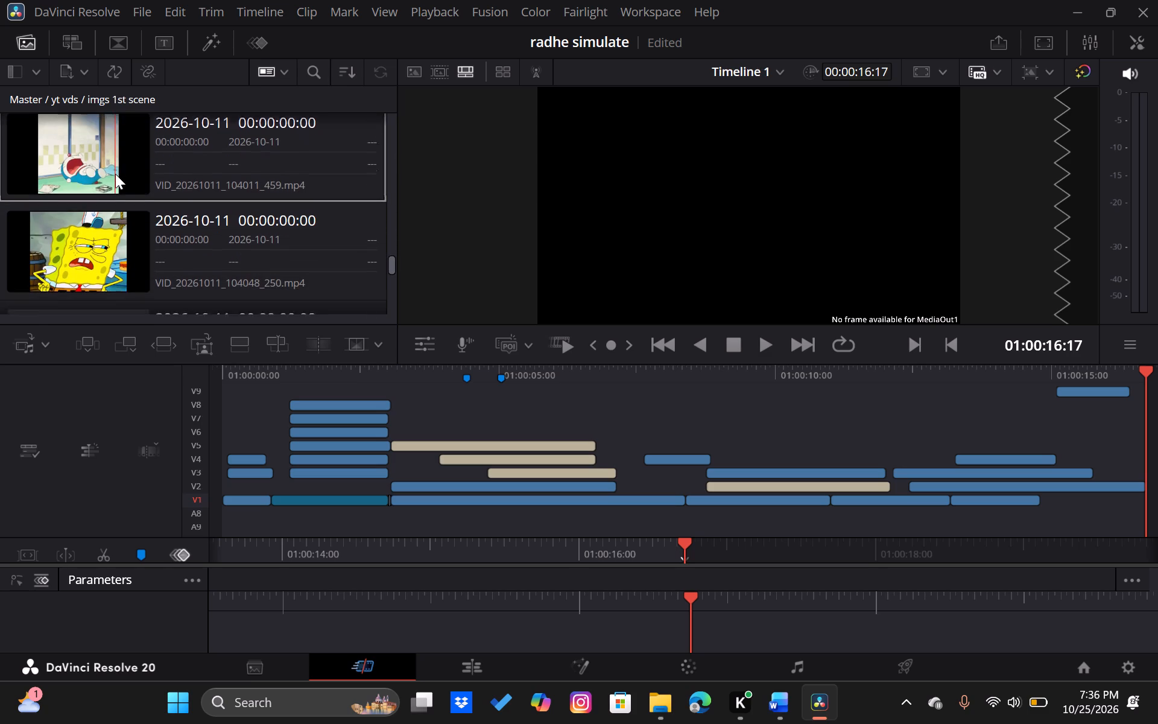
pyautogui.scroll(-1, 115, 174)
pyautogui.scroll(-3, 97, 240)
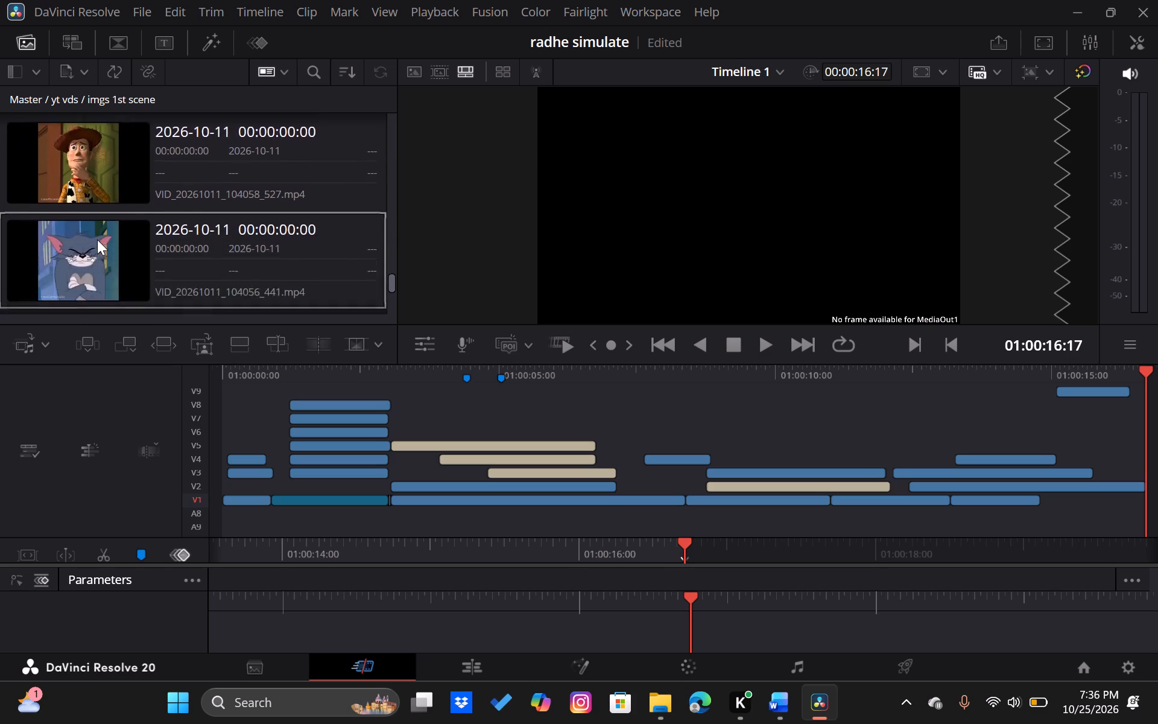
pyautogui.scroll(-3, 97, 240)
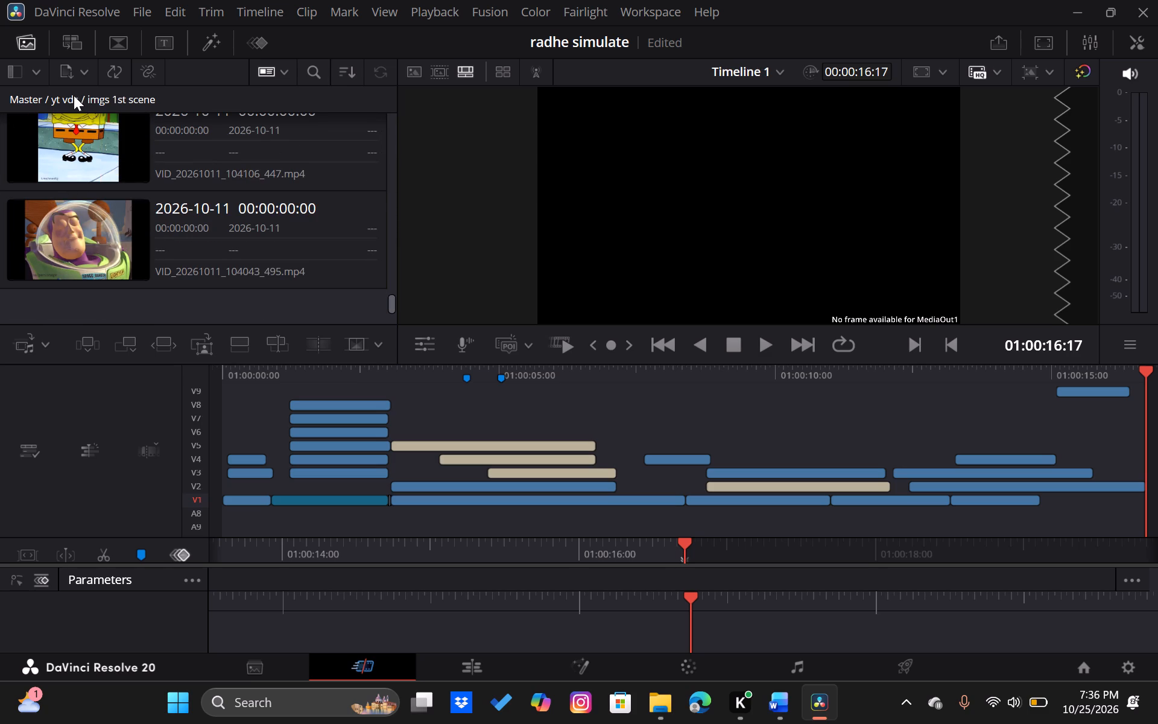
# Look through the video clips in the workplace bin inside yt vds for one that suits the end of the timeline.
pyautogui.click(73, 95)
pyautogui.doubleClick(206, 141)
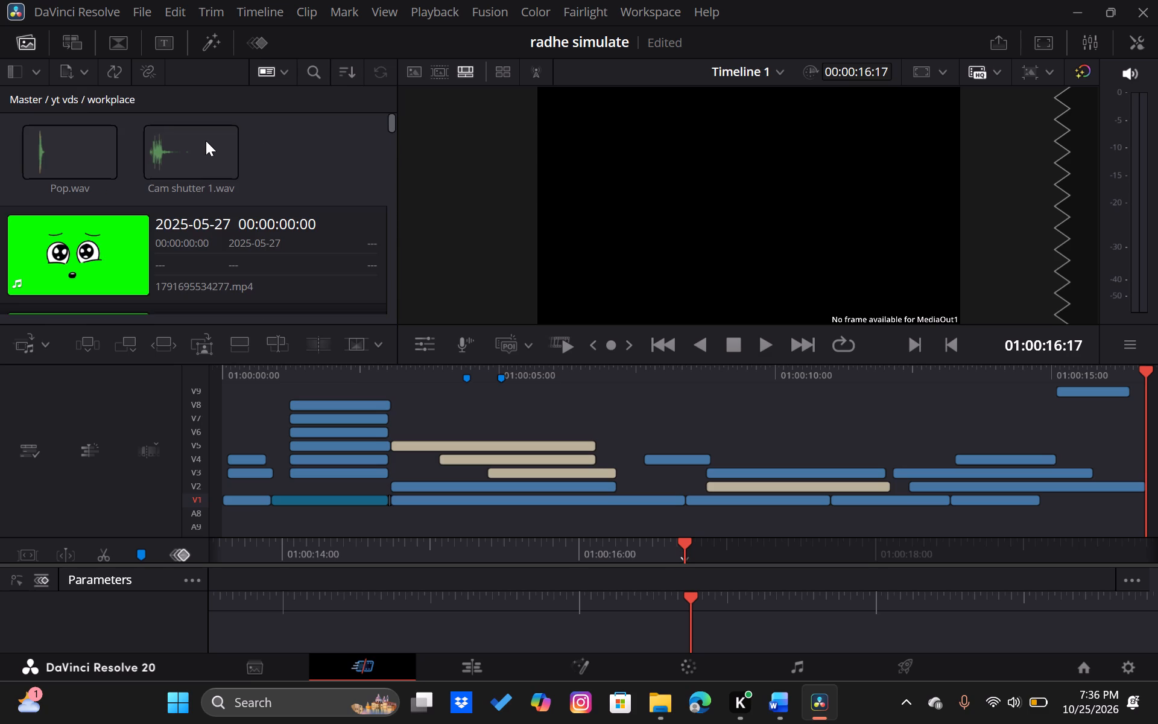
pyautogui.scroll(-4, 43, 269)
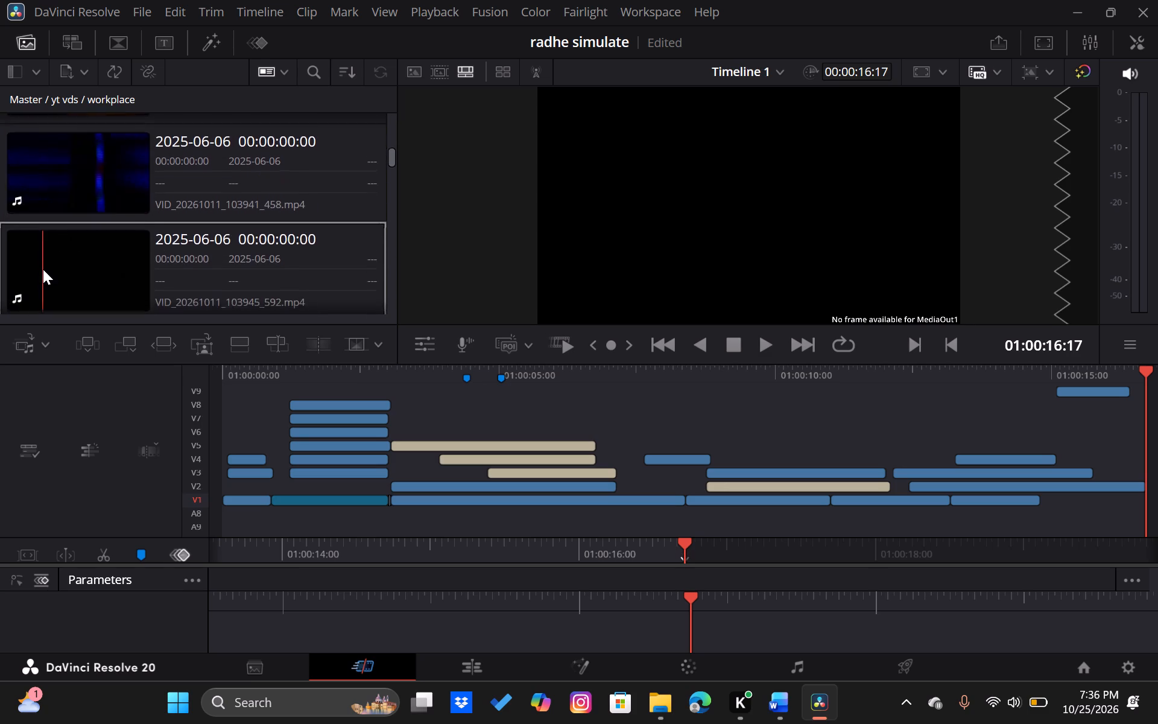
pyautogui.scroll(-1, 43, 269)
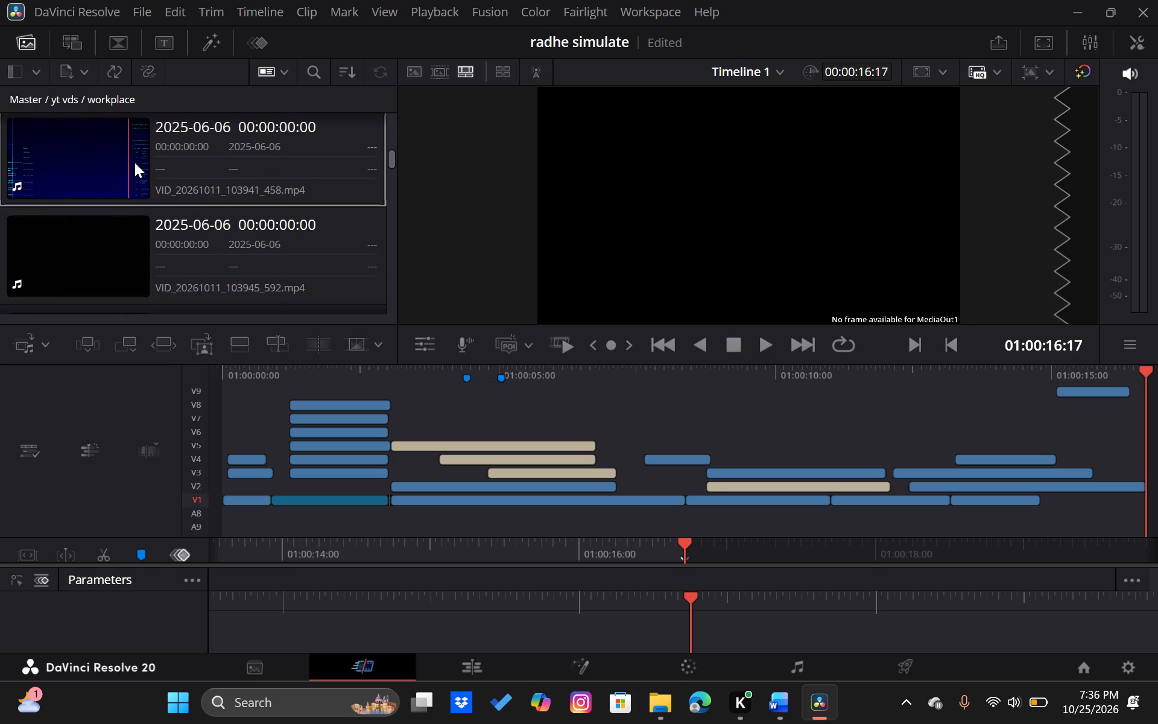
pyautogui.scroll(1, 139, 163)
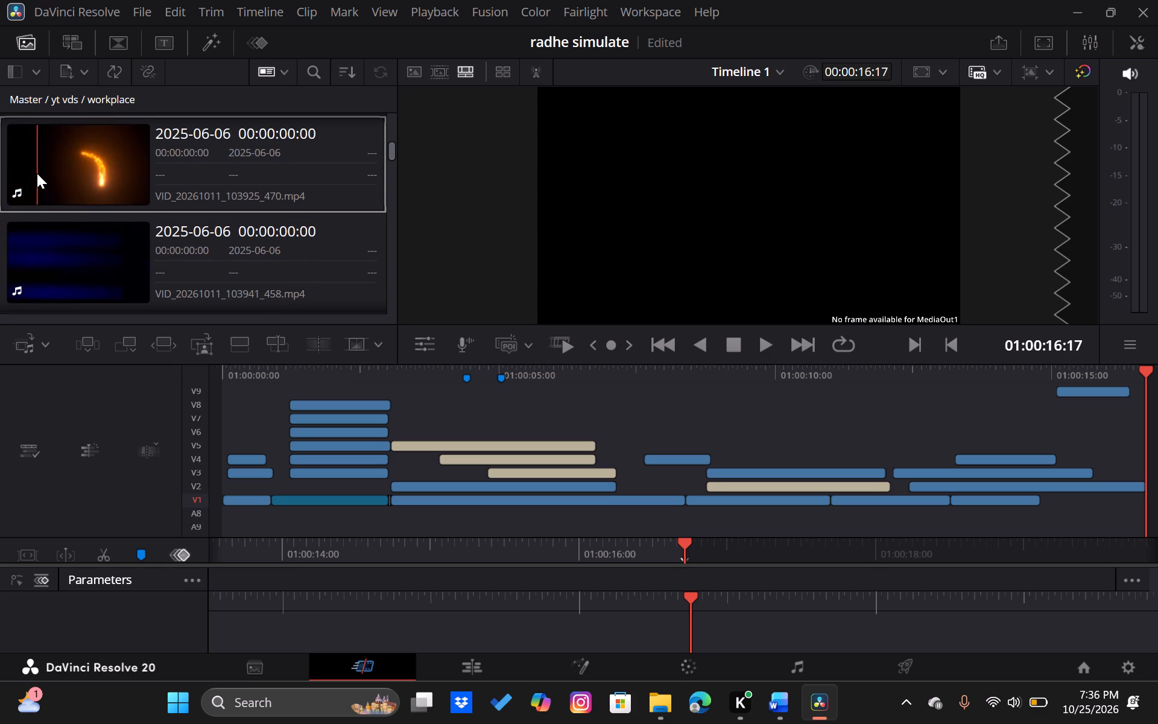
pyautogui.scroll(-2, 37, 173)
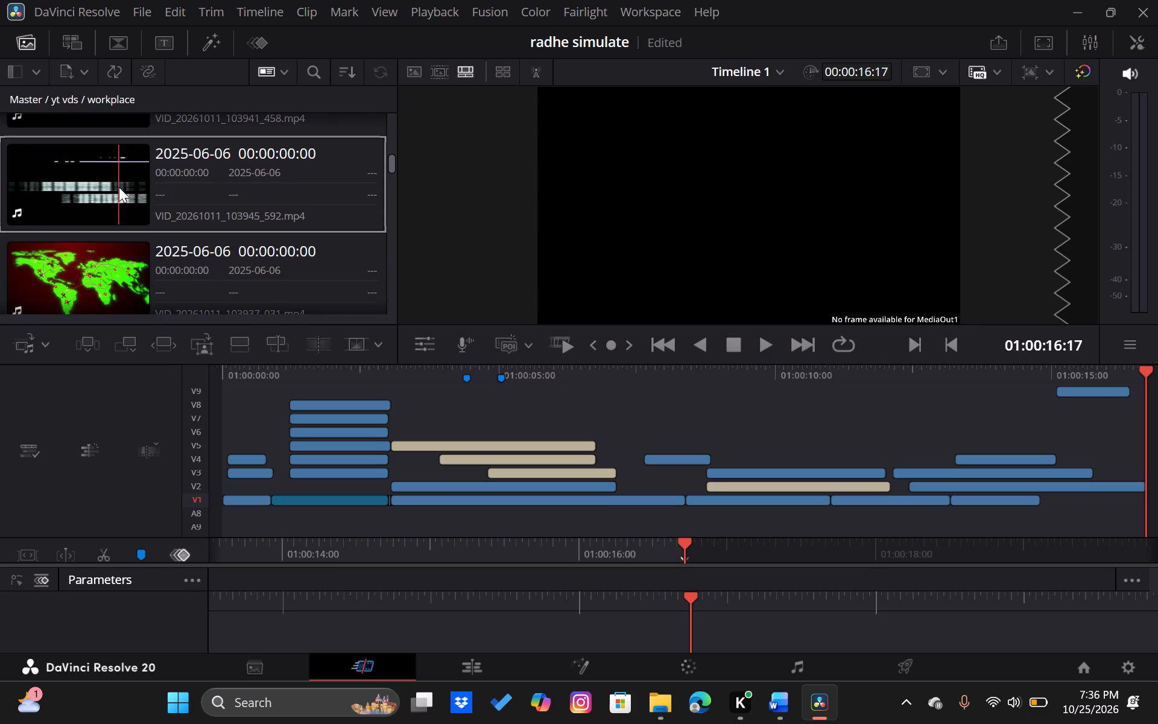
pyautogui.scroll(-1, 119, 187)
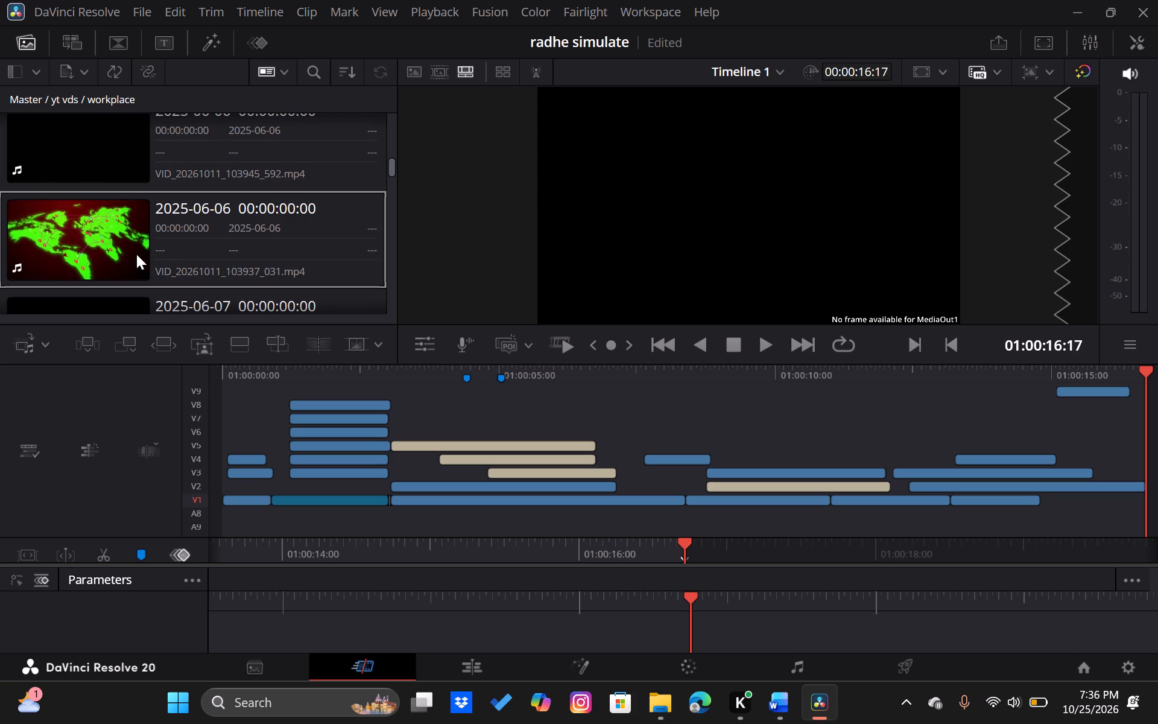
pyautogui.scroll(-1, 85, 252)
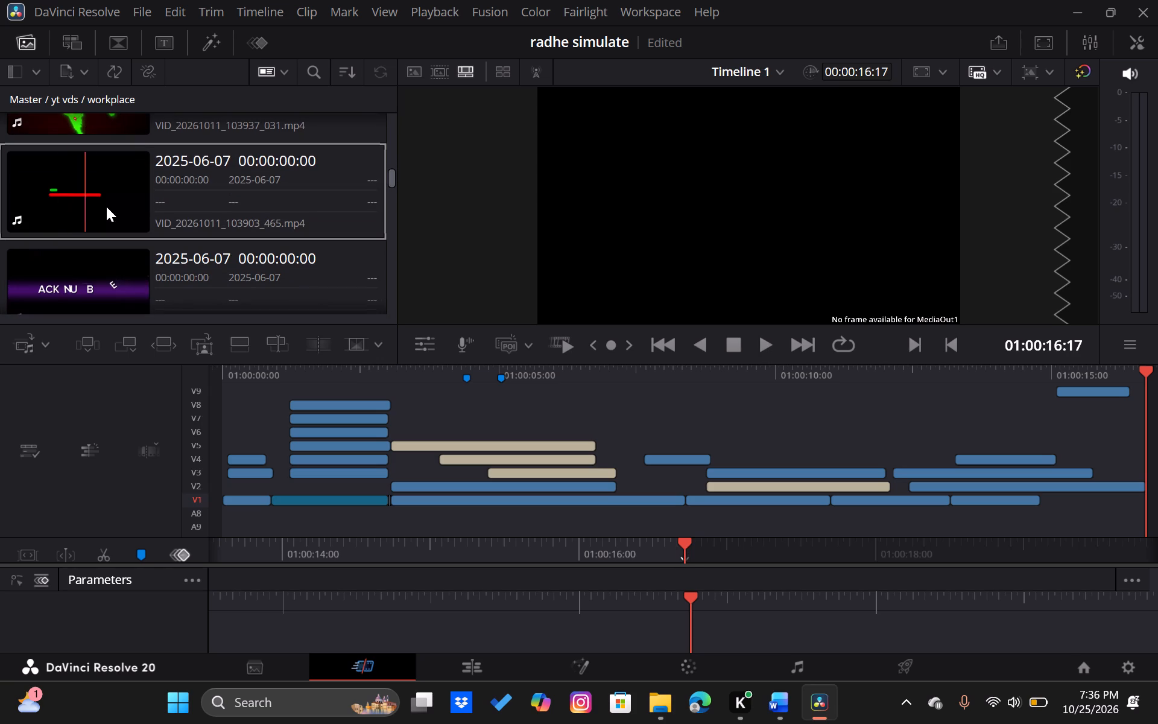
pyautogui.scroll(-2, 61, 299)
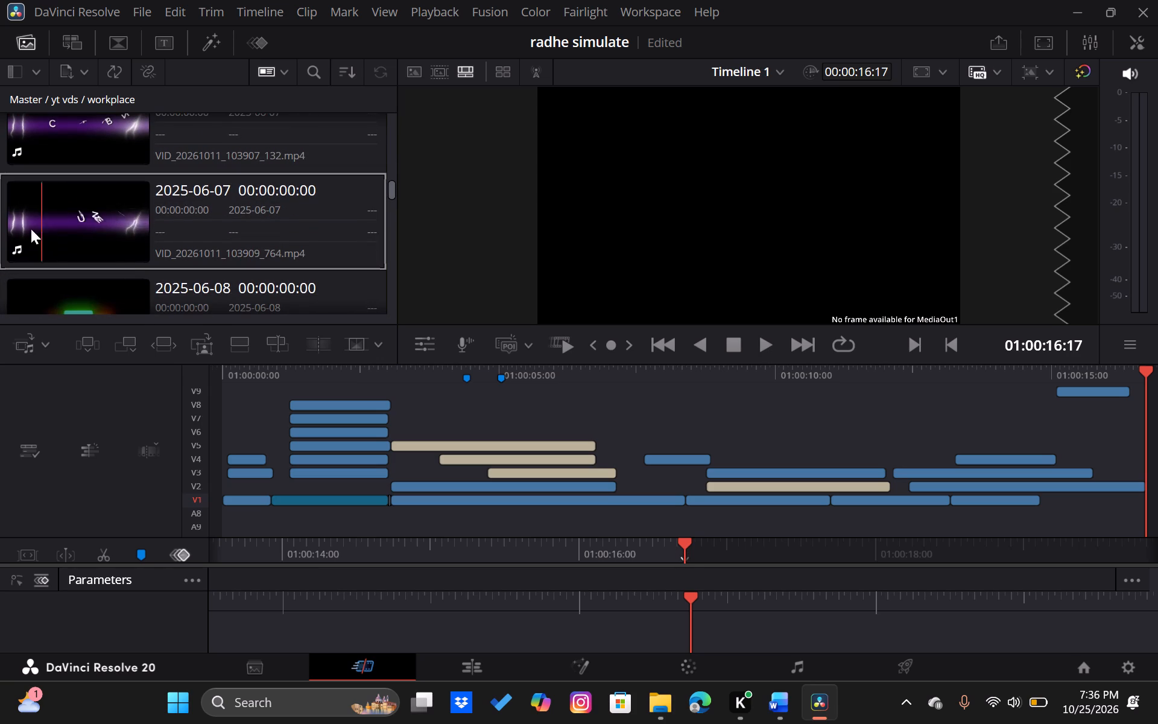
pyautogui.scroll(-1, 121, 229)
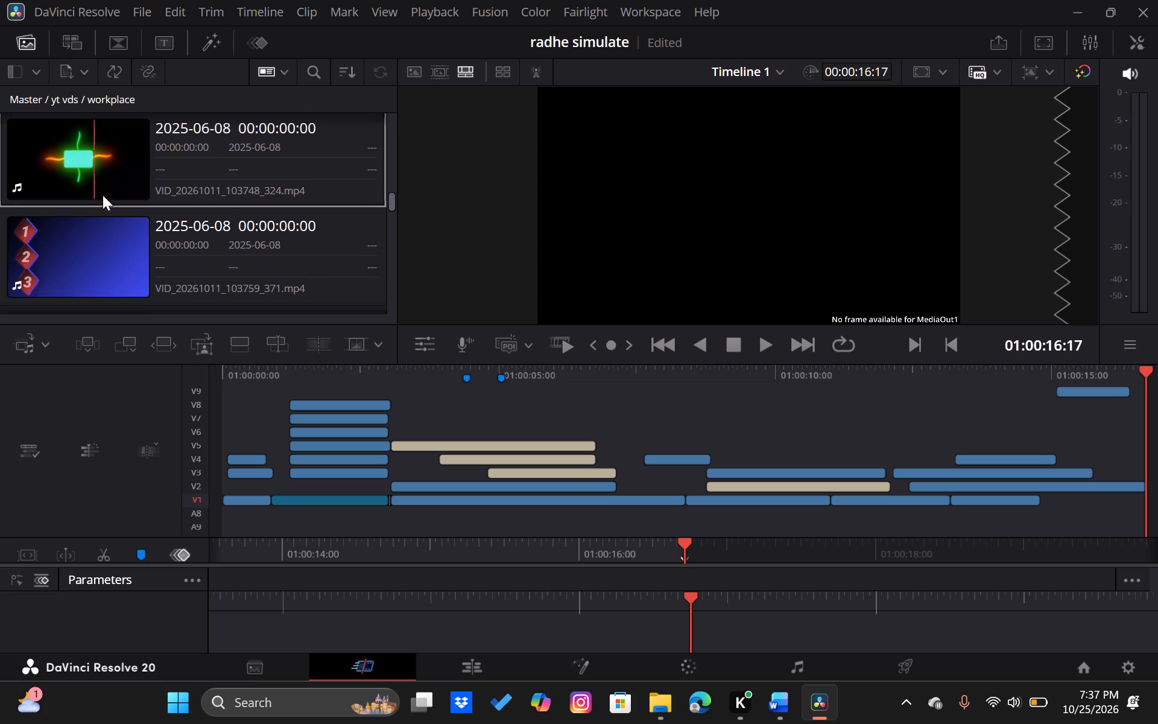
pyautogui.scroll(-1, 60, 260)
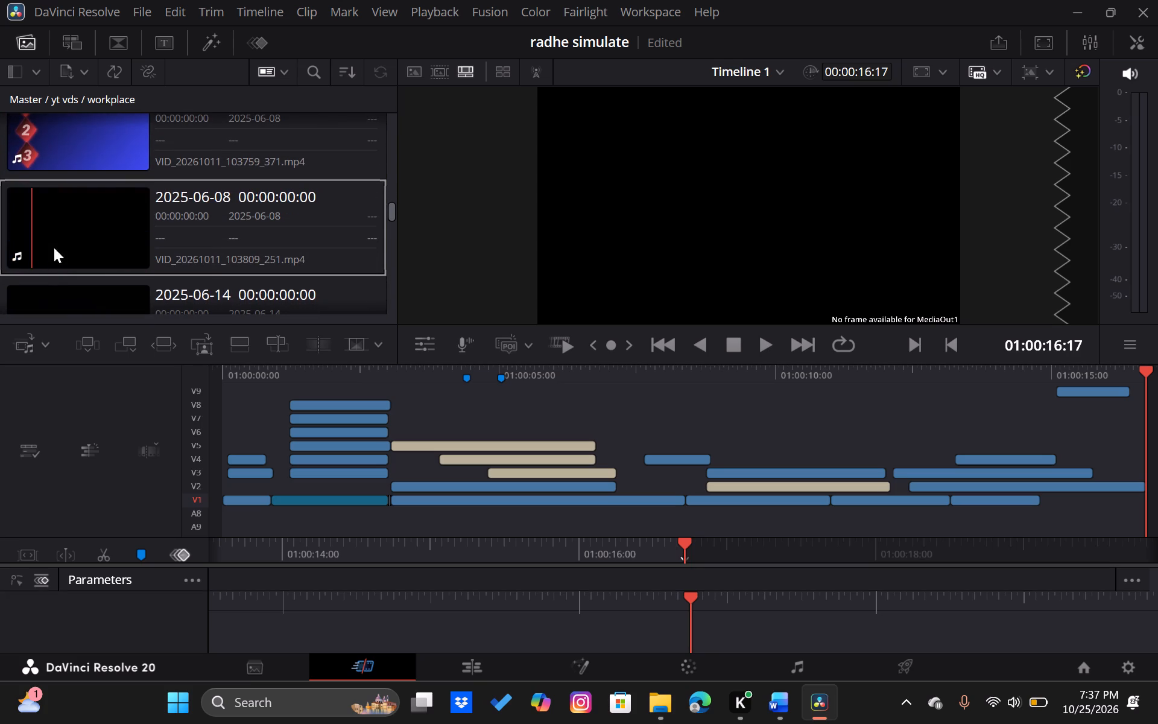
pyautogui.scroll(-1, 37, 259)
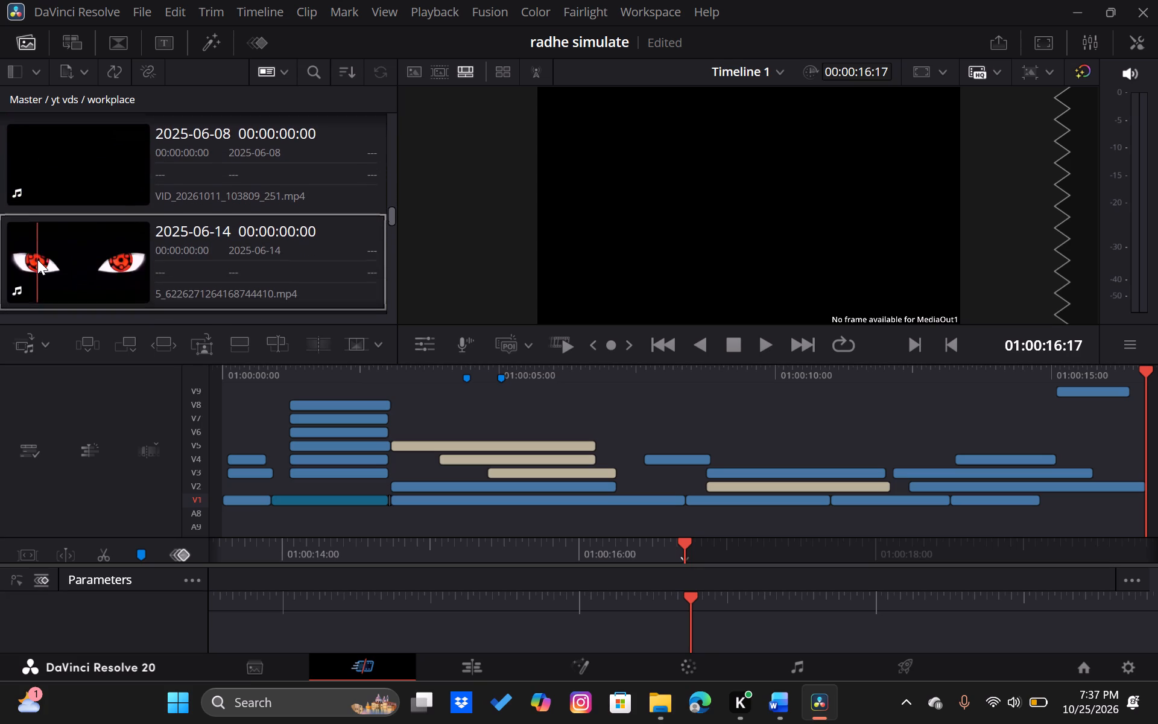
pyautogui.scroll(-1, 37, 259)
pyautogui.scroll(-1, 97, 261)
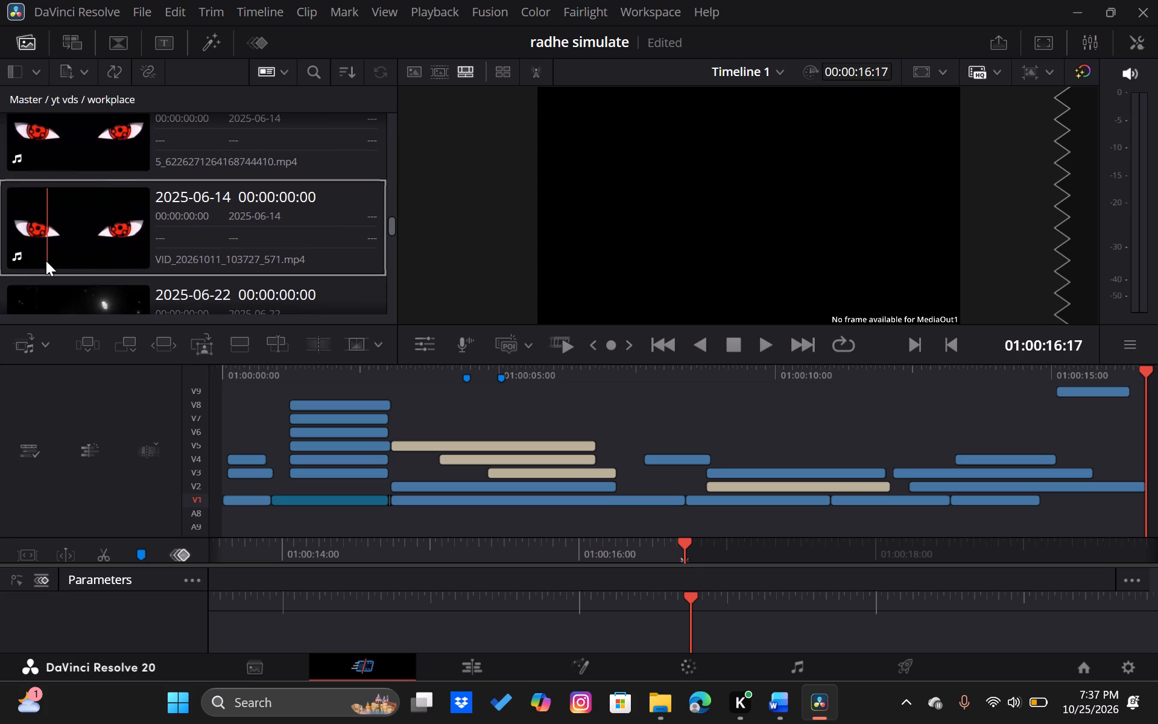
pyautogui.scroll(-1, 46, 261)
pyautogui.scroll(-1, 122, 257)
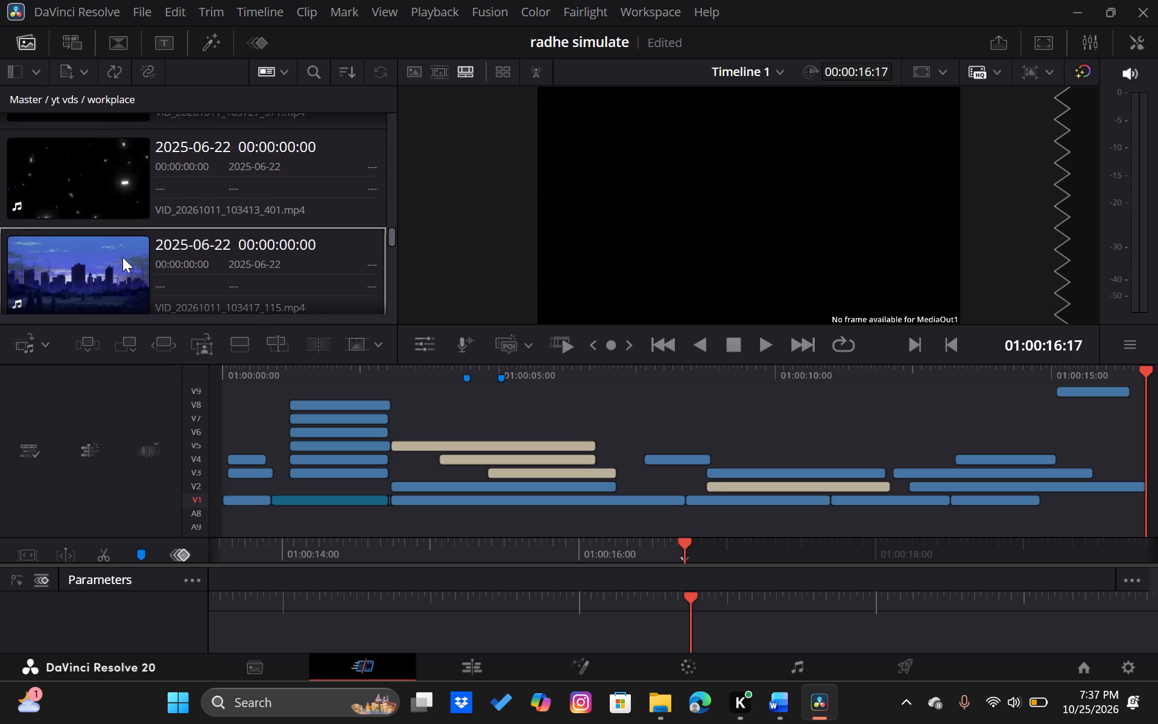
pyautogui.scroll(-1, 122, 257)
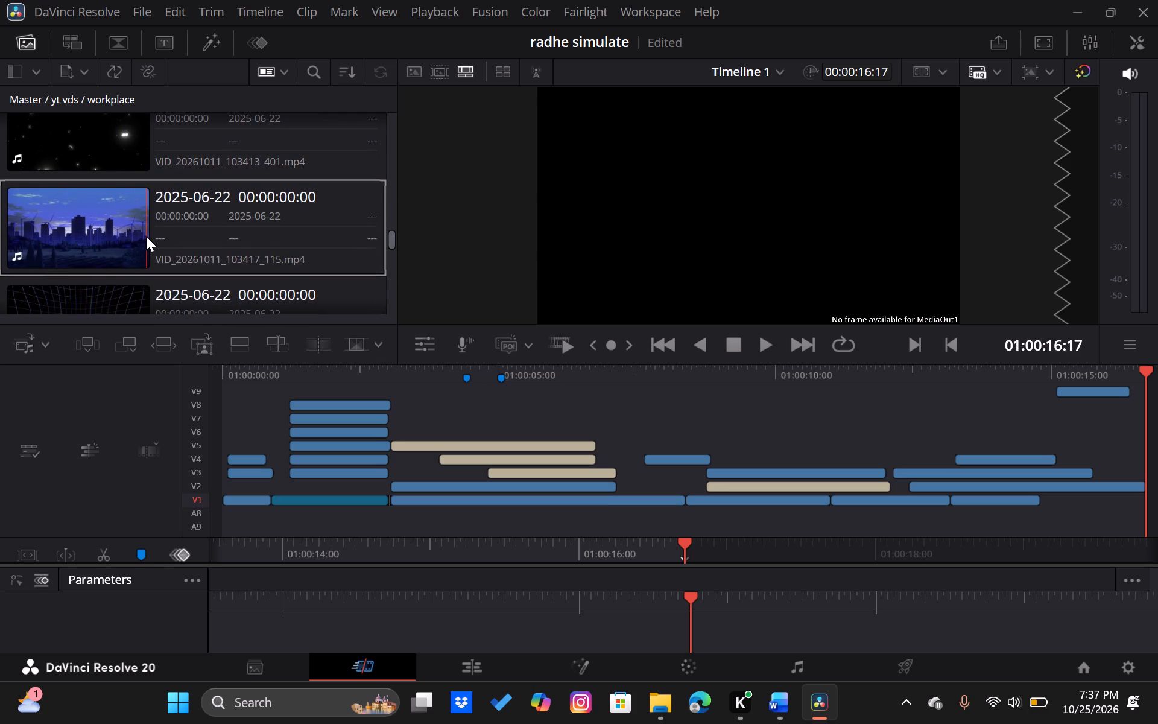
pyautogui.scroll(-1, 58, 231)
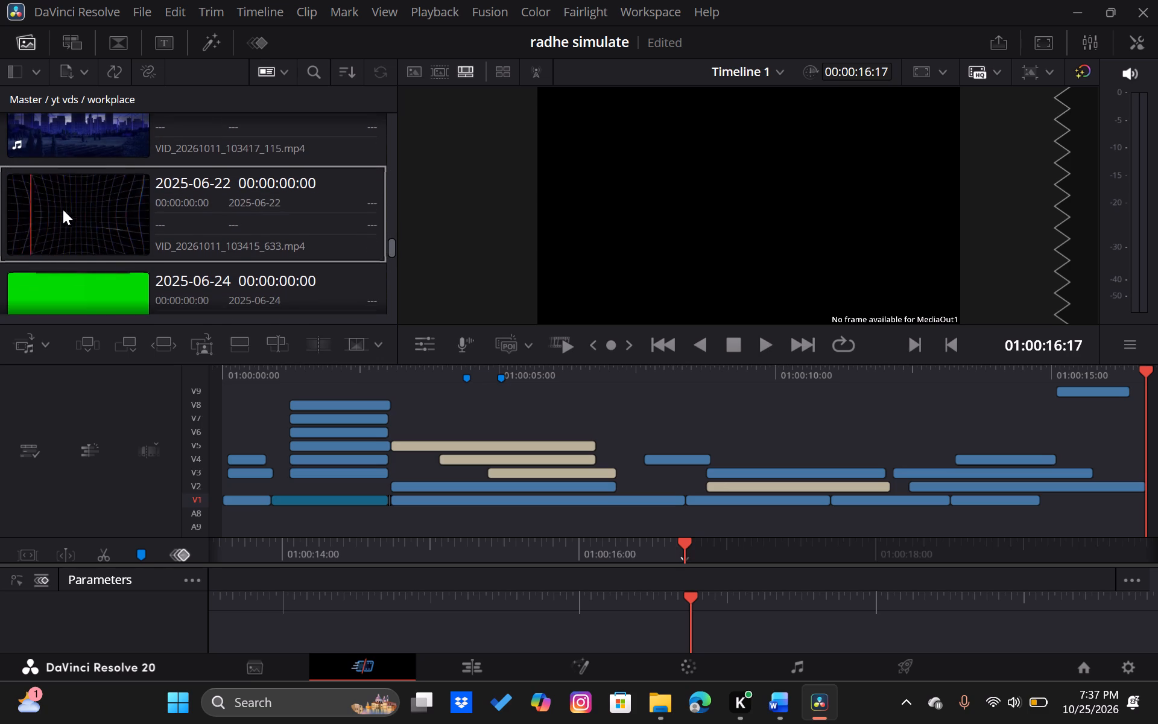
# Place the curved grid background clip VID_20261011_103415_633.mp4 on V1 at the end of Timeline 1.
pyautogui.click(71, 208)
pyautogui.moveTo(71, 208); pyautogui.dragTo(490, 340)
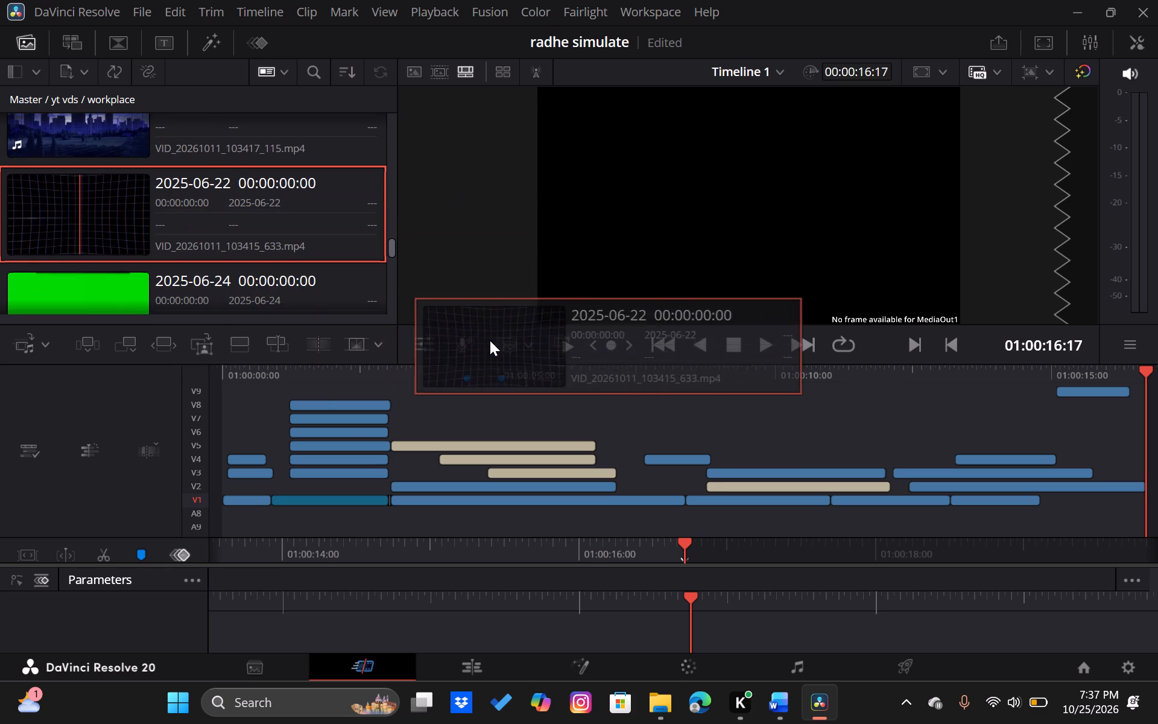
pyautogui.moveTo(490, 340); pyautogui.dragTo(855, 422)
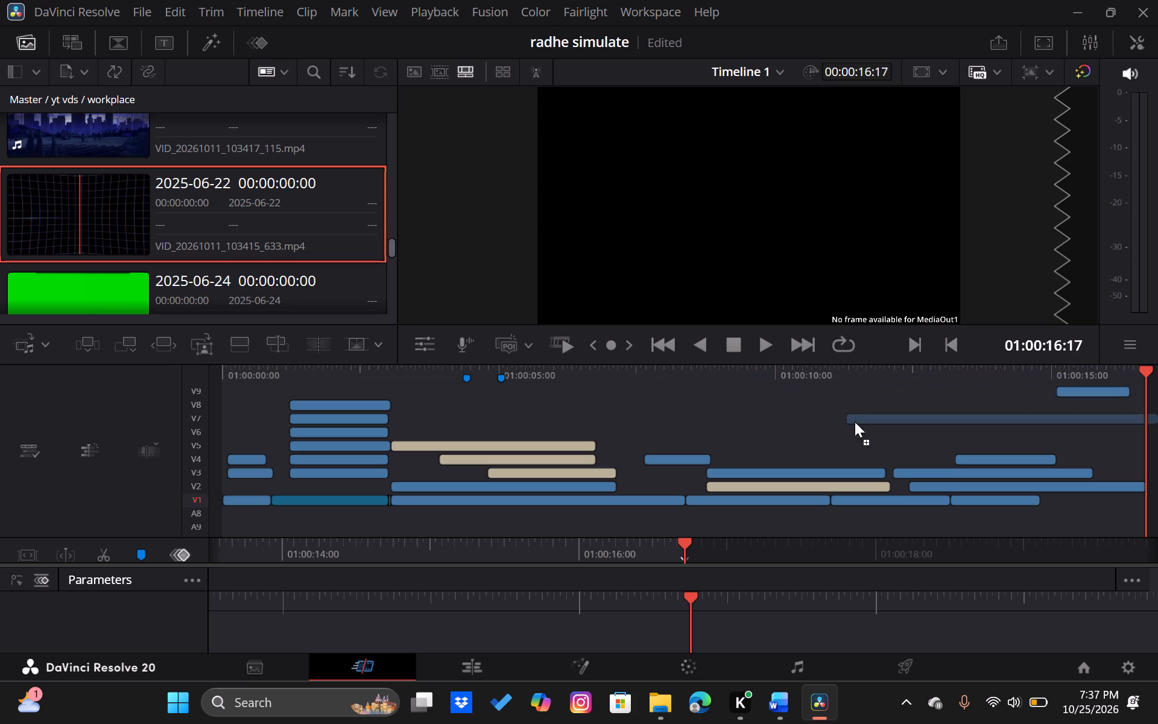
pyautogui.moveTo(855, 422); pyautogui.dragTo(1081, 509)
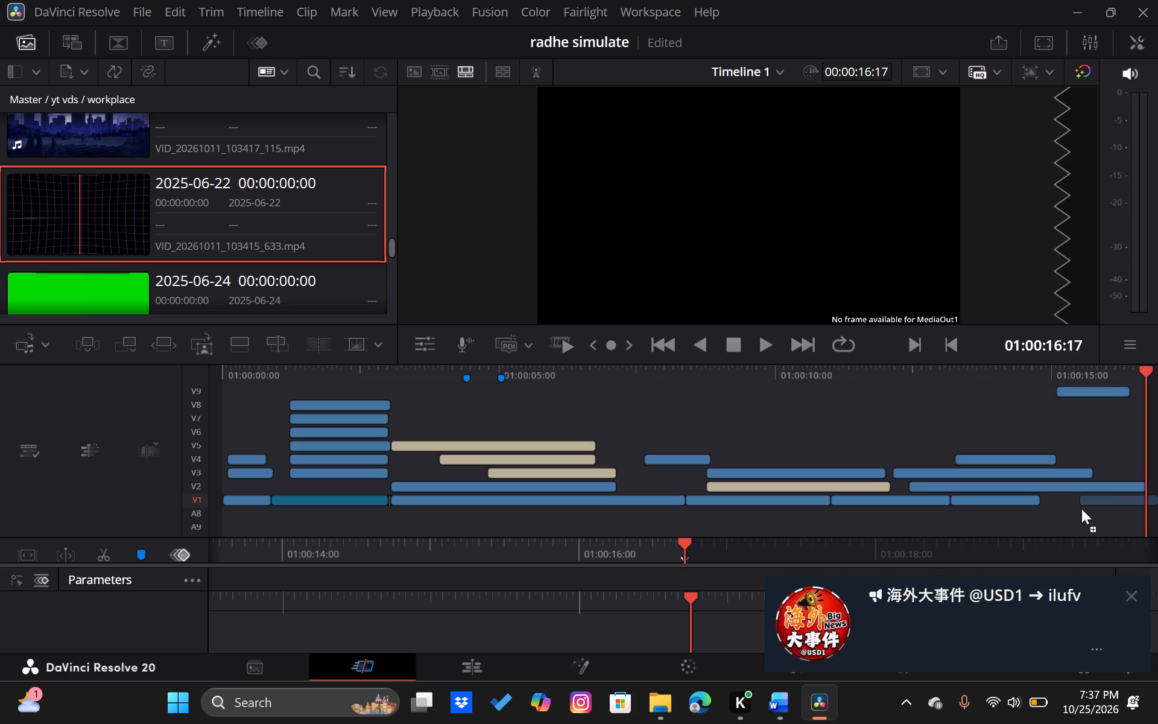
pyautogui.moveTo(1081, 509); pyautogui.dragTo(1145, 508)
pyautogui.hscroll(-1, 996, 459)
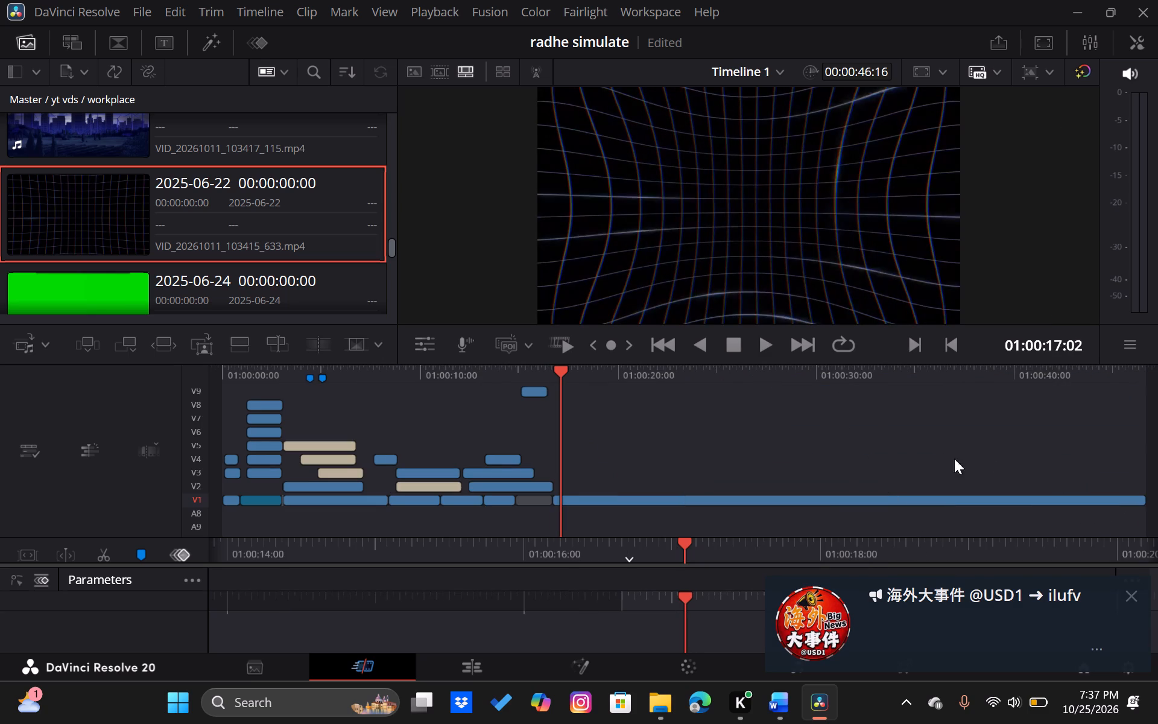
# Move the grid clip earlier on V1 and delete the remaining gap so it directly follows the previous clip.
pyautogui.click(493, 386)
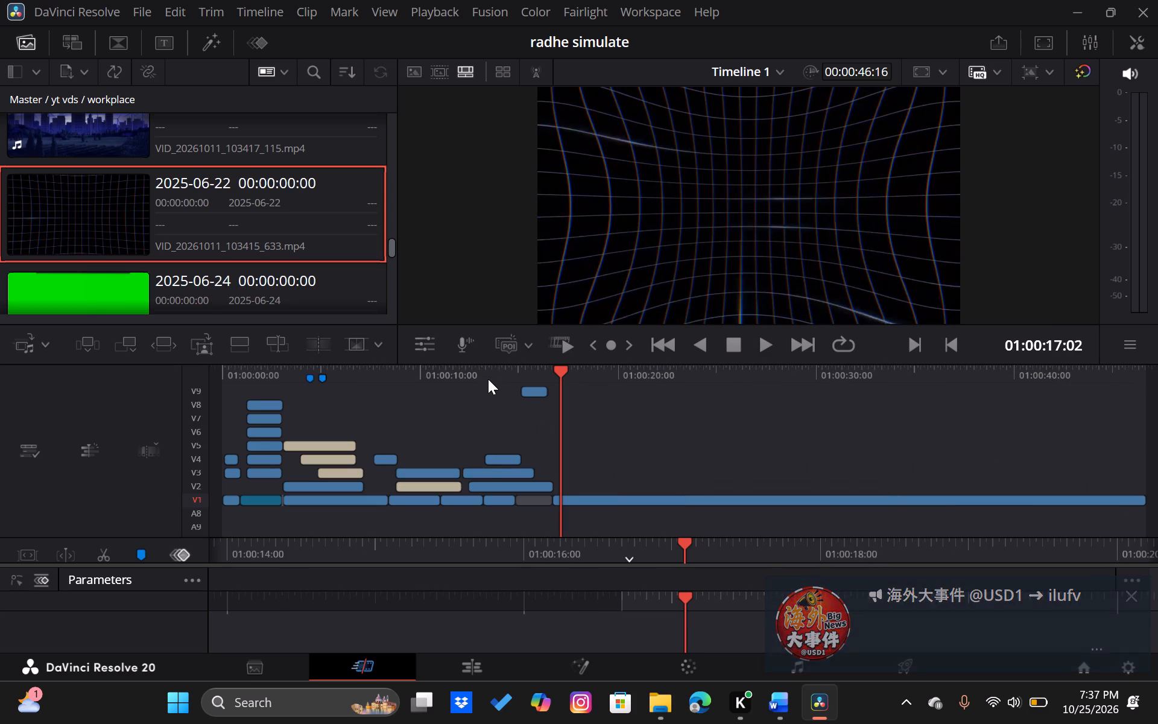
pyautogui.click(488, 379)
pyautogui.press('space')
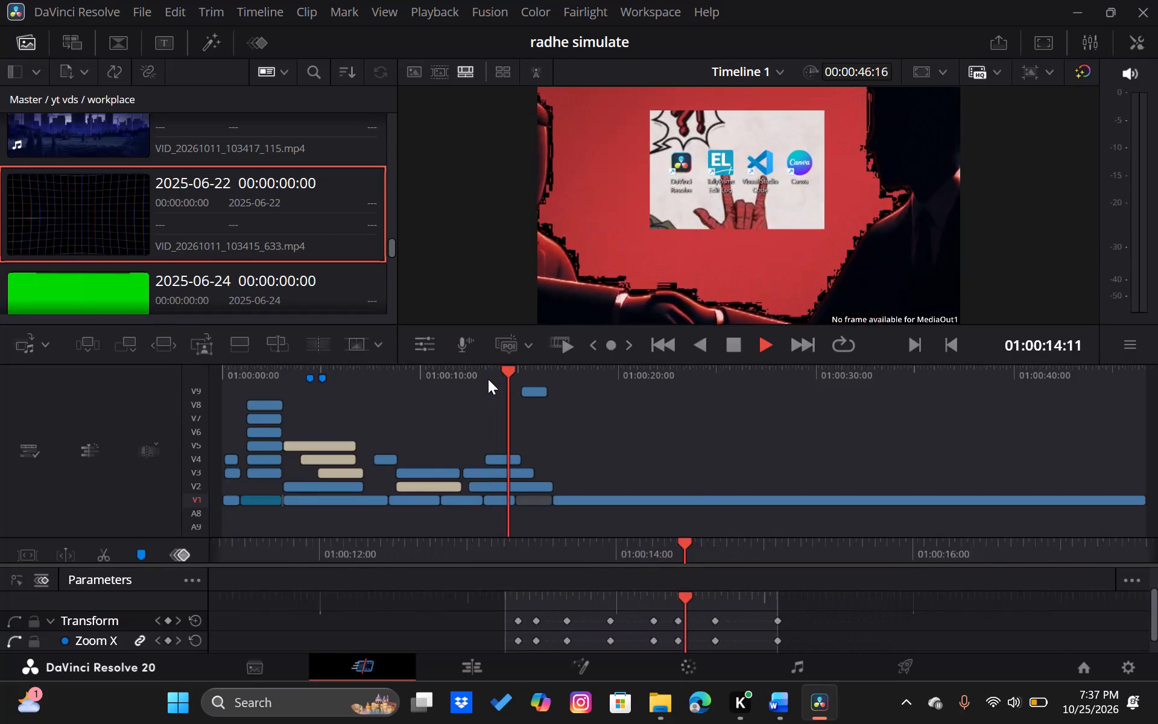
pyautogui.press('space')
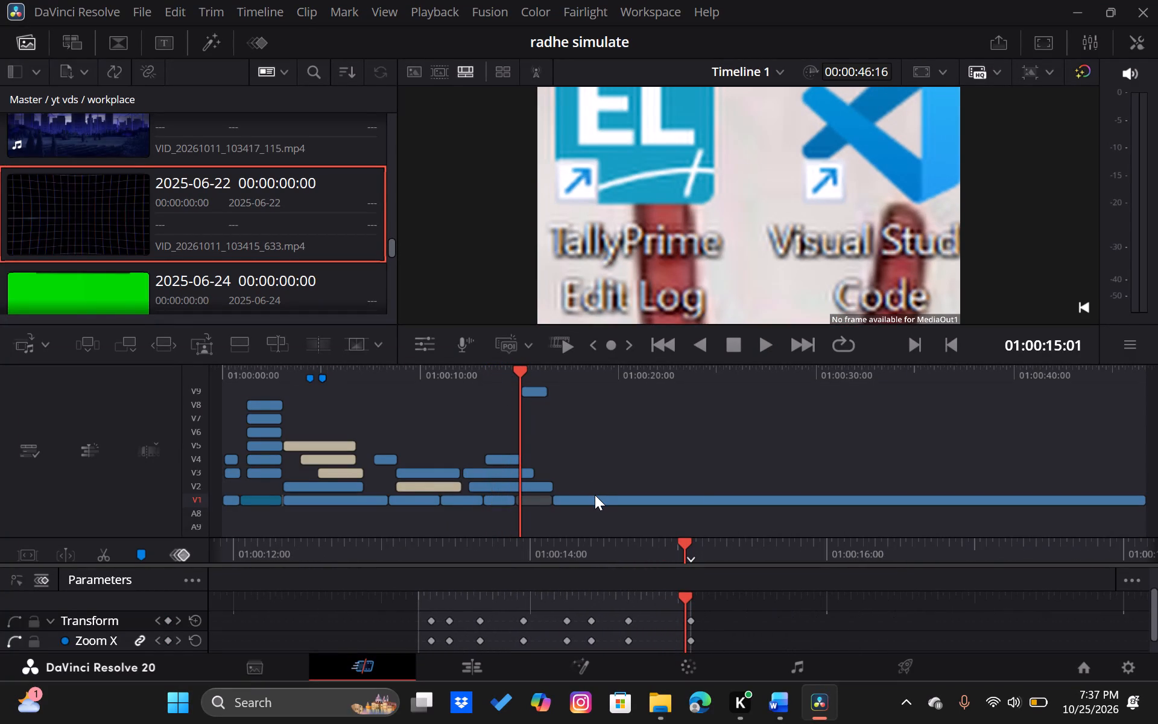
pyautogui.moveTo(595, 495); pyautogui.dragTo(554, 498)
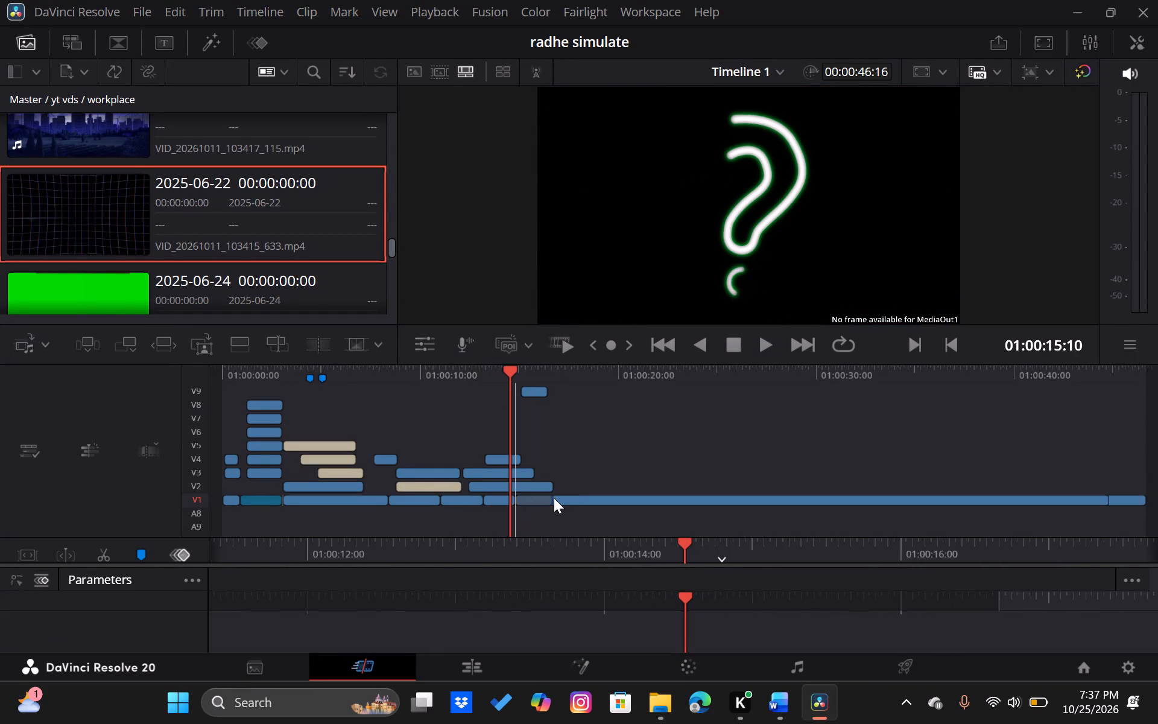
pyautogui.moveTo(554, 498); pyautogui.dragTo(581, 496)
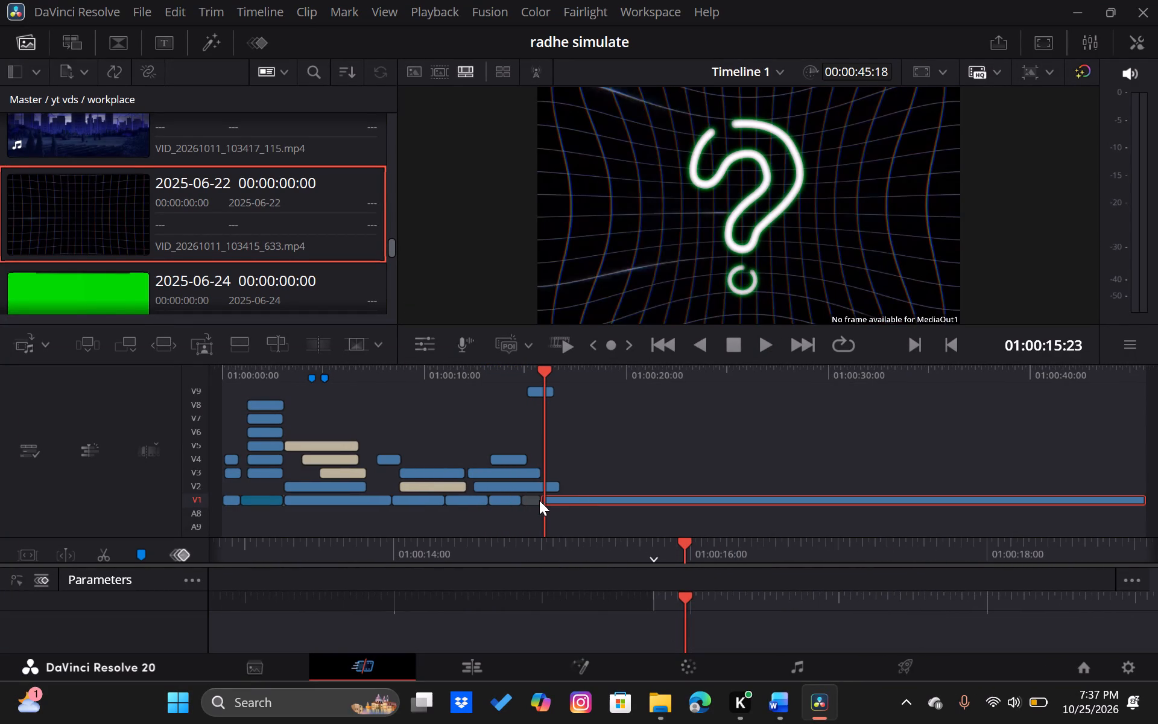
pyautogui.click(533, 500)
pyautogui.press('BackSpace')
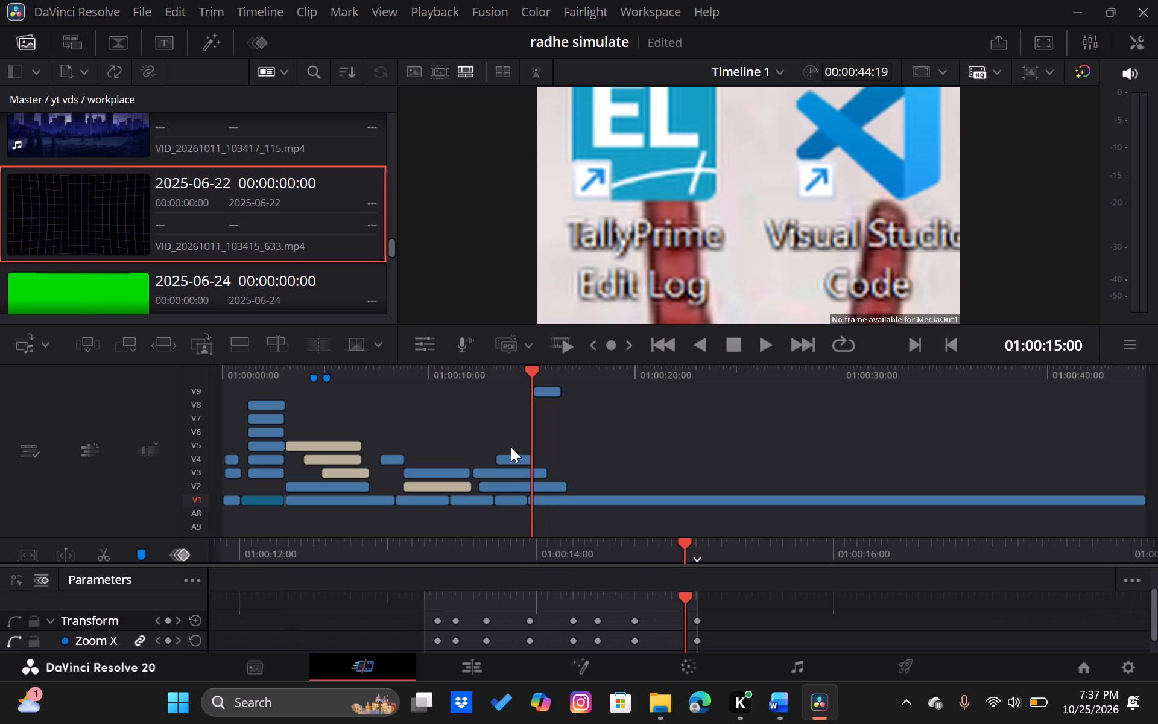
# Play Timeline 1 across the start of the grid clip, including a replay from about the 11-second mark.
pyautogui.press('space')
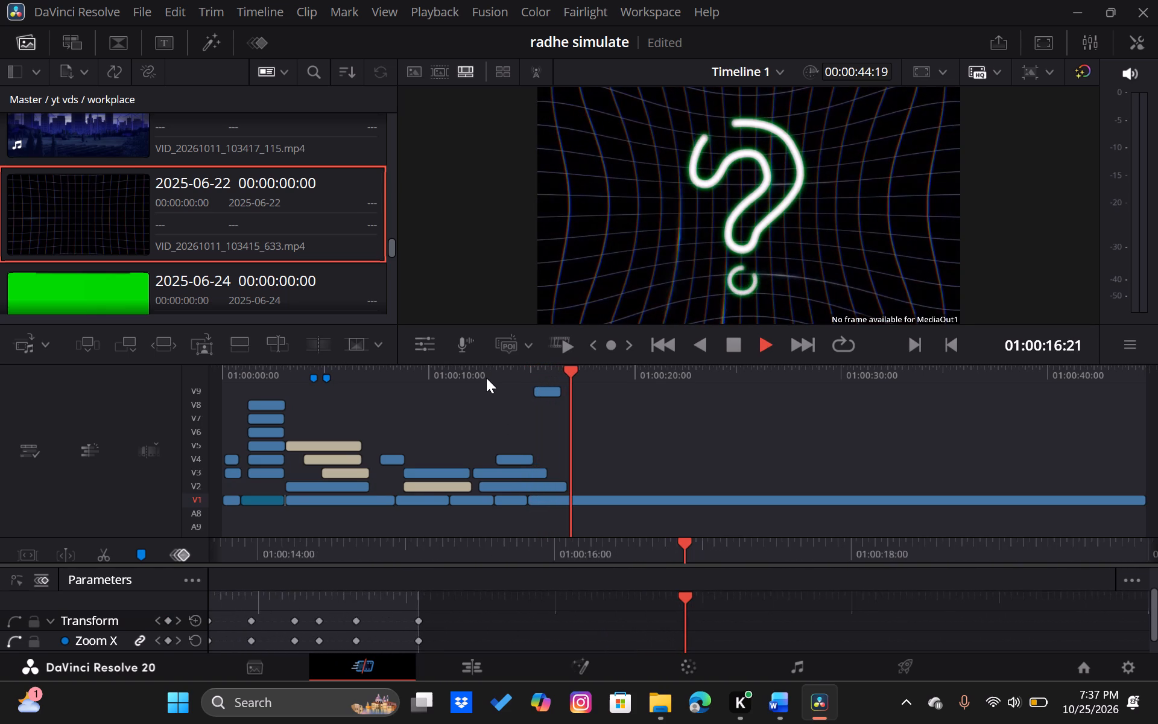
pyautogui.press('space')
pyautogui.press('space')
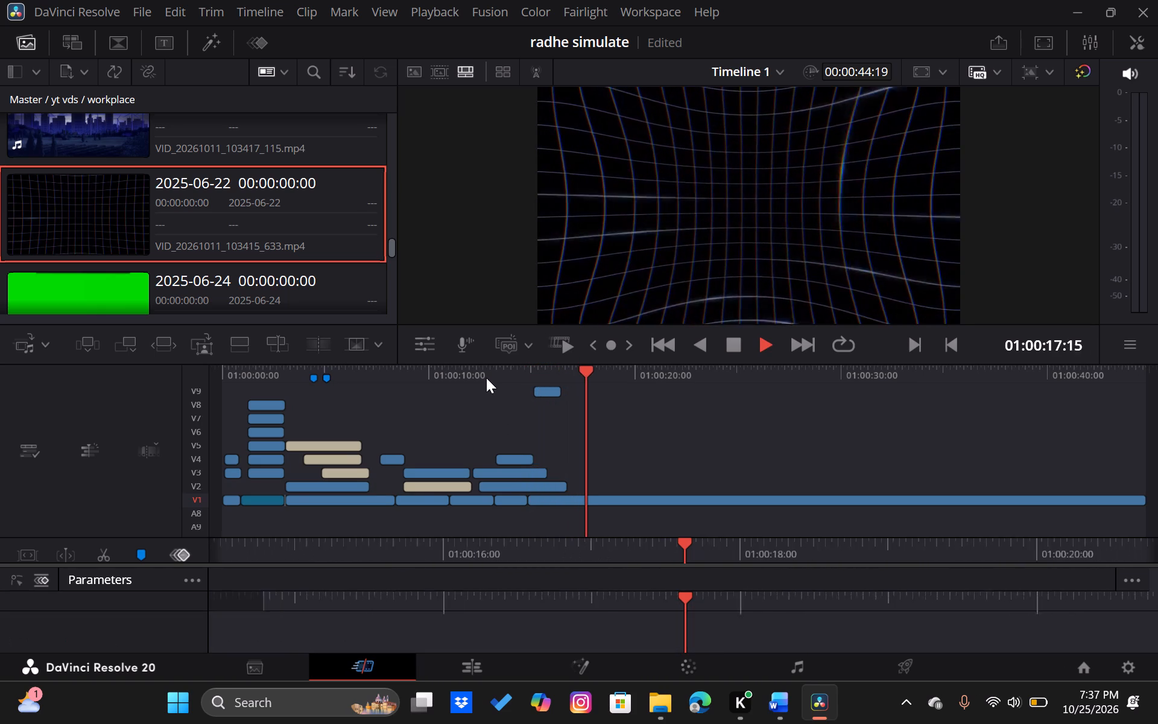
pyautogui.press('space')
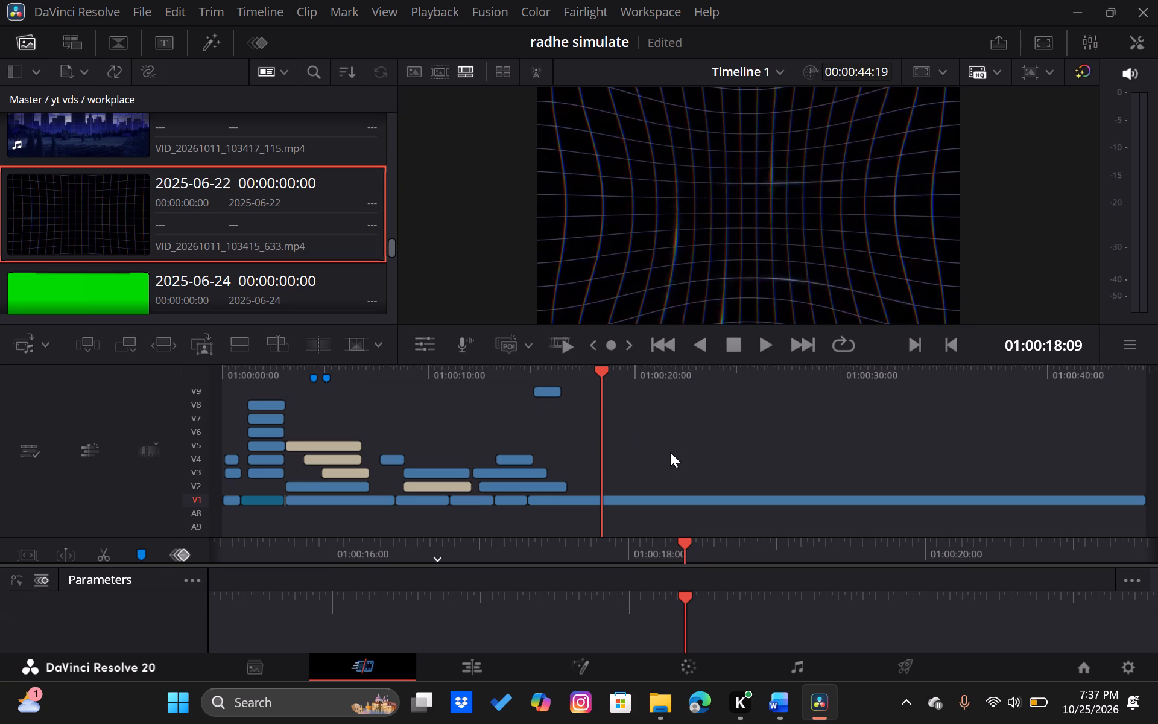
pyautogui.moveTo(600, 372); pyautogui.dragTo(456, 379)
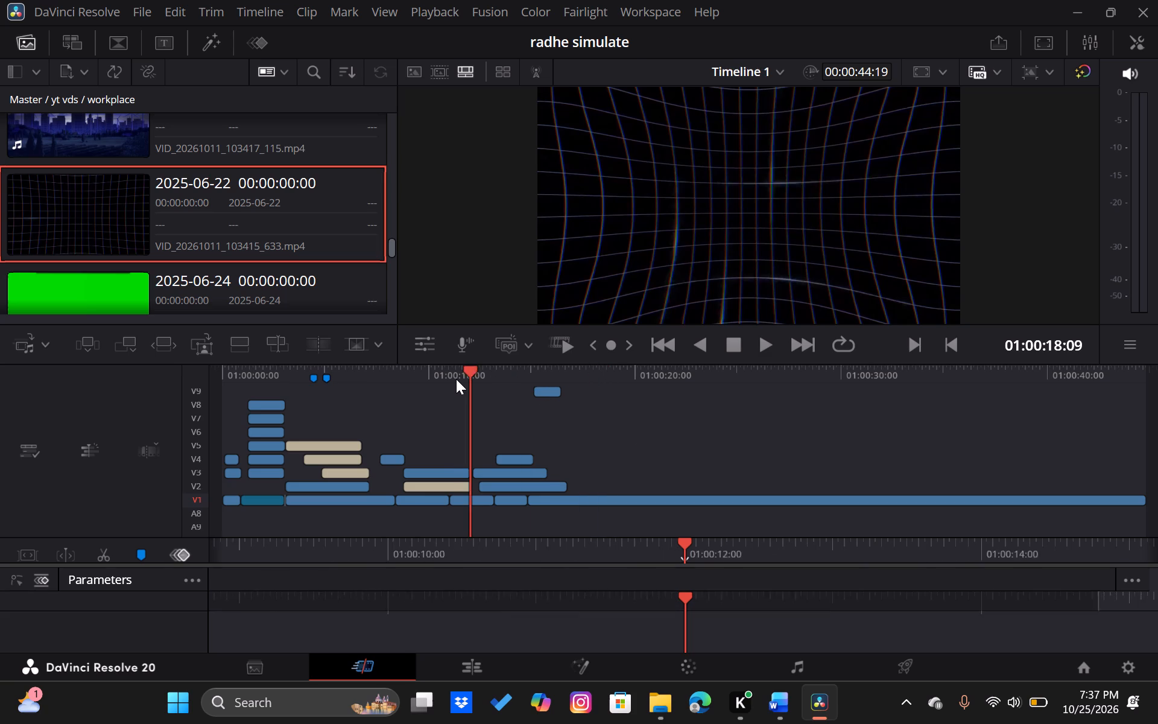
pyautogui.moveTo(456, 379); pyautogui.dragTo(455, 379)
pyautogui.press('space')
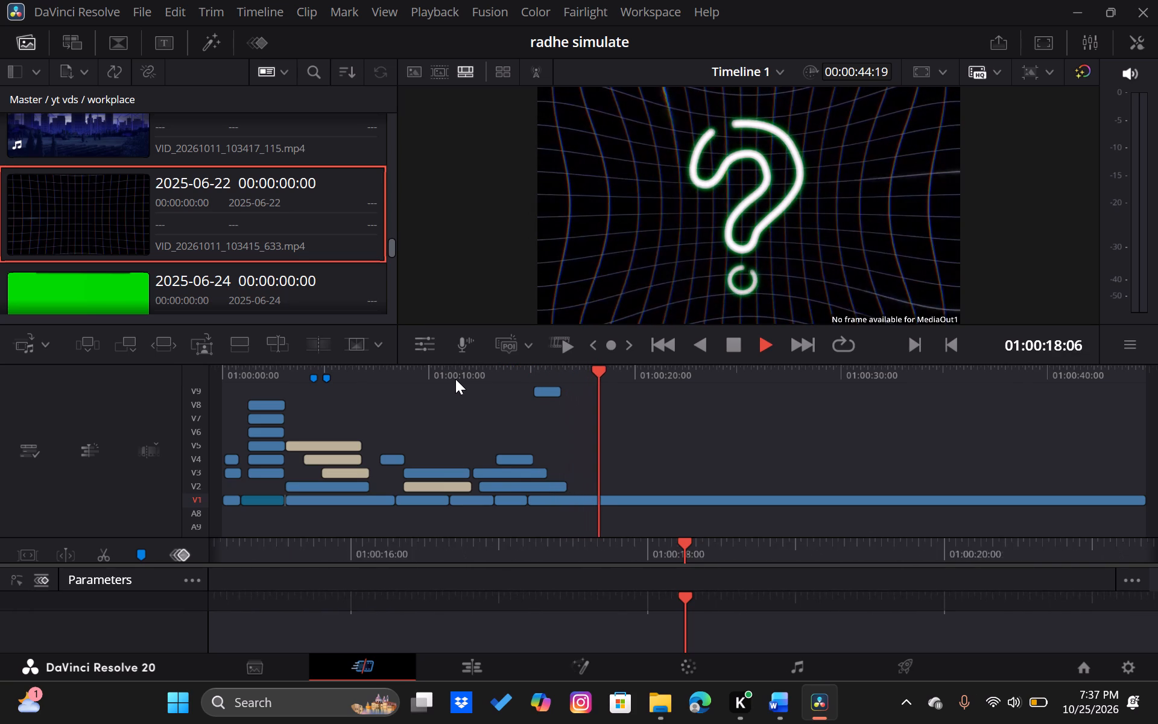
pyautogui.press('space')
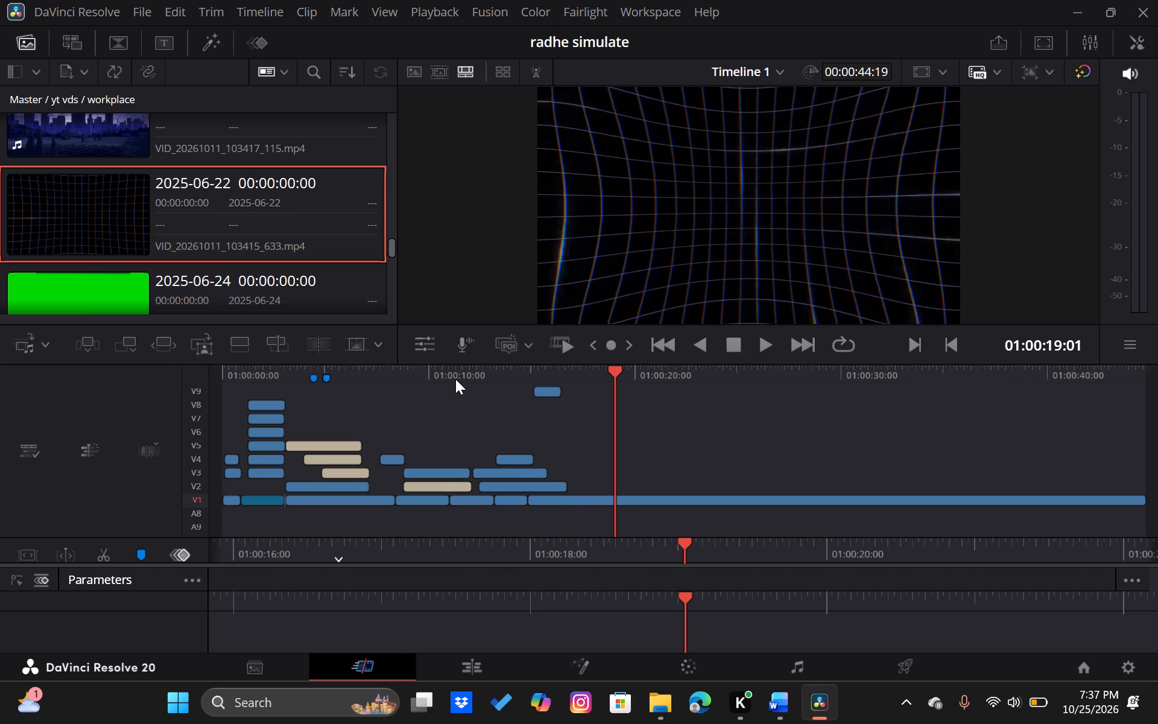
# Look through the workplace bin clips that follow the grid clip, scanning the green-screen, phone and warning-sign footage.
pyautogui.scroll(-1, 168, 223)
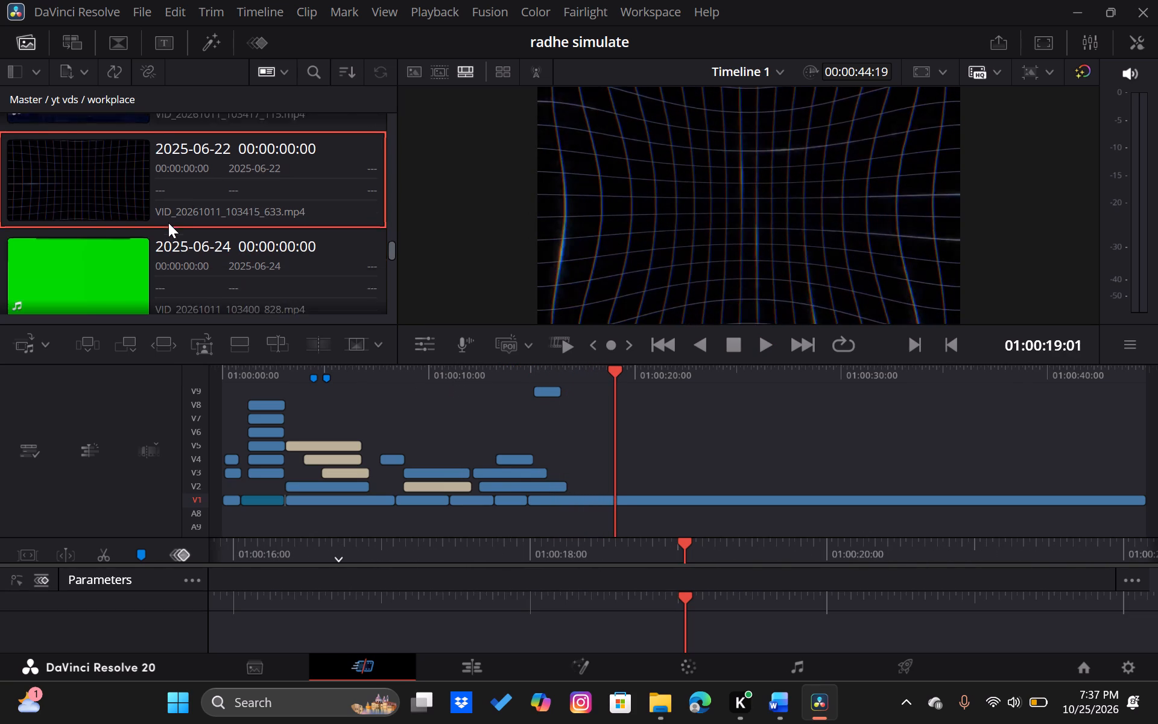
pyautogui.scroll(-2, 168, 223)
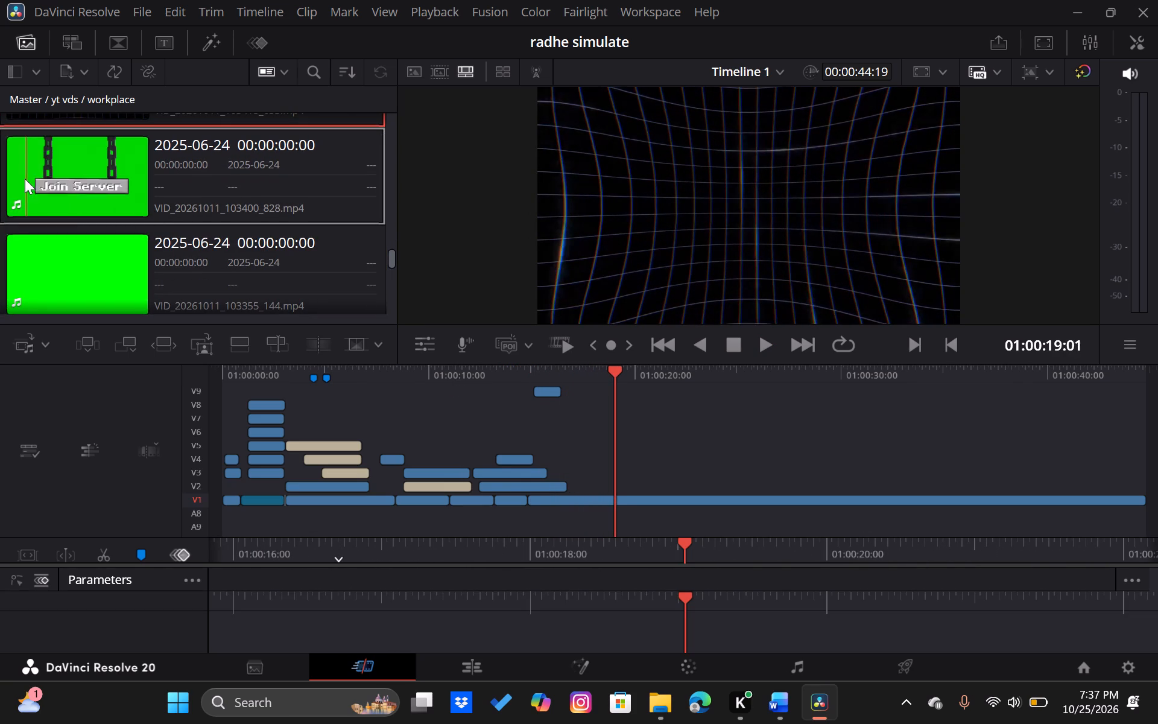
pyautogui.scroll(-1, 63, 180)
pyautogui.scroll(-1, 108, 213)
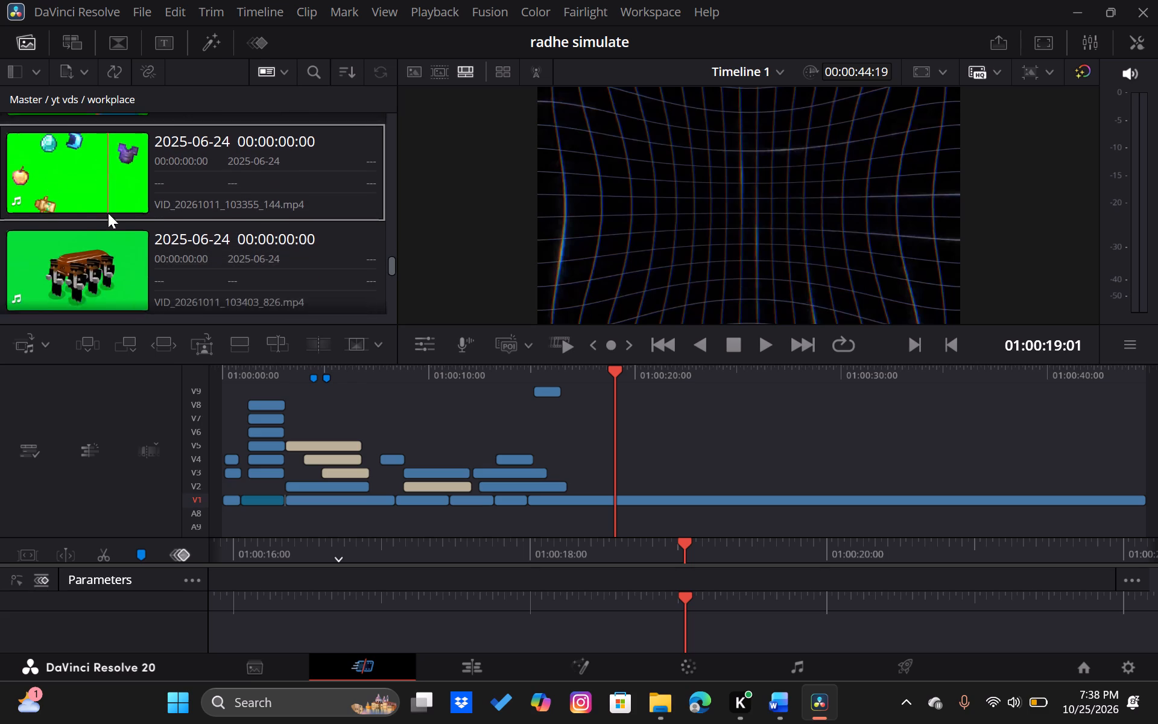
pyautogui.scroll(-1, 108, 213)
pyautogui.scroll(-1, 54, 235)
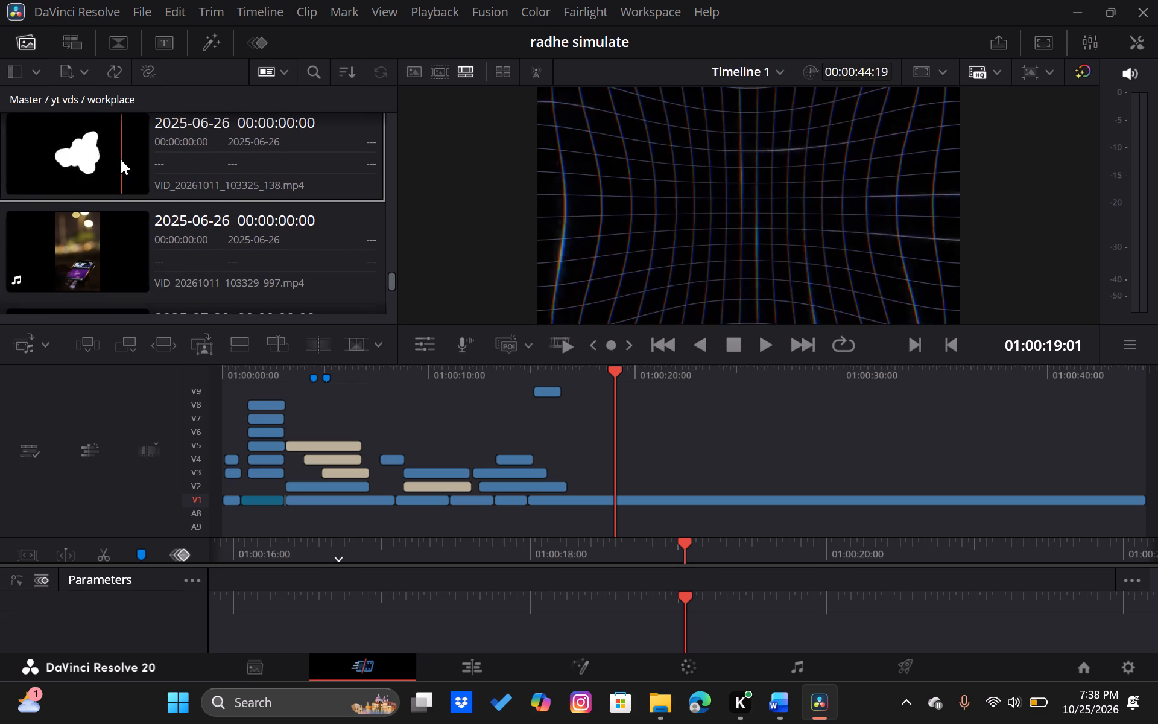
pyautogui.scroll(-1, 121, 159)
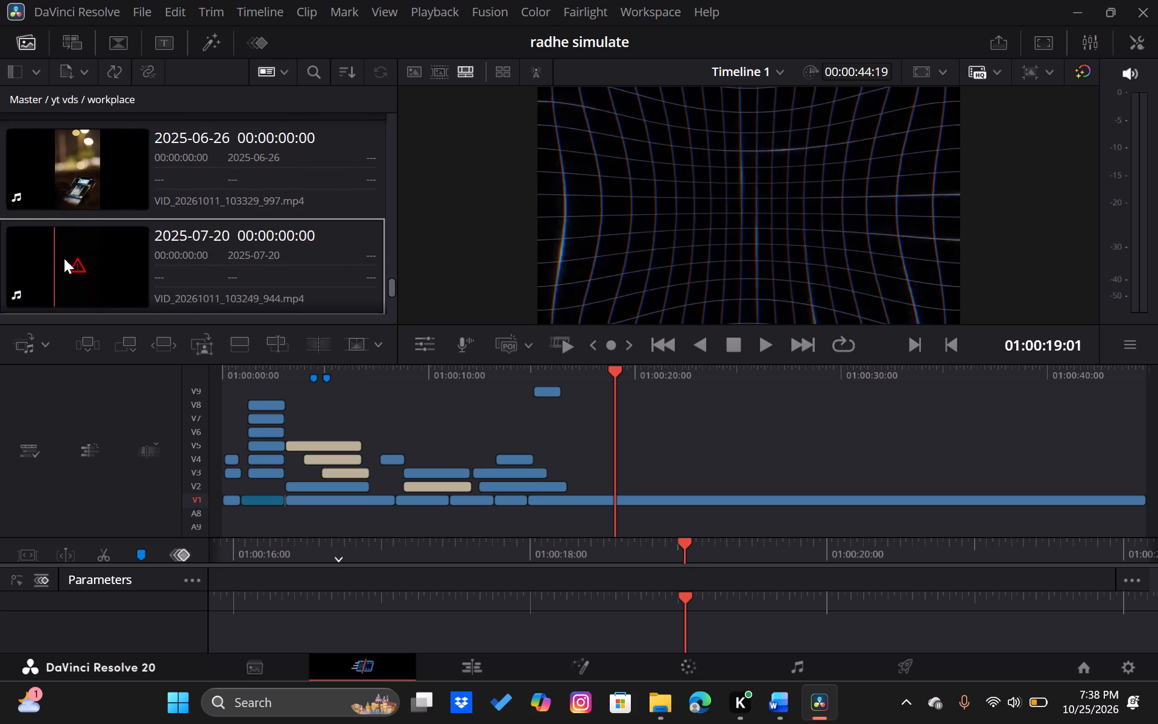
pyautogui.scroll(-1, 86, 182)
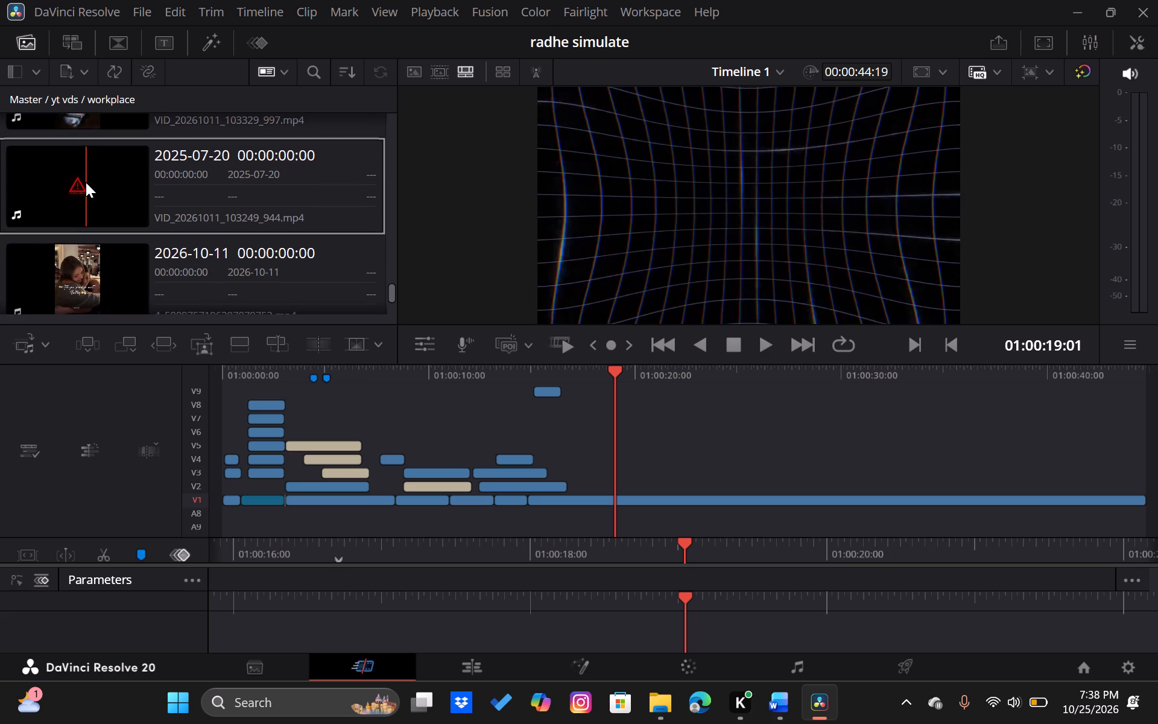
# Switch to the make daily attendance idea document in Word and read the script paragraphs on YouTube and the workplace.
pyautogui.click(779, 709)
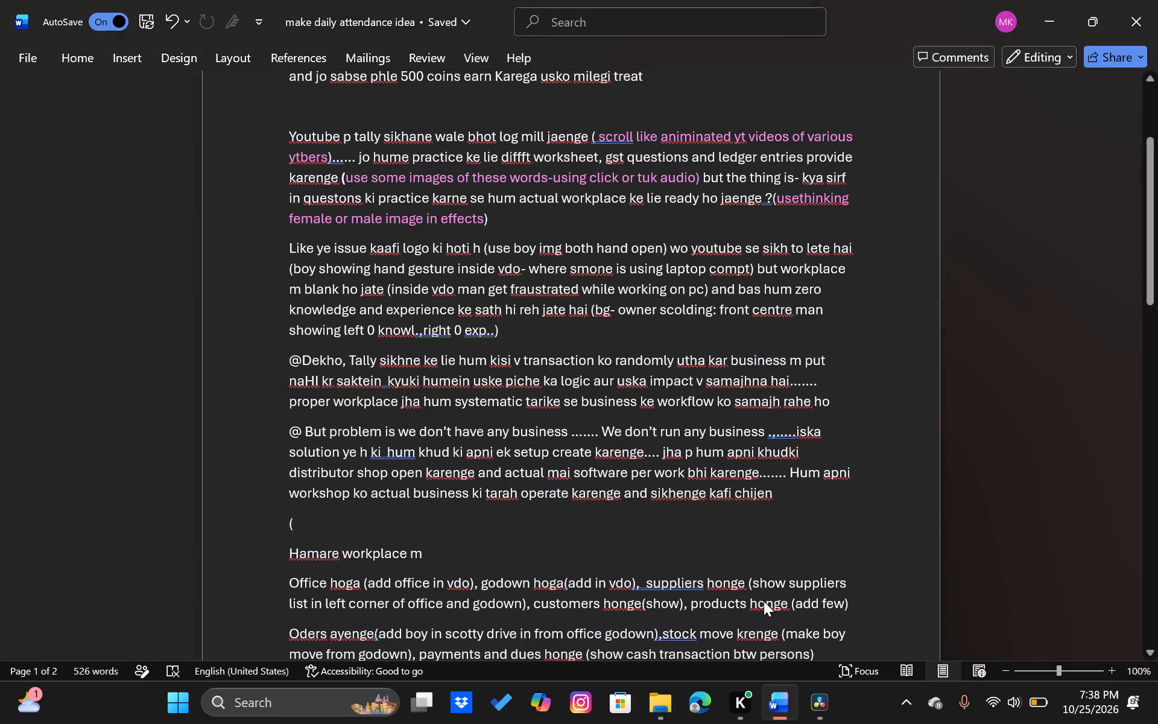
pyautogui.scroll(-1, 739, 492)
pyautogui.scroll(1, 537, 306)
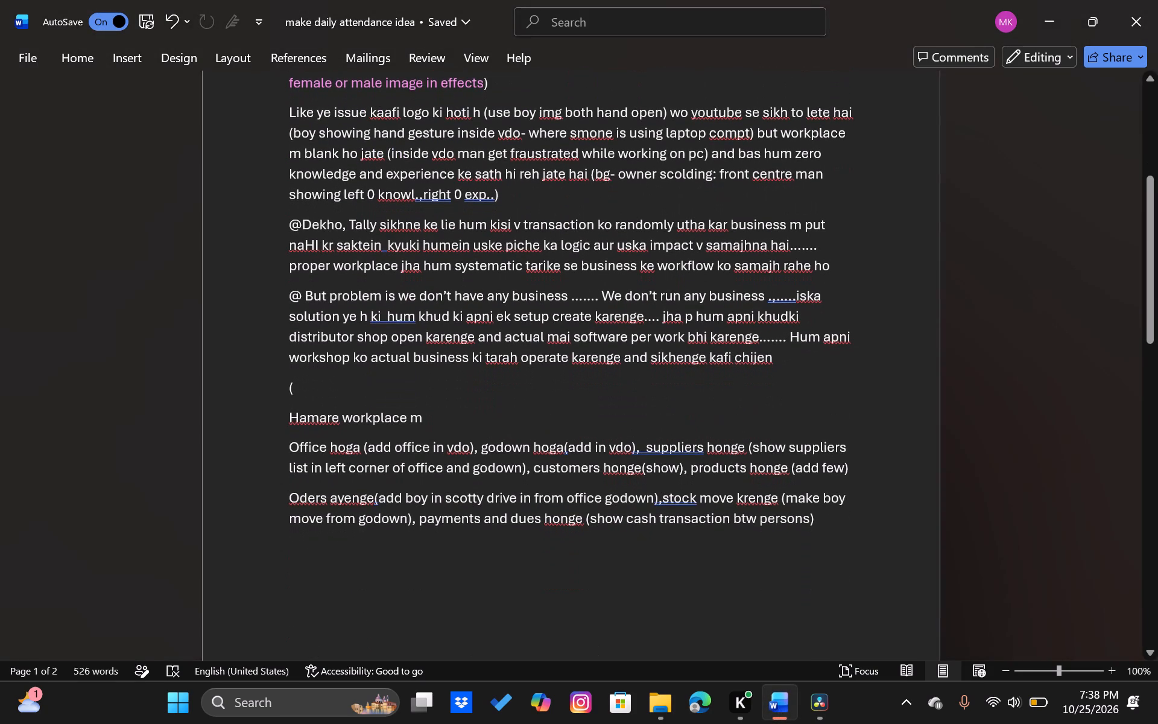
pyautogui.scroll(1, 537, 306)
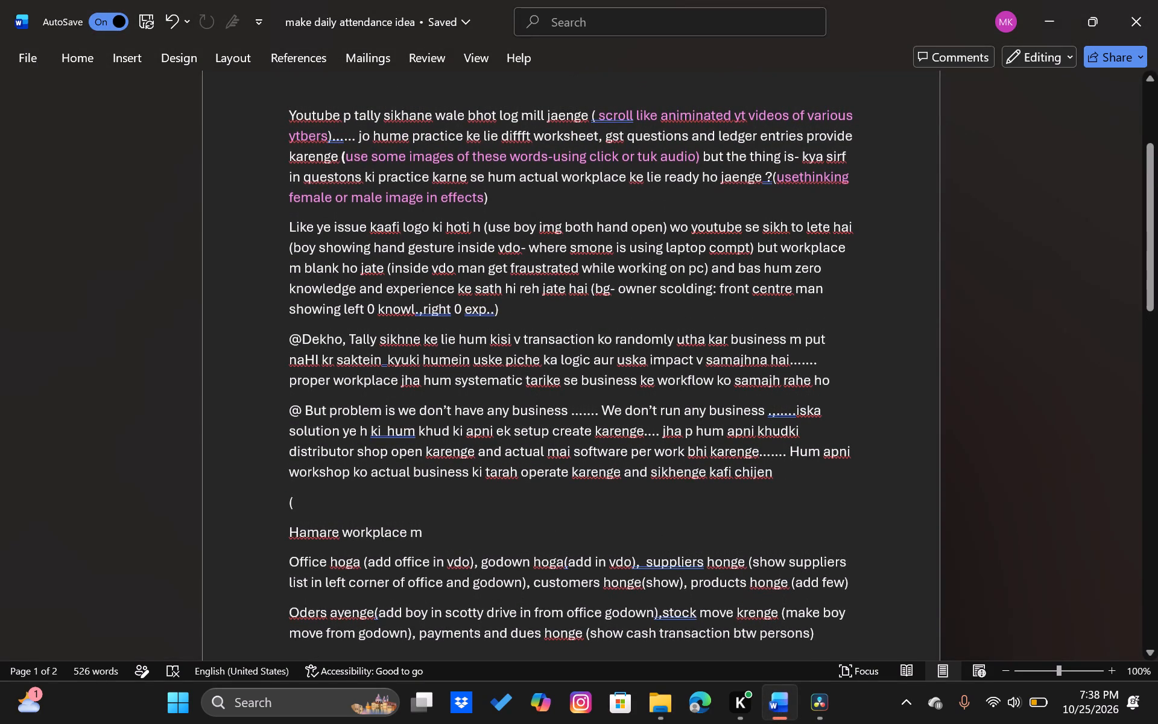
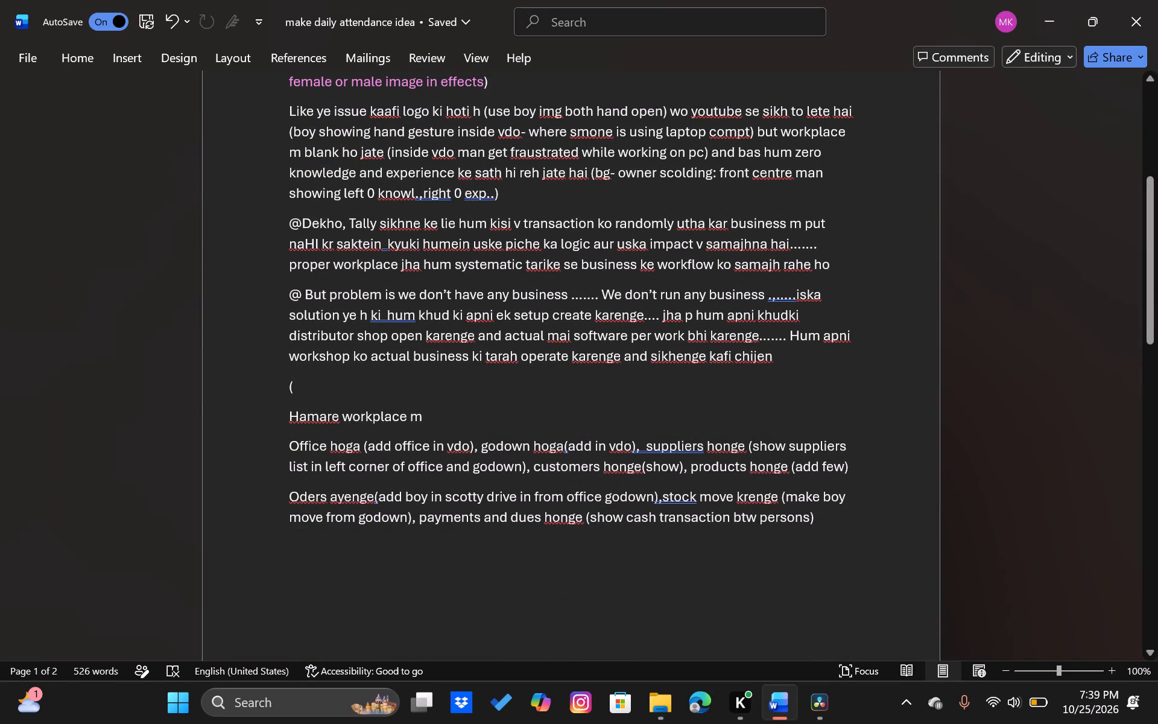
# Reread the Word script from the YouTube paragraph through the business setup to the Hamare workplace section.
pyautogui.scroll(1, 582, 239)
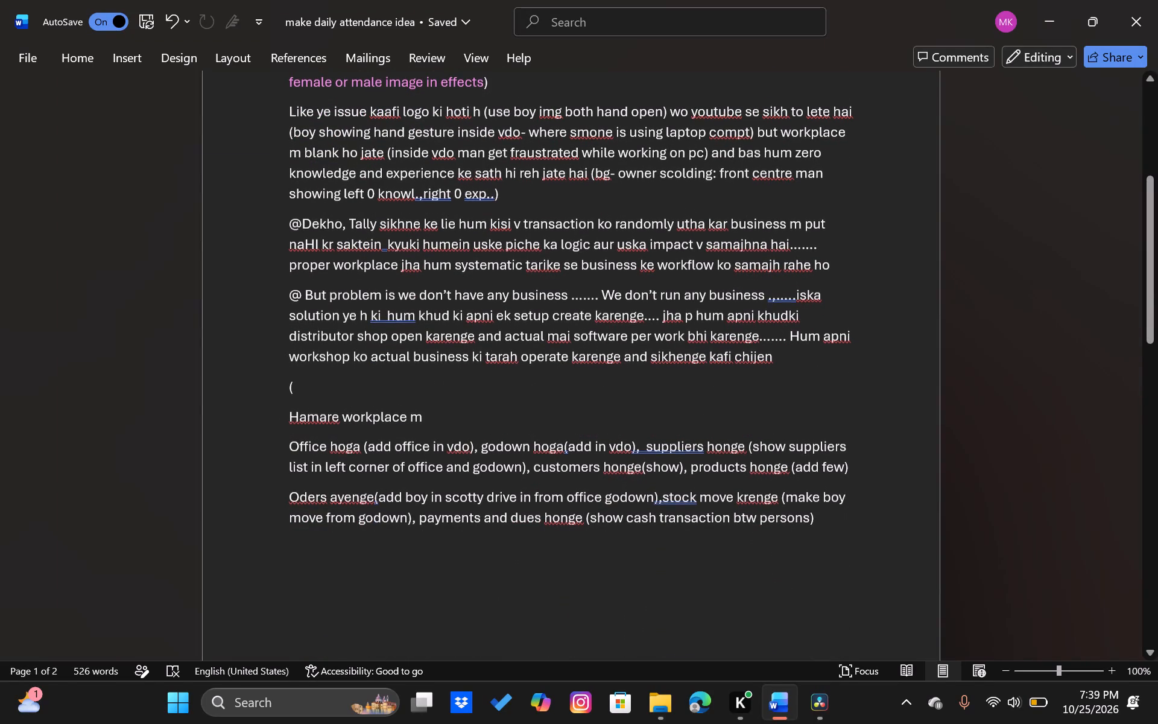
pyautogui.scroll(1, 582, 239)
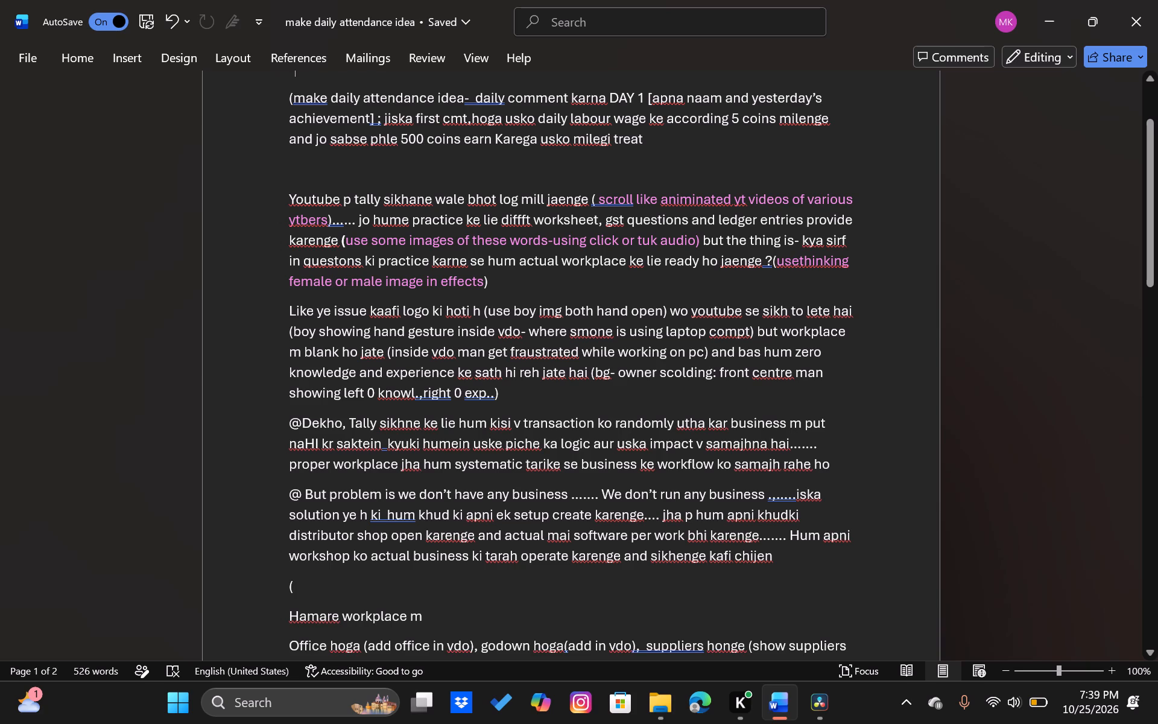
pyautogui.scroll(-1, 551, 281)
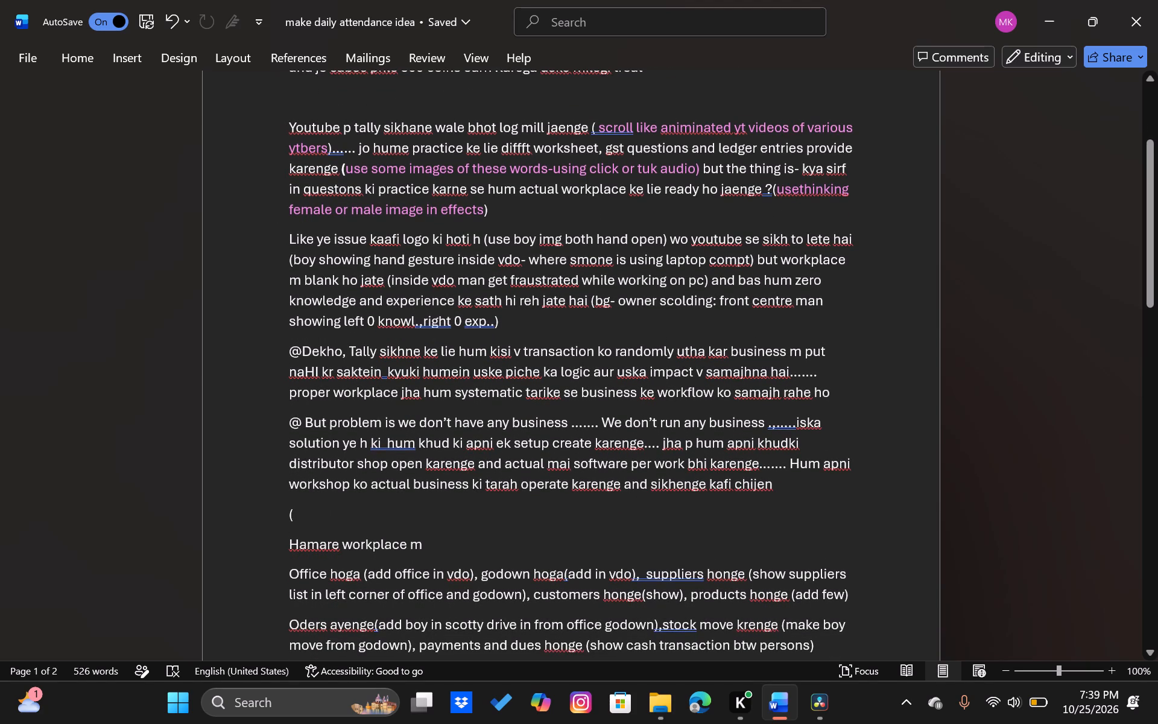
pyautogui.scroll(-1, 618, 331)
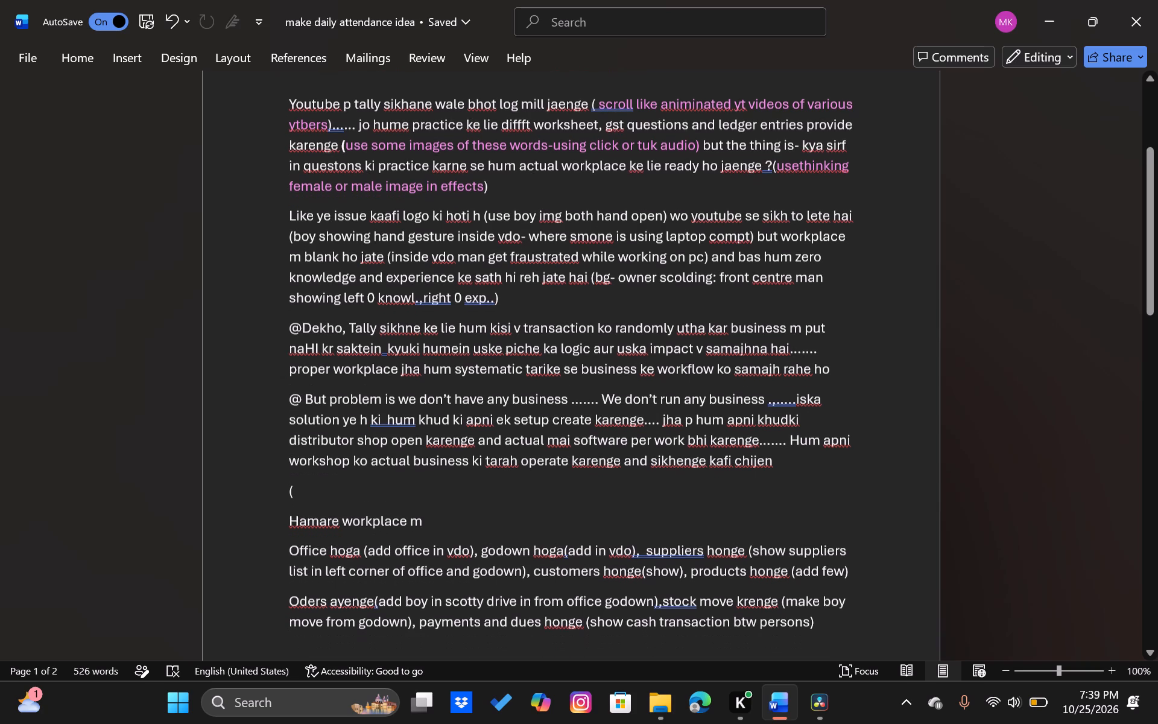
pyautogui.scroll(-1, 618, 331)
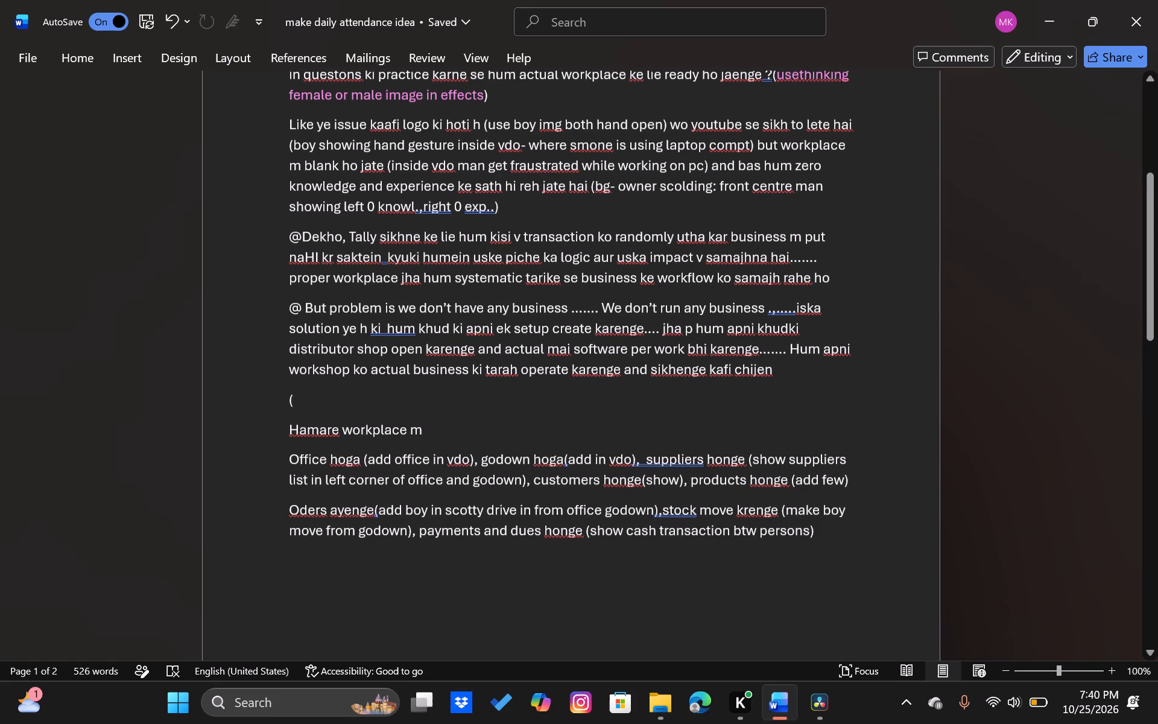
# Switch to DaVinci Resolve and place the white smoke-cloud clip VID_20261011_103325_138.mp4 from the workplace bin on V5 at about 18 seconds.
pyautogui.click(818, 704)
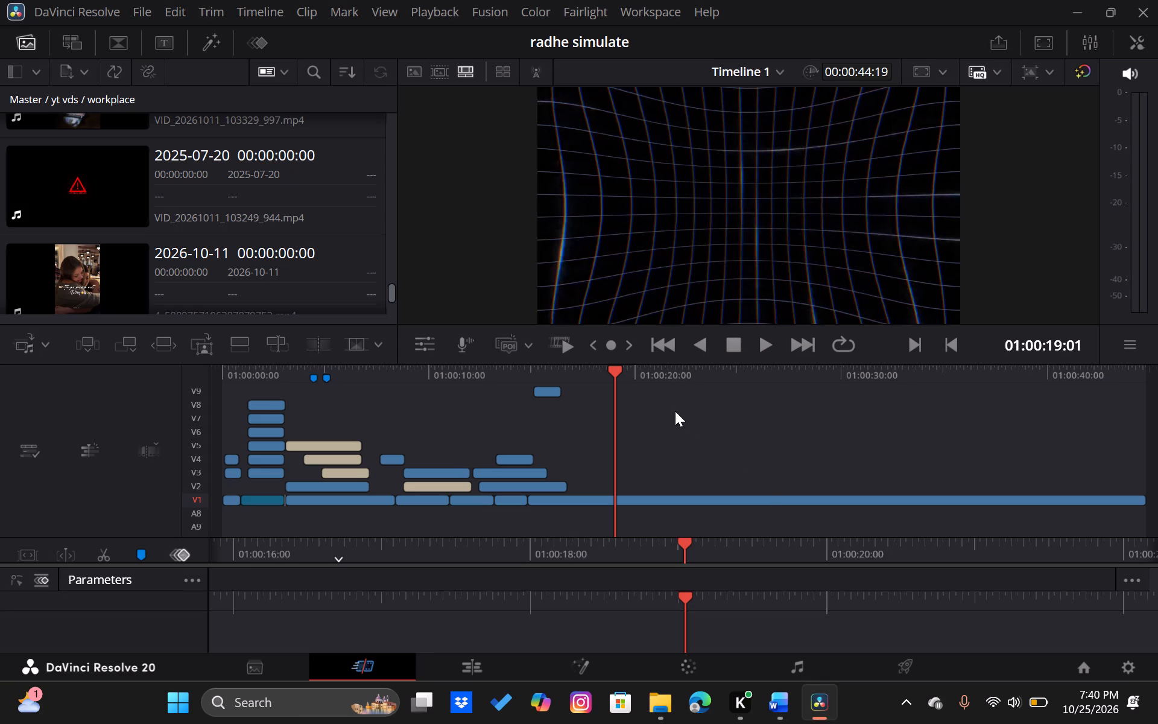
pyautogui.scroll(-1, 320, 251)
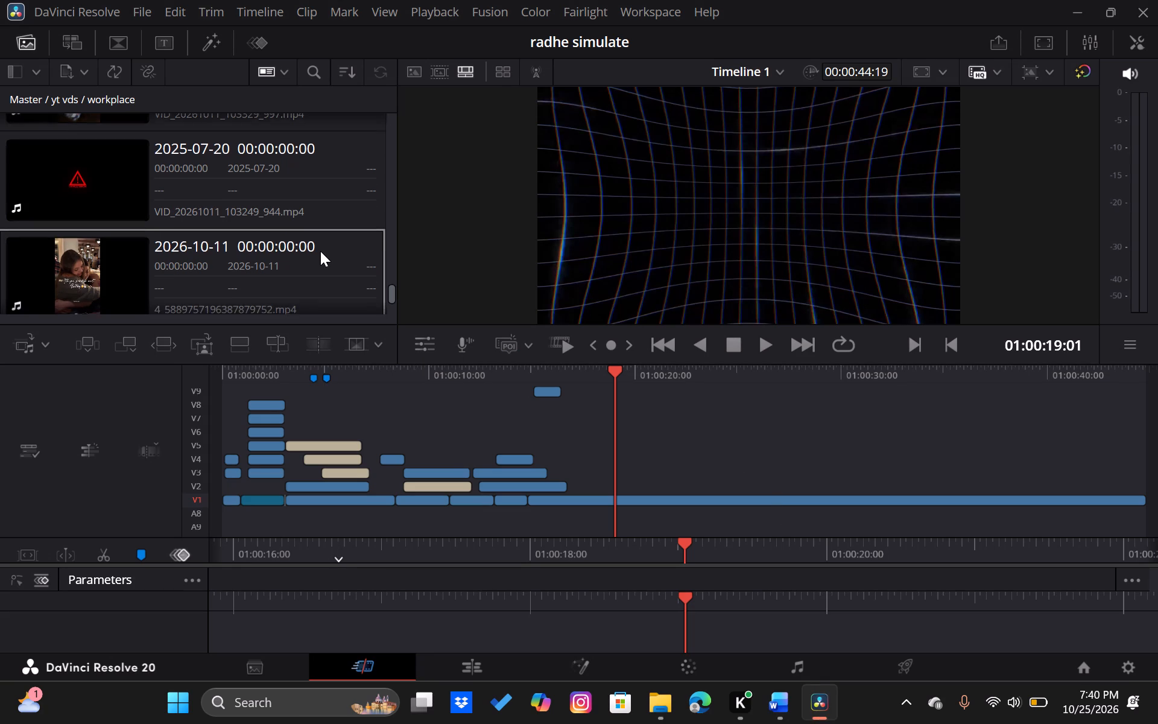
pyautogui.scroll(-2, 320, 251)
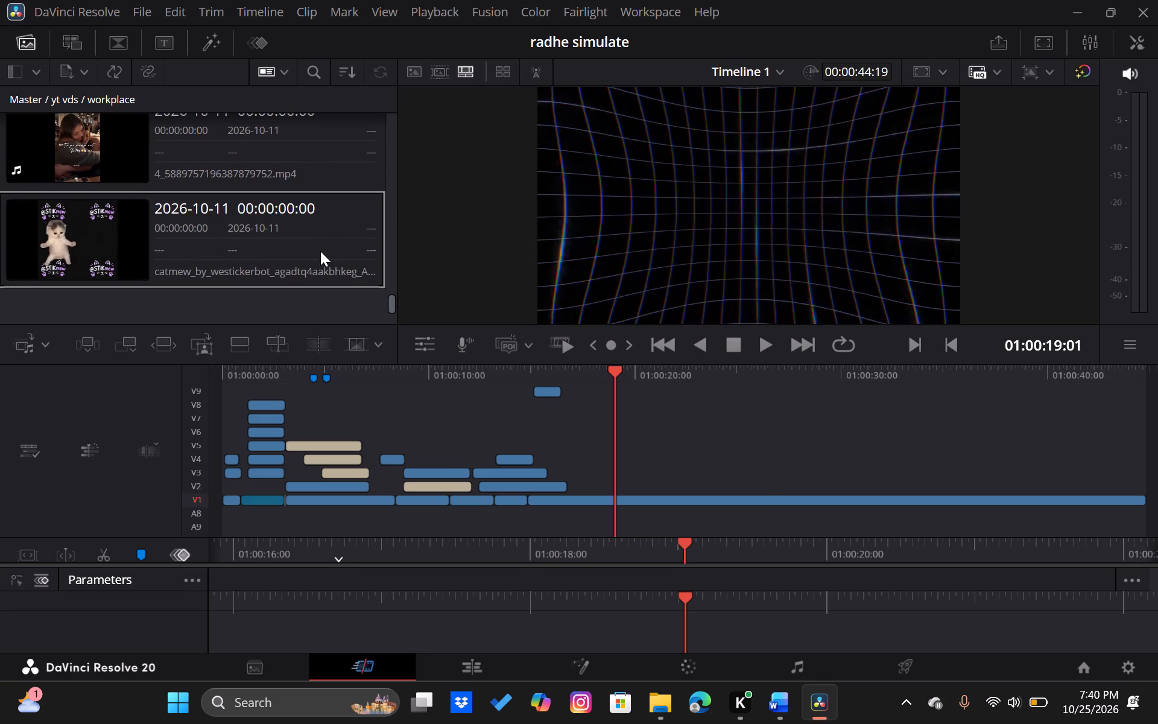
pyautogui.scroll(4, 320, 251)
pyautogui.scroll(-1, 320, 251)
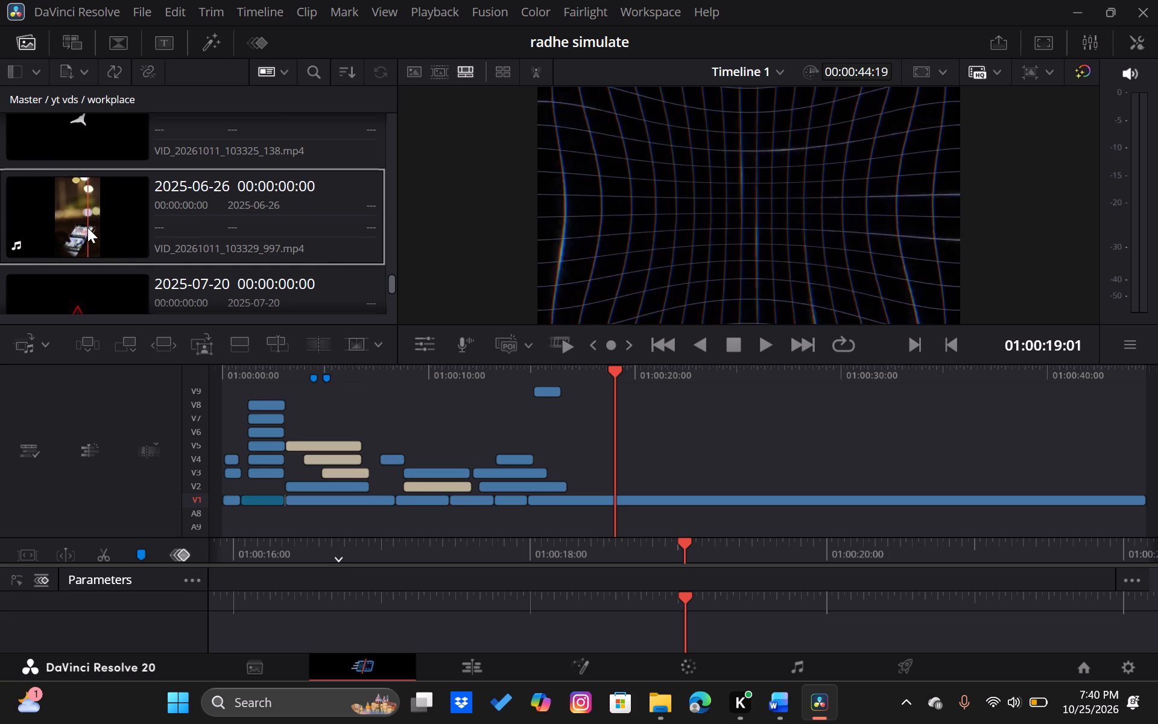
pyautogui.scroll(3, 87, 227)
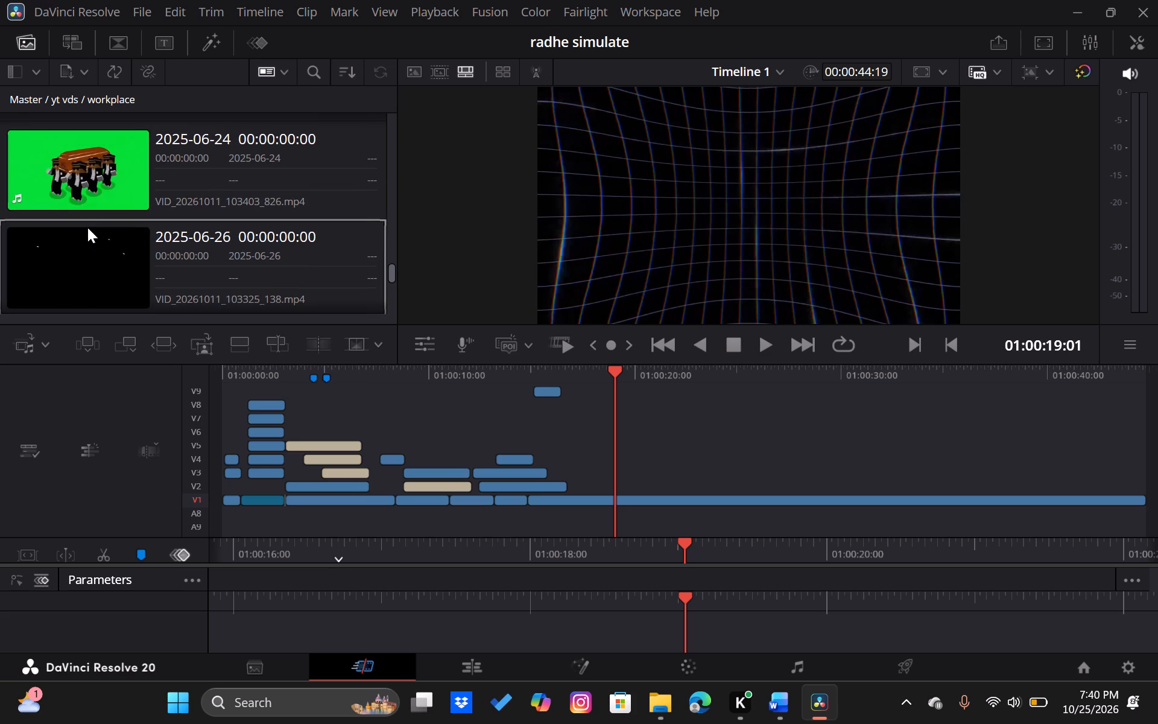
pyautogui.moveTo(119, 265); pyautogui.dragTo(233, 281)
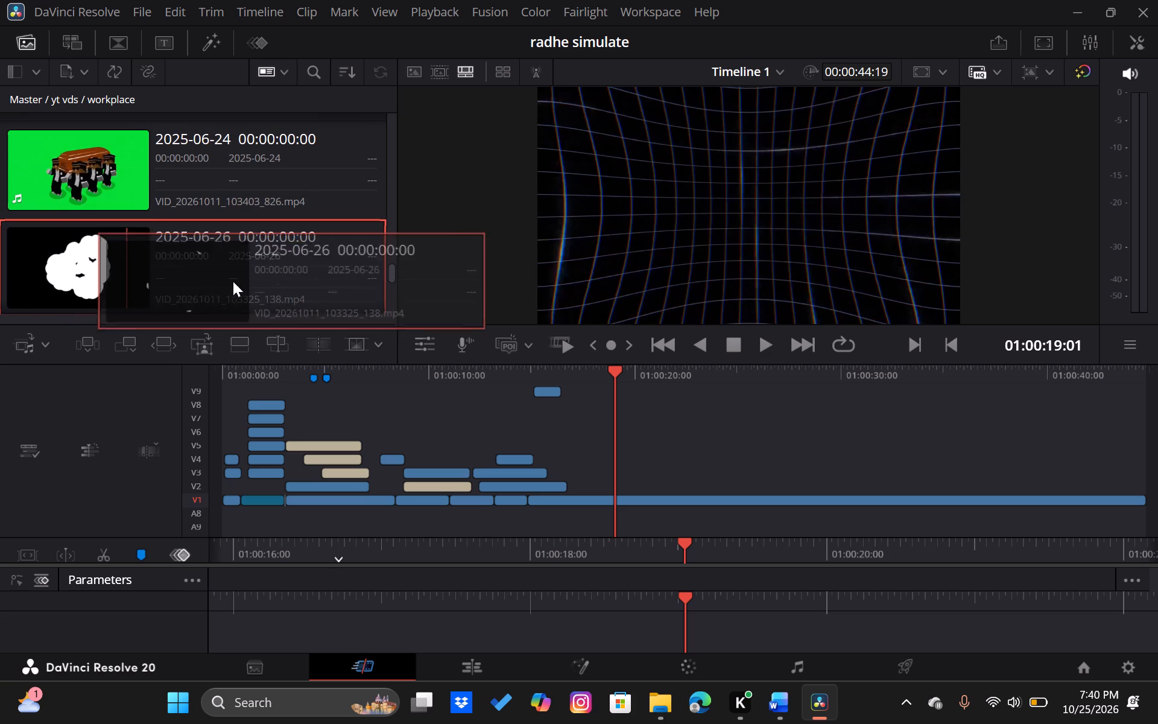
pyautogui.moveTo(233, 281); pyautogui.dragTo(601, 445)
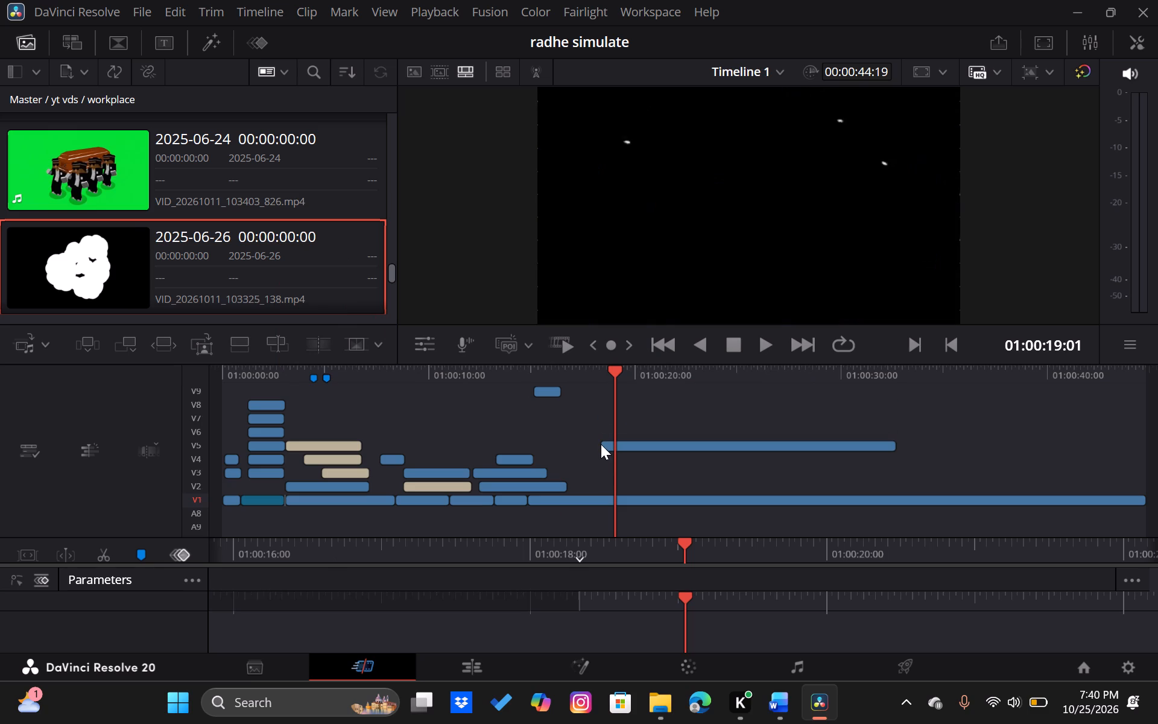
# Play Timeline 1 from about 17 seconds across the start of the smoke-cloud clip.
pyautogui.moveTo(612, 369); pyautogui.dragTo(586, 381)
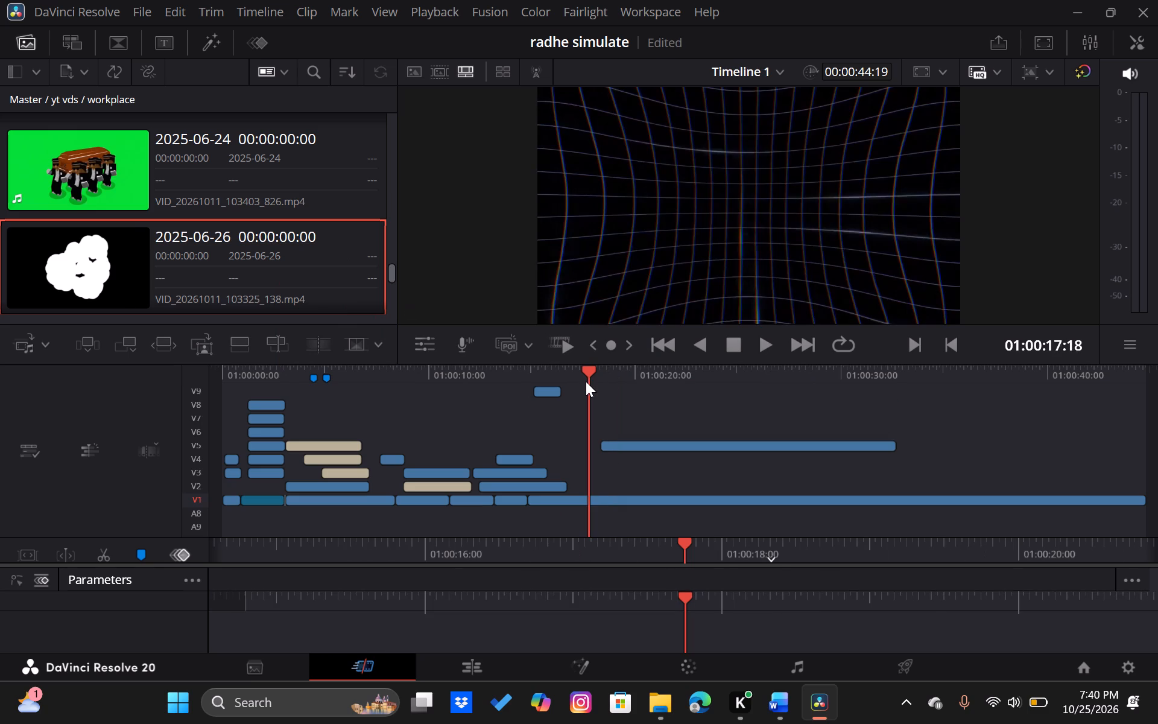
pyautogui.press('space')
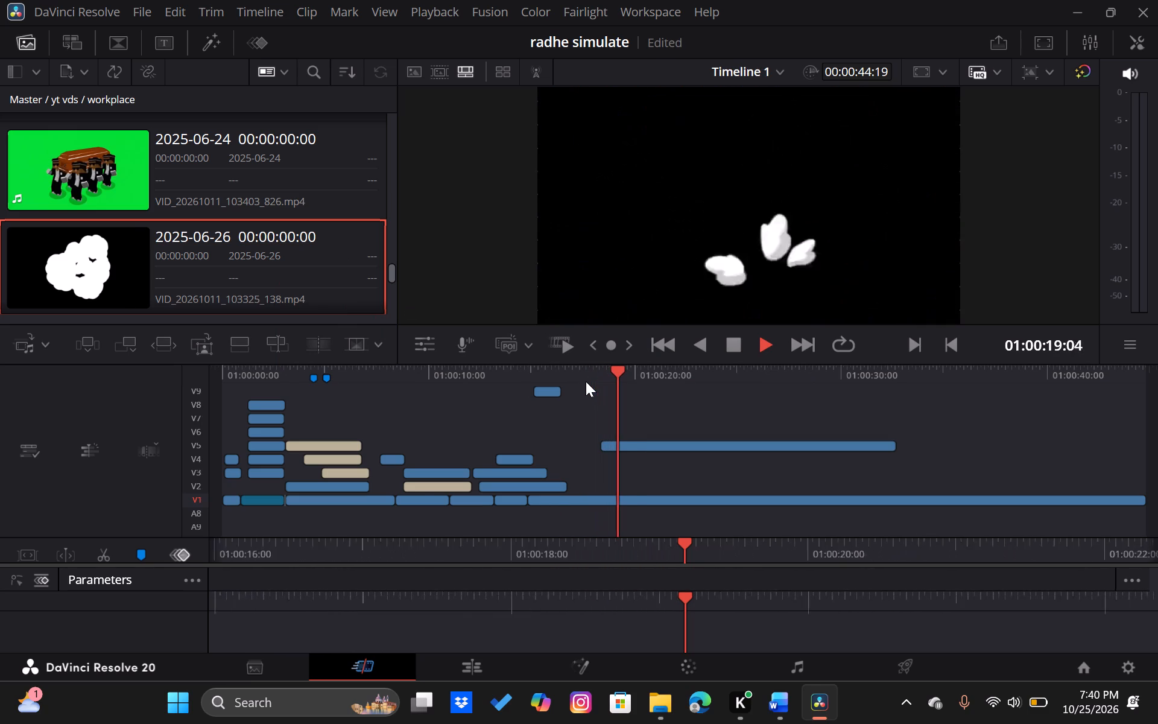
pyautogui.press('space')
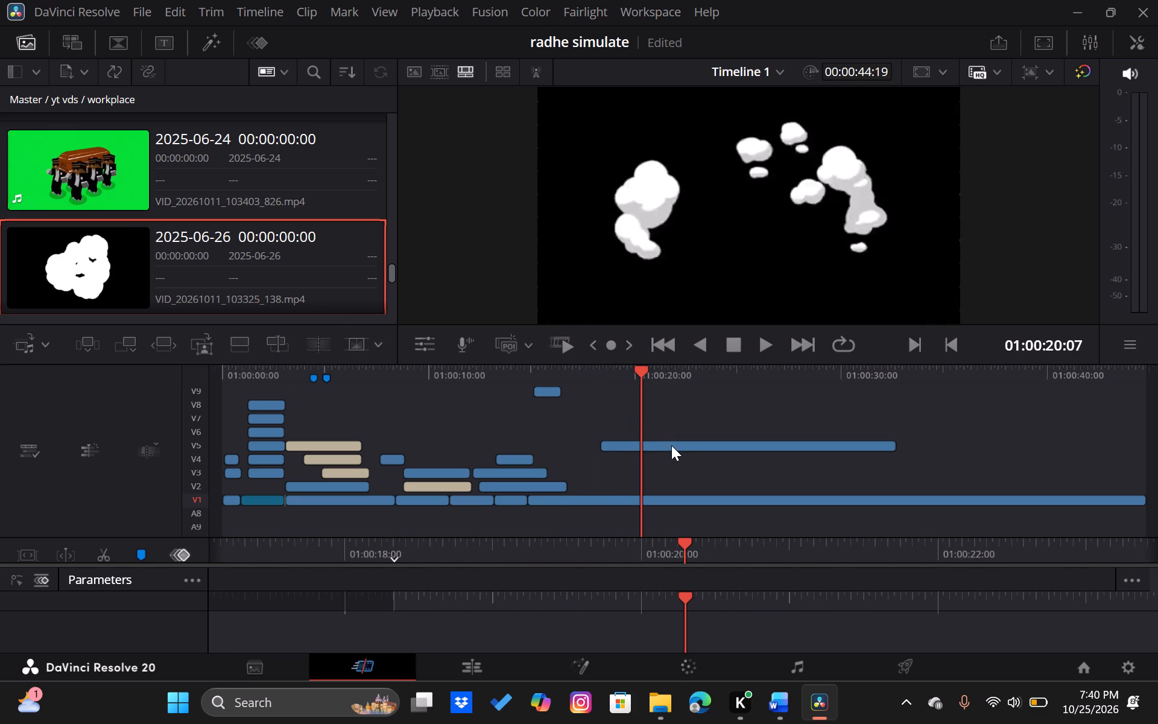
# Open the smoke-cloud clip on V5 in the Fusion page.
pyautogui.click(671, 445)
pyautogui.click(589, 659)
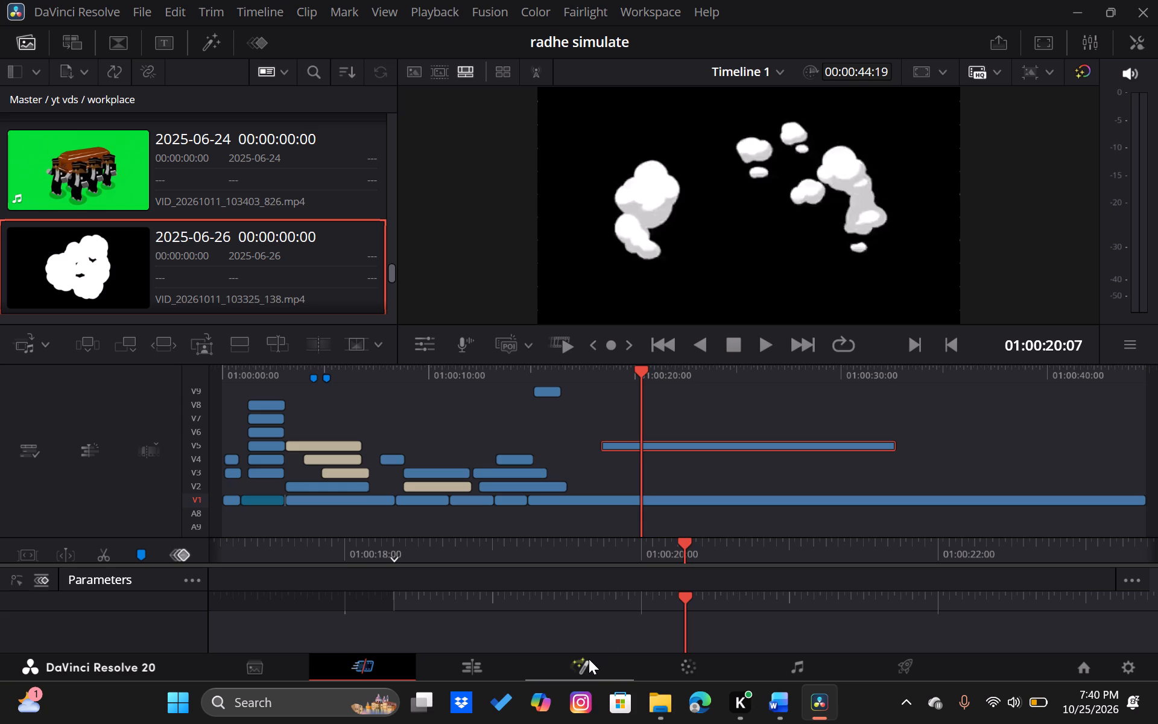
pyautogui.click(589, 659)
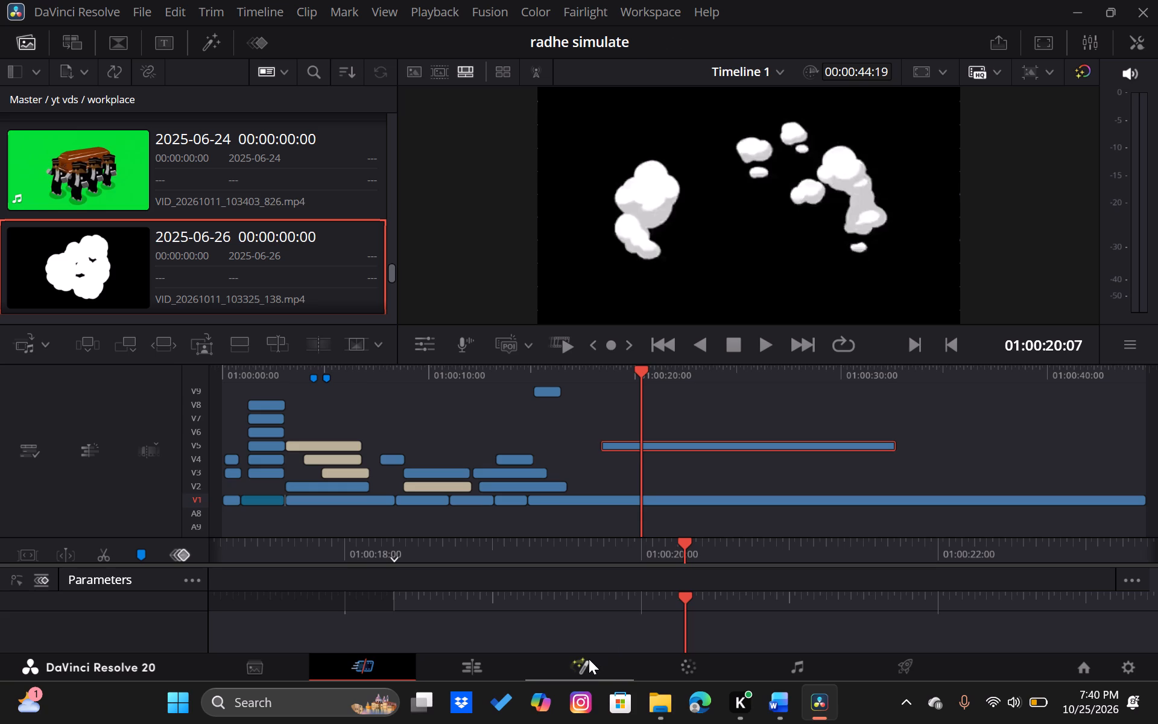
pyautogui.doubleClick(589, 659)
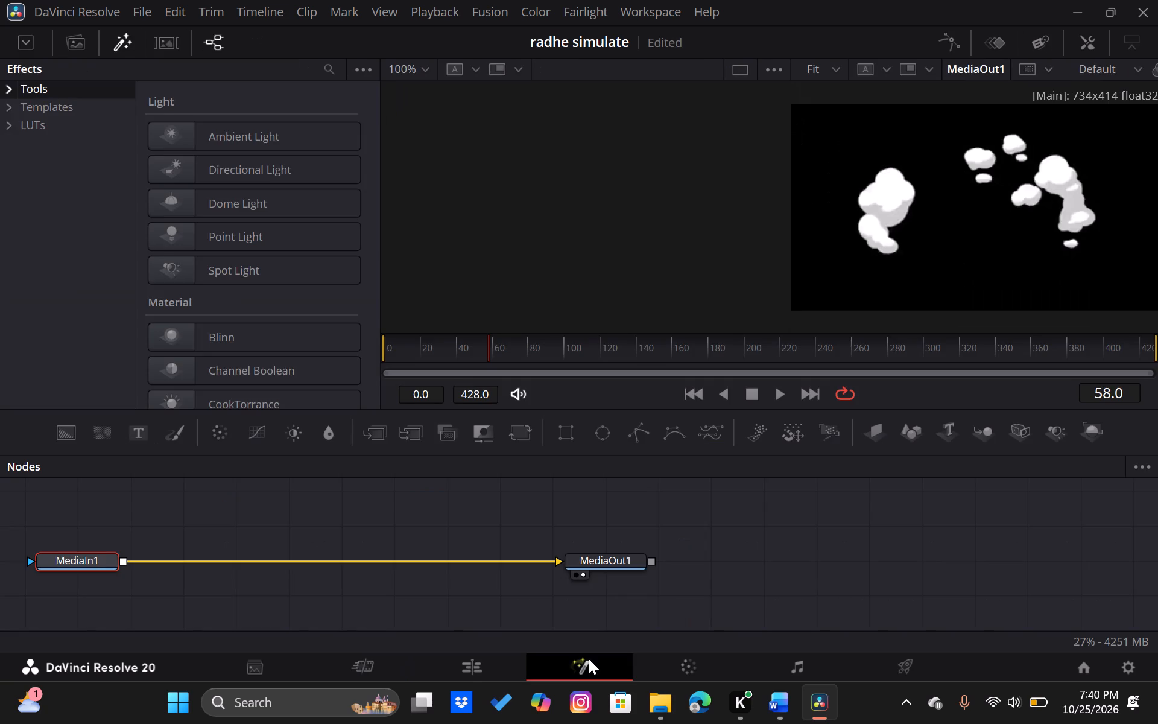
pyautogui.click(452, 670)
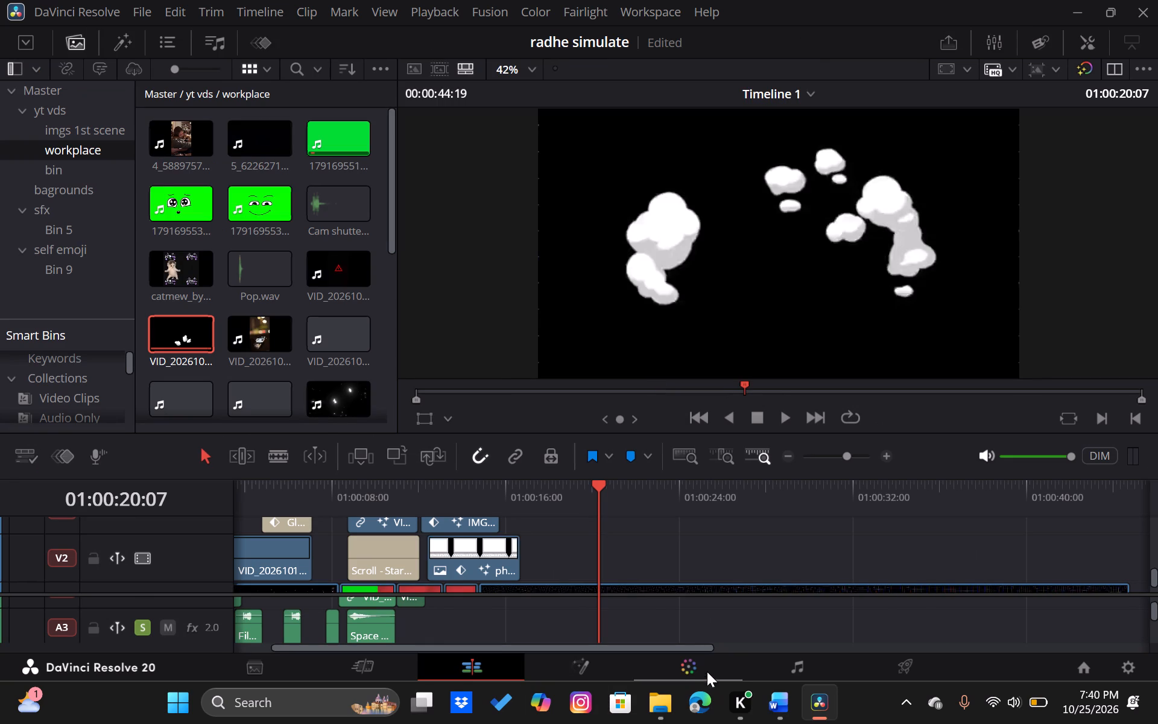
pyautogui.click(697, 665)
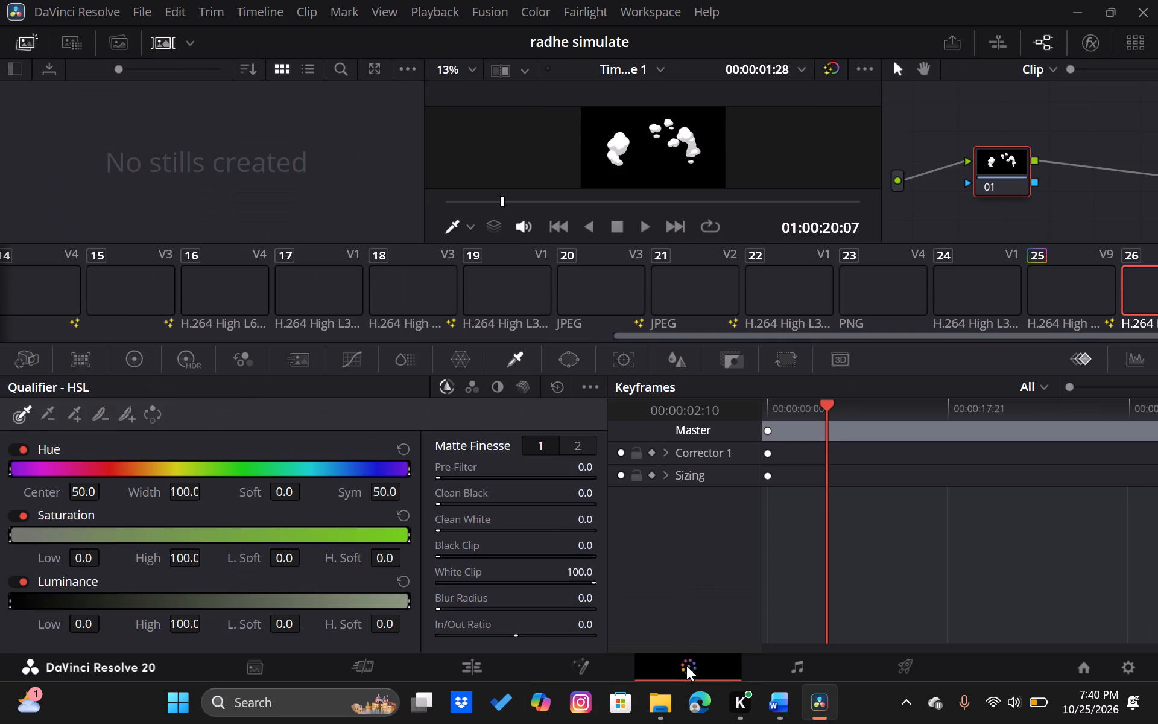
pyautogui.click(596, 659)
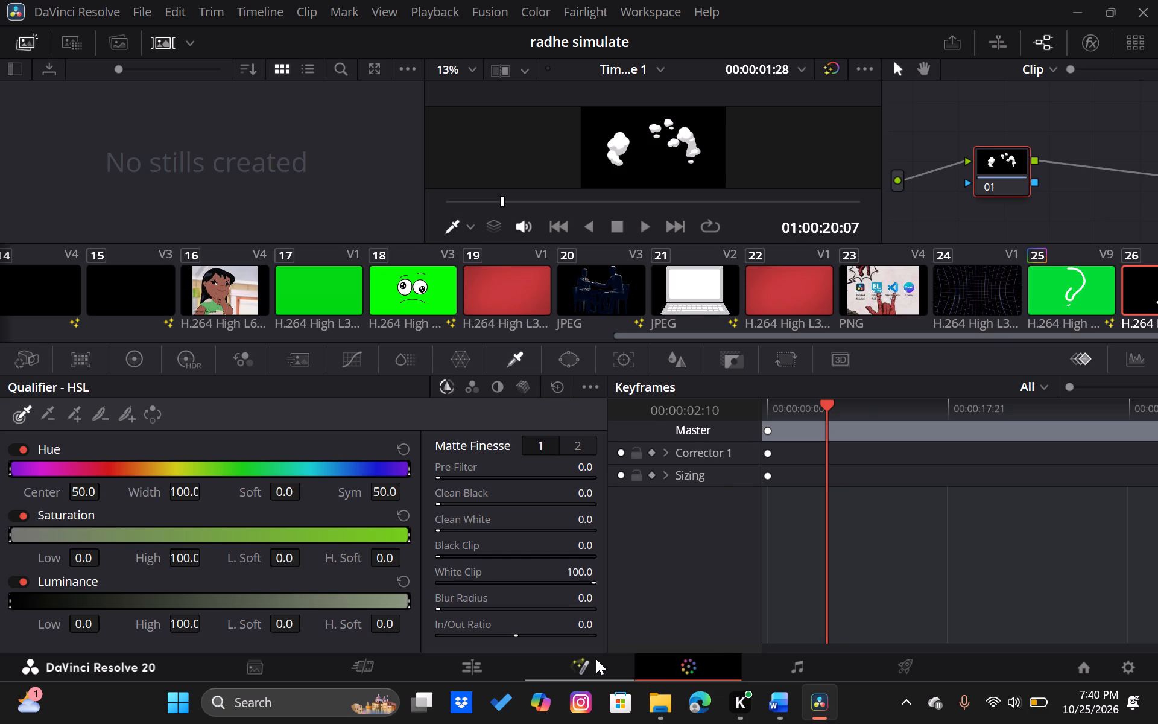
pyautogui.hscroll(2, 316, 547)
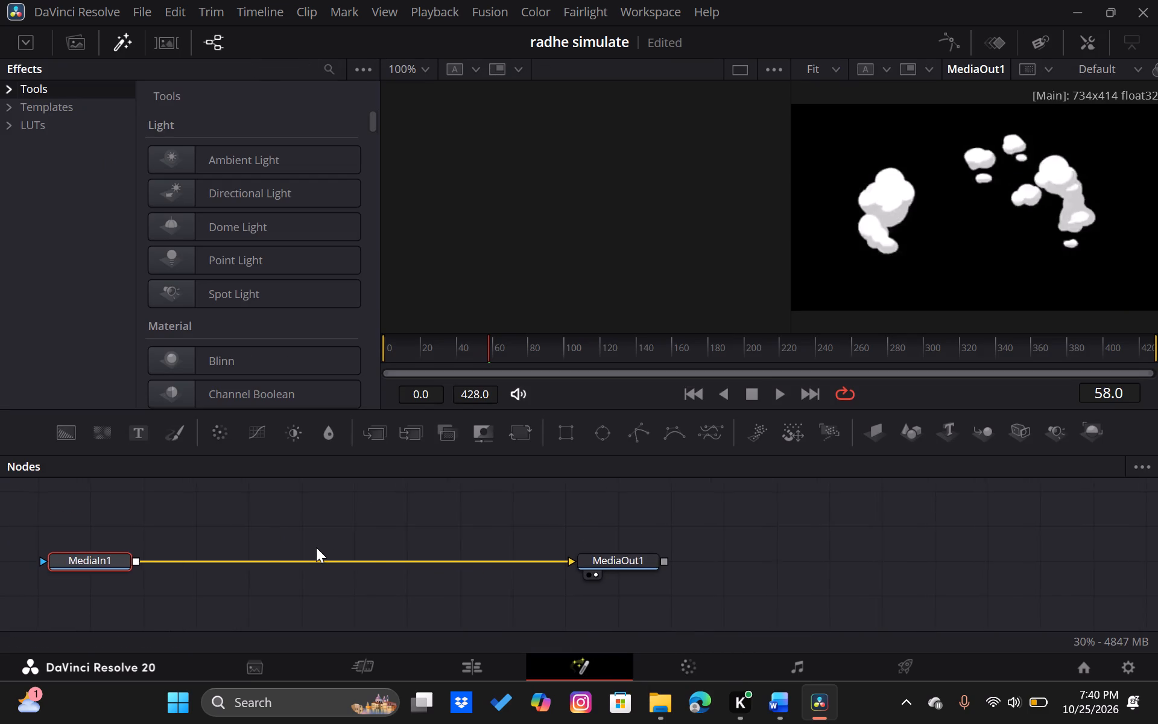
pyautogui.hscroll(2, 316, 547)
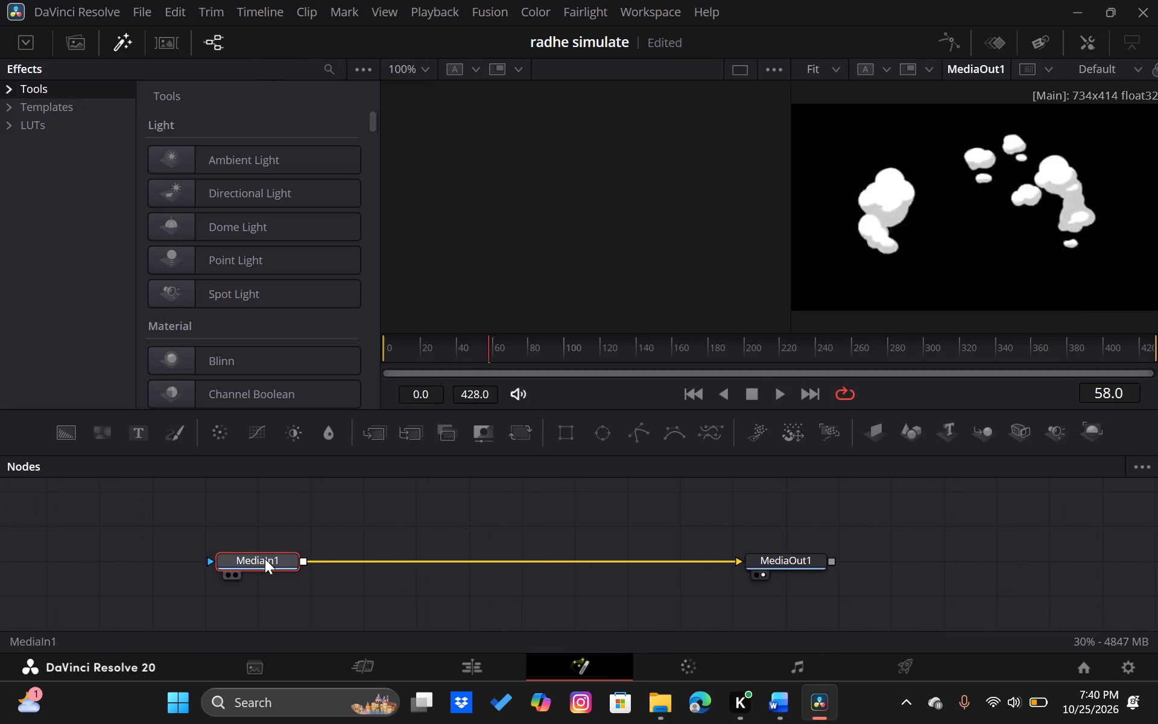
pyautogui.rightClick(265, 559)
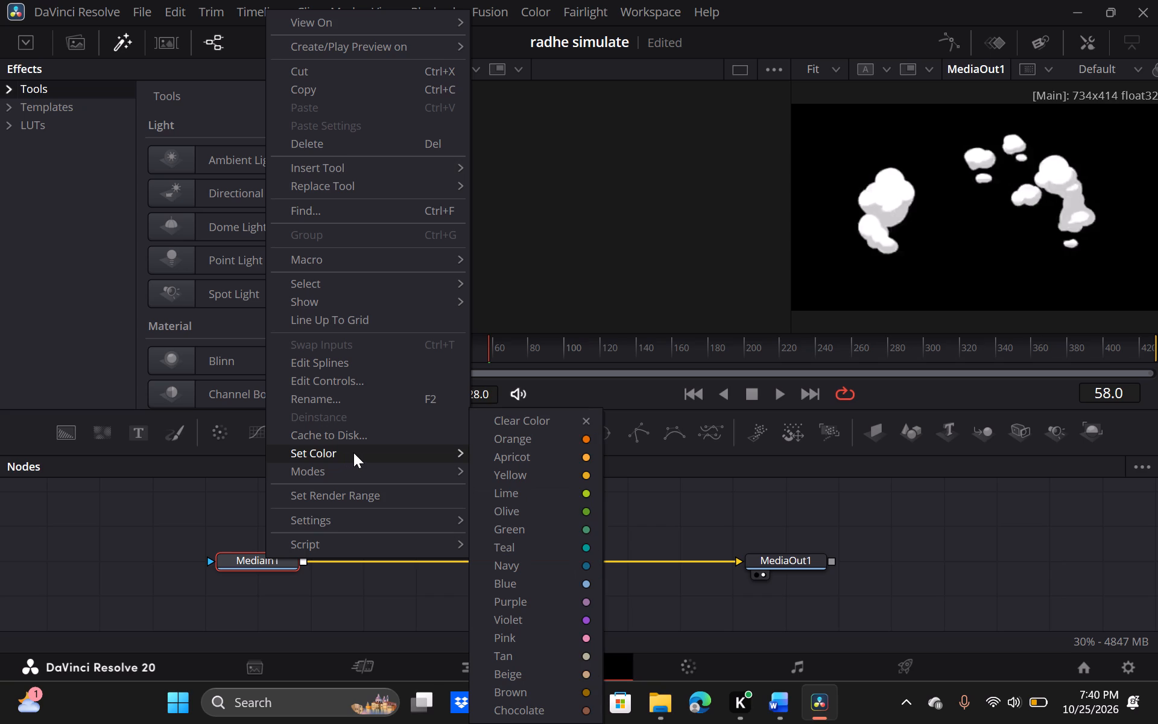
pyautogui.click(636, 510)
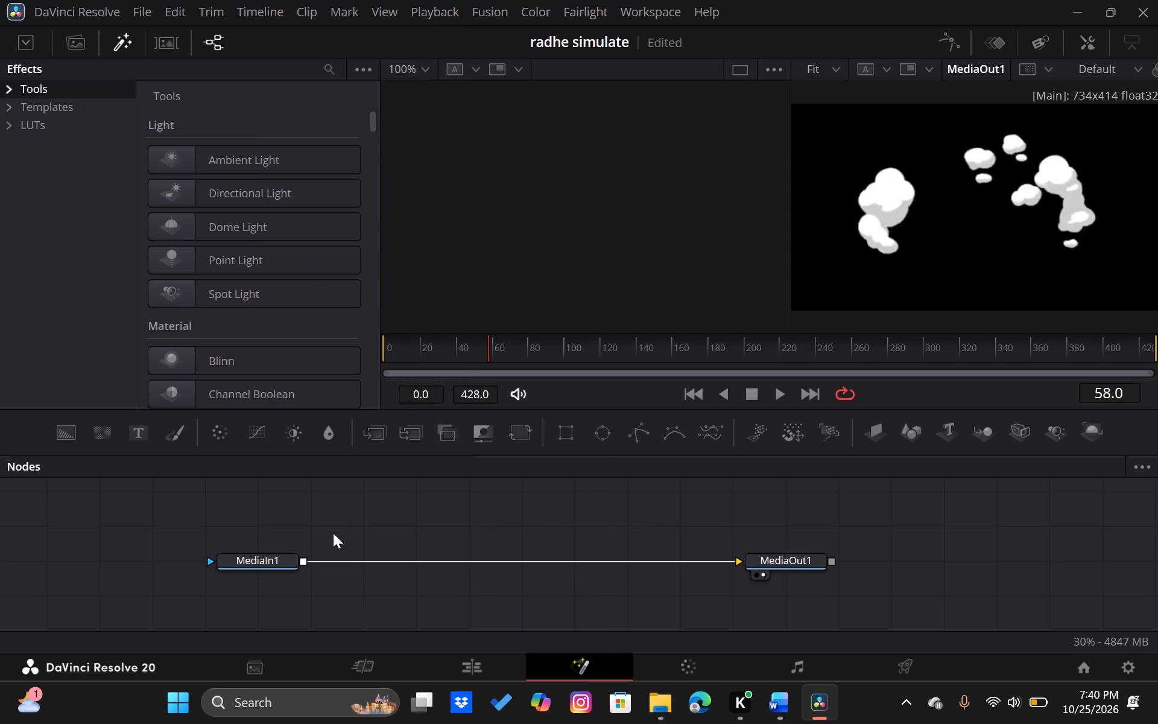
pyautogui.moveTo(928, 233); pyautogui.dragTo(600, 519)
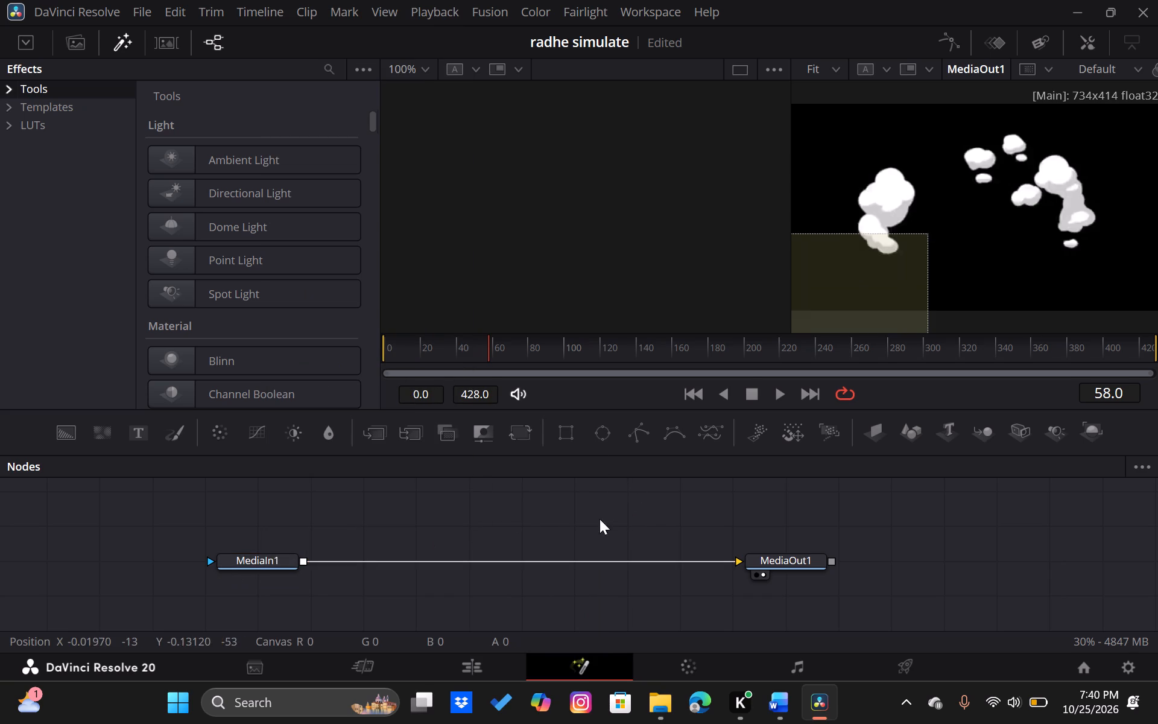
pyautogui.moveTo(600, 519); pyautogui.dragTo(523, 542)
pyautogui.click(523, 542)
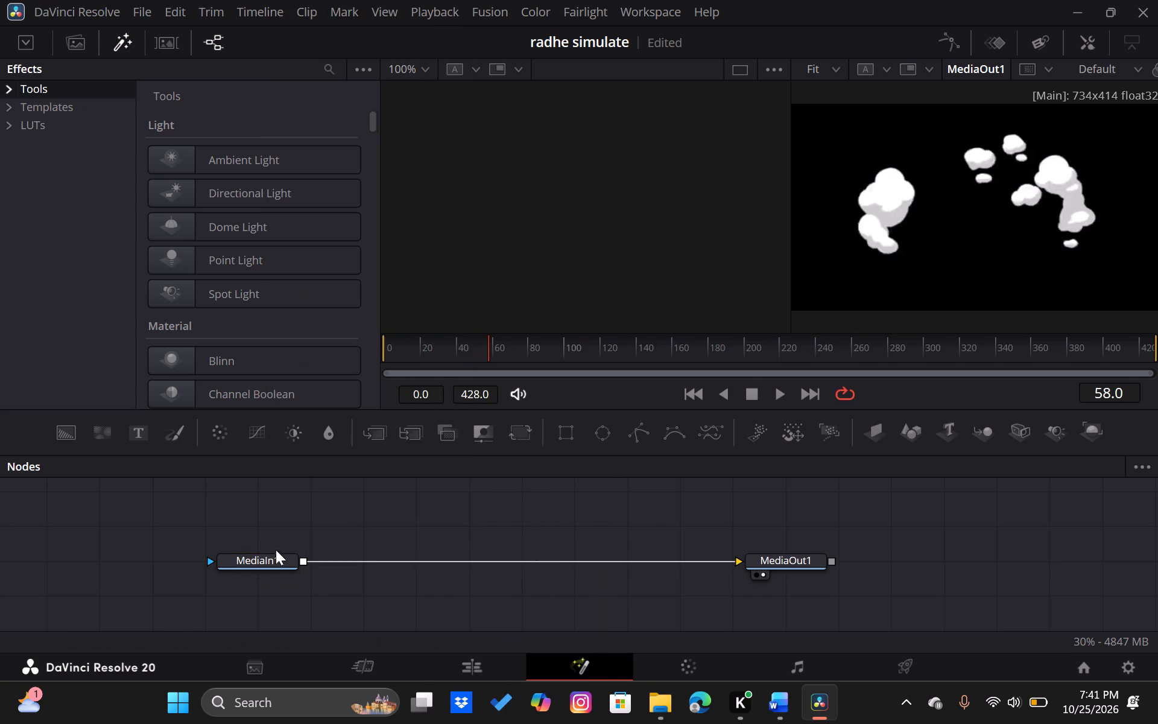
# Show the MediaIn1 node's settings in the Inspector.
pyautogui.doubleClick(257, 560)
pyautogui.click(257, 560)
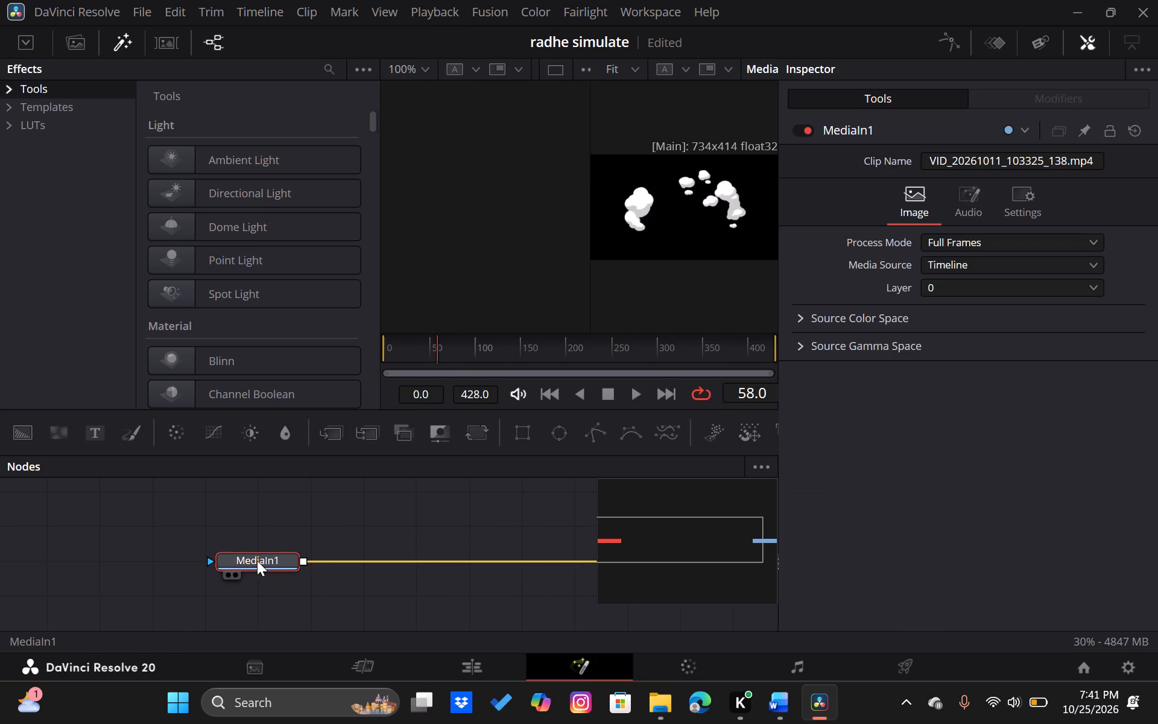
pyautogui.rightClick(257, 560)
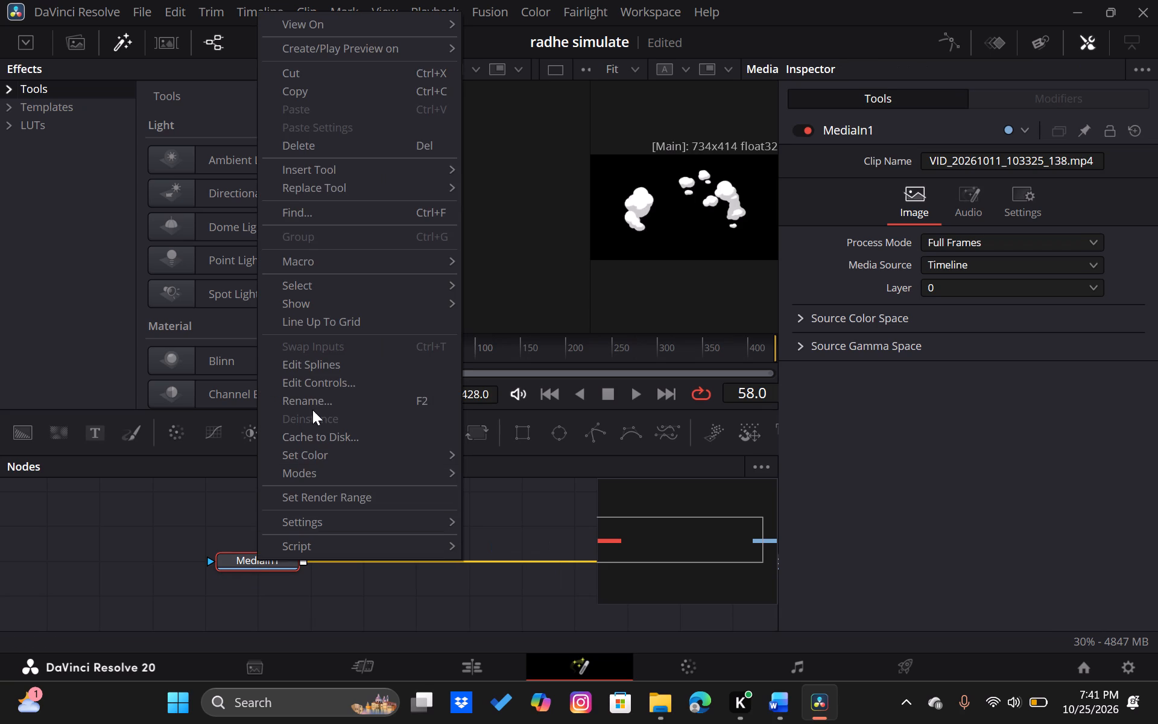
pyautogui.click(236, 561)
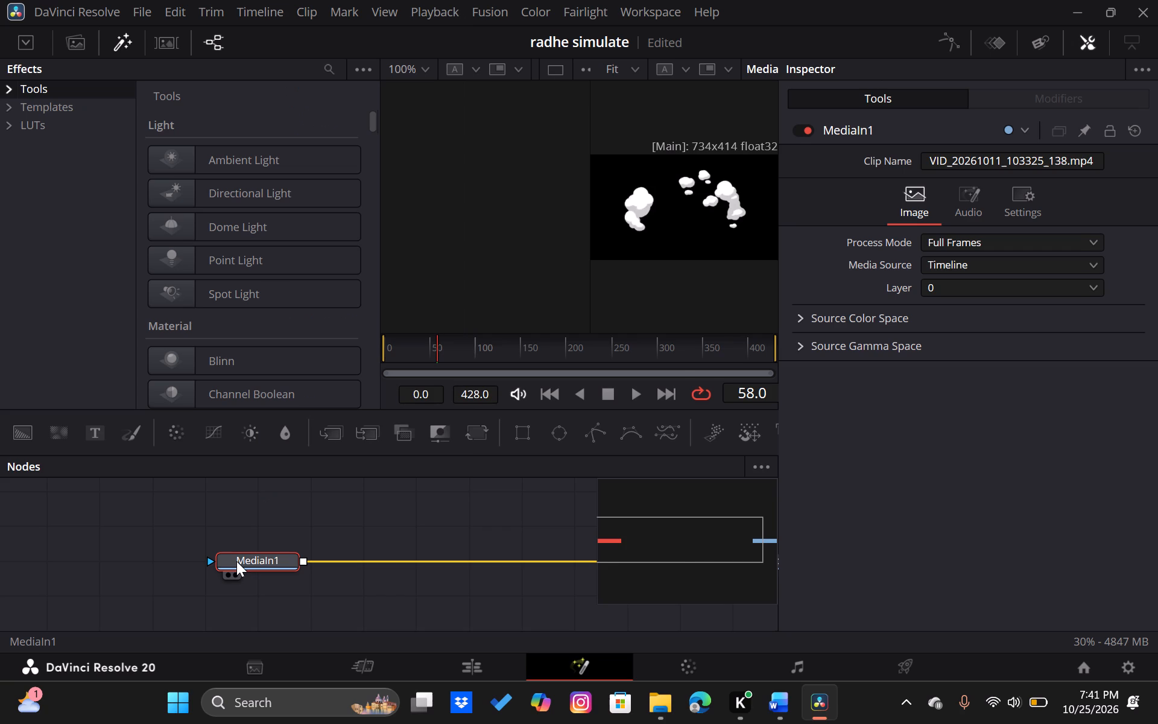
# Find the keyer tools by searching for "key" and add a Luma Keyer (LKy) node after MediaIn1.
pyautogui.hotkey('shift', 'space')
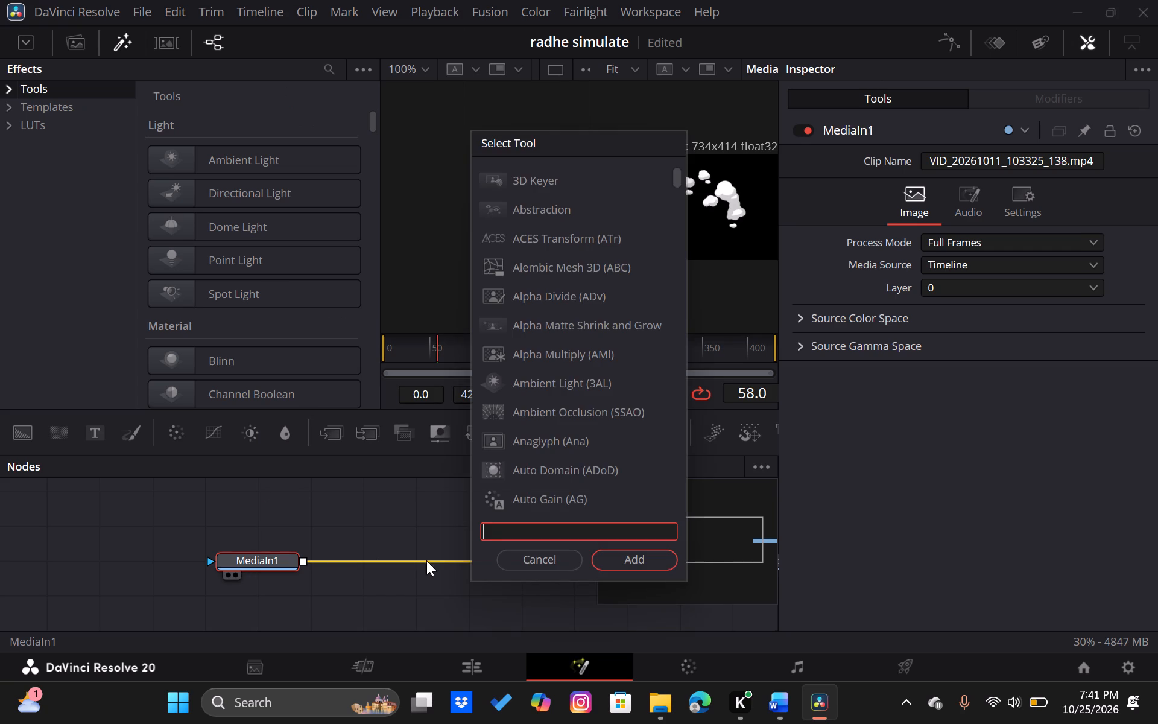
pyautogui.scroll(-1, 584, 432)
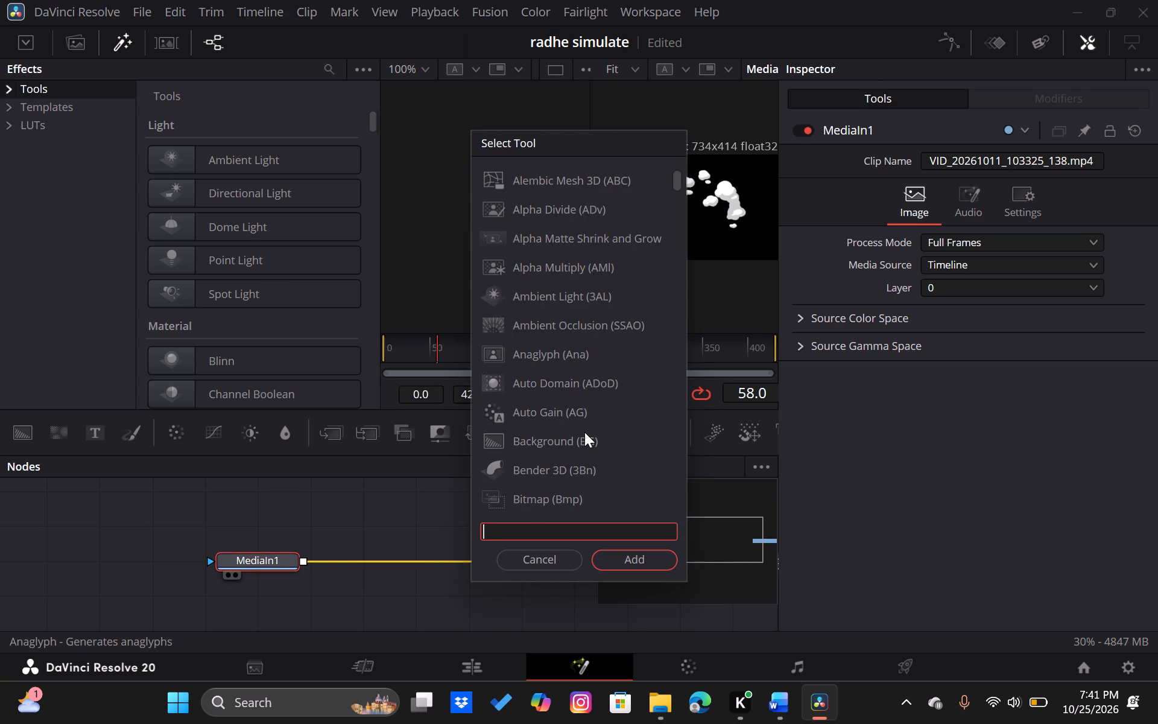
pyautogui.scroll(-2, 584, 432)
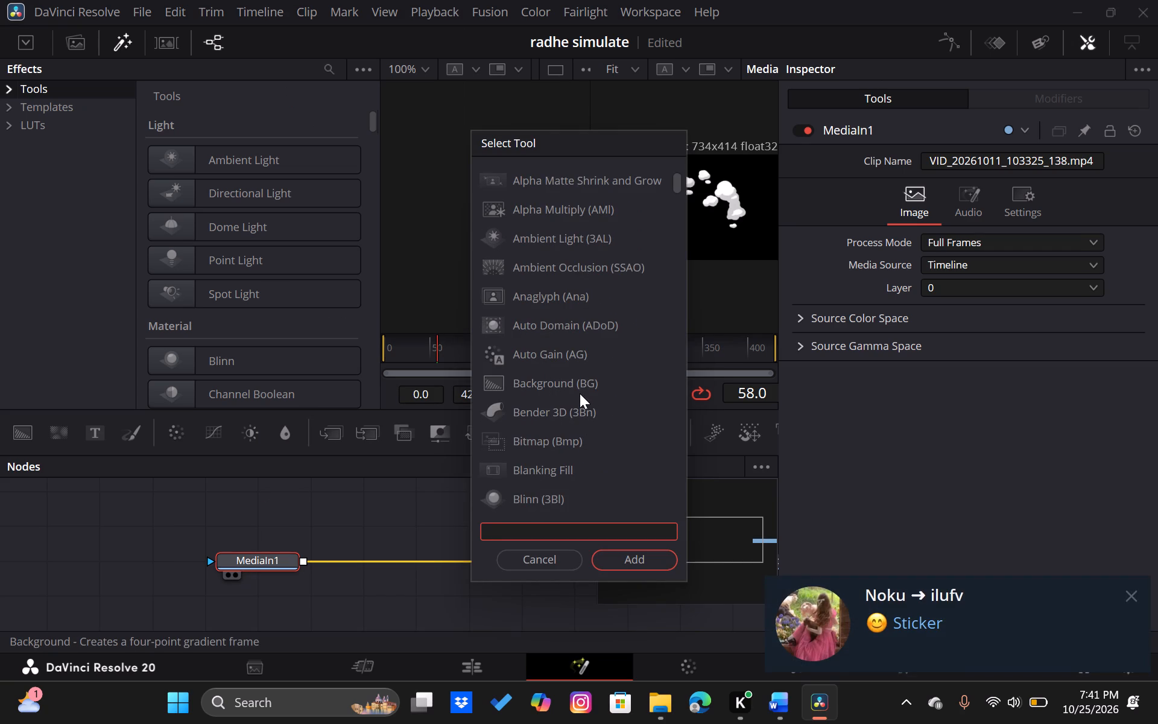
pyautogui.scroll(-1, 580, 421)
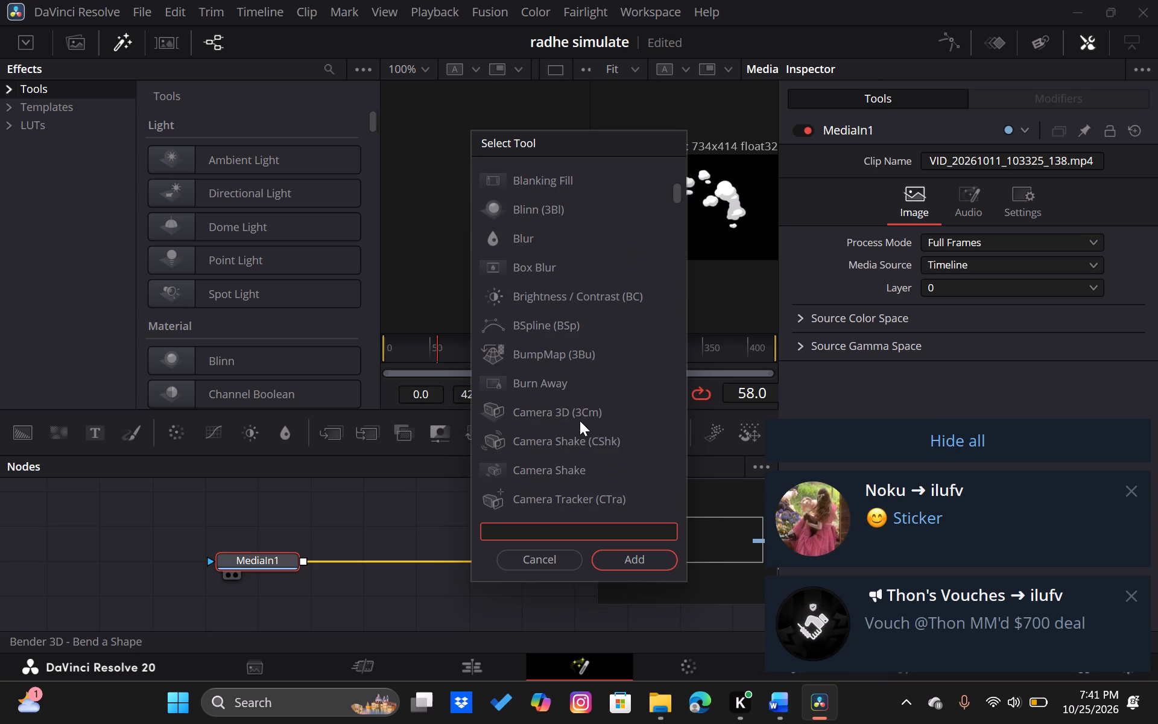
pyautogui.scroll(-2, 580, 421)
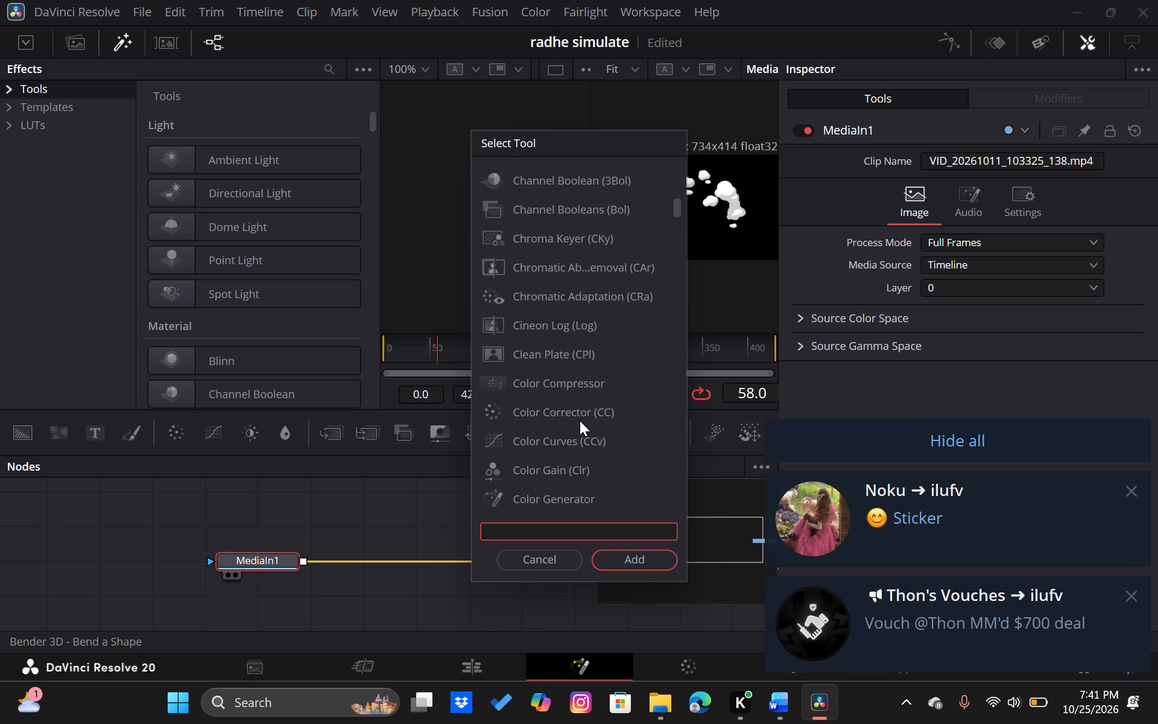
pyautogui.scroll(-1, 580, 421)
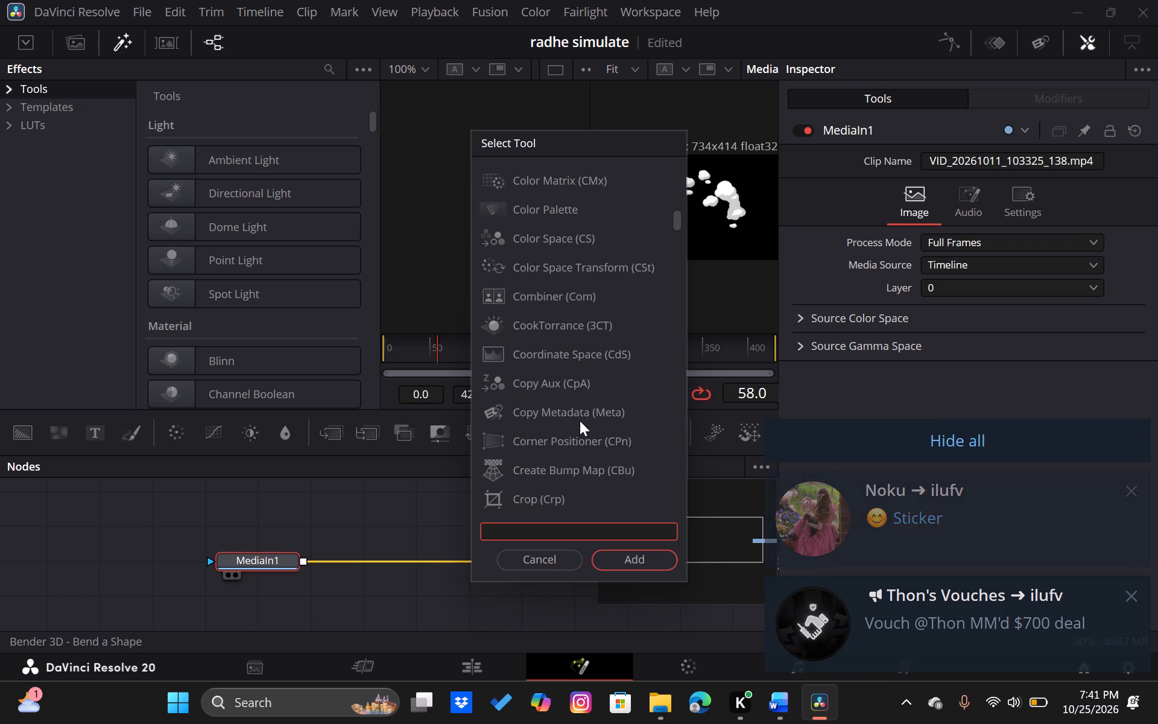
pyautogui.scroll(-2, 580, 421)
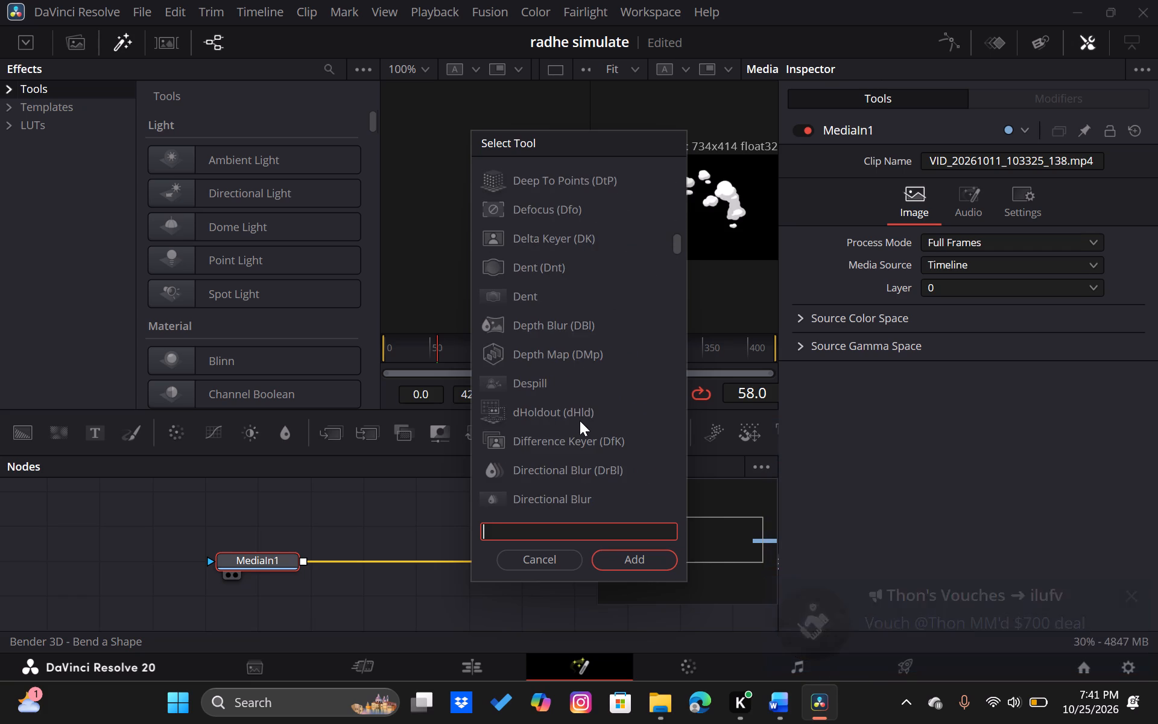
pyautogui.scroll(-2, 580, 421)
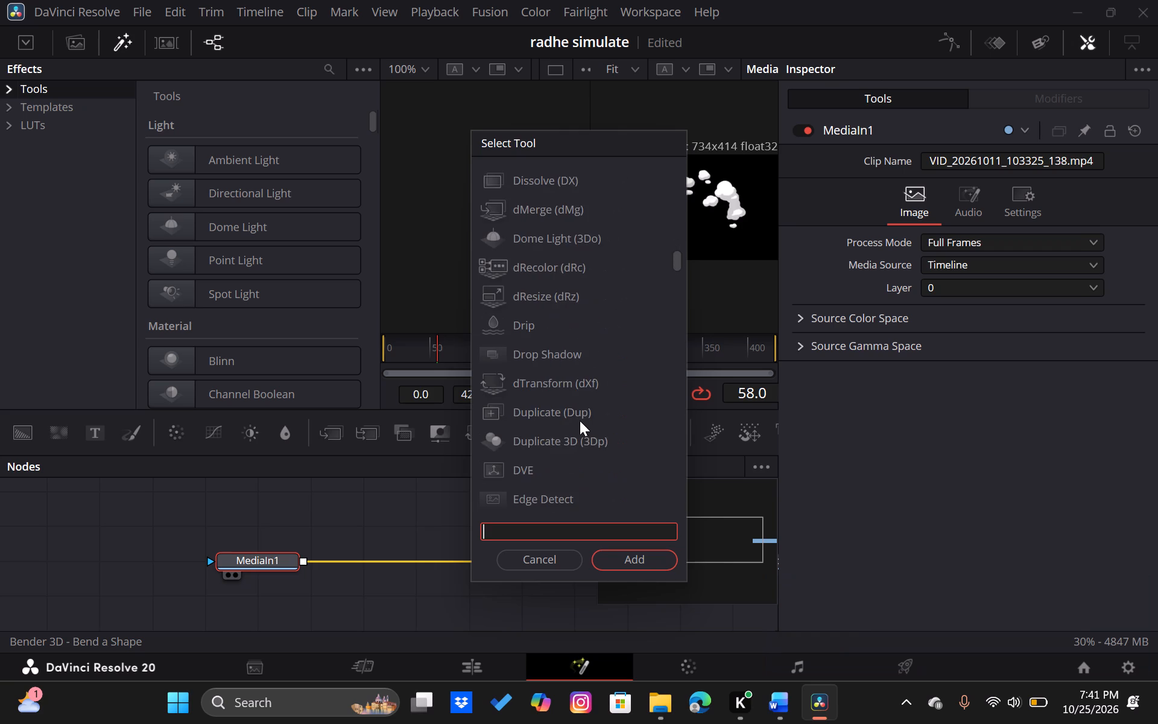
pyautogui.scroll(-1, 580, 421)
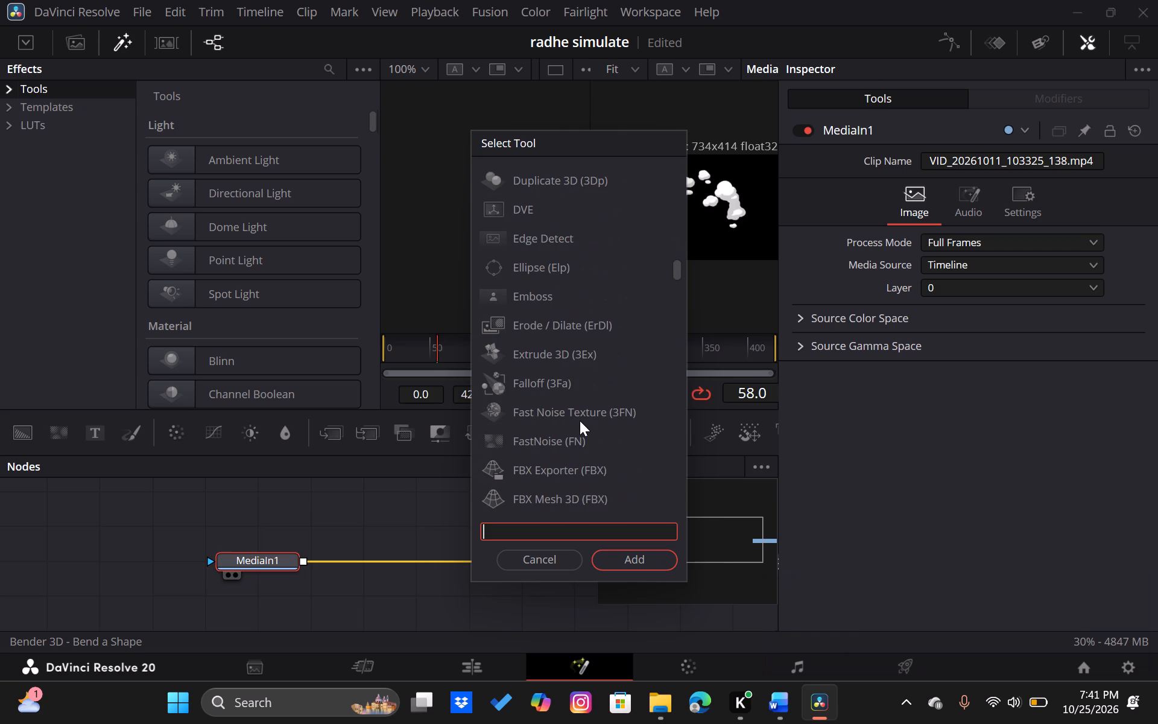
pyautogui.scroll(-2, 580, 421)
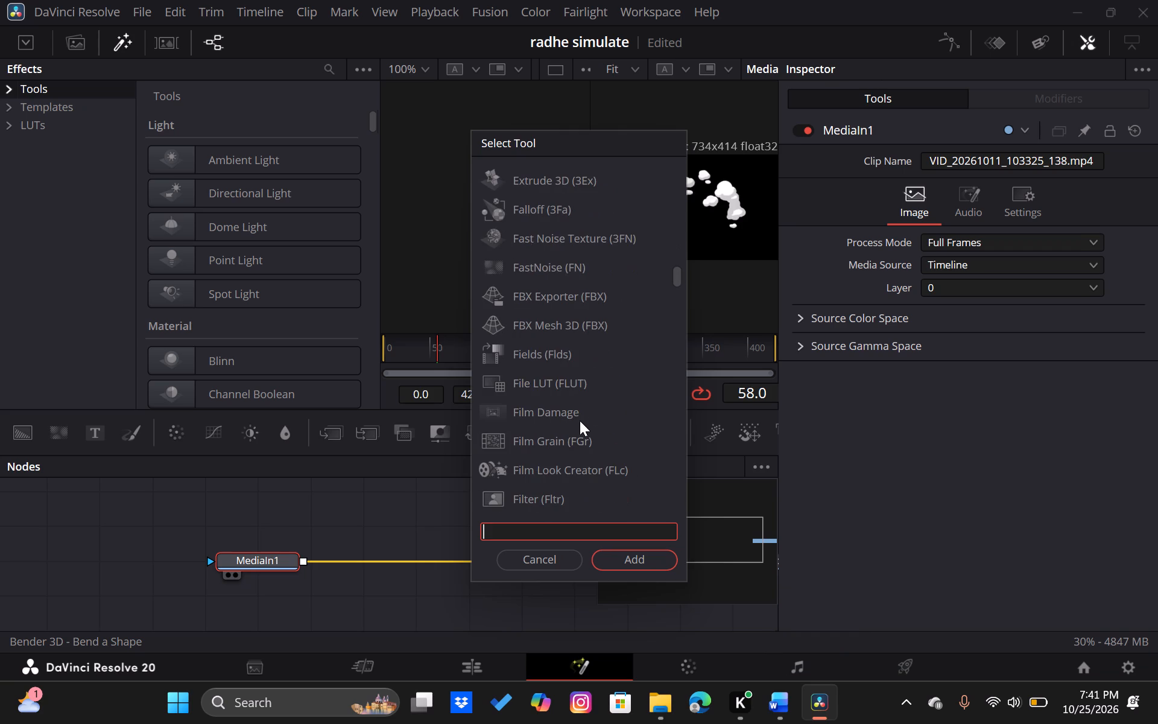
pyautogui.scroll(-2, 580, 421)
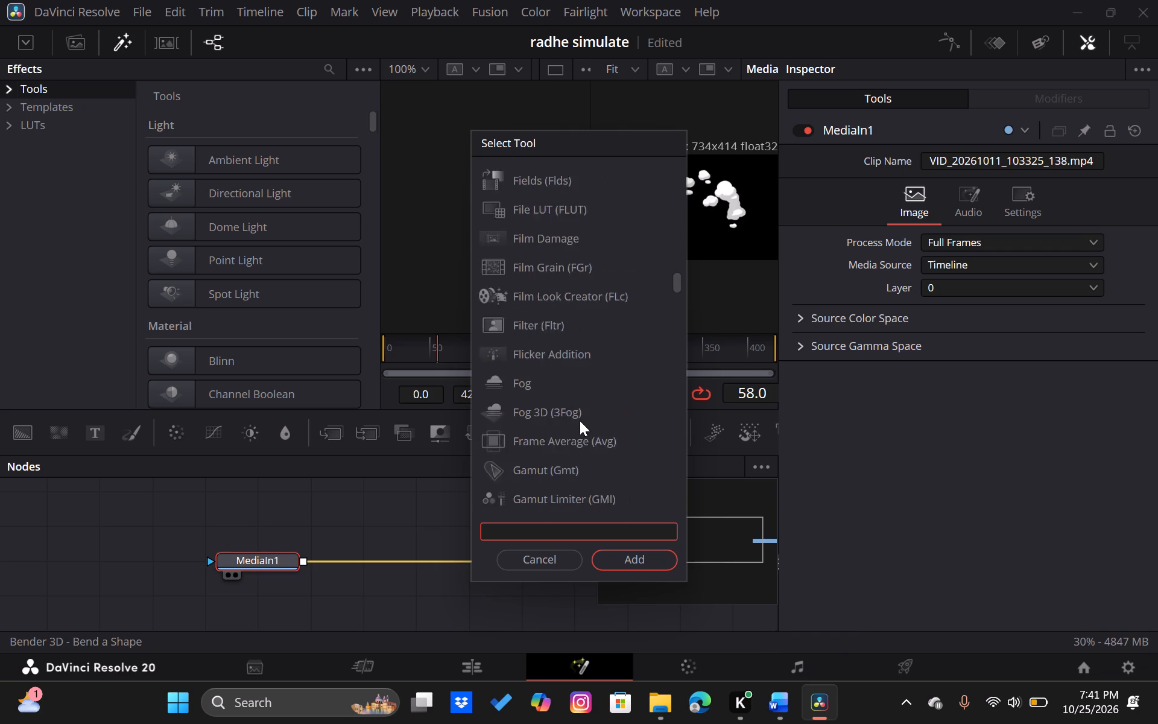
pyautogui.scroll(-1, 580, 421)
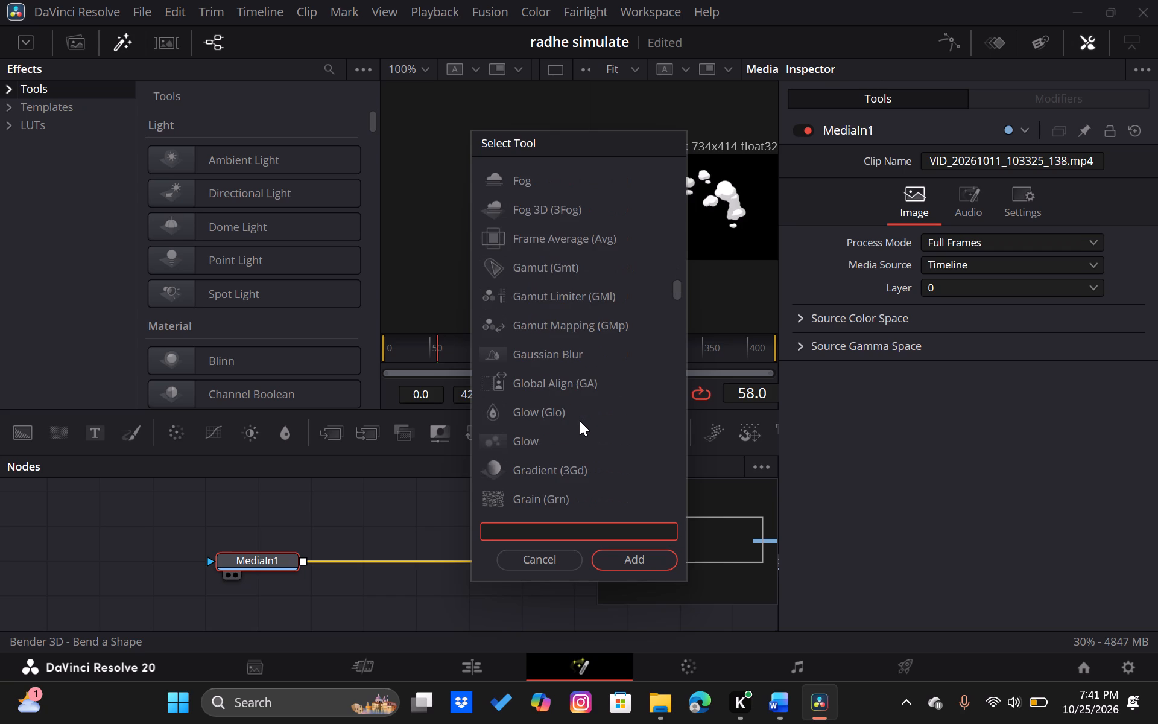
pyautogui.scroll(-2, 580, 421)
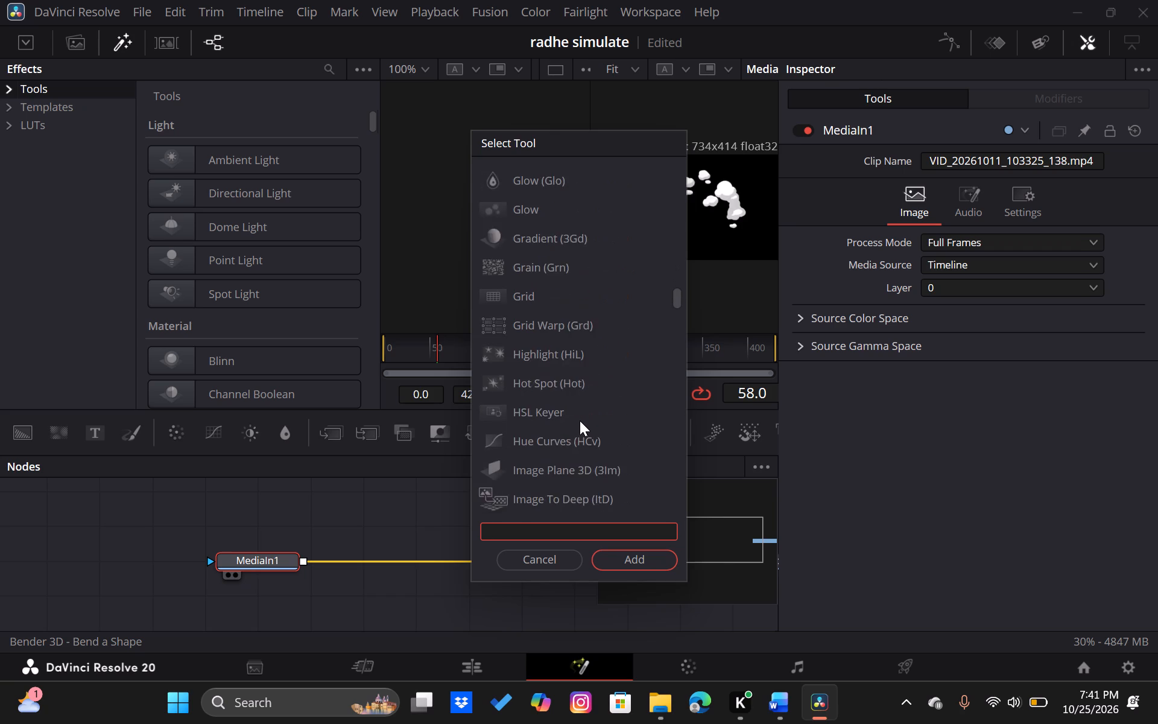
pyautogui.scroll(-2, 580, 421)
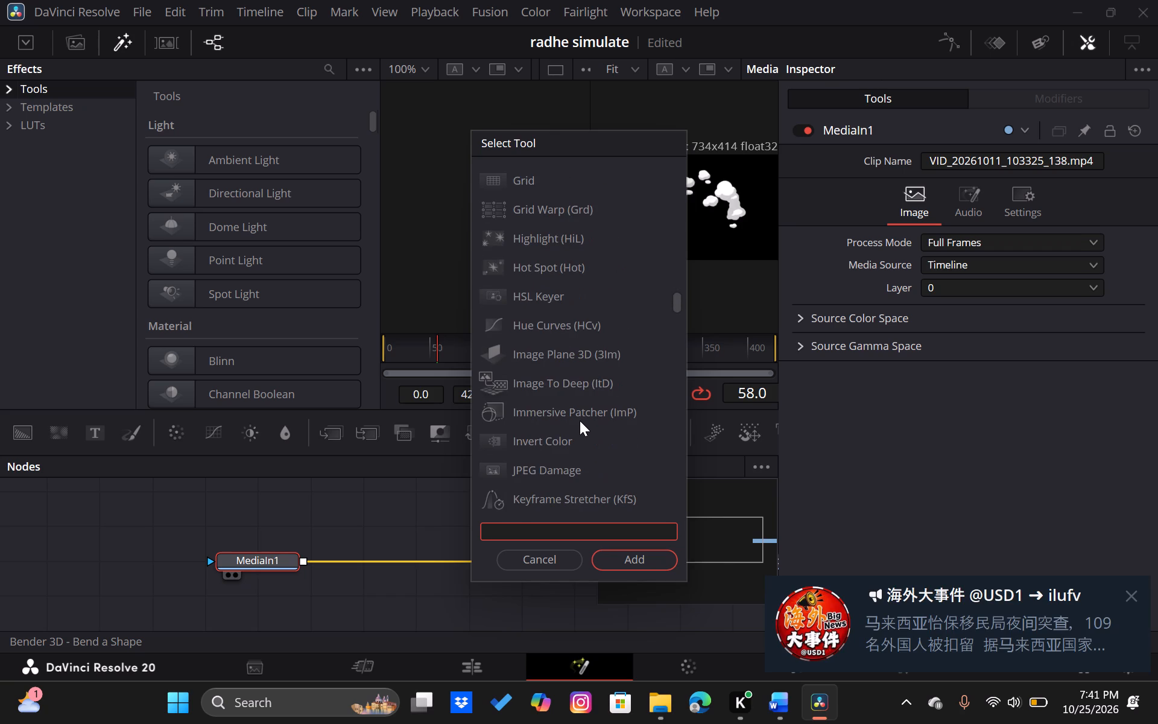
pyautogui.scroll(-1, 580, 421)
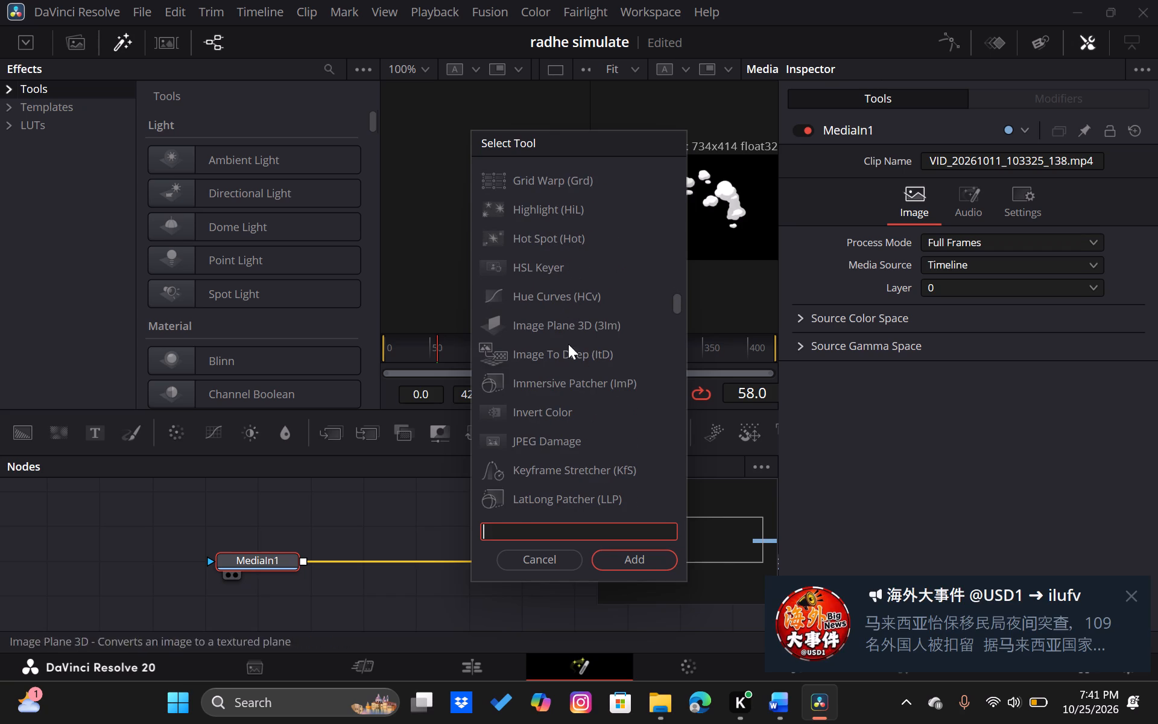
pyautogui.write('ke')
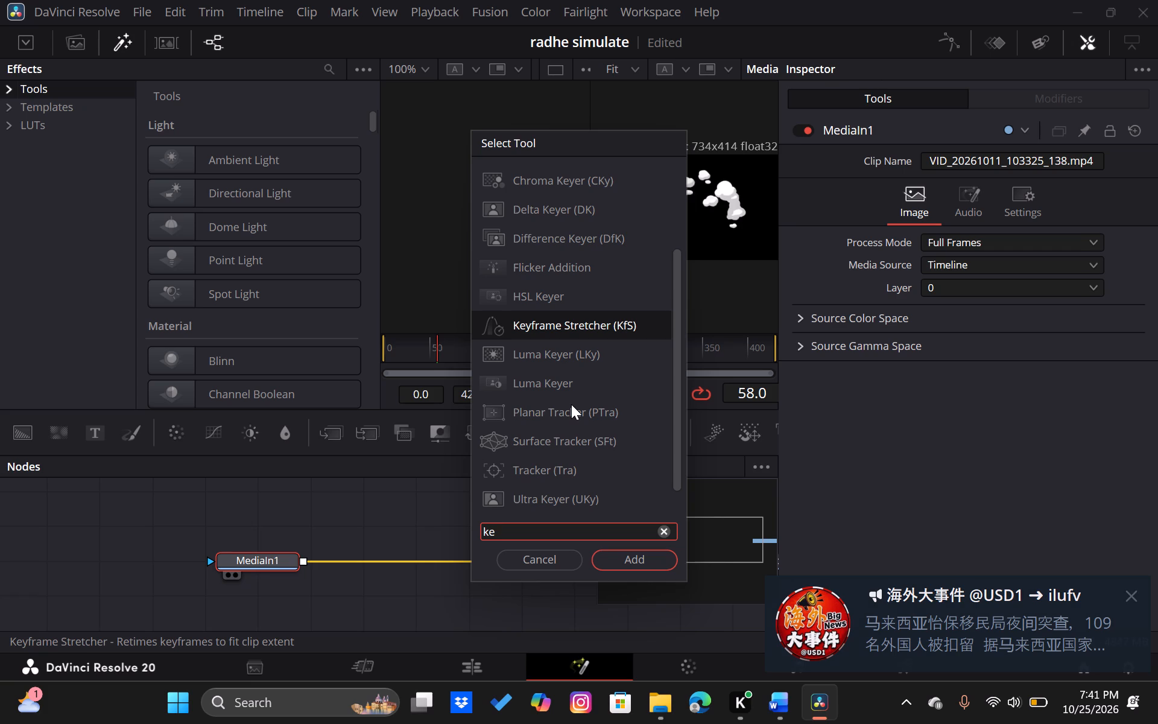
pyautogui.press('y')
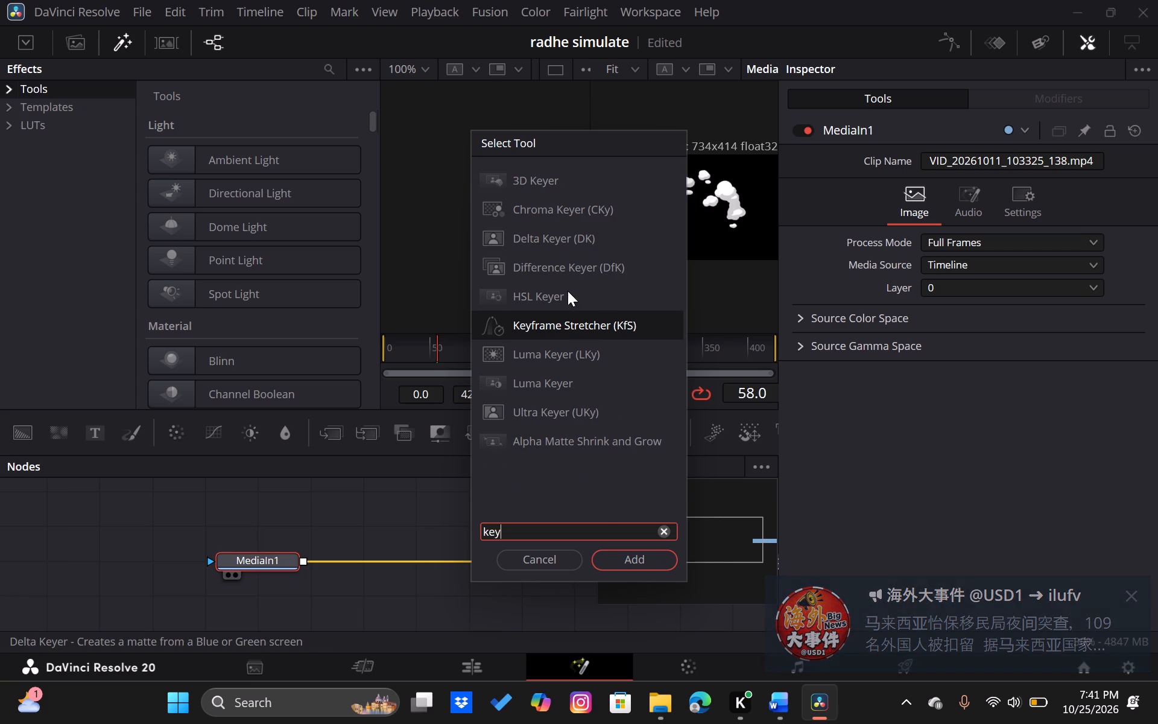
pyautogui.click(574, 359)
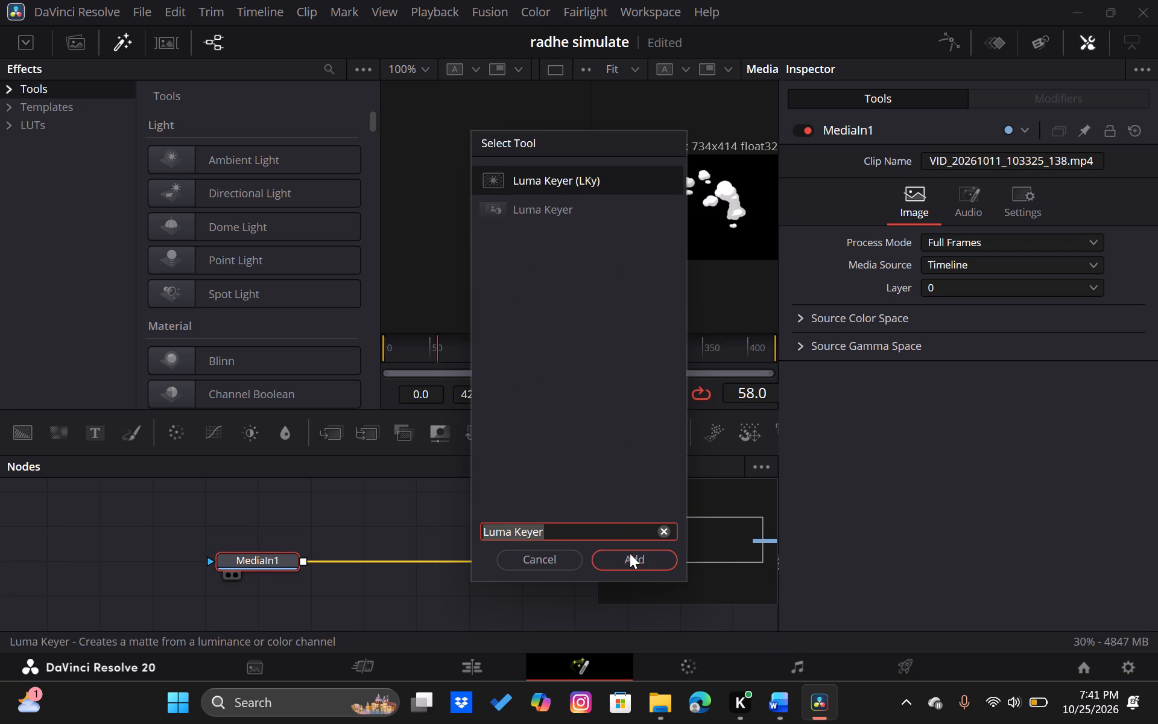
pyautogui.click(632, 562)
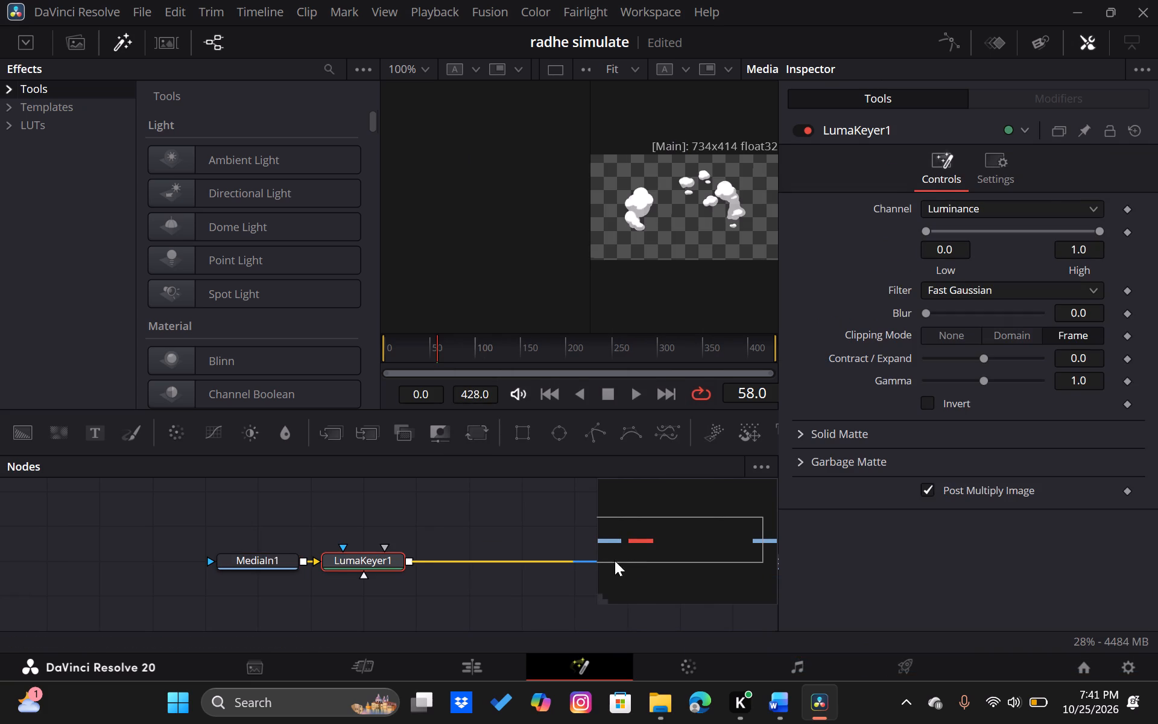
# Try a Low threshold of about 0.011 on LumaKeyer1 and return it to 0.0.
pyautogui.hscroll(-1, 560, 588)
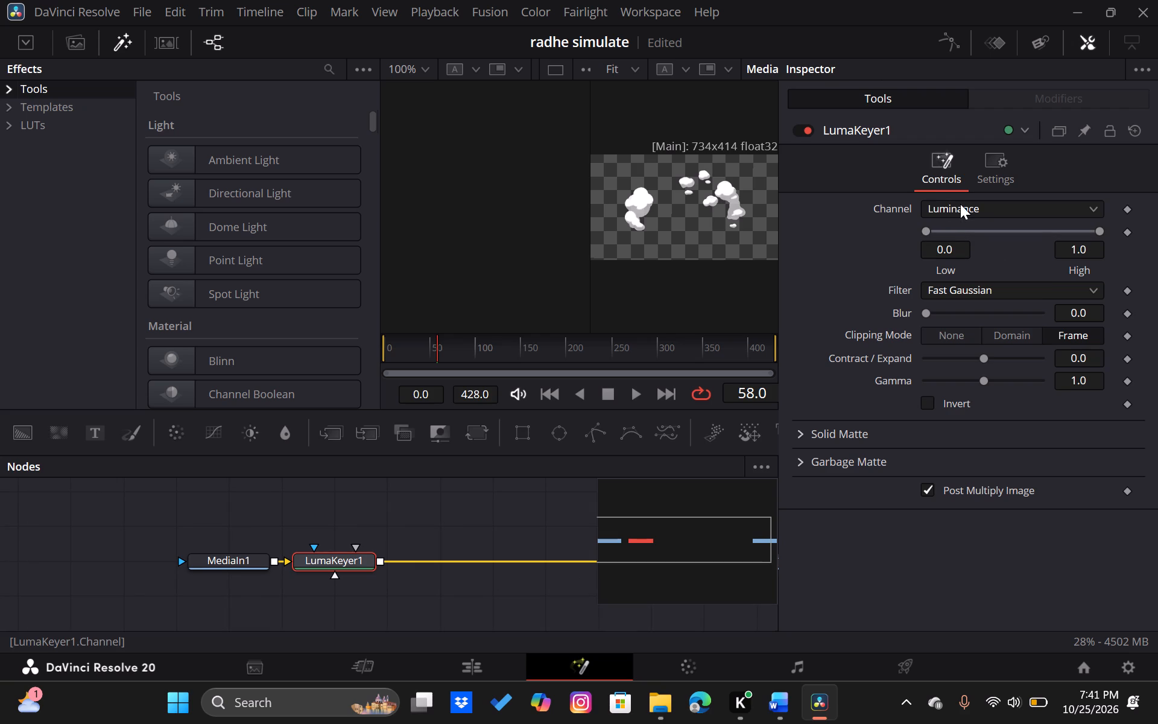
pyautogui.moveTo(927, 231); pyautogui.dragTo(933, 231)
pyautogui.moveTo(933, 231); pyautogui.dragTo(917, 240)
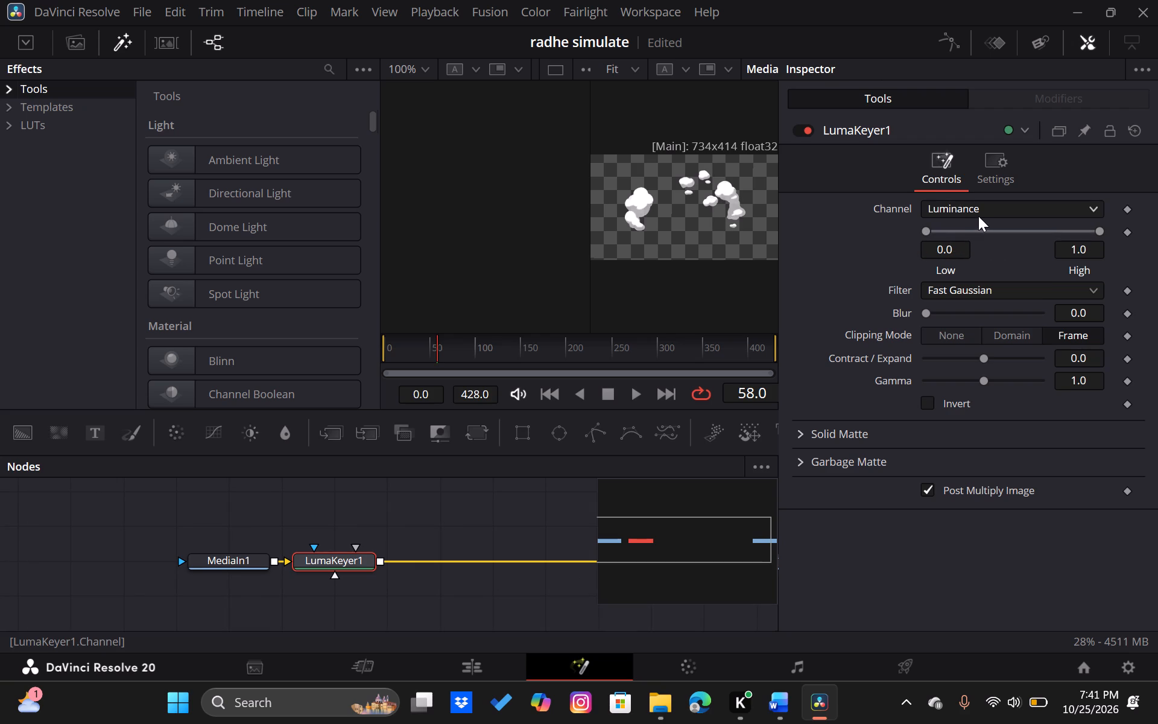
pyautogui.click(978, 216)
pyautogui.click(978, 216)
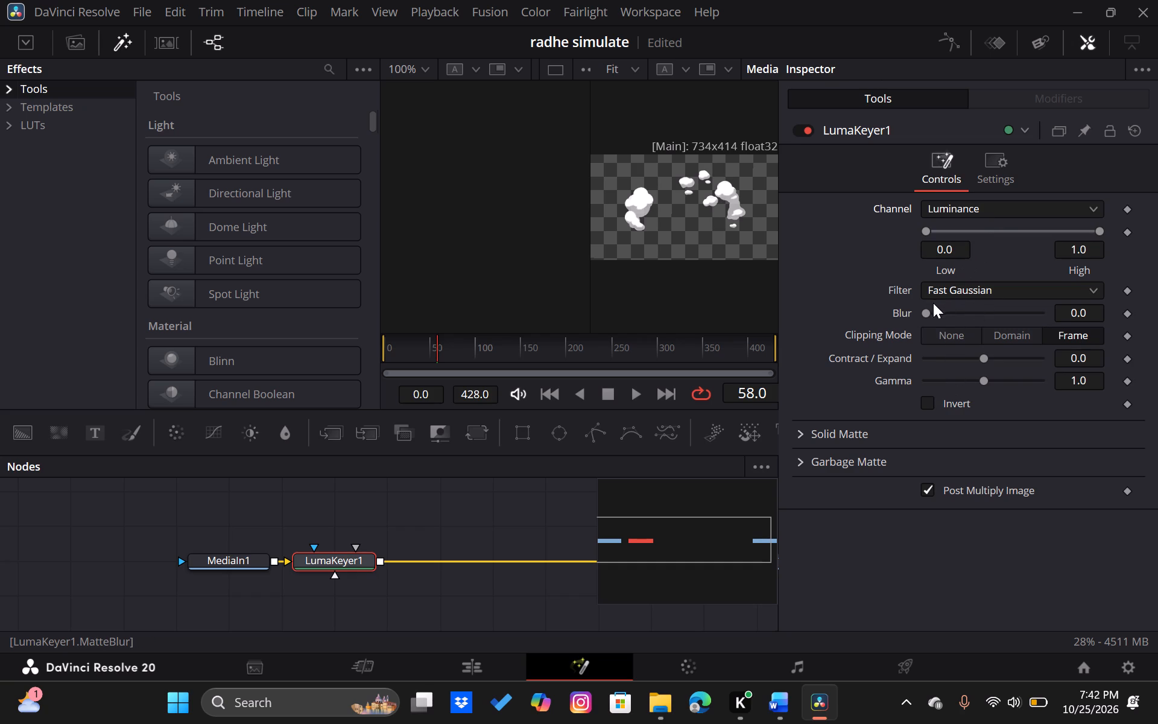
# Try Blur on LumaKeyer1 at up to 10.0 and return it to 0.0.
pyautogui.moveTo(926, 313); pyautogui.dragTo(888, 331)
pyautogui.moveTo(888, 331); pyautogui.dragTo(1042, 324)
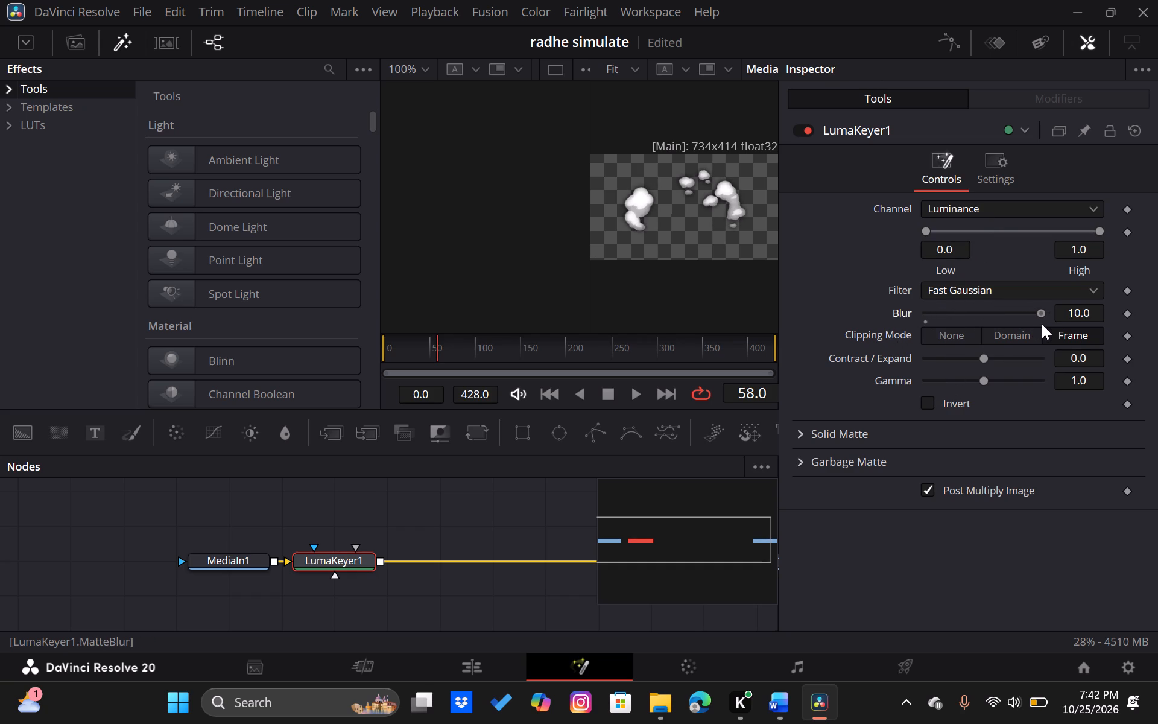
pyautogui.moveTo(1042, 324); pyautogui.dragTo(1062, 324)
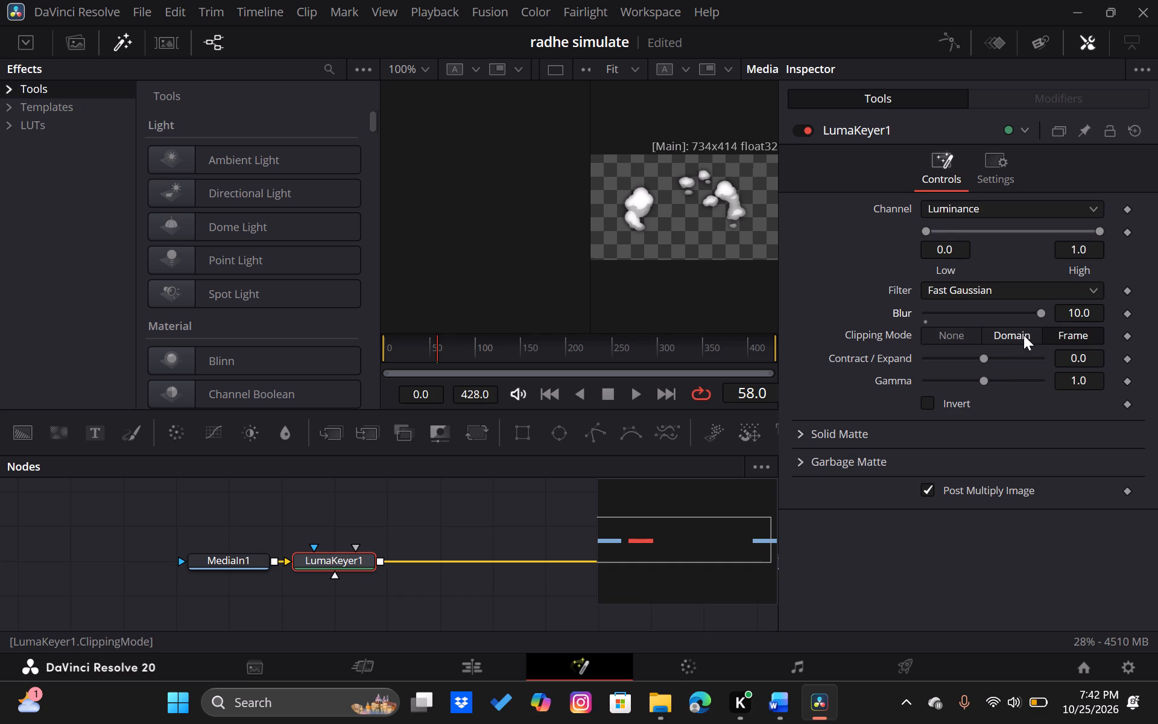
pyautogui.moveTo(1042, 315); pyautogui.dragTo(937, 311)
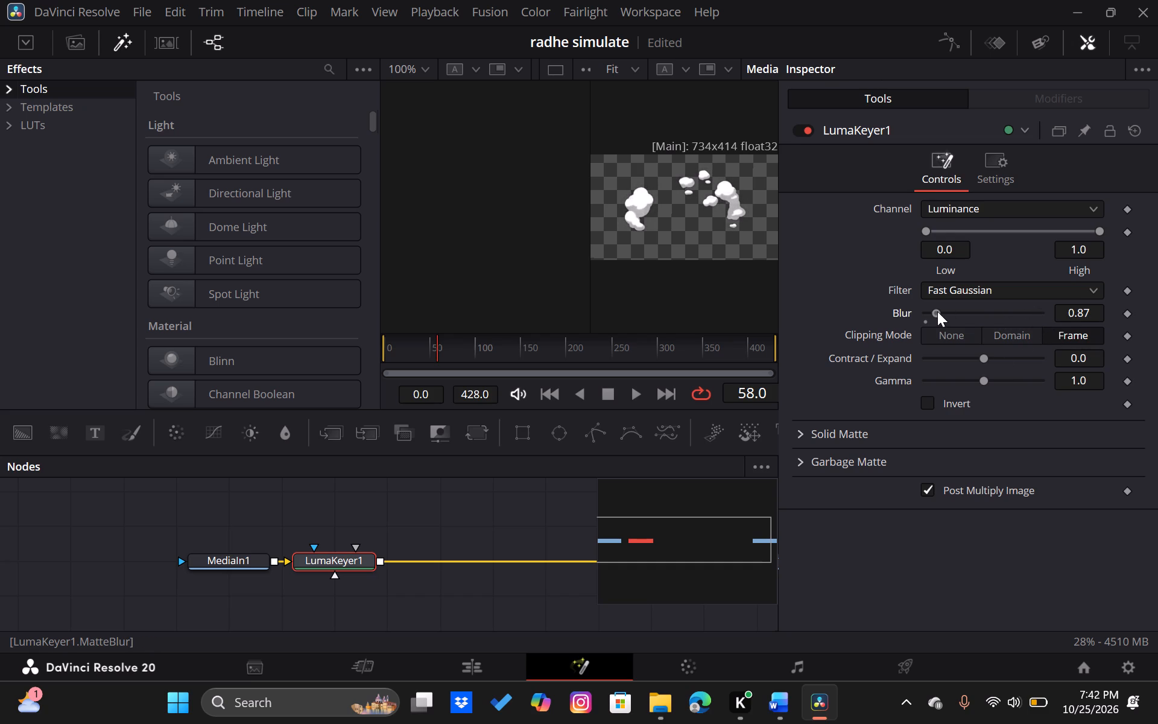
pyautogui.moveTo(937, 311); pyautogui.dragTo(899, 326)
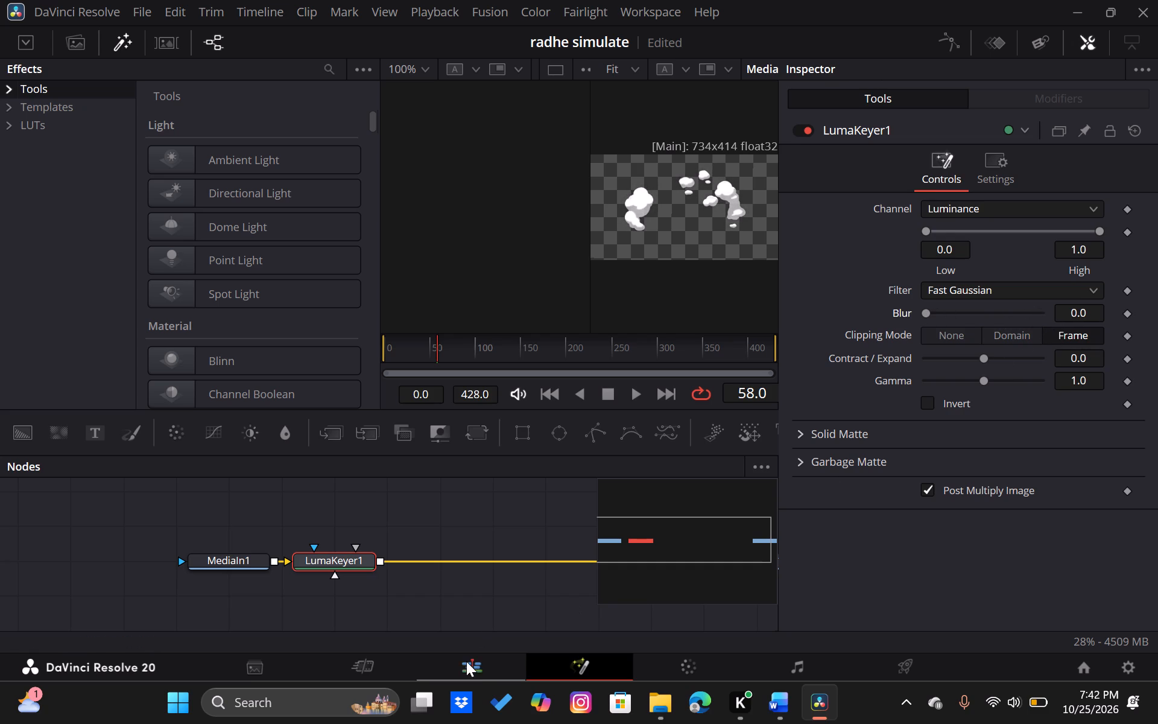
# Return to the Edit page and move the smoke-cloud clip from V5 down to V2, starting at about 19 seconds.
pyautogui.click(463, 668)
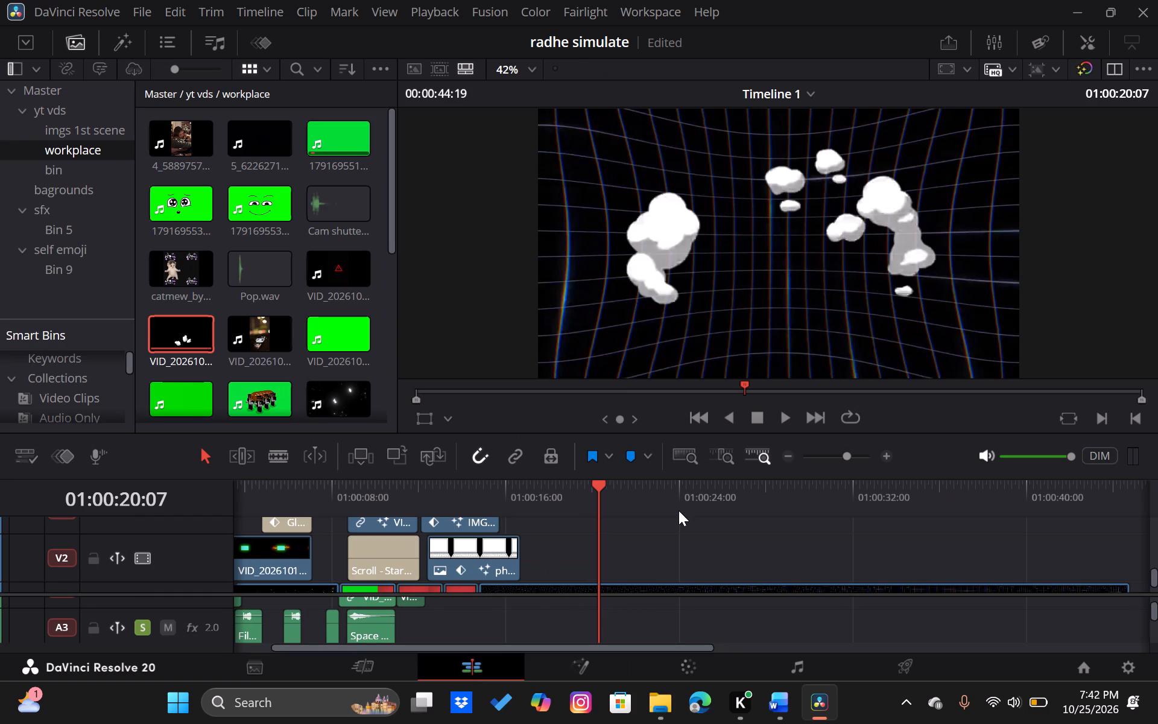
pyautogui.scroll(1, 645, 538)
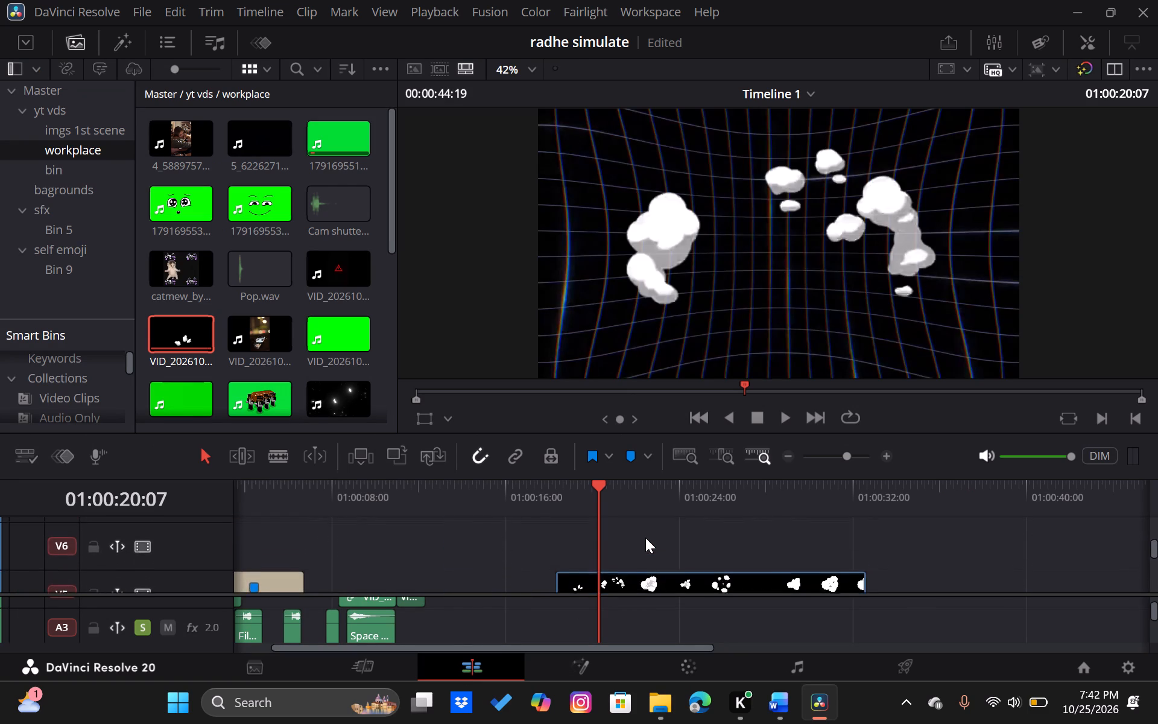
pyautogui.moveTo(645, 524); pyautogui.dragTo(640, 576)
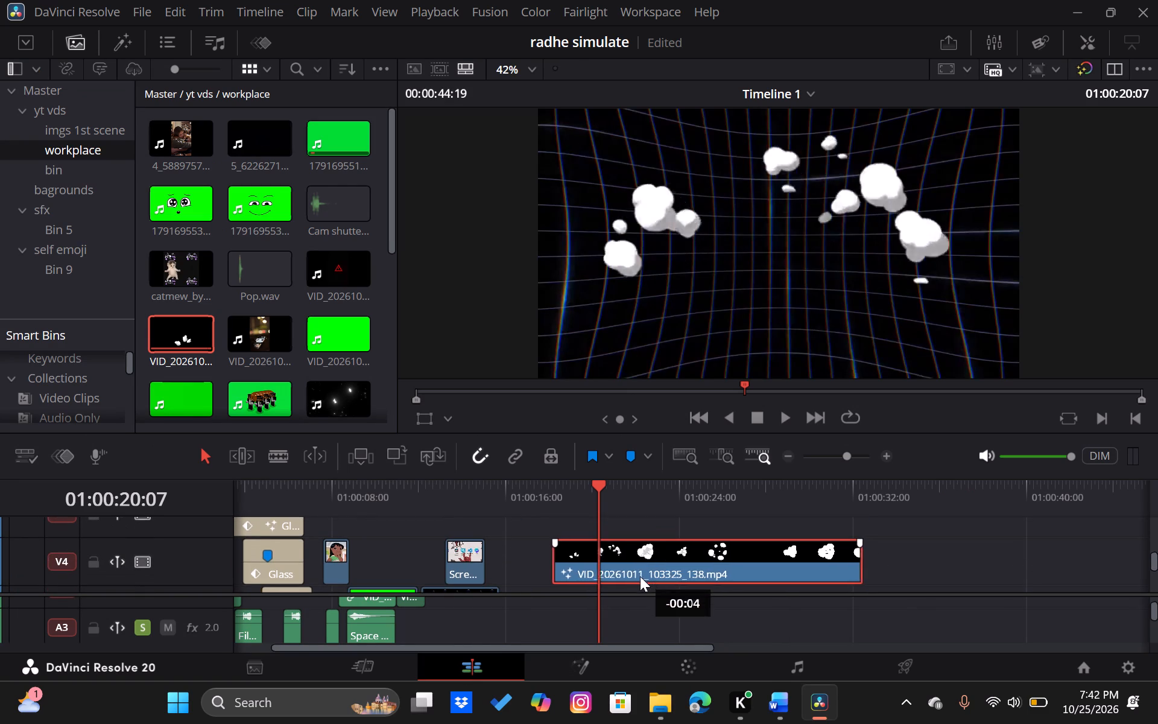
pyautogui.moveTo(640, 576); pyautogui.dragTo(640, 577)
pyautogui.scroll(-1, 640, 577)
pyautogui.moveTo(644, 522); pyautogui.dragTo(644, 526)
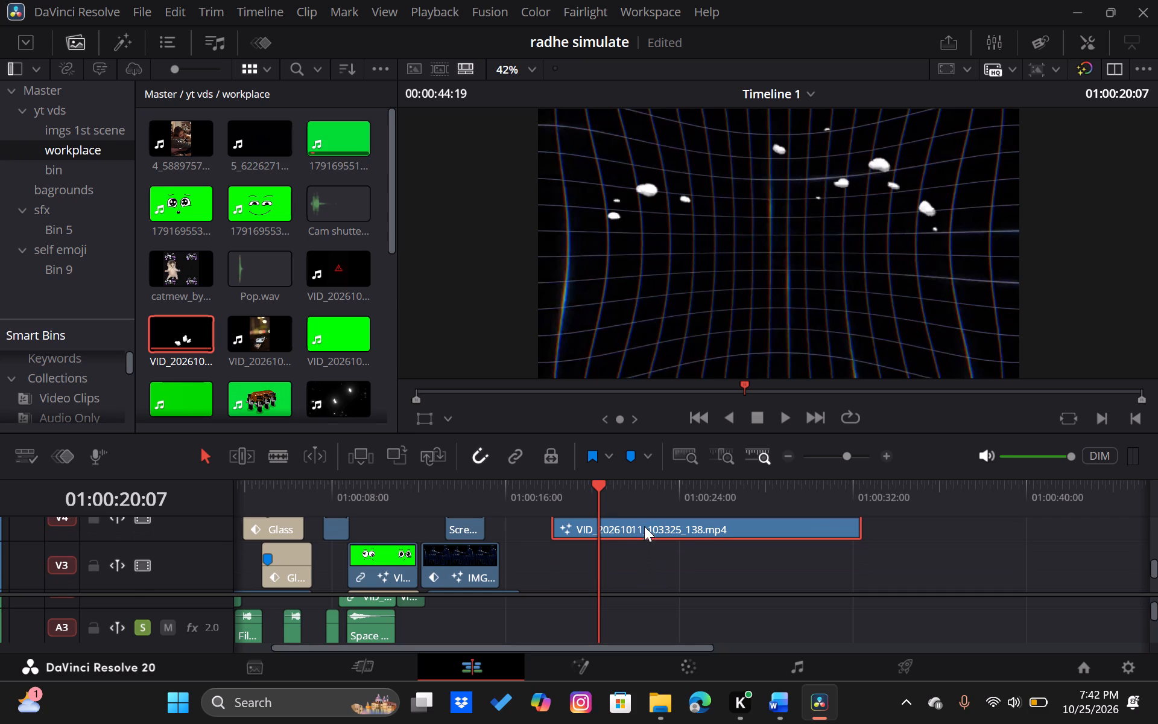
pyautogui.moveTo(644, 526); pyautogui.dragTo(645, 556)
pyautogui.scroll(-1, 645, 556)
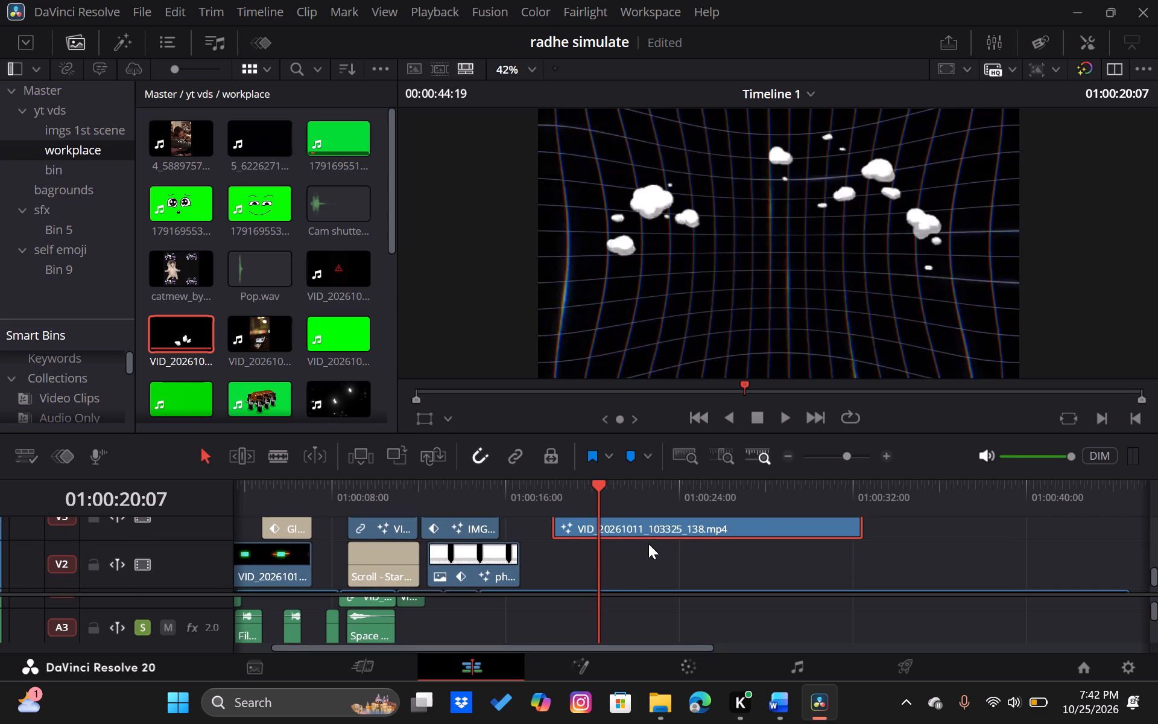
pyautogui.moveTo(654, 526); pyautogui.dragTo(655, 550)
pyautogui.moveTo(655, 550); pyautogui.dragTo(673, 551)
# Briefly play Timeline 1 from about 15 seconds, near the end of the question-mark shot.
pyautogui.moveTo(596, 483); pyautogui.dragTo(505, 488)
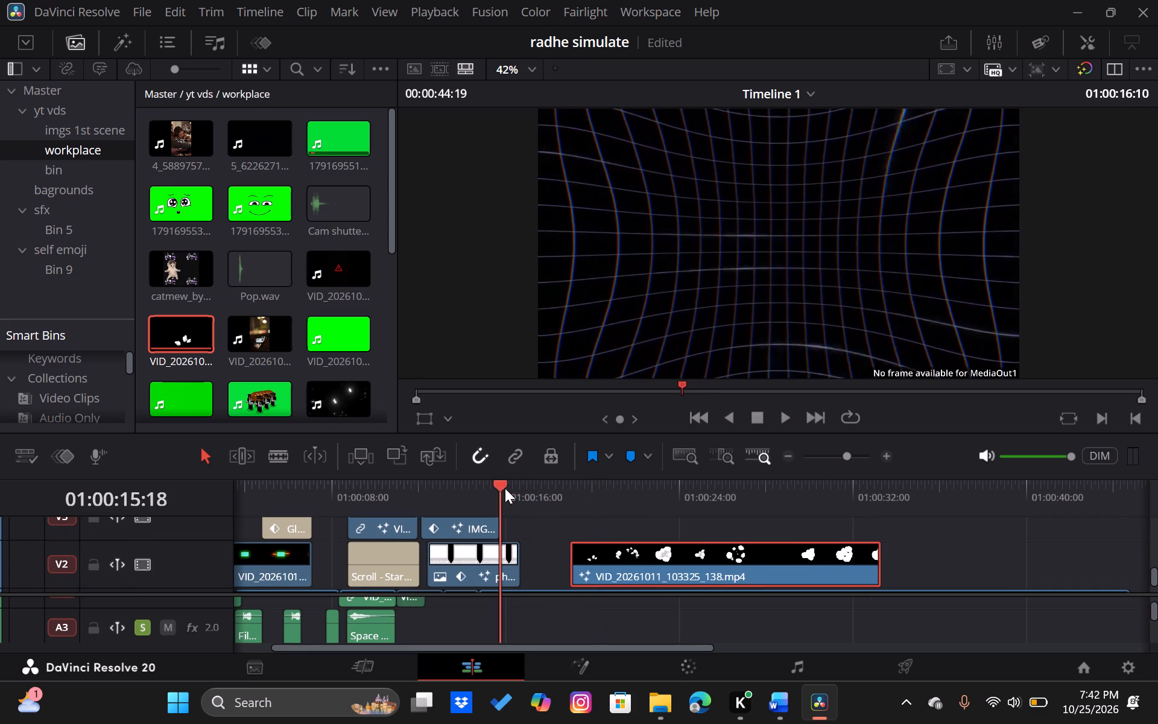
pyautogui.moveTo(505, 488); pyautogui.dragTo(500, 489)
pyautogui.press('space')
pyautogui.press('space')
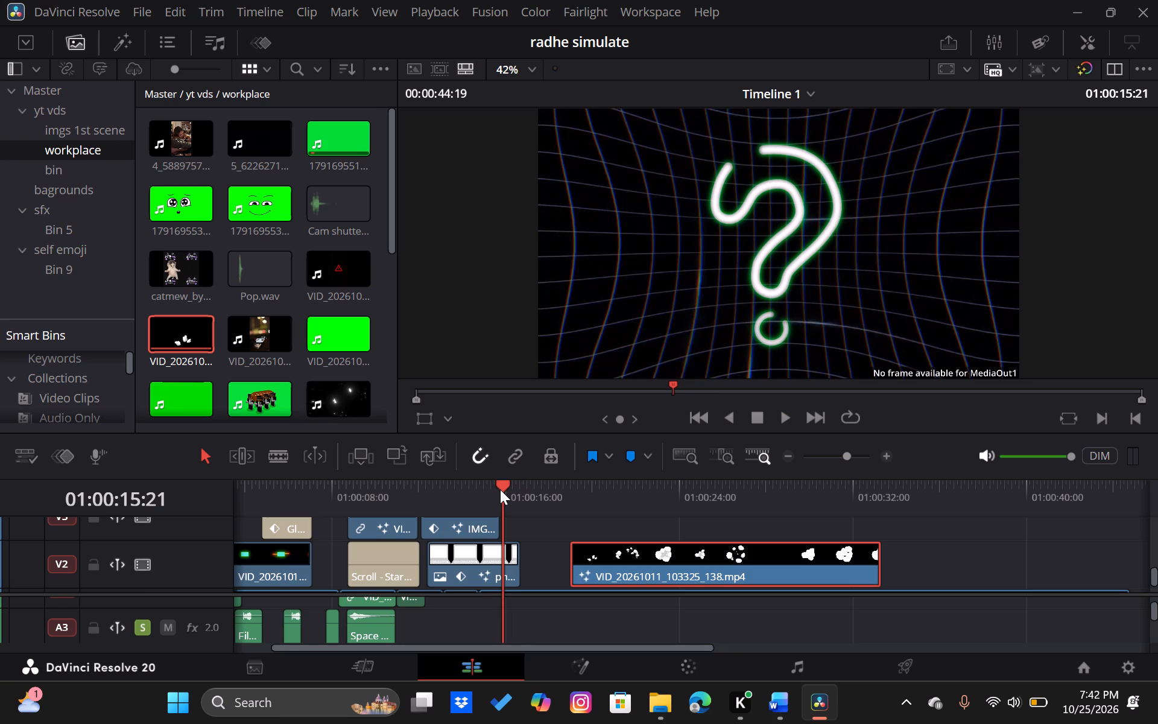
# Delete the green-screen question-mark clip on V9, which ends at about 16 seconds.
pyautogui.press('space')
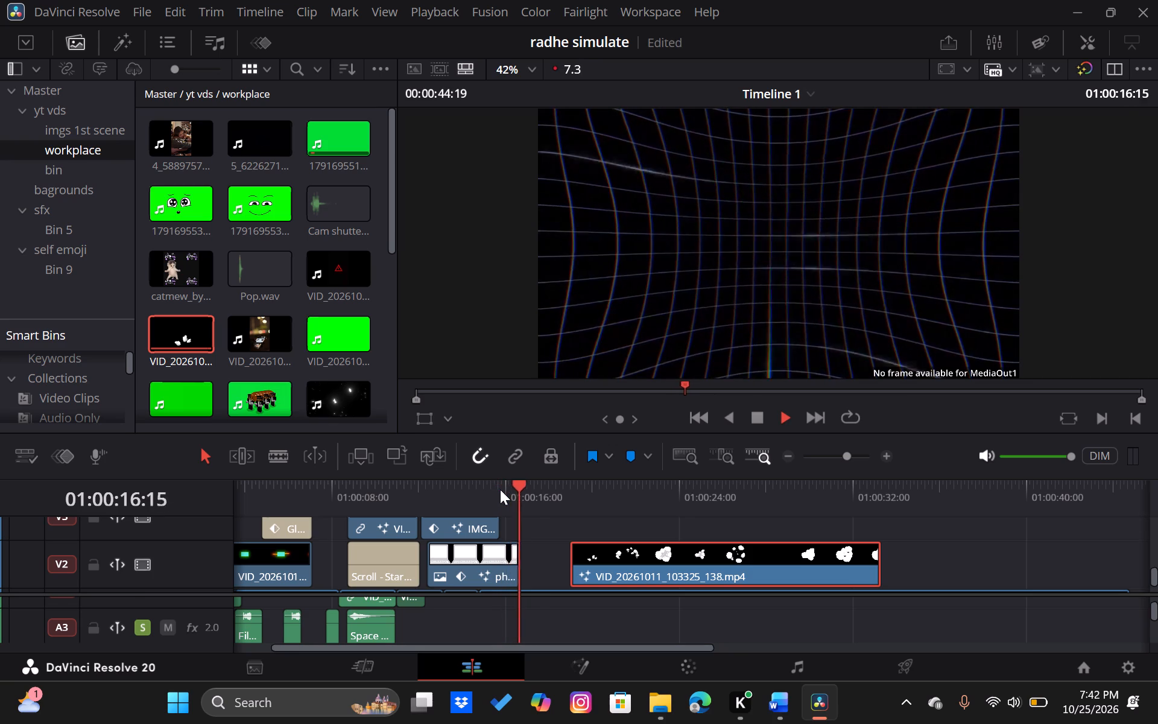
pyautogui.press('space')
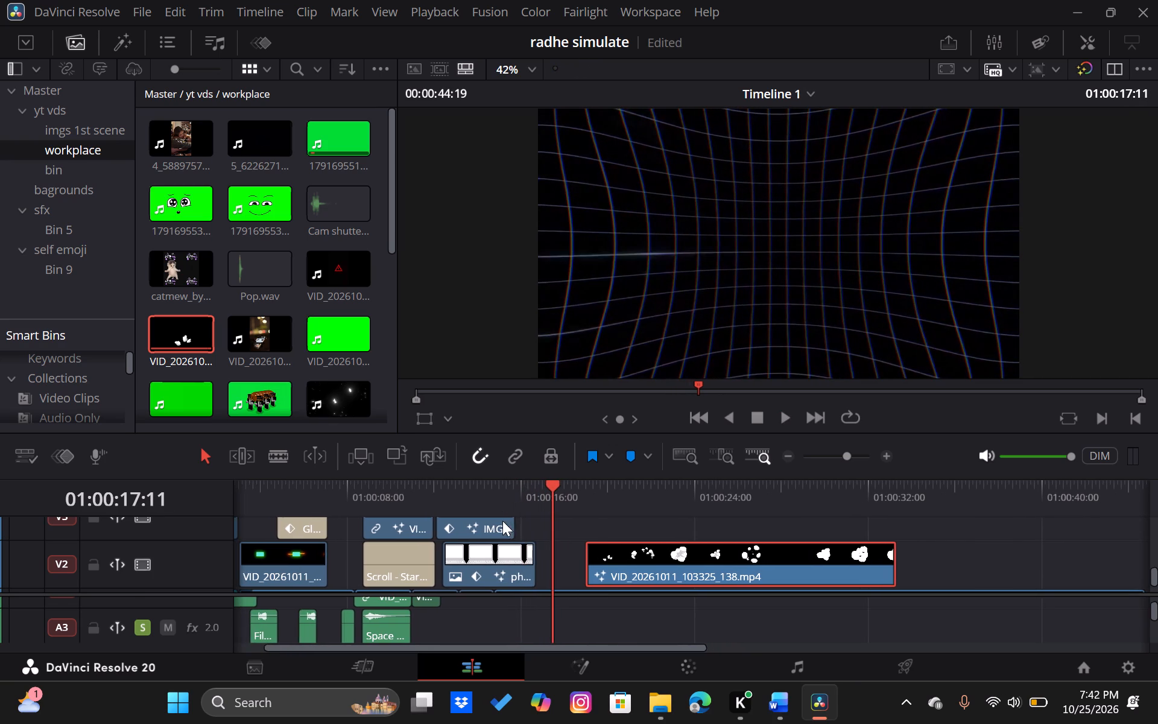
pyautogui.scroll(2, 531, 560)
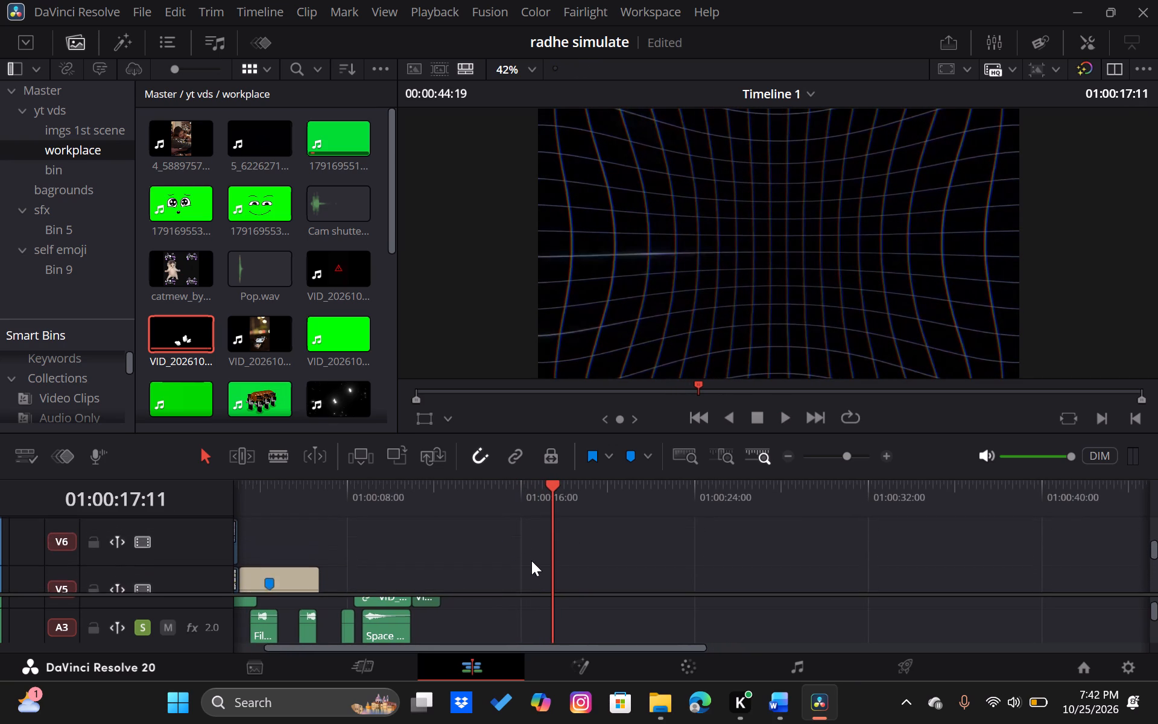
pyautogui.scroll(2, 531, 560)
pyautogui.click(519, 529)
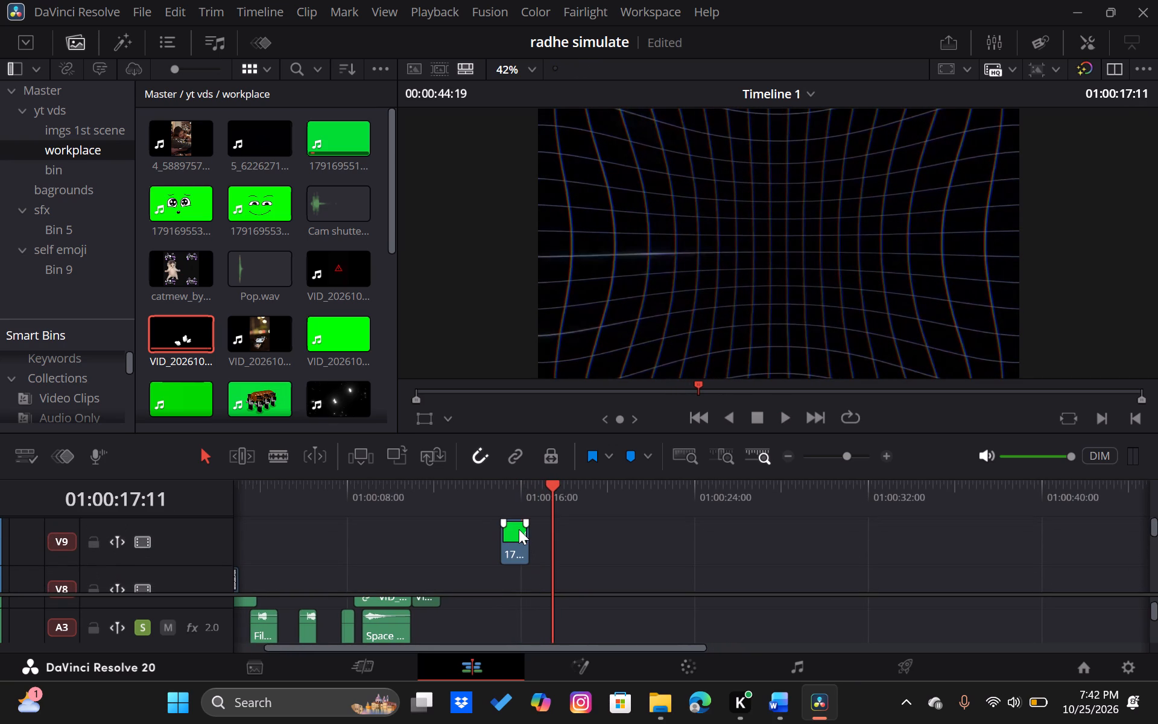
pyautogui.moveTo(552, 480); pyautogui.dragTo(525, 497)
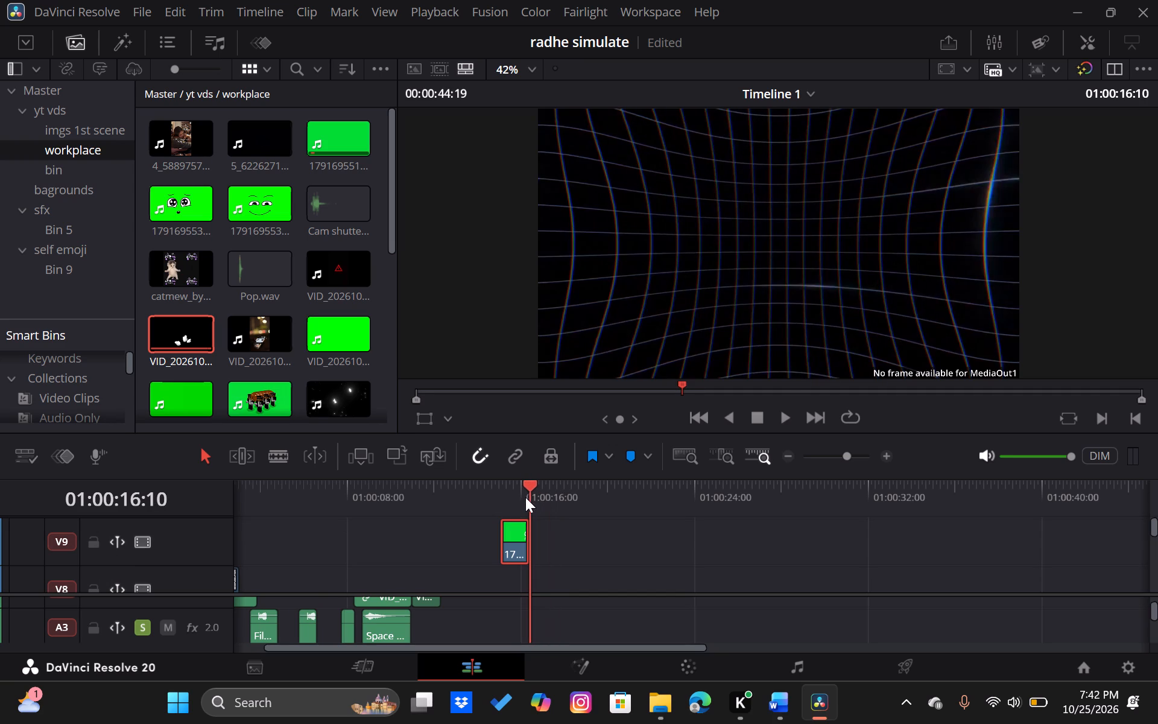
pyautogui.moveTo(525, 497); pyautogui.dragTo(522, 500)
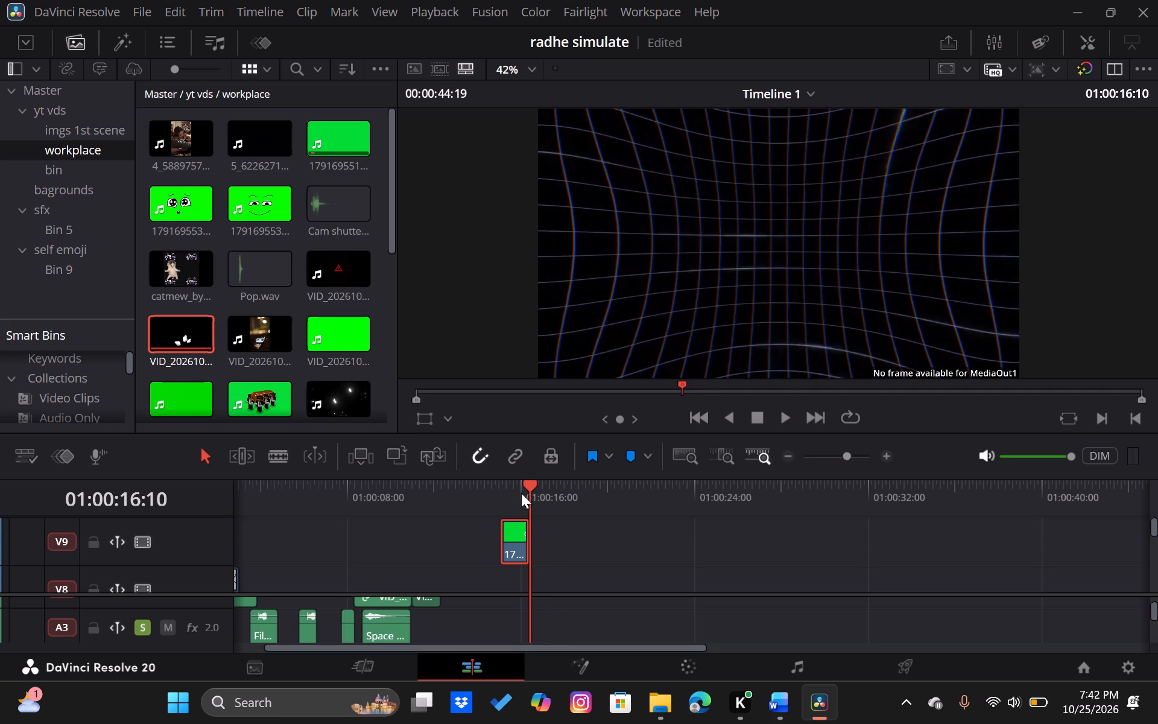
pyautogui.press('Left')
pyautogui.press('Left')
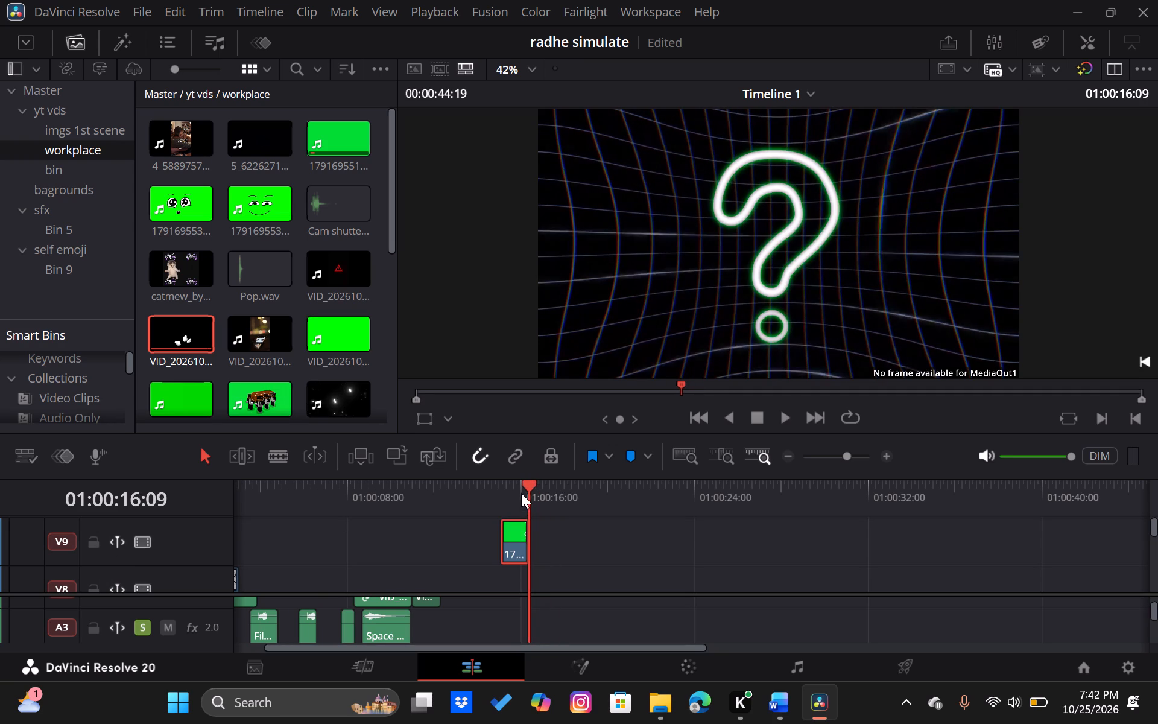
pyautogui.click(516, 542)
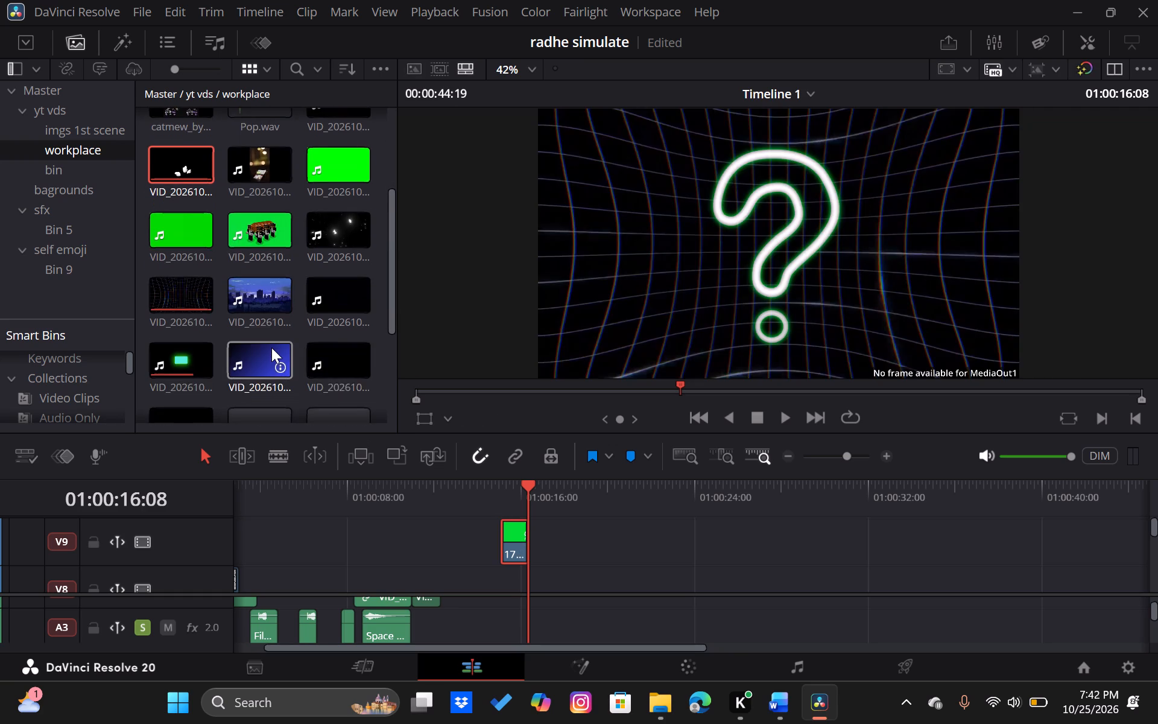
pyautogui.press('BackSpace')
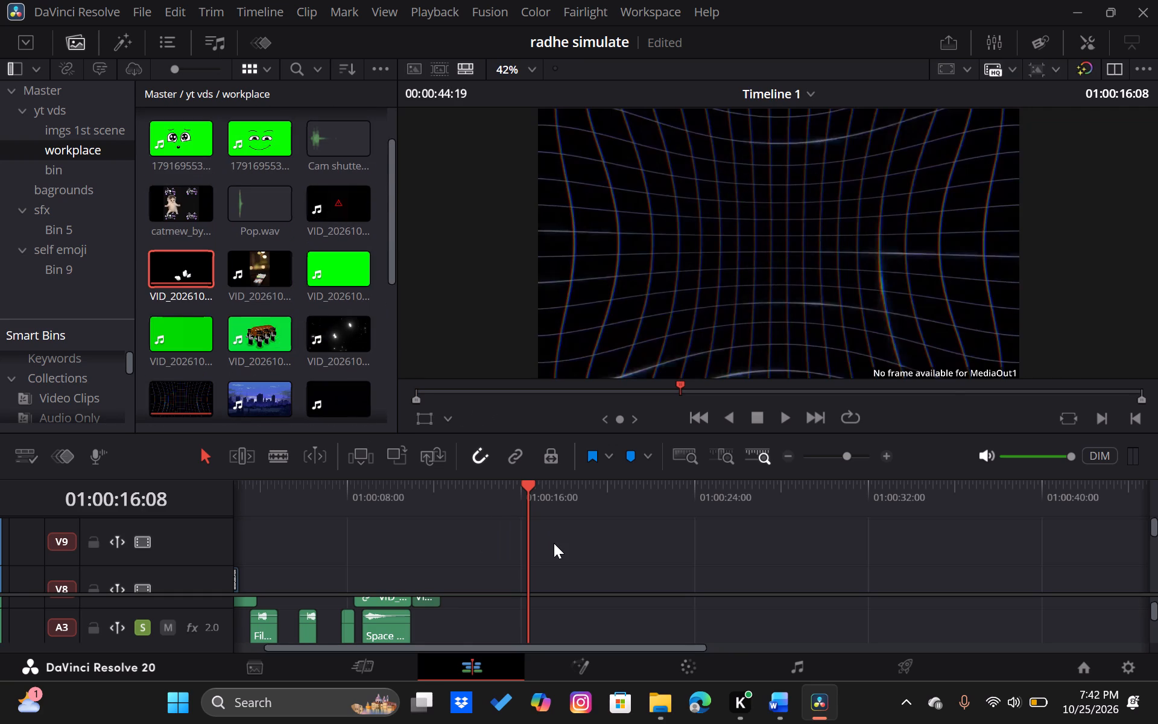
# Play Timeline 1 from about 14 seconds and review the video tracks around 15 to 16 seconds.
pyautogui.click(477, 484)
pyautogui.press('space')
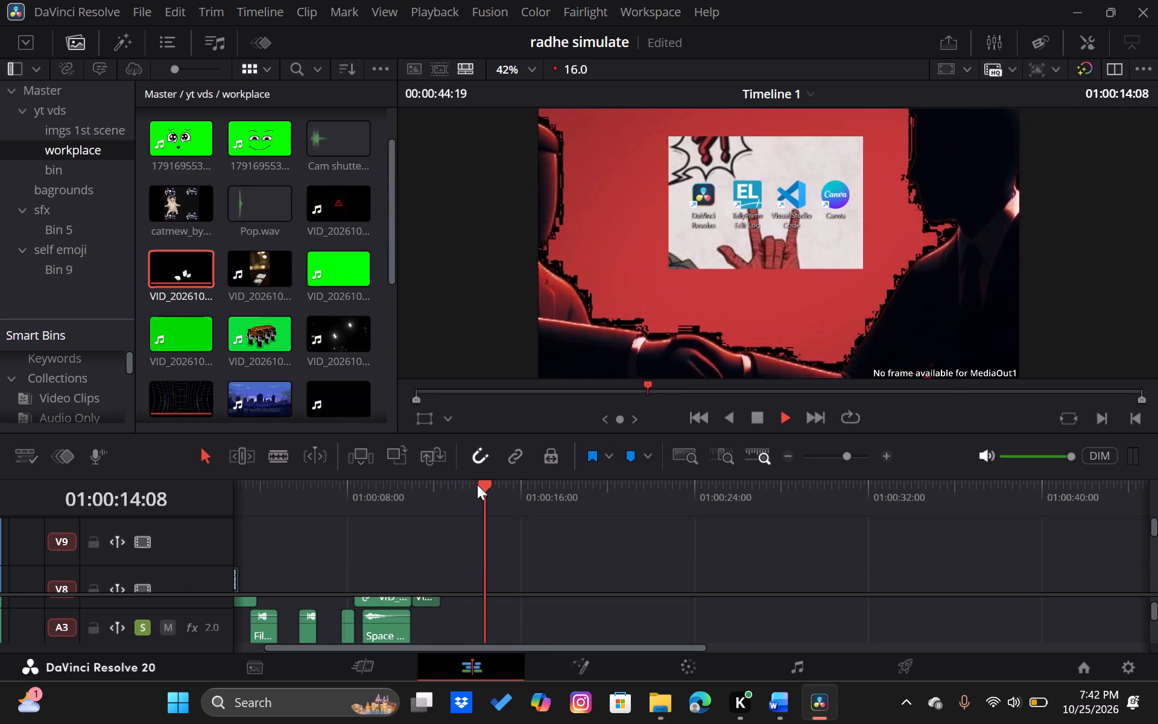
pyautogui.press('space')
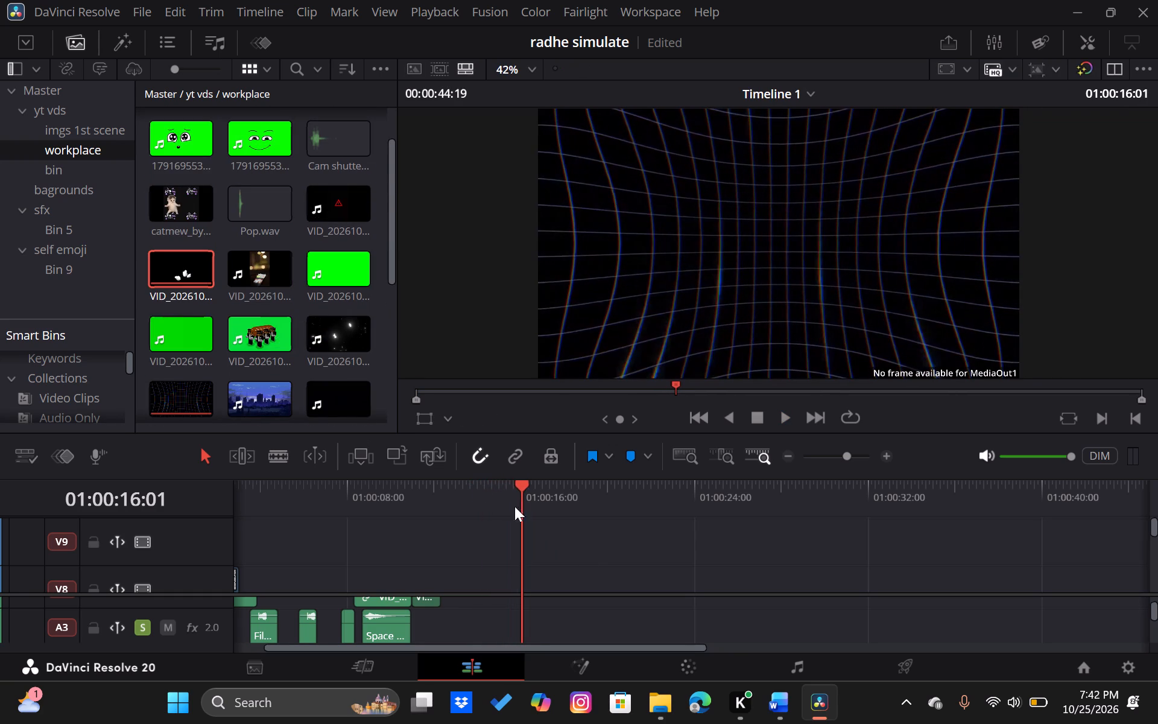
pyautogui.scroll(-2, 593, 567)
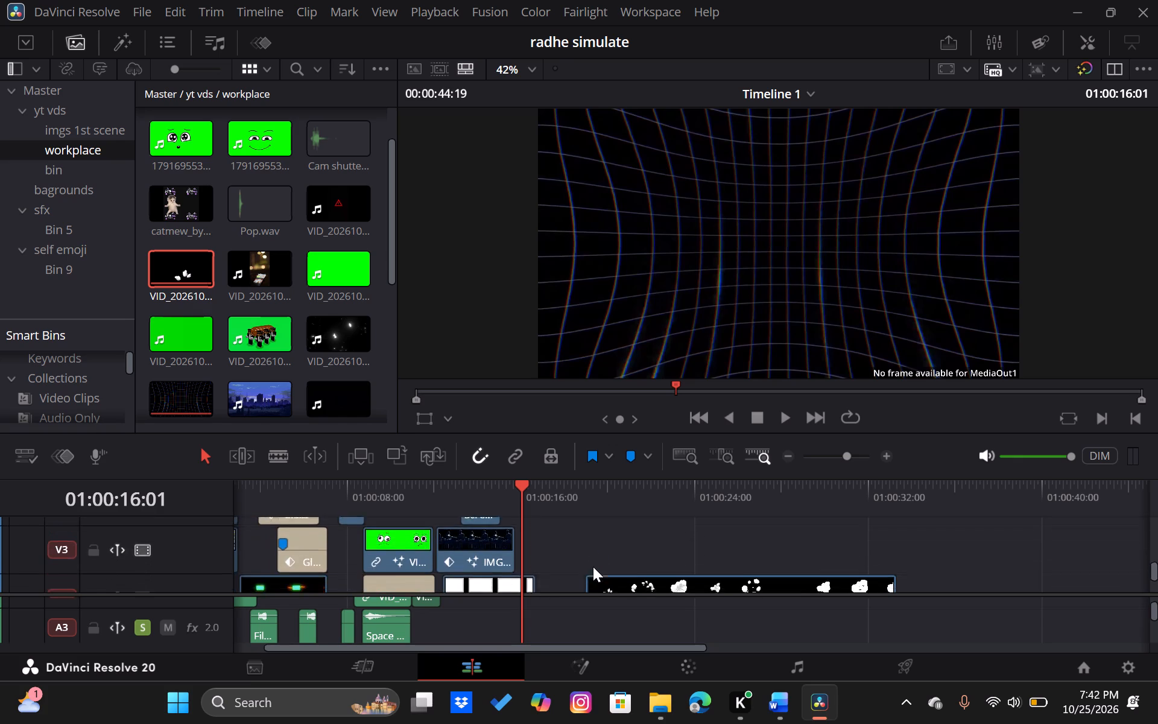
pyautogui.scroll(-1, 593, 567)
pyautogui.scroll(1, 593, 567)
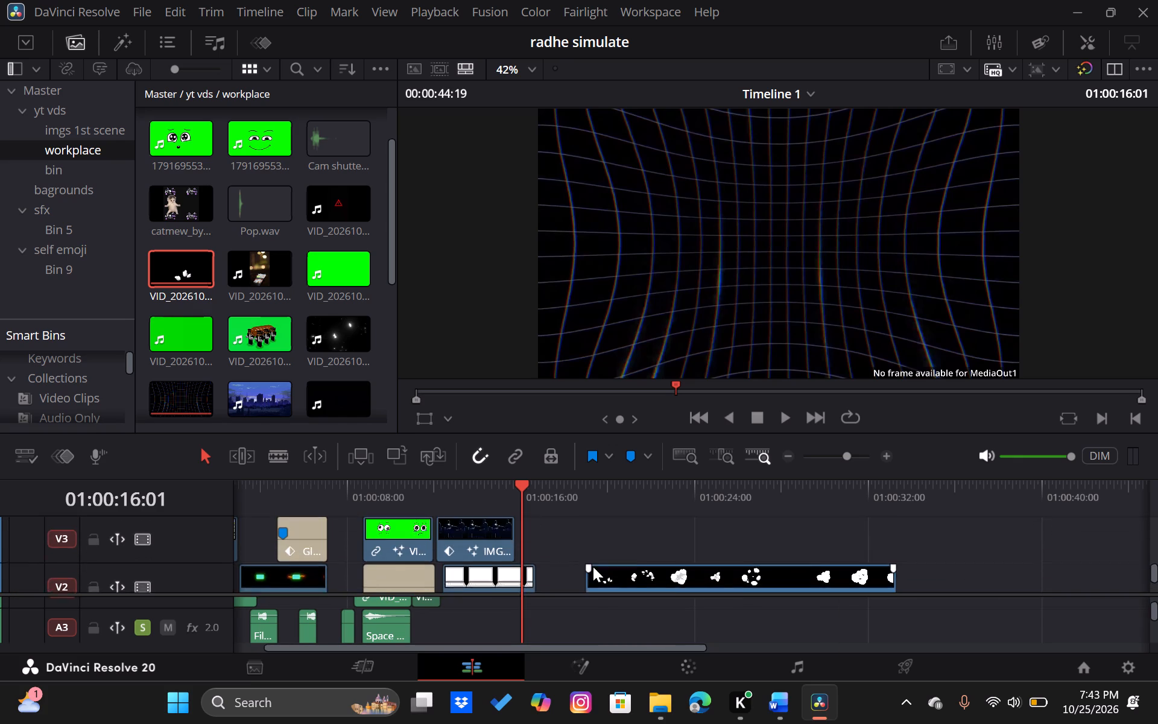
pyautogui.scroll(1, 593, 567)
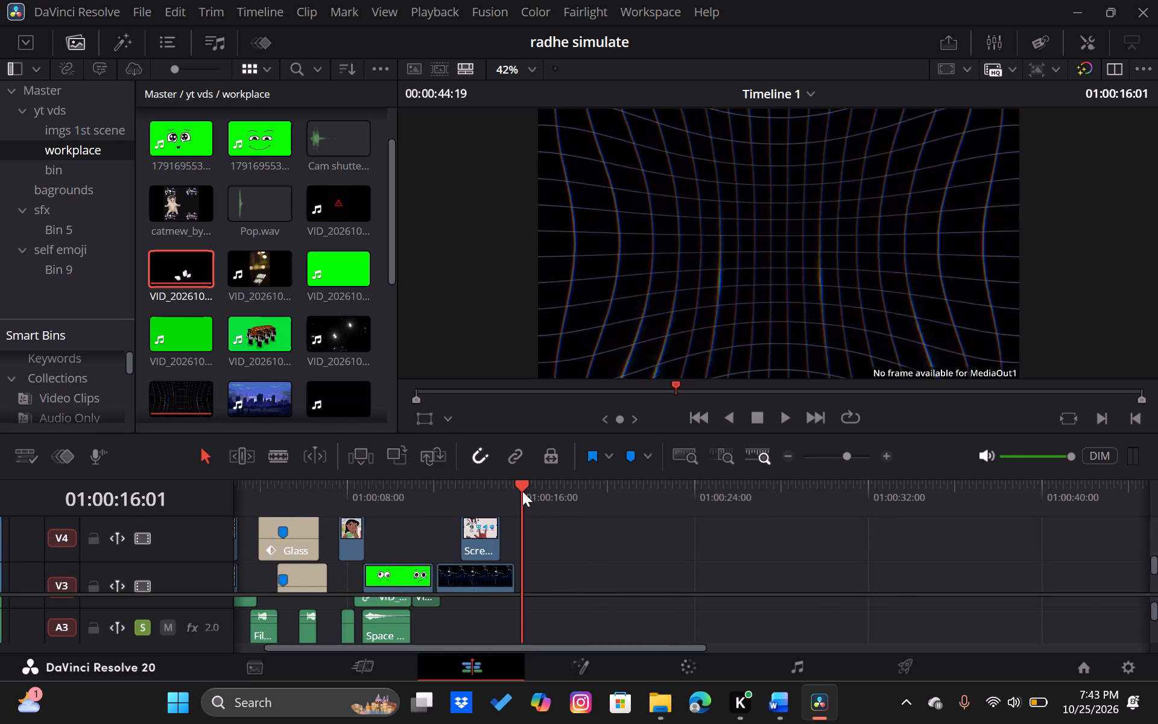
pyautogui.moveTo(522, 490); pyautogui.dragTo(510, 497)
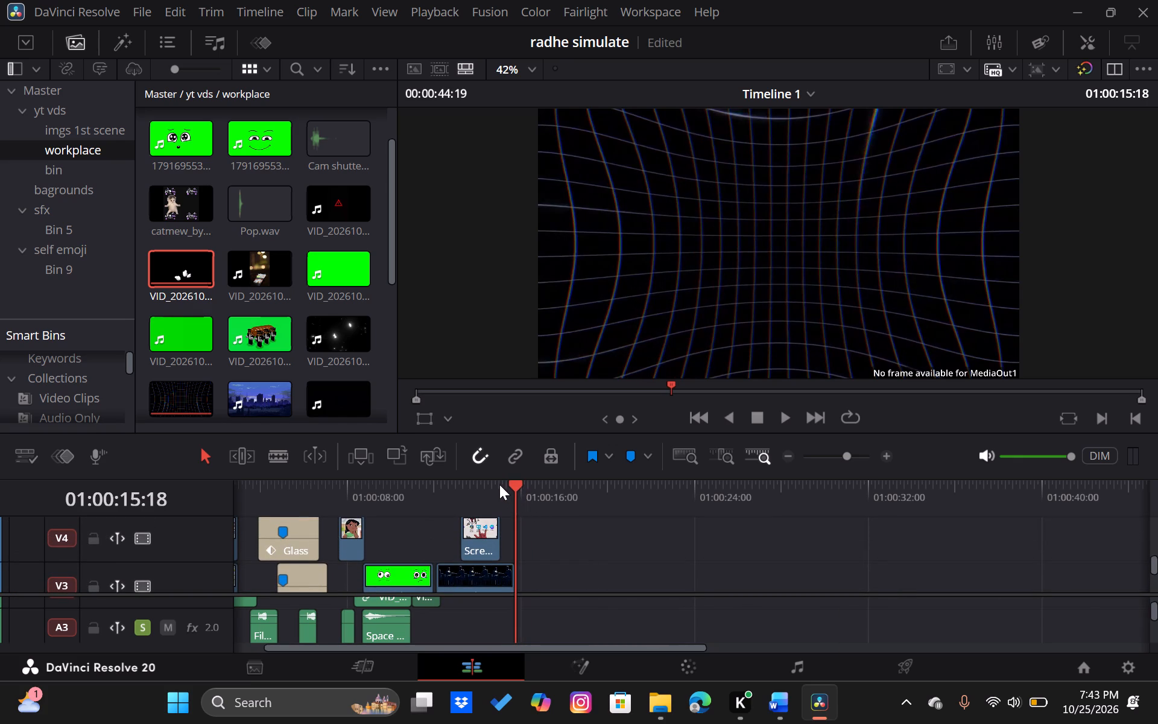
pyautogui.click(499, 484)
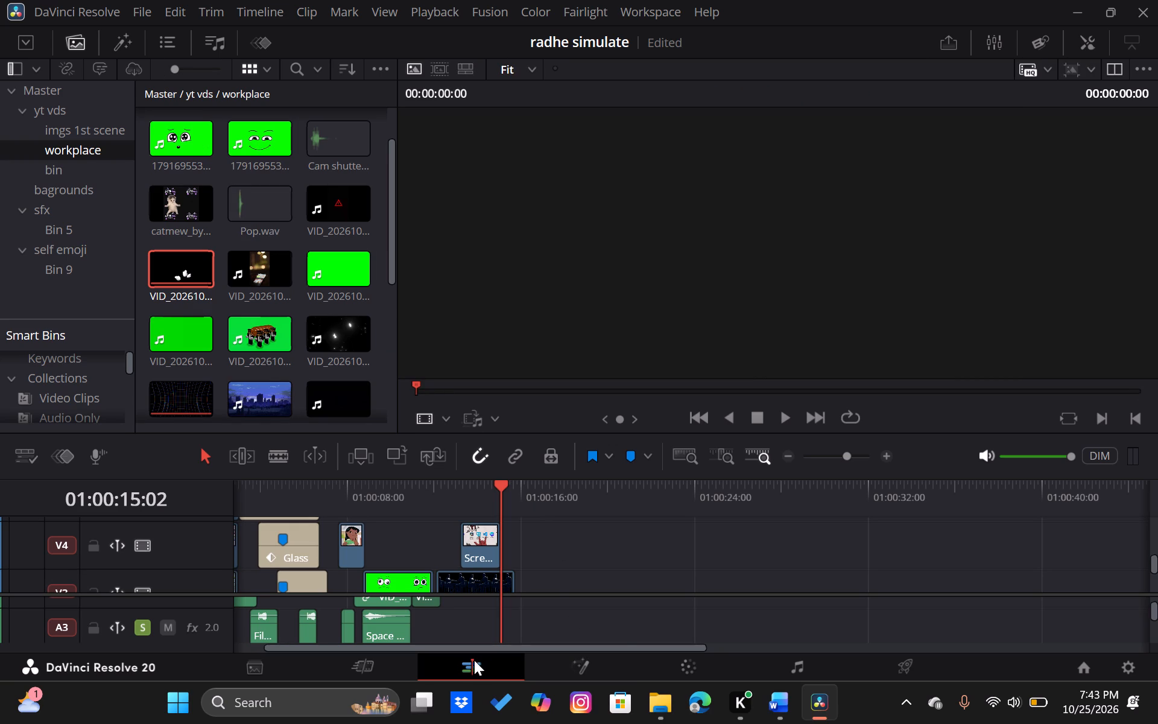
# Switch to the Cut page and place the Elegant Shadow Fusion title on V4, starting at about 16 seconds.
pyautogui.click(377, 665)
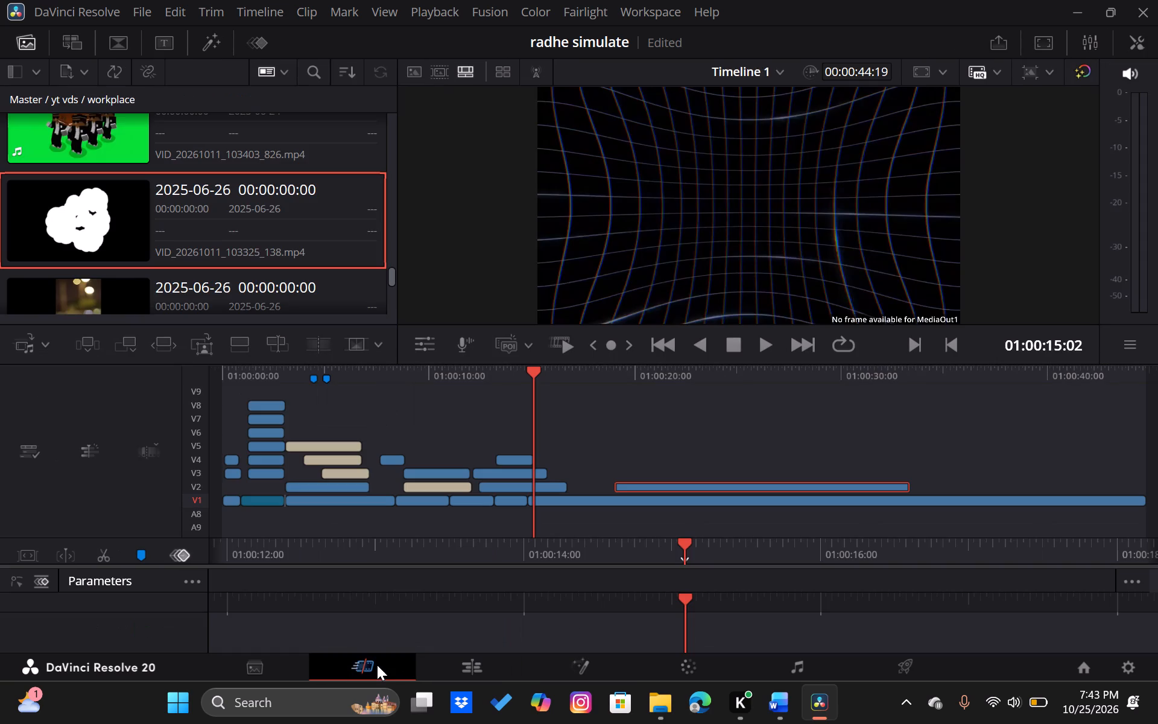
pyautogui.click(164, 45)
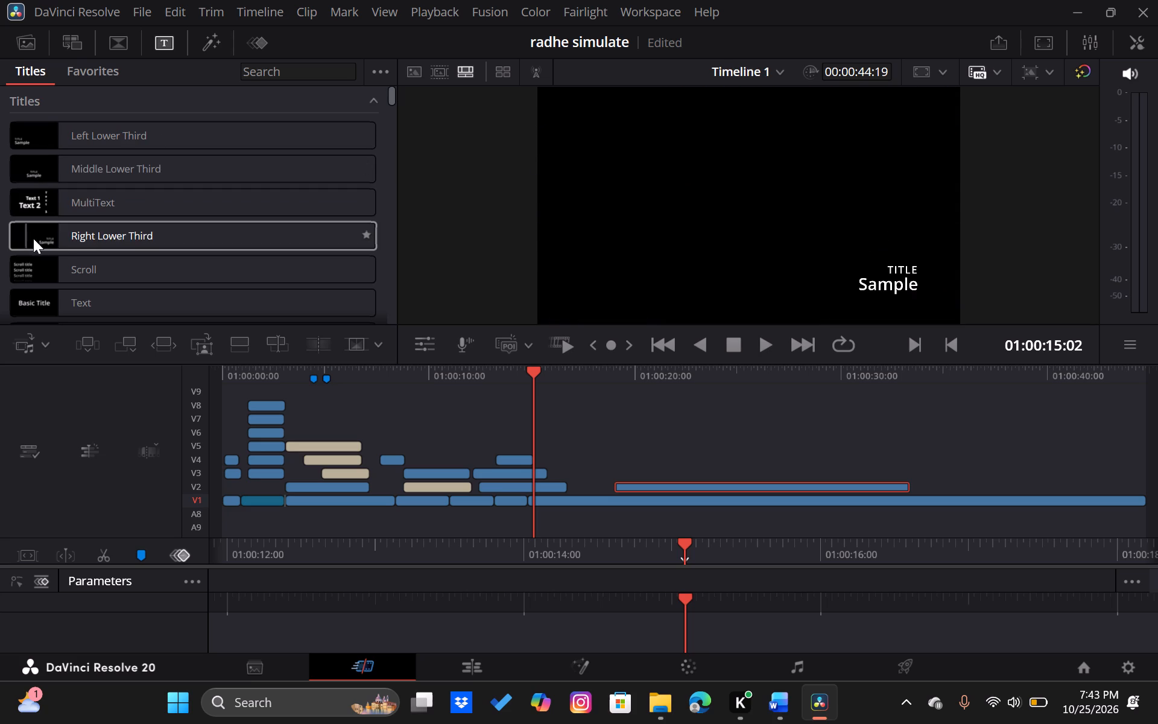
pyautogui.scroll(-1, 55, 273)
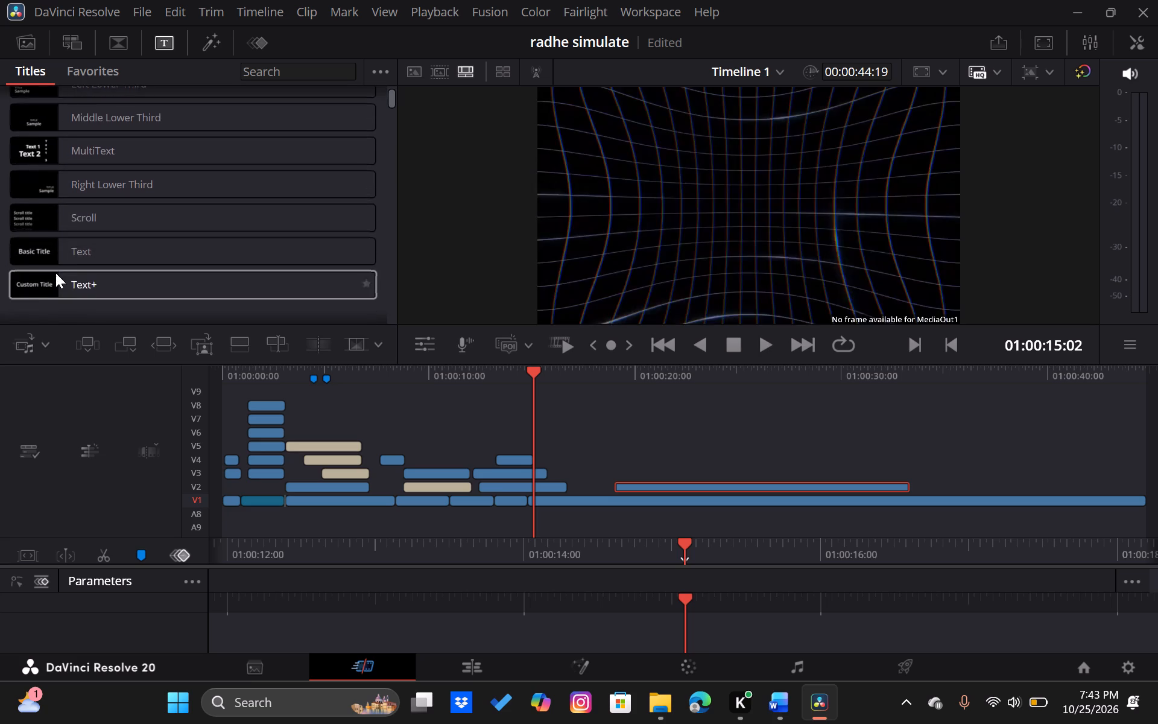
pyautogui.scroll(-1, 55, 273)
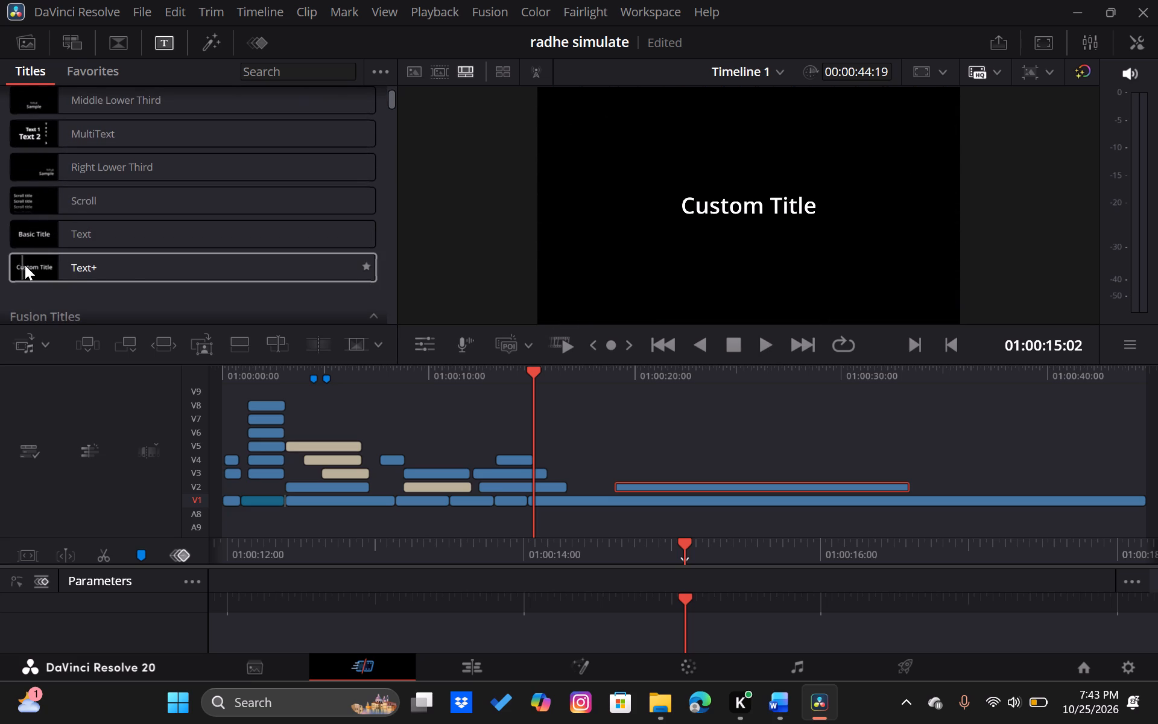
pyautogui.scroll(-4, 74, 271)
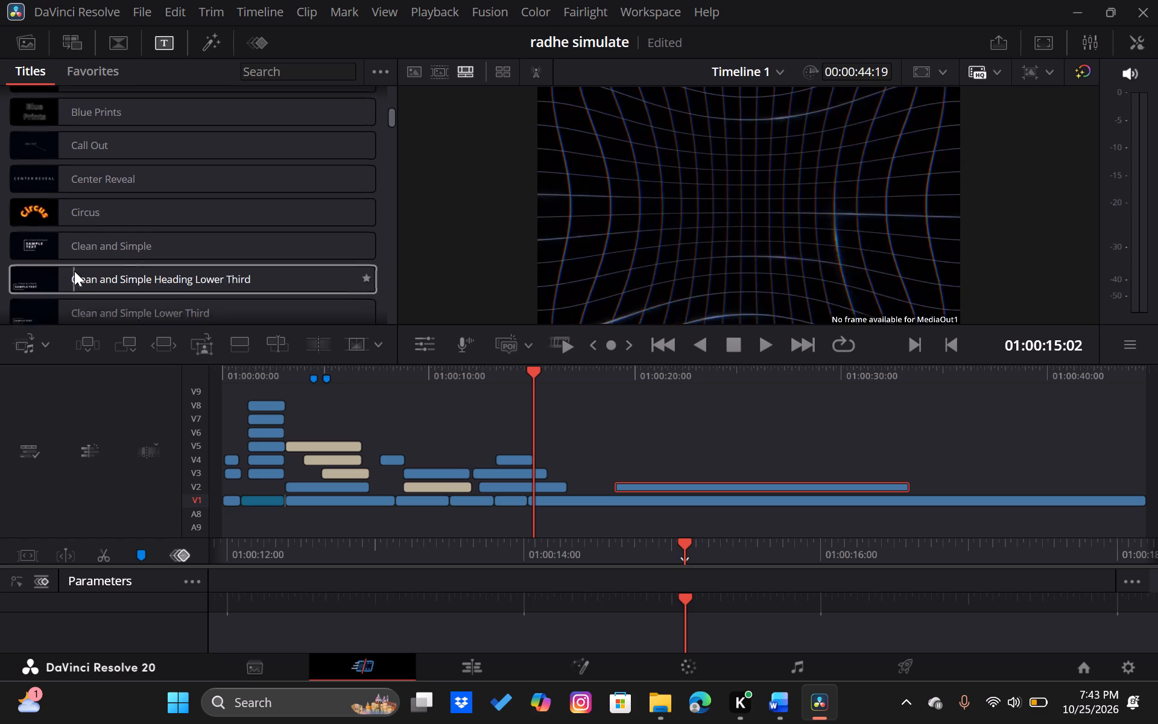
pyautogui.scroll(-2, 74, 271)
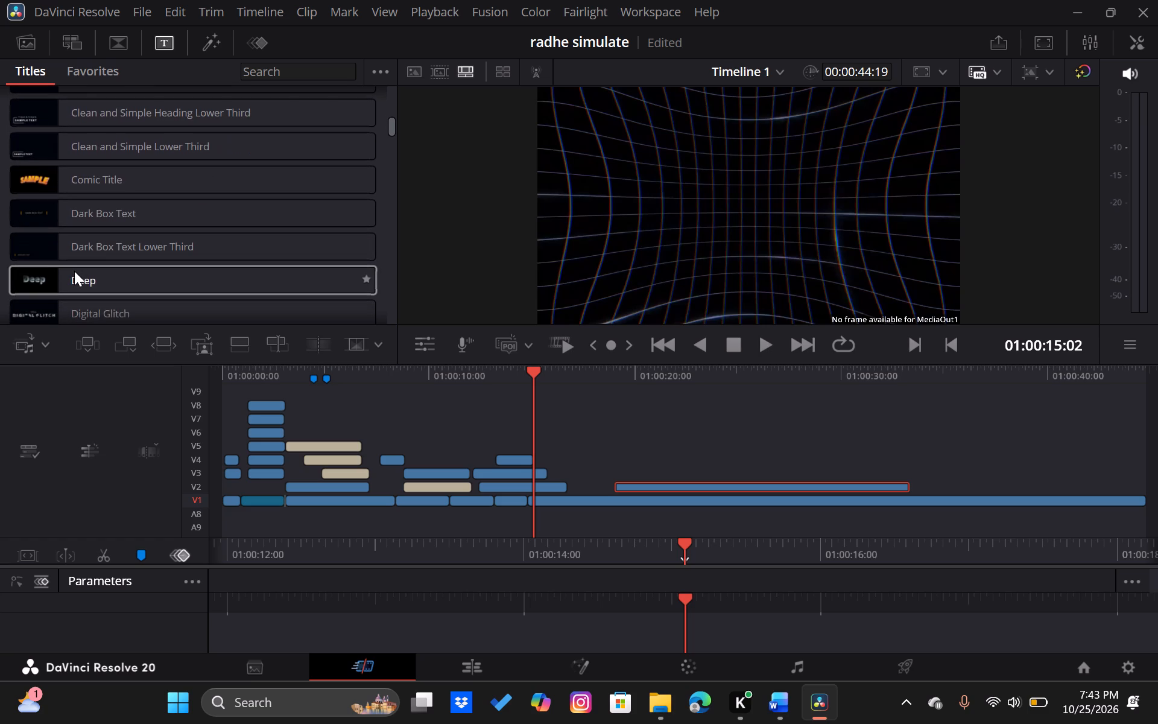
pyautogui.scroll(-1, 74, 271)
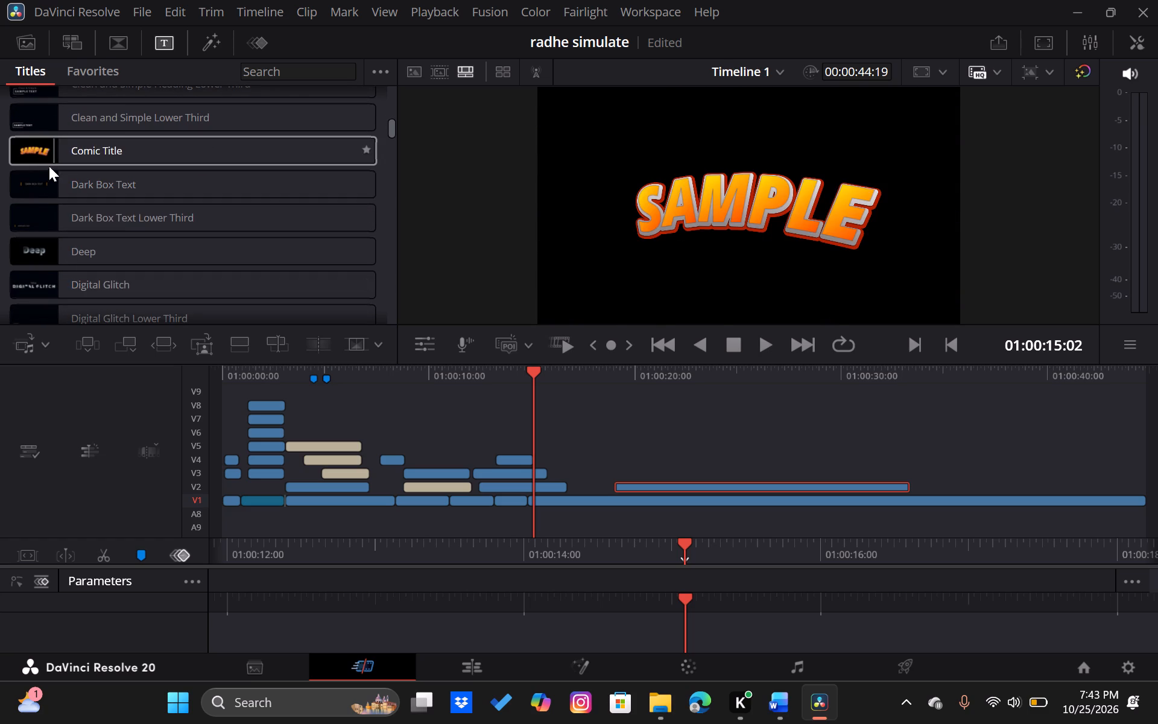
pyautogui.scroll(-1, 47, 251)
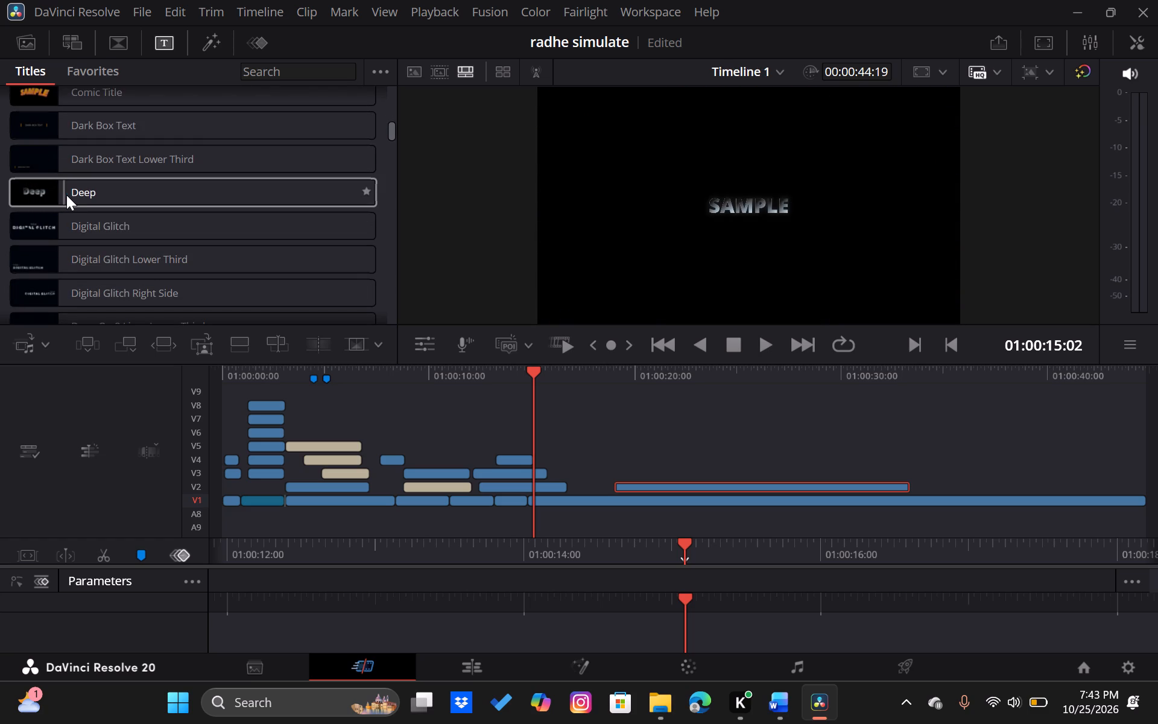
pyautogui.scroll(-1, 72, 196)
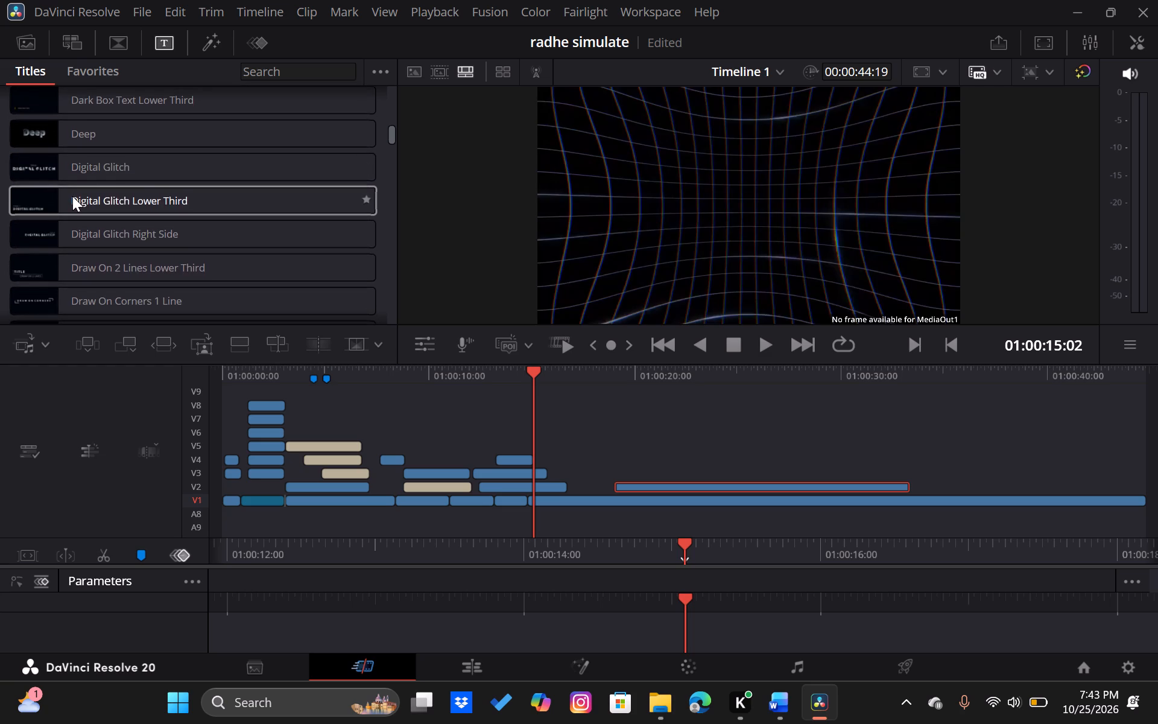
pyautogui.scroll(-2, 72, 196)
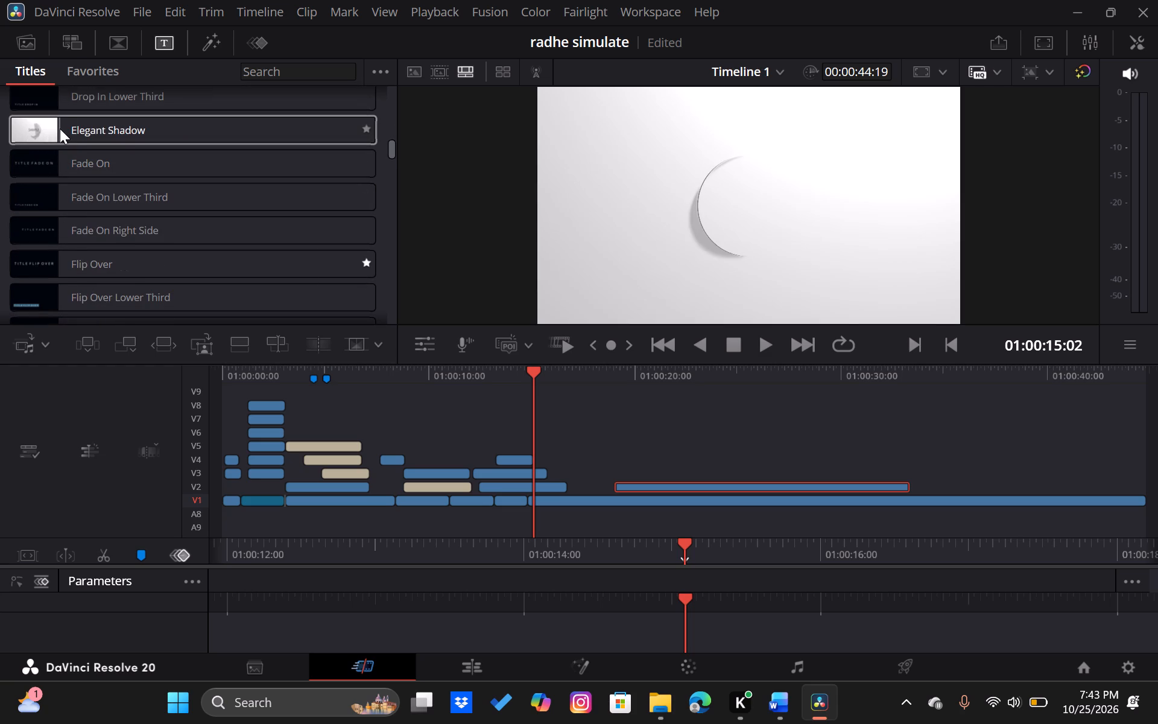
pyautogui.click(60, 129)
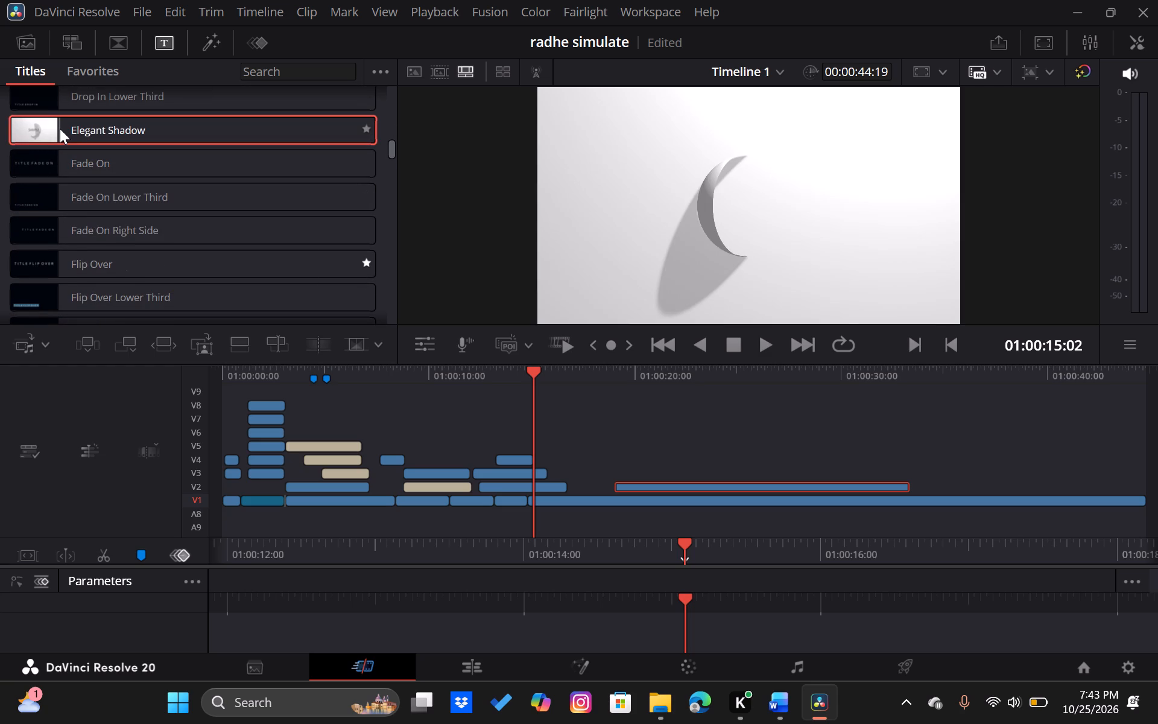
pyautogui.moveTo(60, 129); pyautogui.dragTo(562, 374)
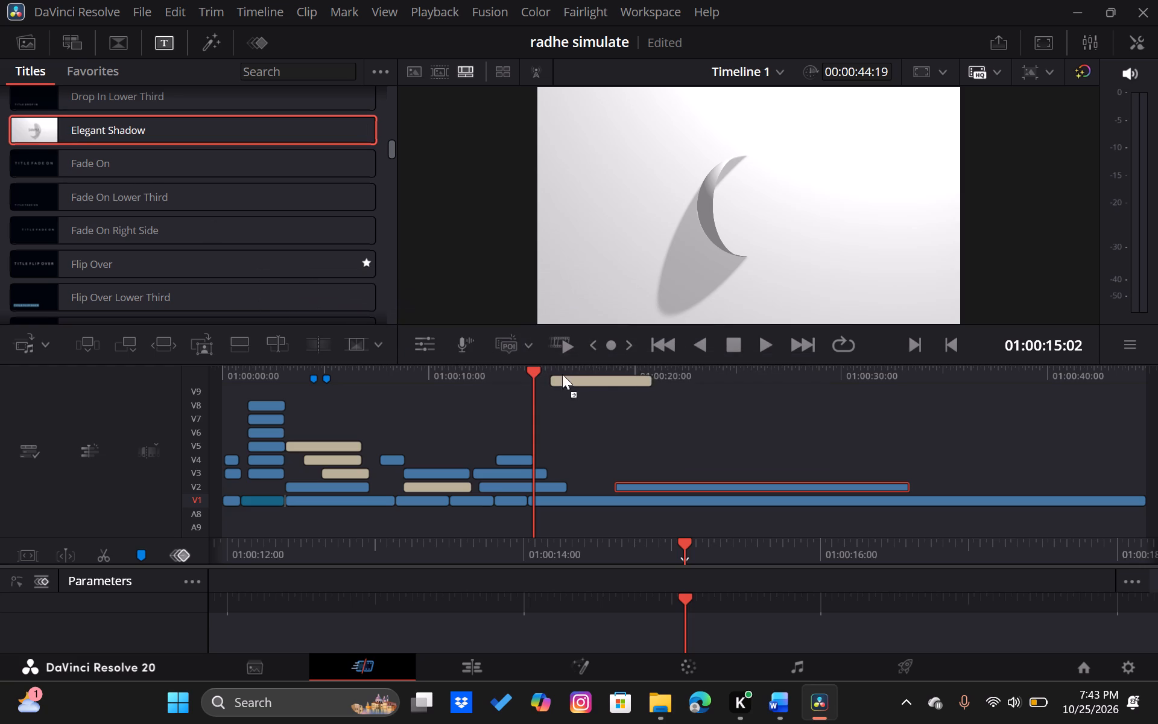
pyautogui.moveTo(562, 374); pyautogui.dragTo(554, 463)
# Play Timeline 1 from about 15 seconds to preview the Elegant Shadow title.
pyautogui.press('space')
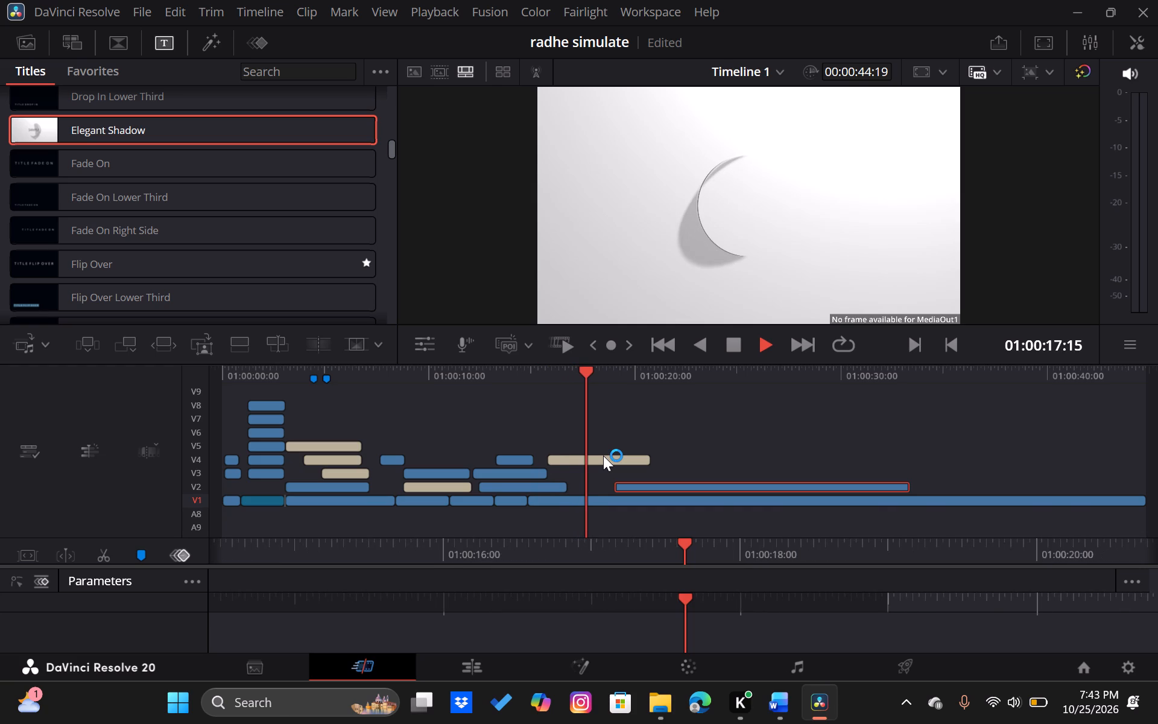
pyautogui.press('space')
# Open the title controls of the Elegant Shadow clip on V4.
pyautogui.click(602, 456)
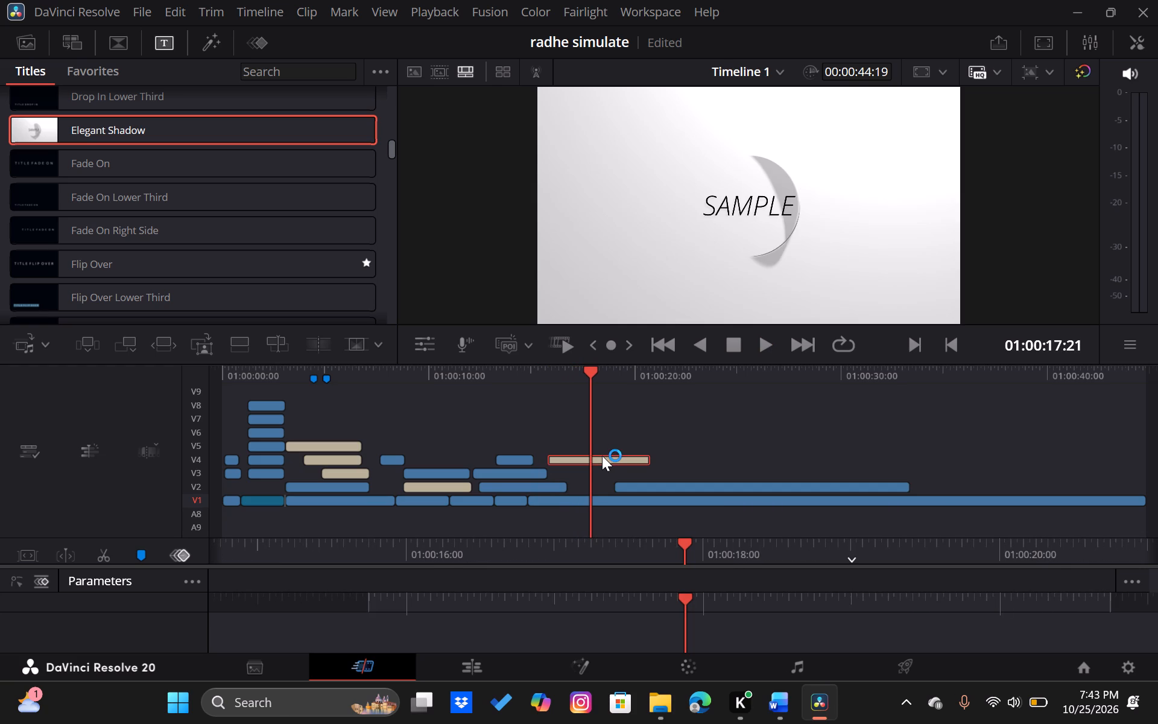
pyautogui.doubleClick(602, 456)
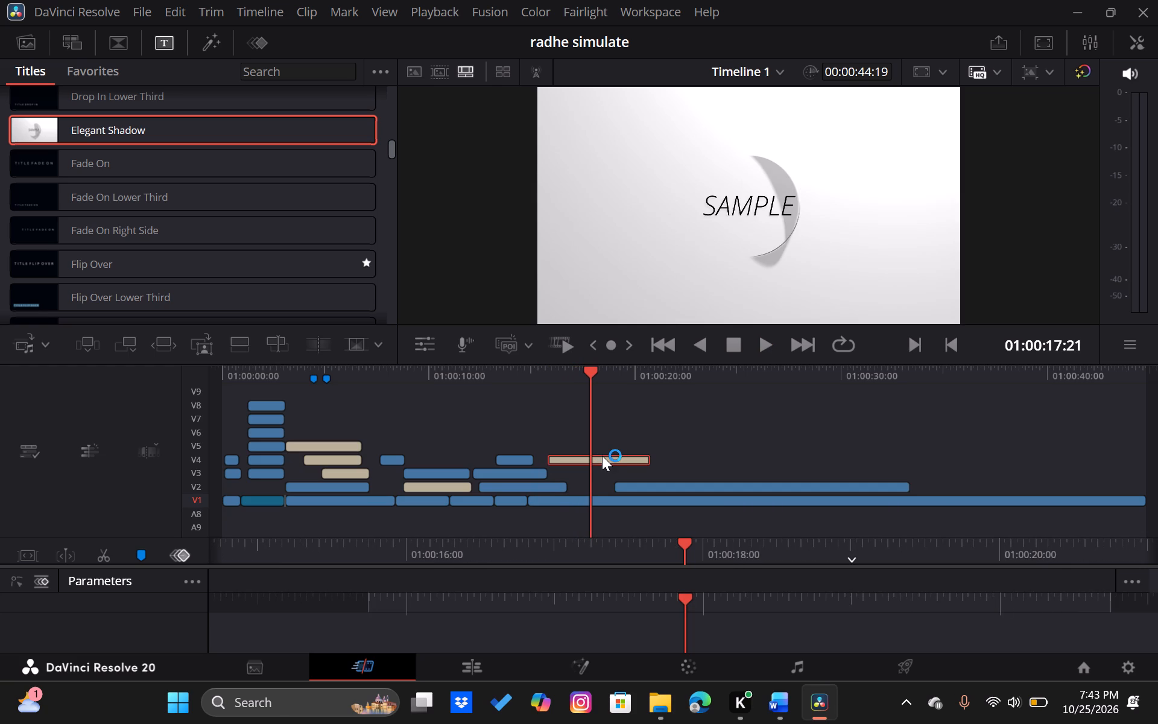
pyautogui.doubleClick(602, 456)
pyautogui.click(1096, 48)
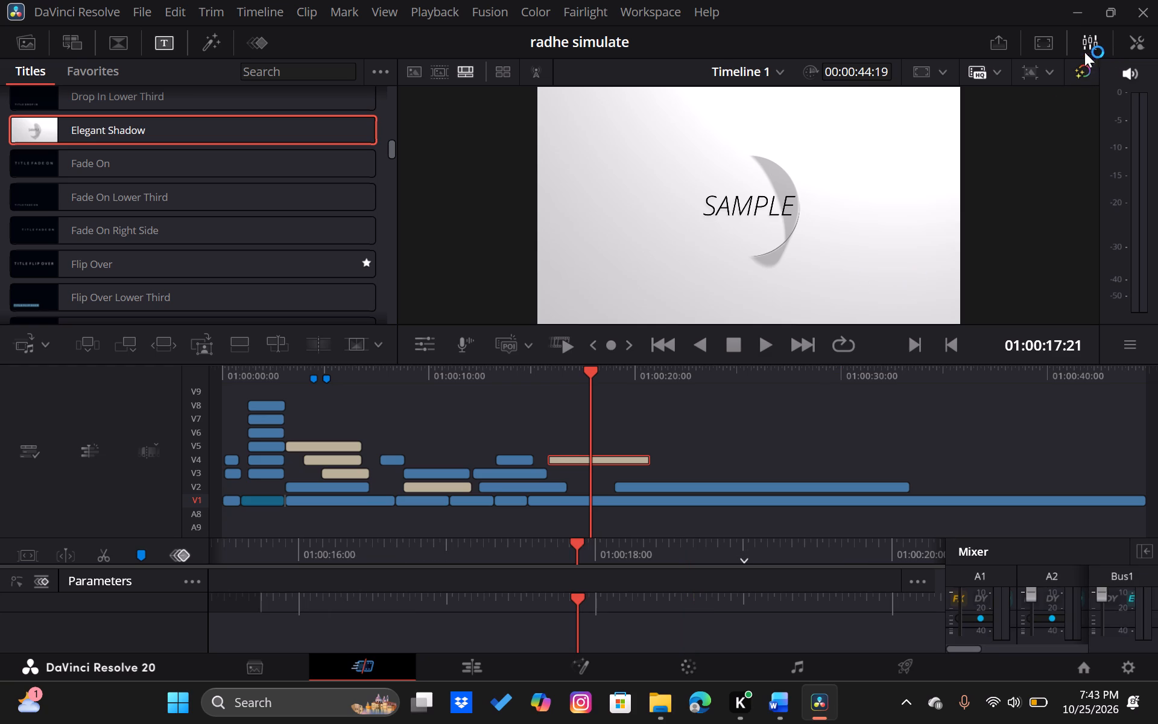
pyautogui.click(159, 42)
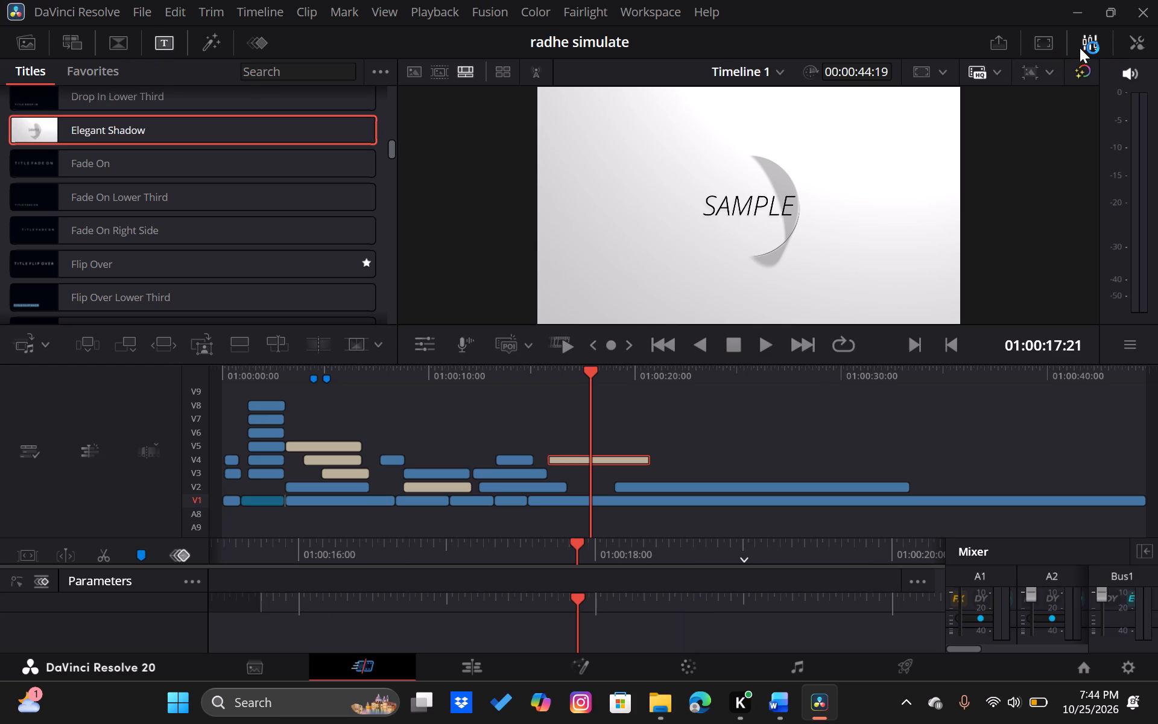
pyautogui.click(1086, 37)
pyautogui.click(1144, 37)
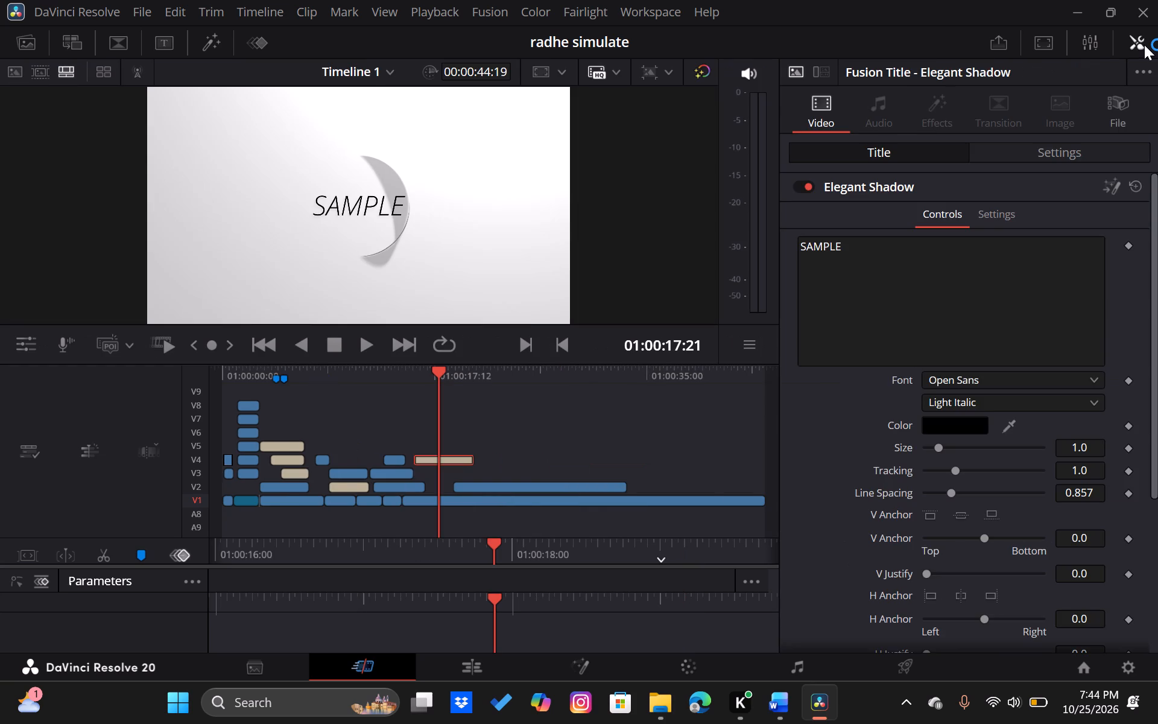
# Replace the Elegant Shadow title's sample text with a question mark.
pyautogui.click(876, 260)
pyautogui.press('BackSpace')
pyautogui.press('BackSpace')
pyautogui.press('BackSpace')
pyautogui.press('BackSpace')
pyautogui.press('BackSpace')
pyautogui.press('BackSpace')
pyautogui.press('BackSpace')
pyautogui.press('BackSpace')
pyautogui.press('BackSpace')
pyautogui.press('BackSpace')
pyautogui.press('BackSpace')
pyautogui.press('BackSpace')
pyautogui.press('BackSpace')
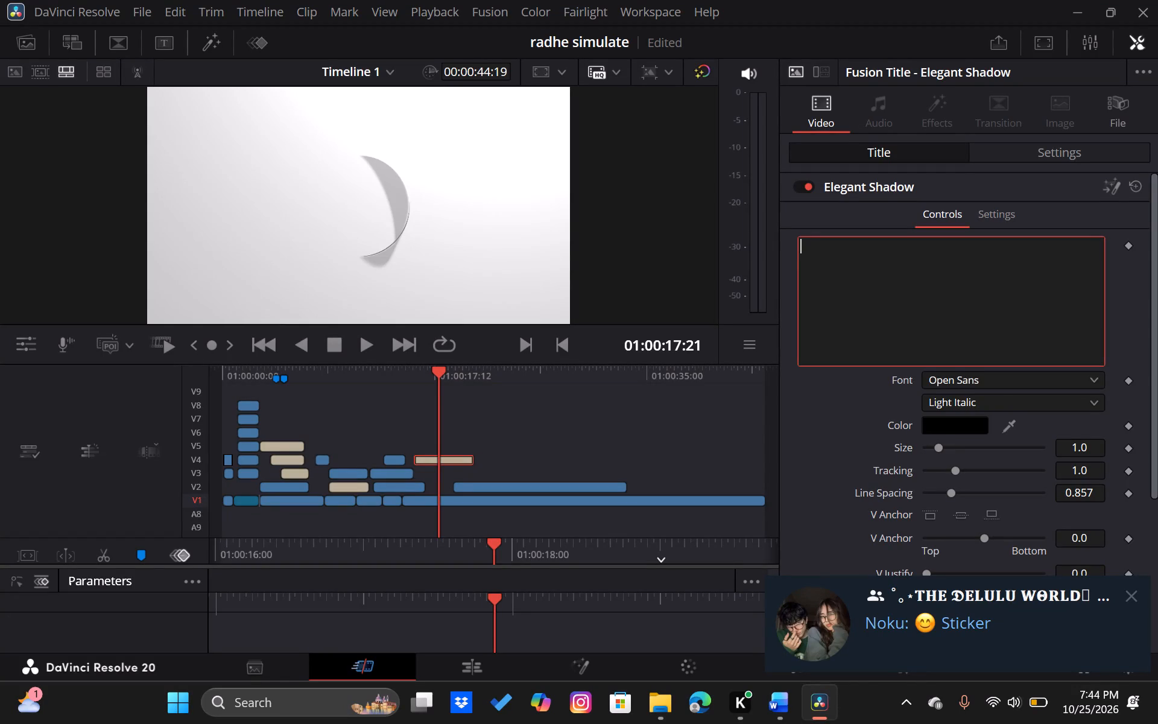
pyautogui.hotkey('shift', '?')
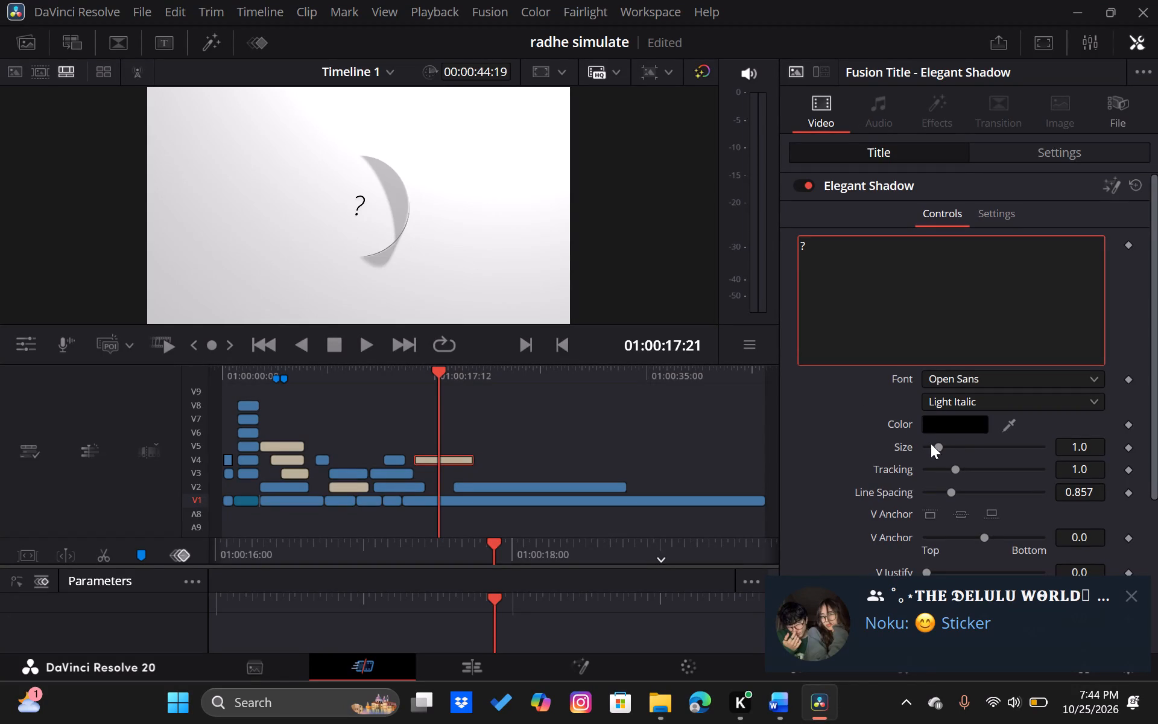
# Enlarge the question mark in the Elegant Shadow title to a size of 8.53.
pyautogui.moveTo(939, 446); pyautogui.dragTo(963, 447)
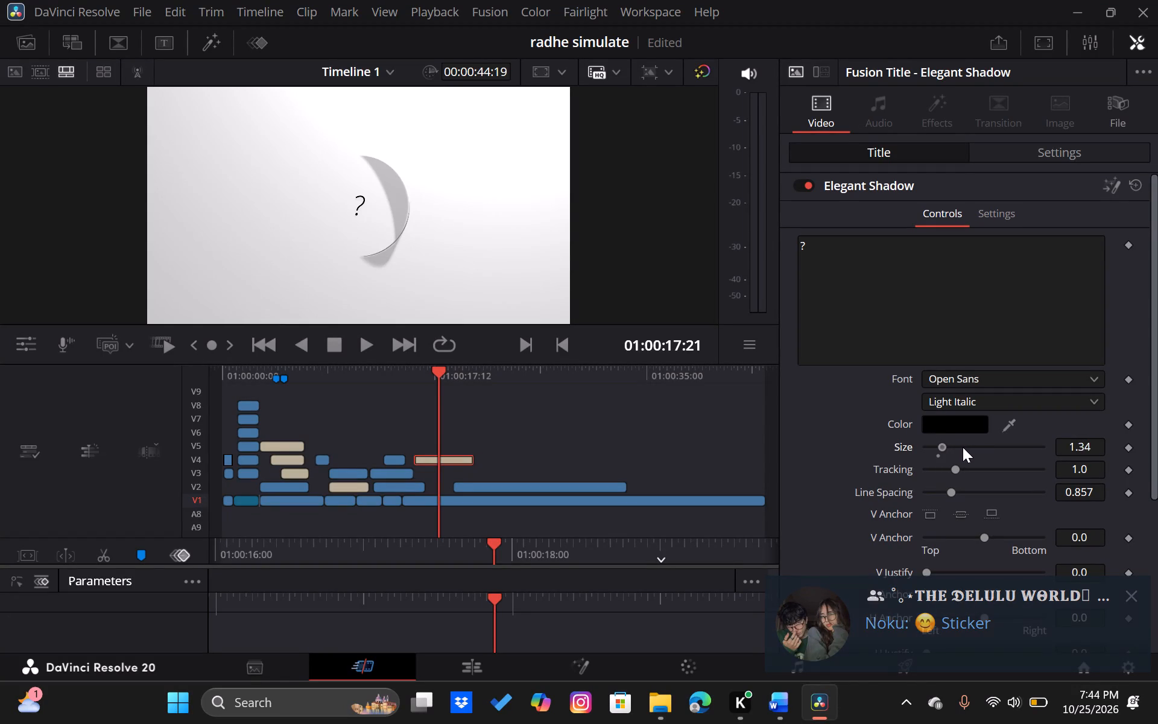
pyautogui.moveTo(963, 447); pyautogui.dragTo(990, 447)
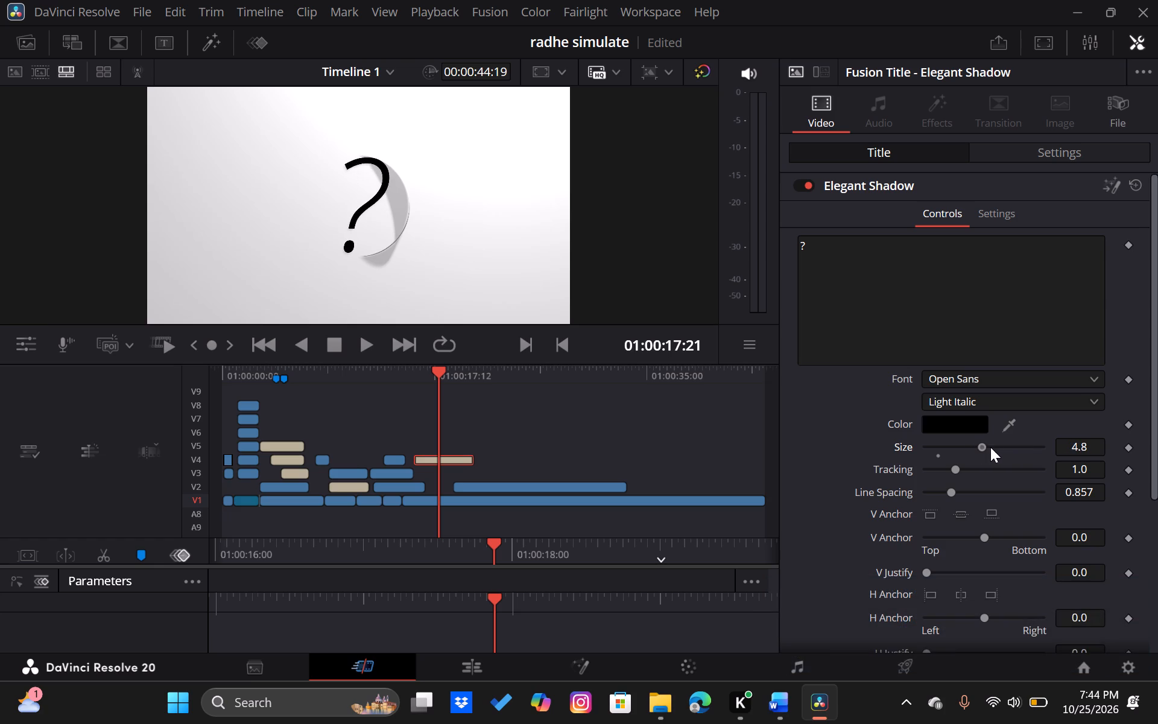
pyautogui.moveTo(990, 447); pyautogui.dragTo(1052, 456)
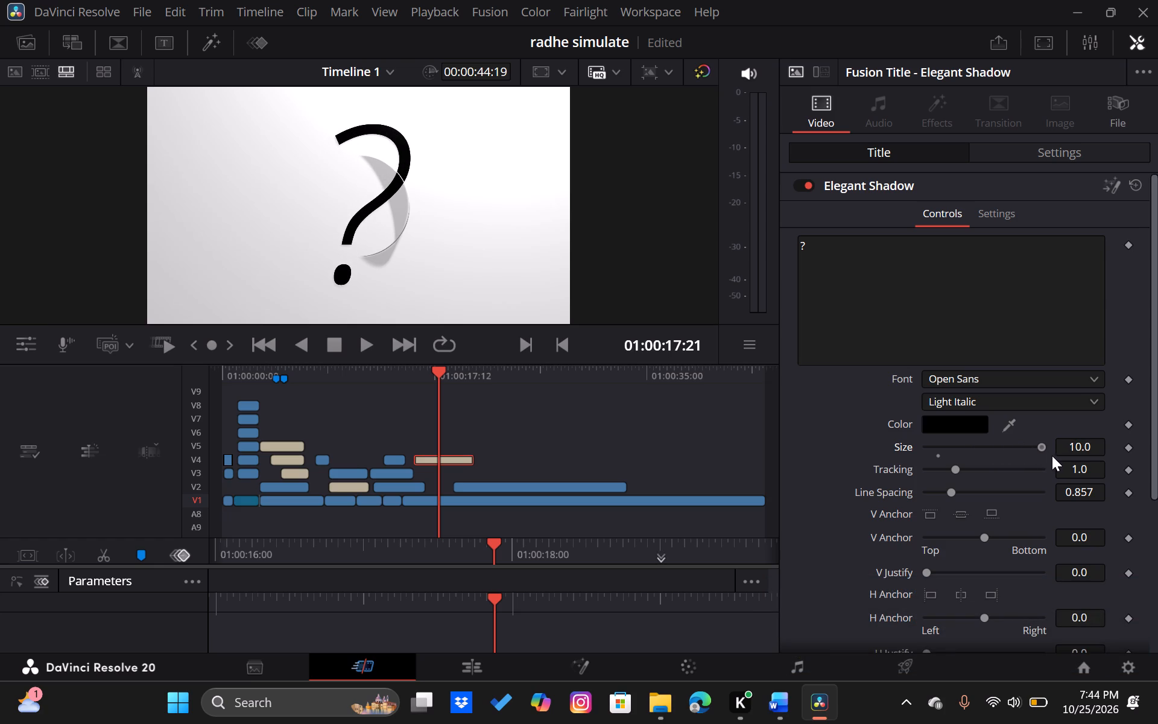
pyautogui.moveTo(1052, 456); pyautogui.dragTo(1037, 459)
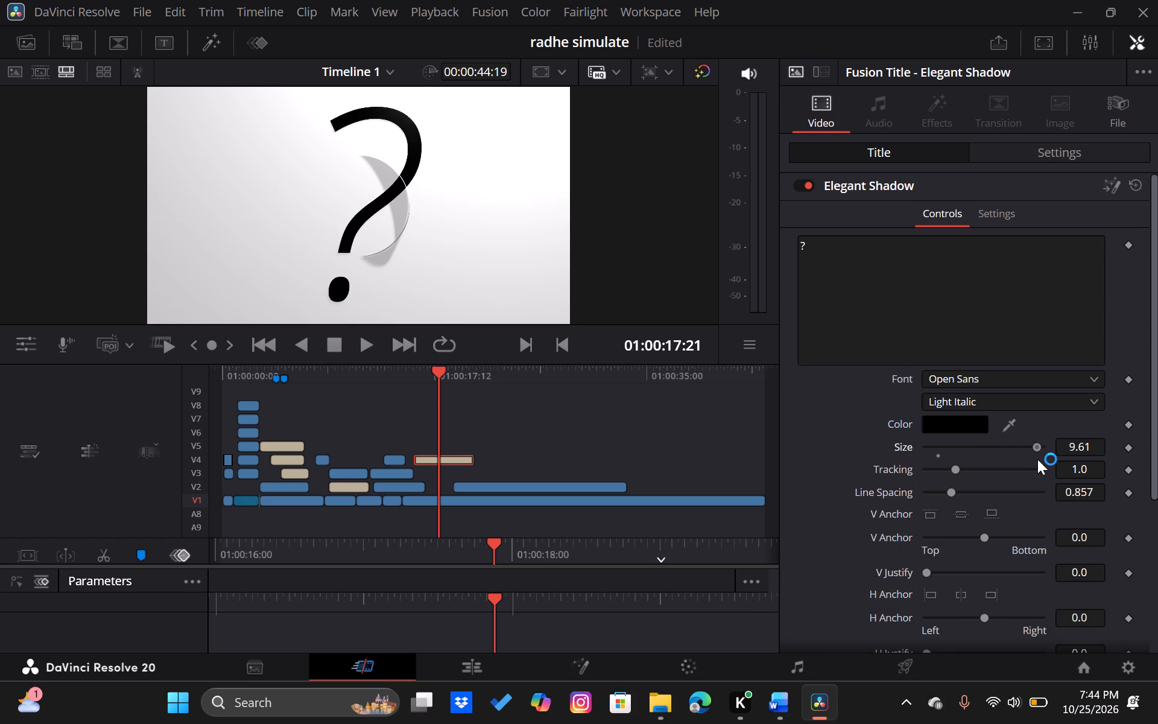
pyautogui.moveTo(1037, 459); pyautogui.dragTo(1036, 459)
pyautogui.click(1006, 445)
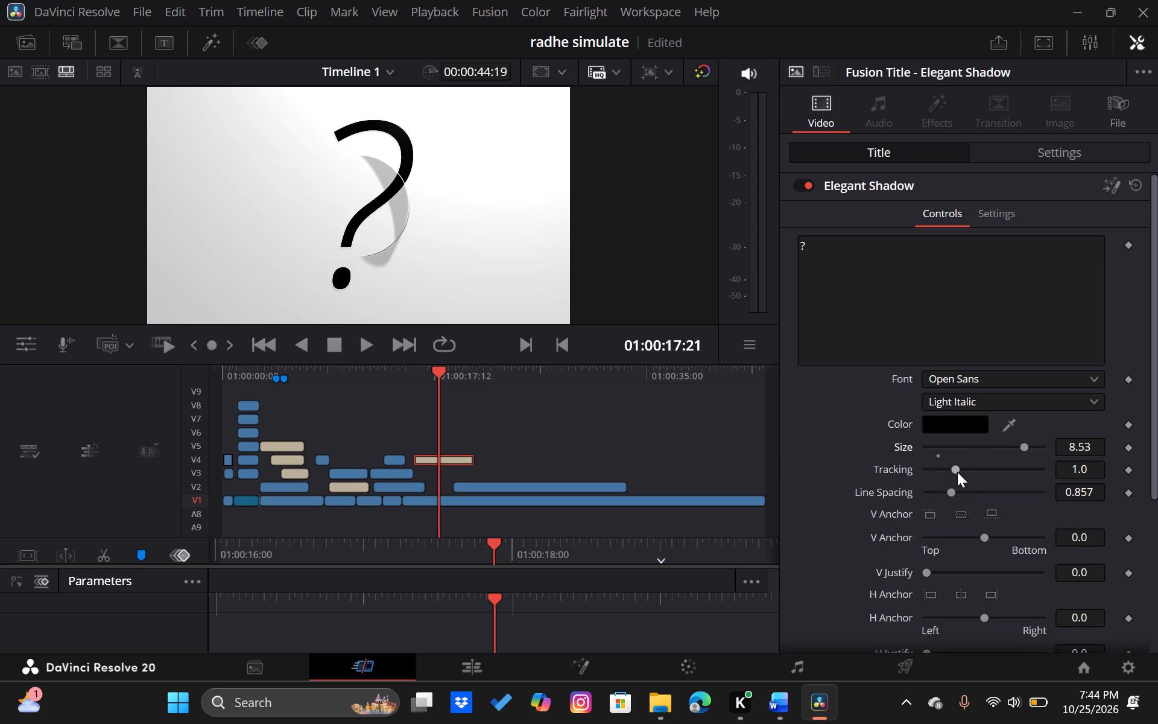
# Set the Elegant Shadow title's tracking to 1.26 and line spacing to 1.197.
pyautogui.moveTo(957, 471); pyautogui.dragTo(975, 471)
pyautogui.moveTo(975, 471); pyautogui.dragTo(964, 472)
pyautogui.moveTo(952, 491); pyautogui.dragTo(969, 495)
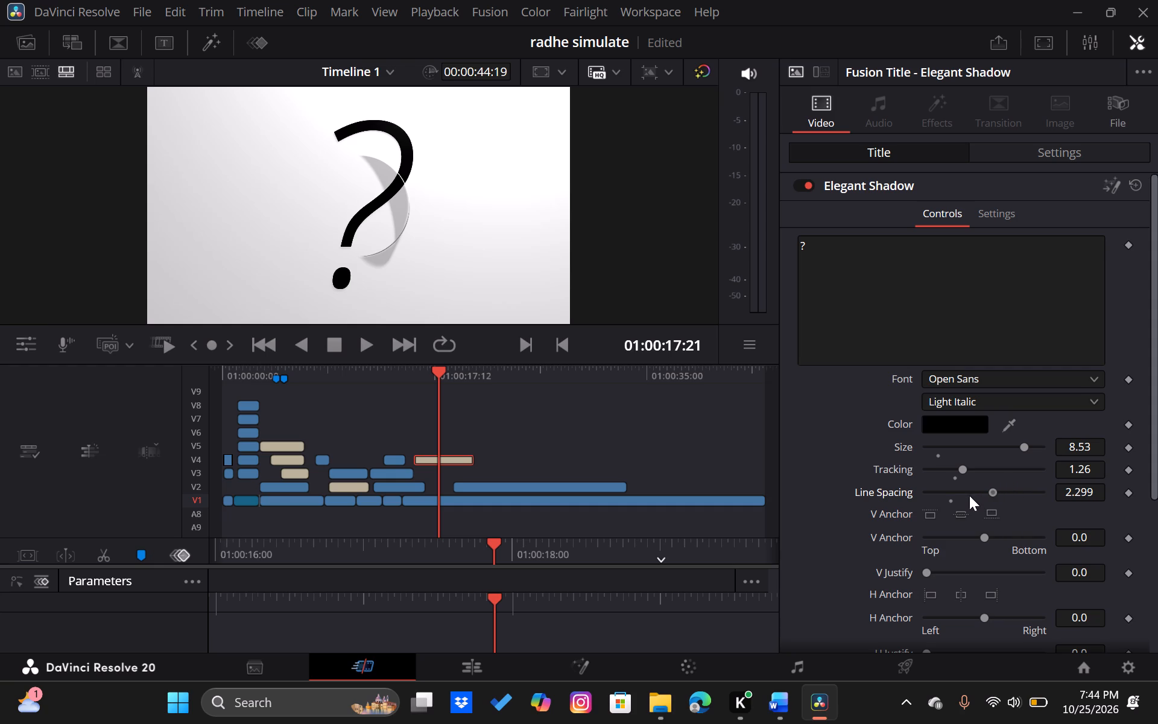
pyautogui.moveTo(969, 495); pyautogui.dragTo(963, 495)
# Delete the Elegant Shadow title clip from V4.
pyautogui.press('BackSpace')
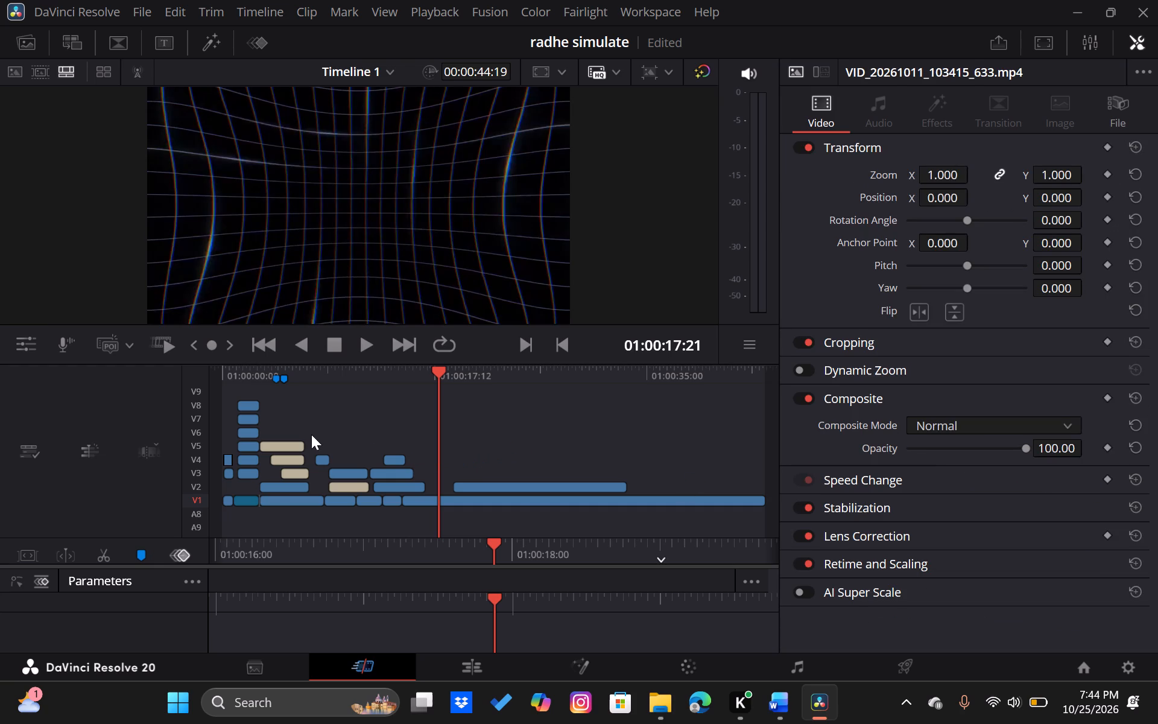
# Find the Pow!! Fusion title in the titles library and place it on V5, starting at the playhead at 01:00:17:21.
pyautogui.click(163, 34)
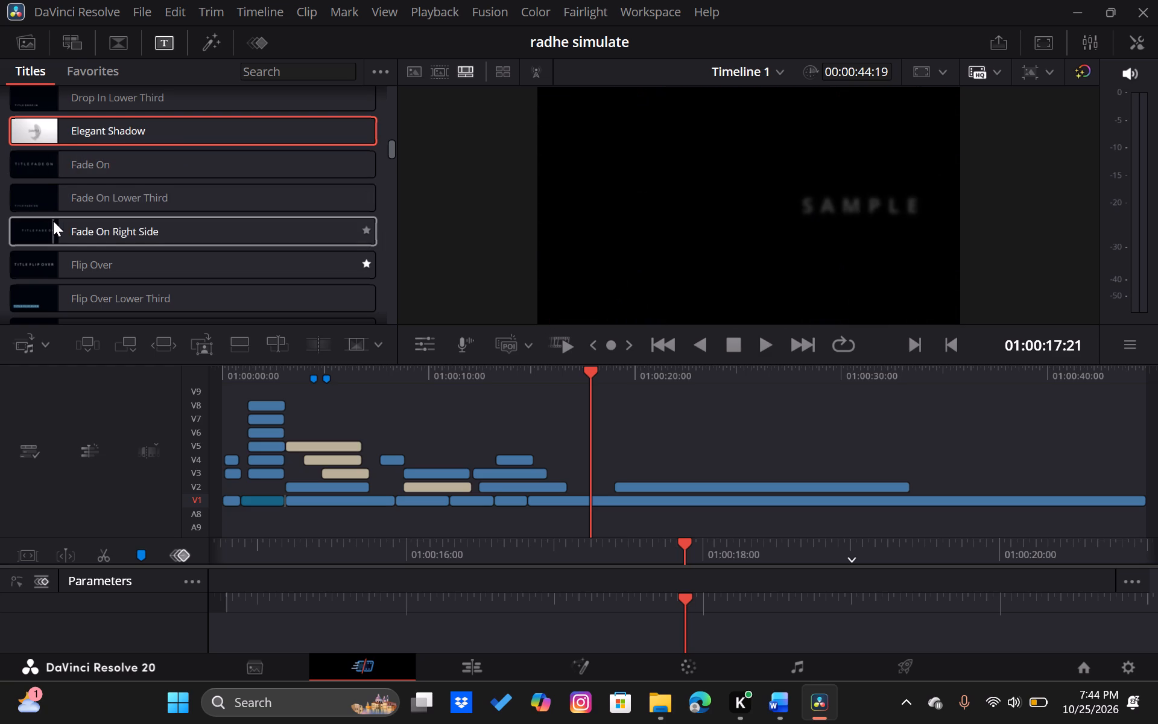
pyautogui.scroll(-2, 53, 221)
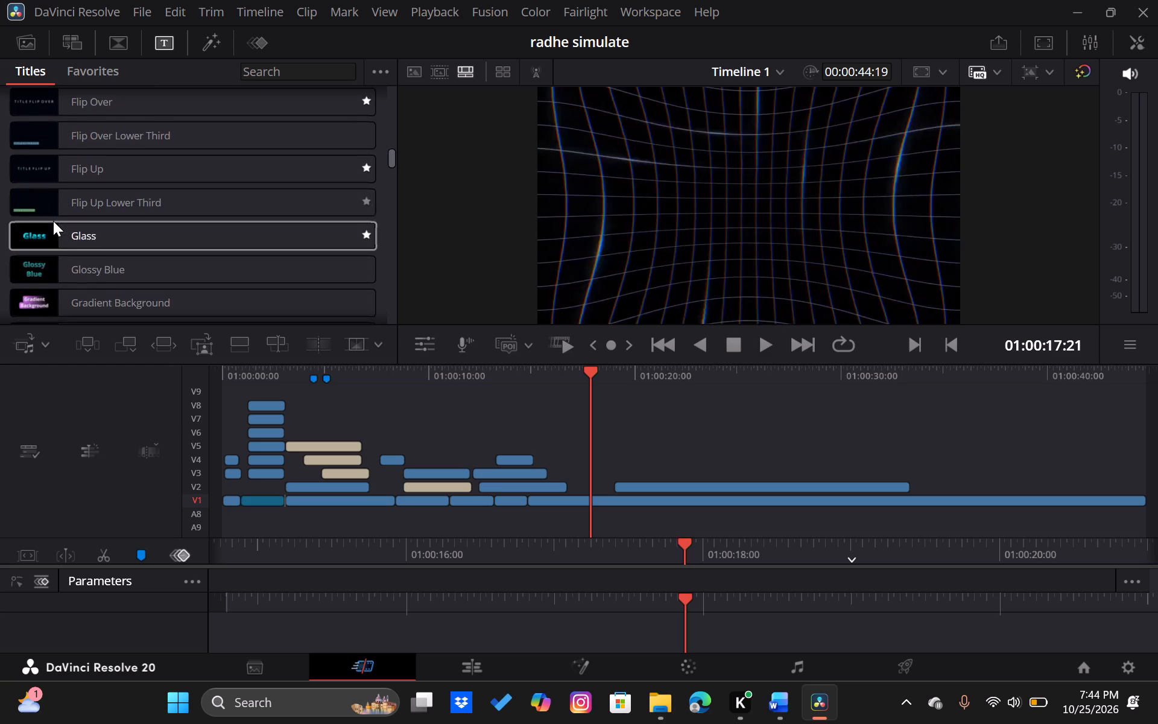
pyautogui.scroll(-1, 53, 221)
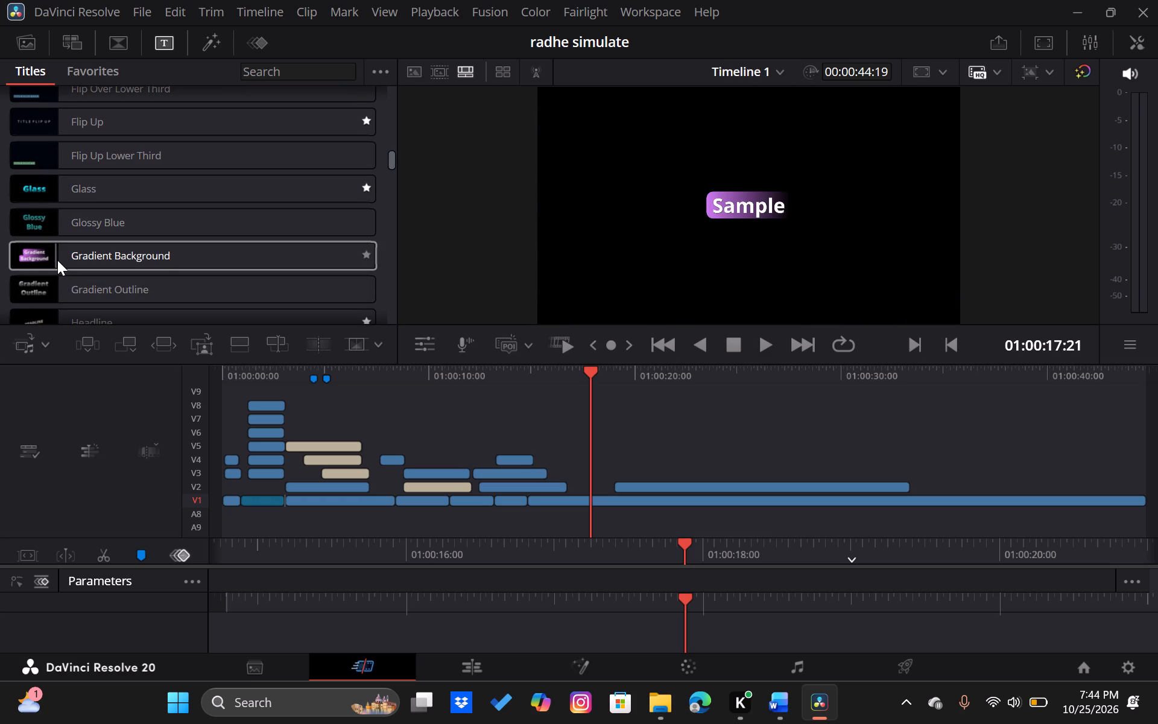
pyautogui.scroll(-1, 57, 260)
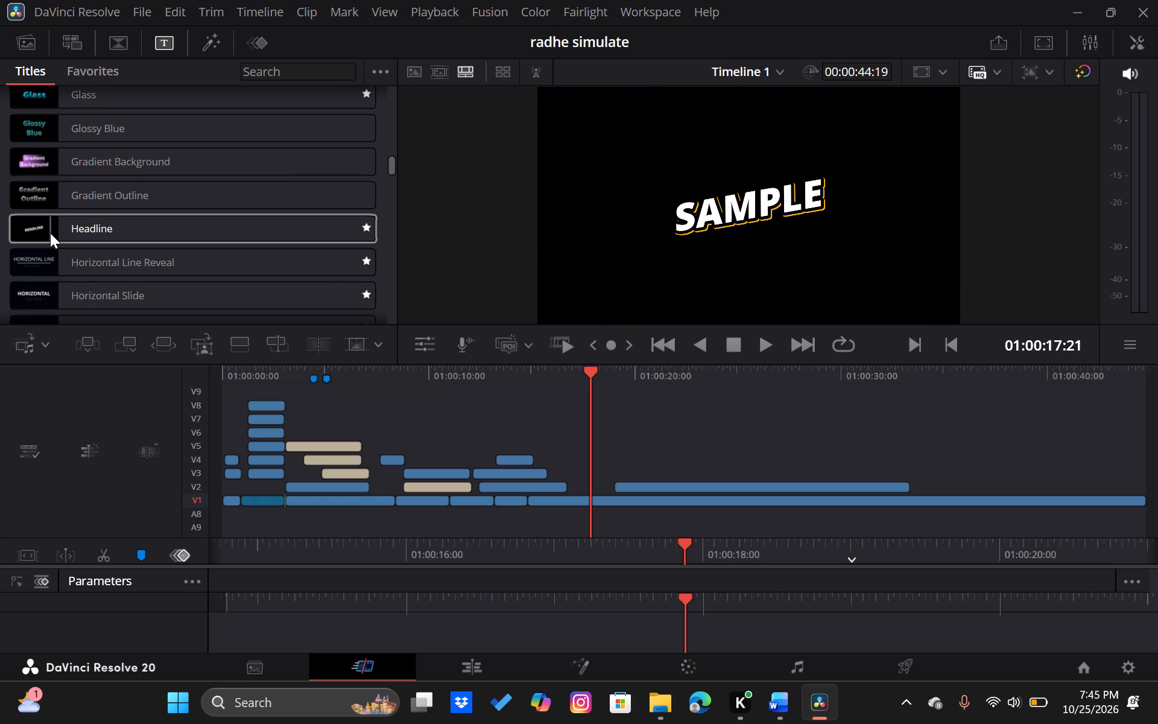
pyautogui.scroll(-1, 50, 233)
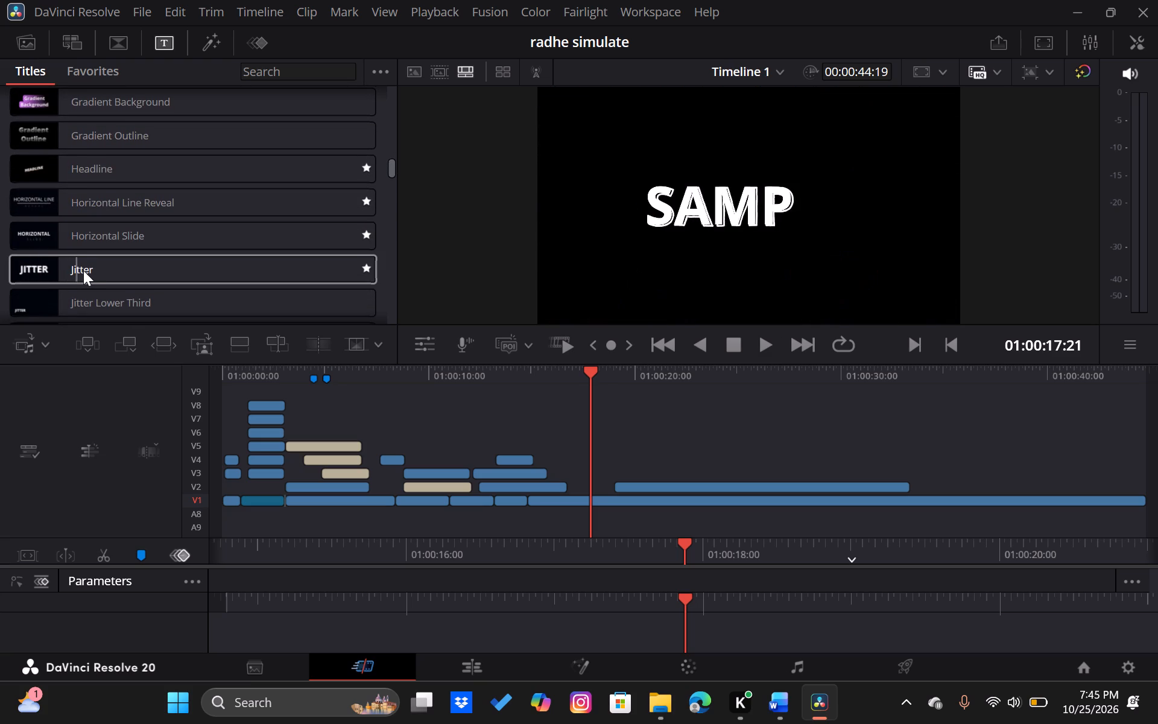
pyautogui.scroll(-1, 87, 270)
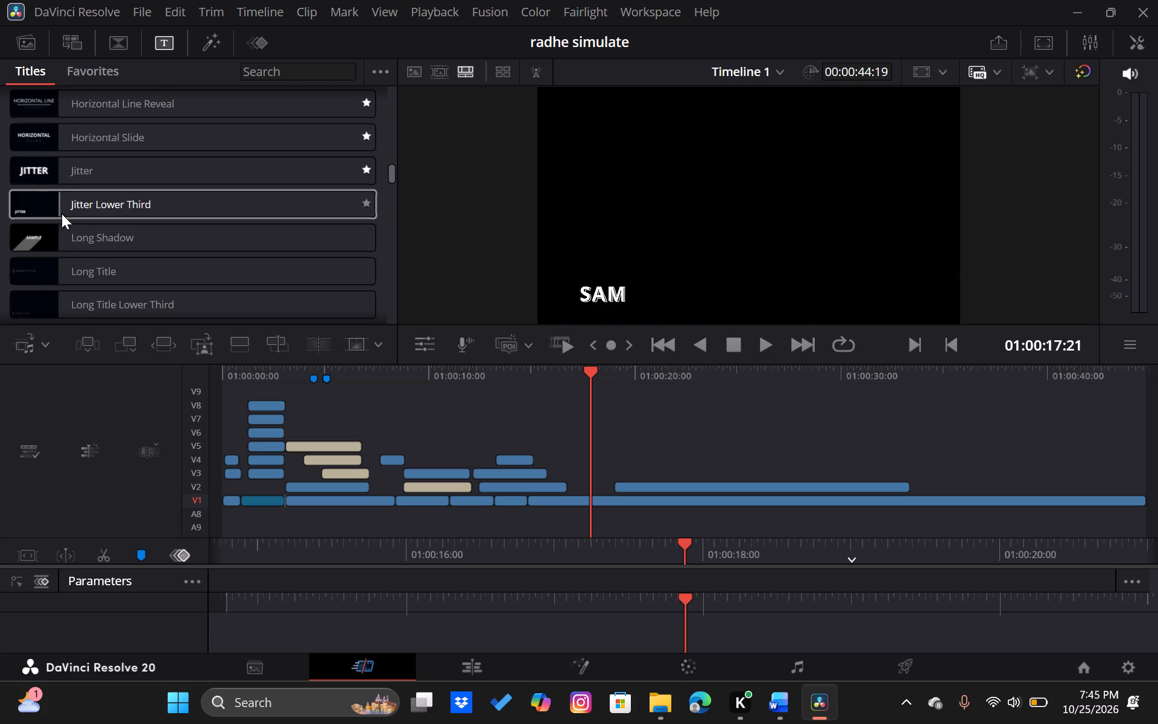
pyautogui.scroll(-1, 54, 235)
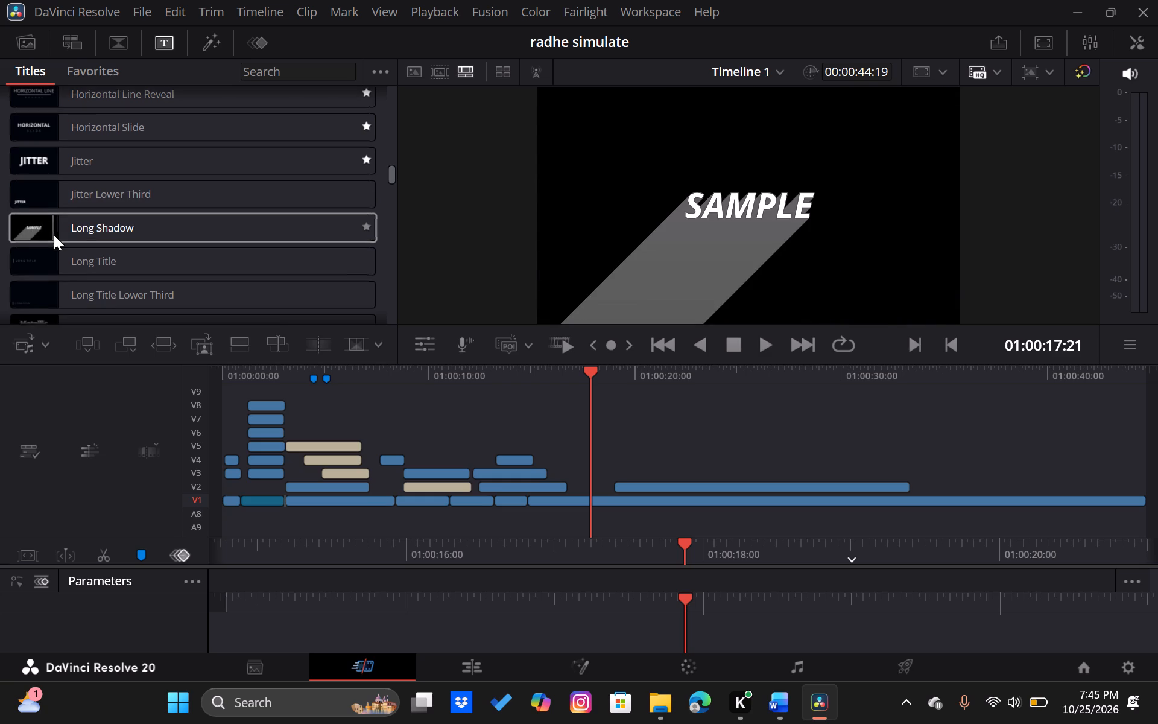
pyautogui.scroll(-1, 54, 235)
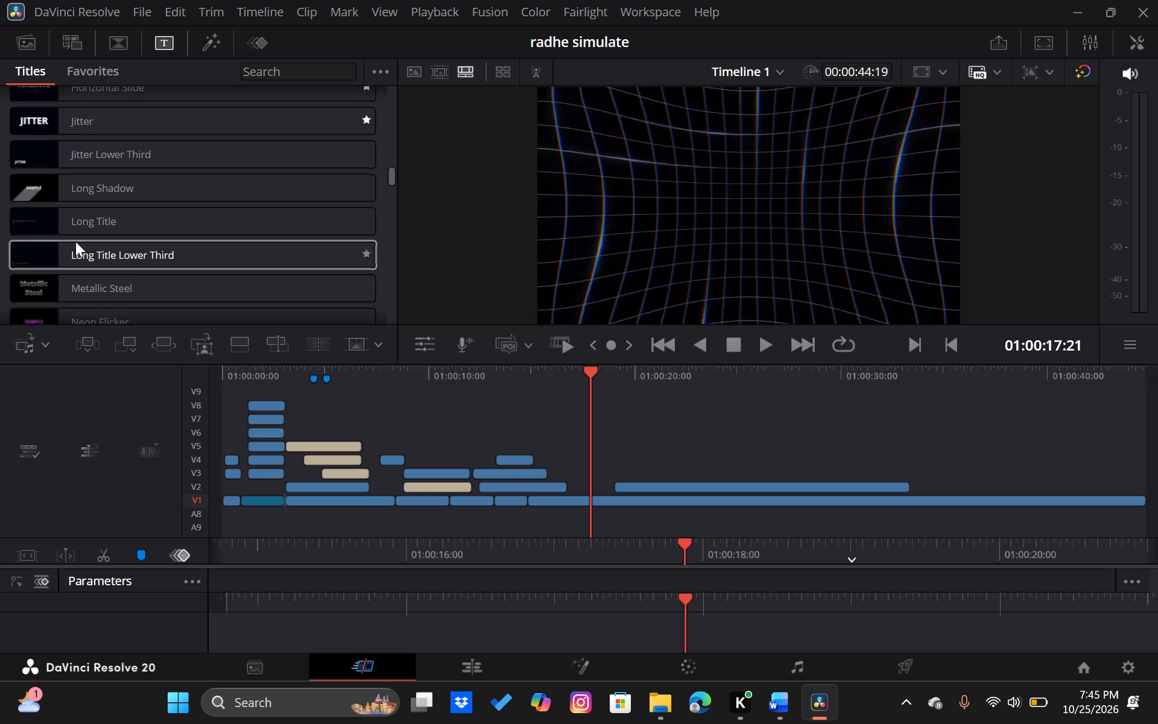
pyautogui.scroll(-1, 52, 259)
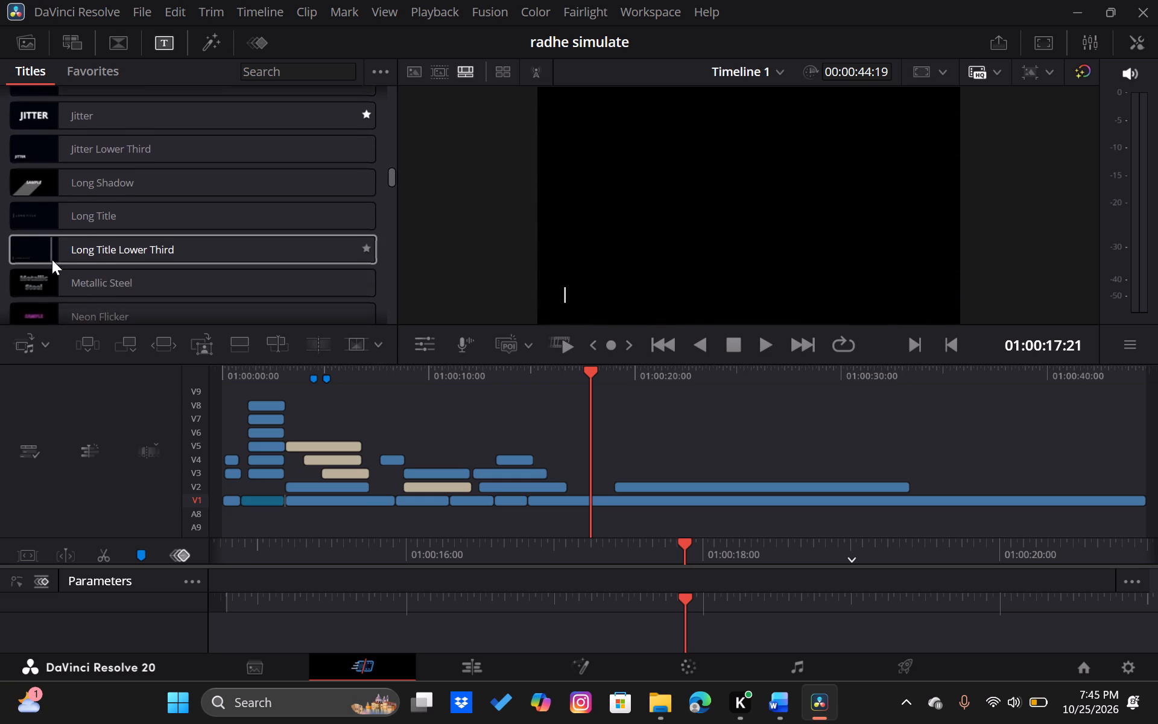
pyautogui.scroll(-1, 52, 259)
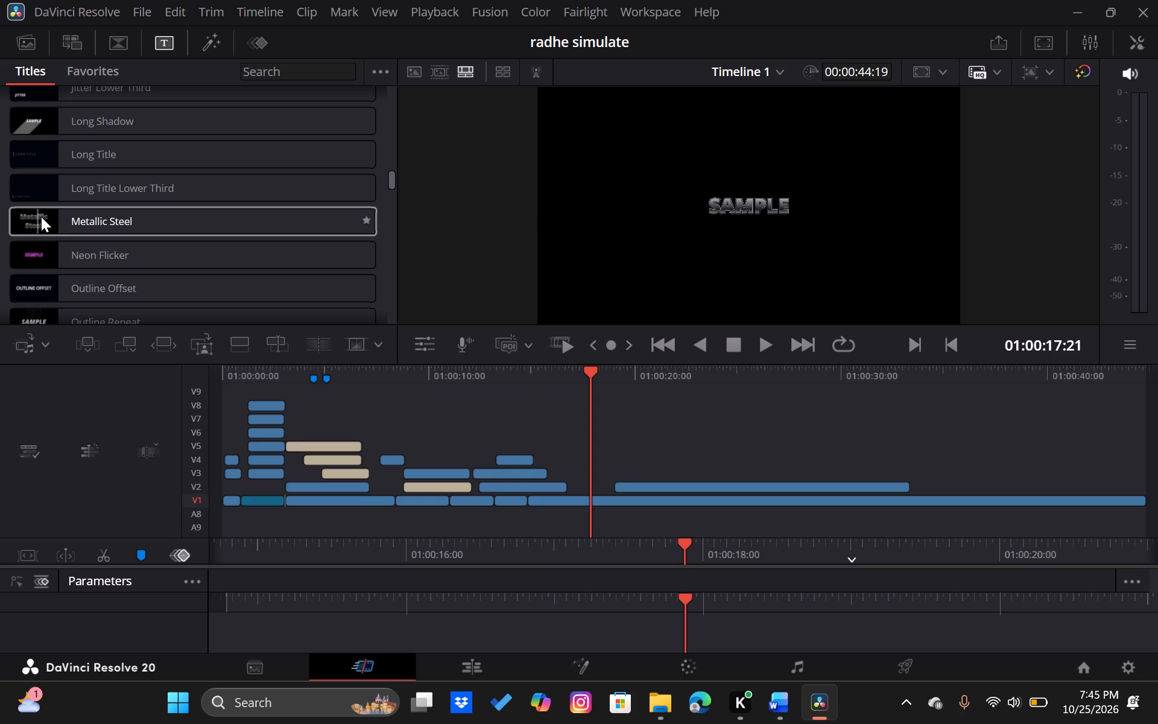
pyautogui.scroll(-1, 45, 217)
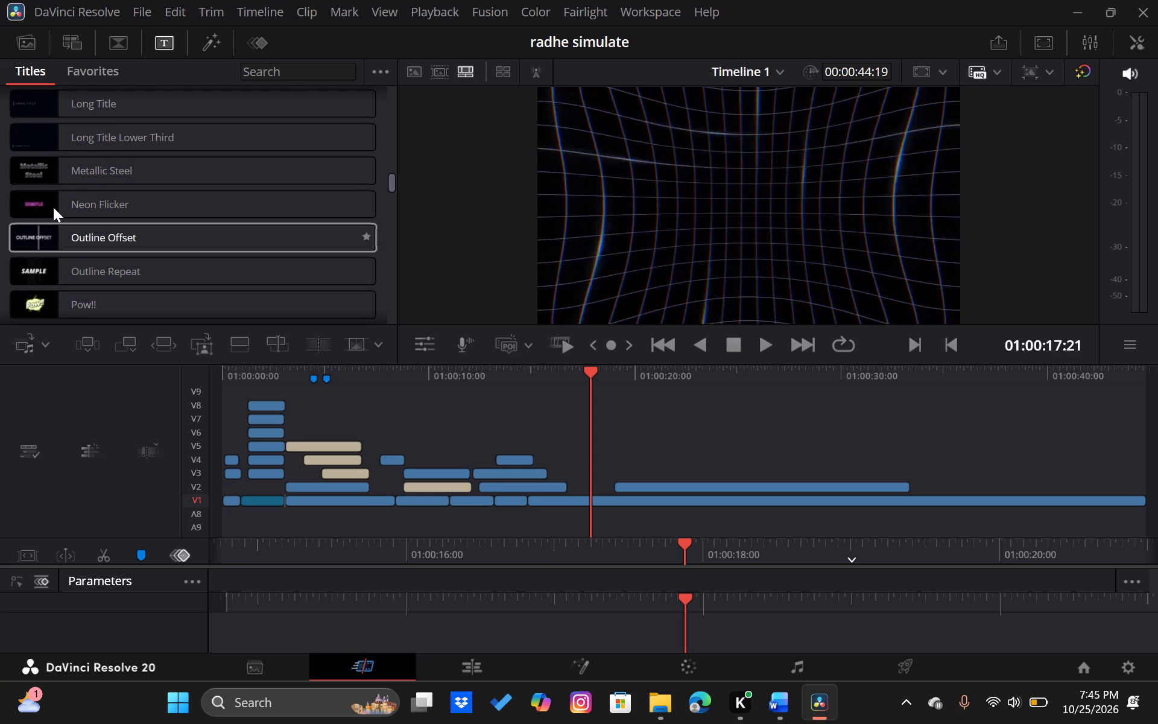
pyautogui.scroll(-1, 39, 246)
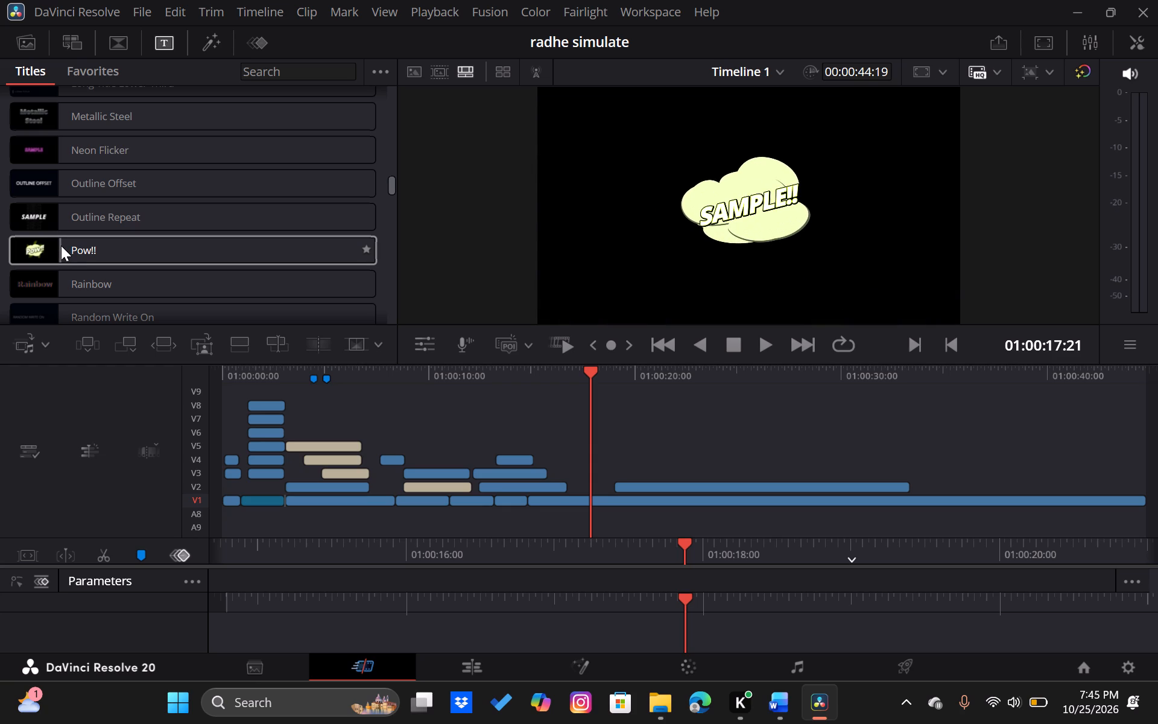
pyautogui.moveTo(61, 246); pyautogui.dragTo(503, 456)
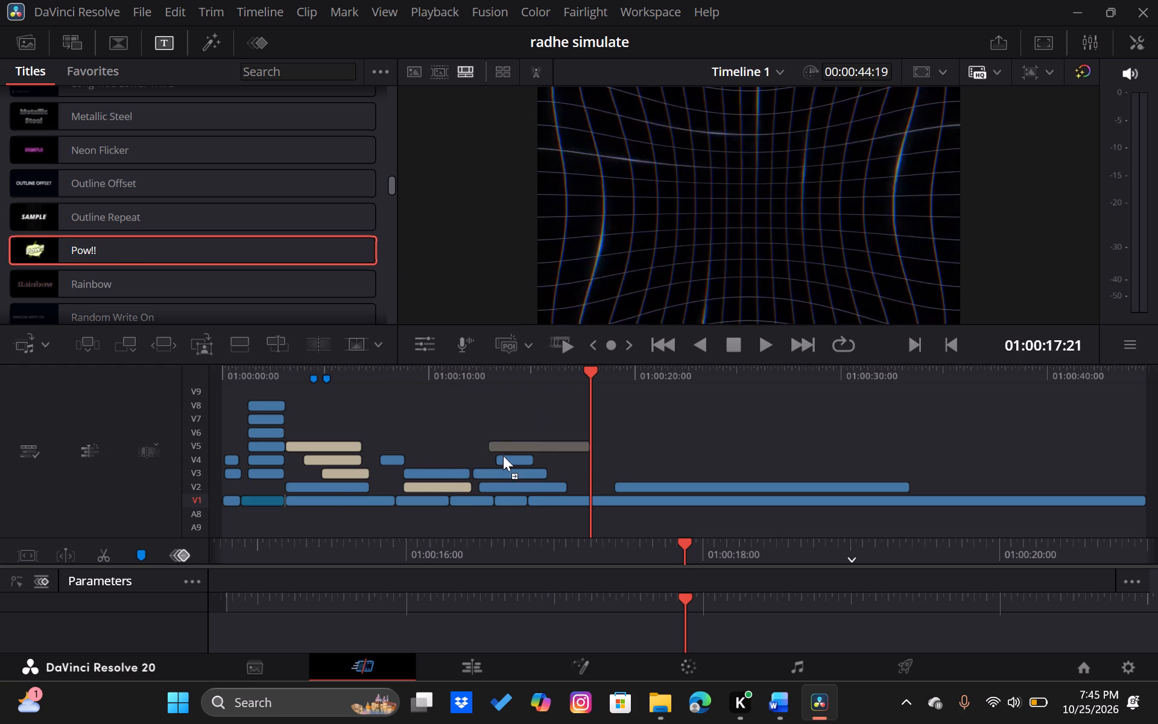
pyautogui.moveTo(503, 456); pyautogui.dragTo(595, 448)
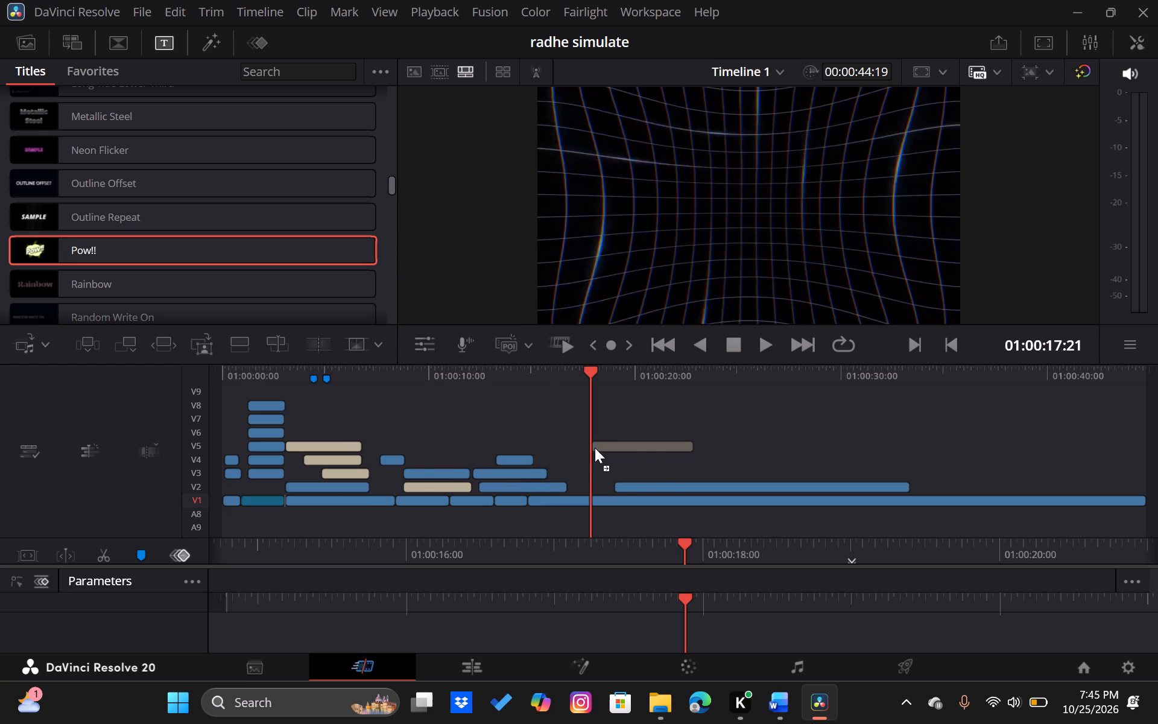
# Shorten the Pow!! title to about 1.8 seconds and move it to V3, starting where the V2 clip ends near 16.7 seconds.
pyautogui.moveTo(691, 446); pyautogui.dragTo(688, 446)
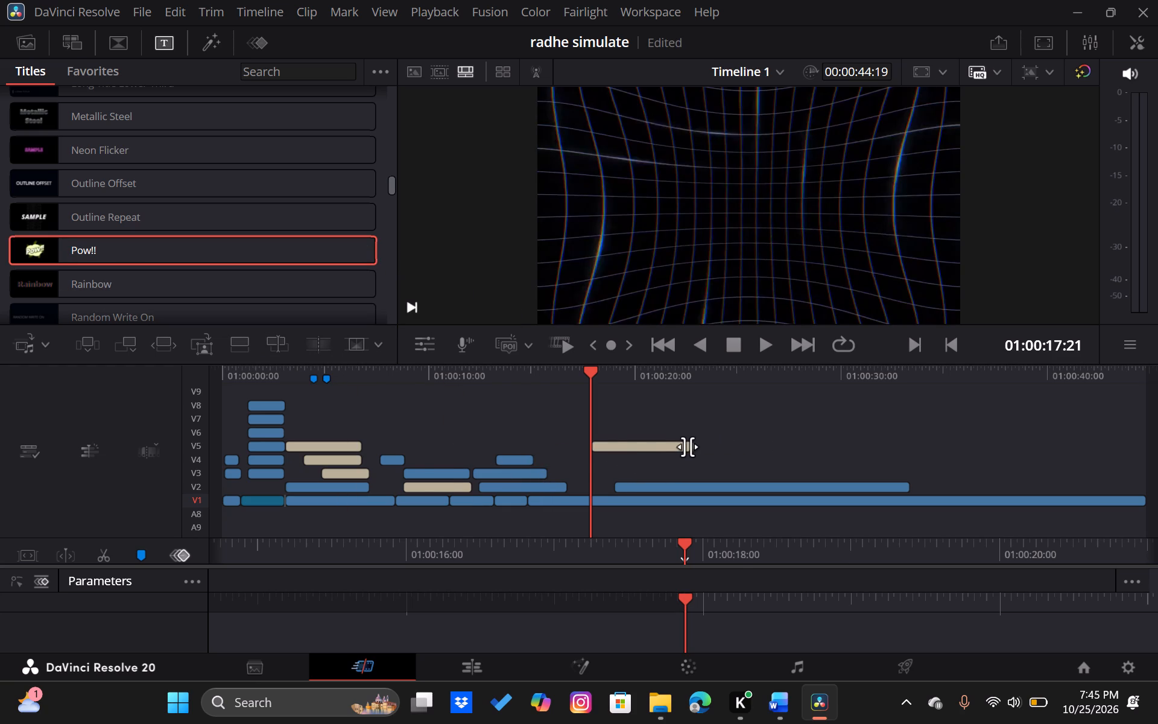
pyautogui.moveTo(688, 446); pyautogui.dragTo(639, 448)
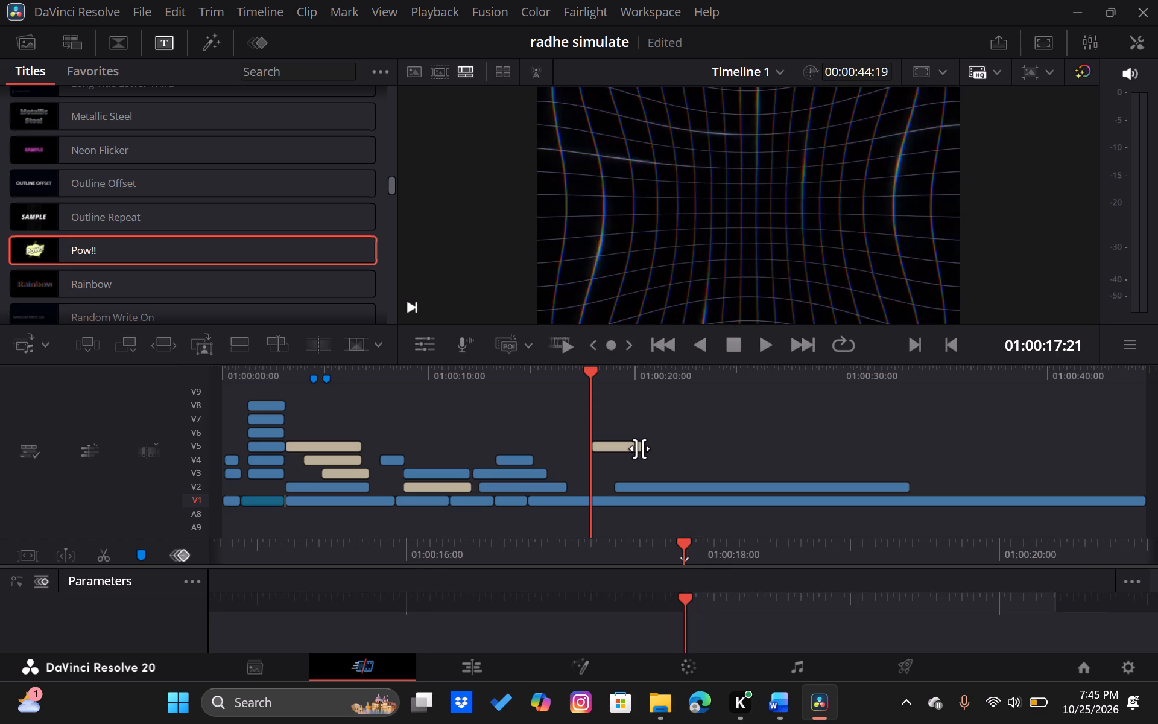
pyautogui.moveTo(622, 446); pyautogui.dragTo(602, 469)
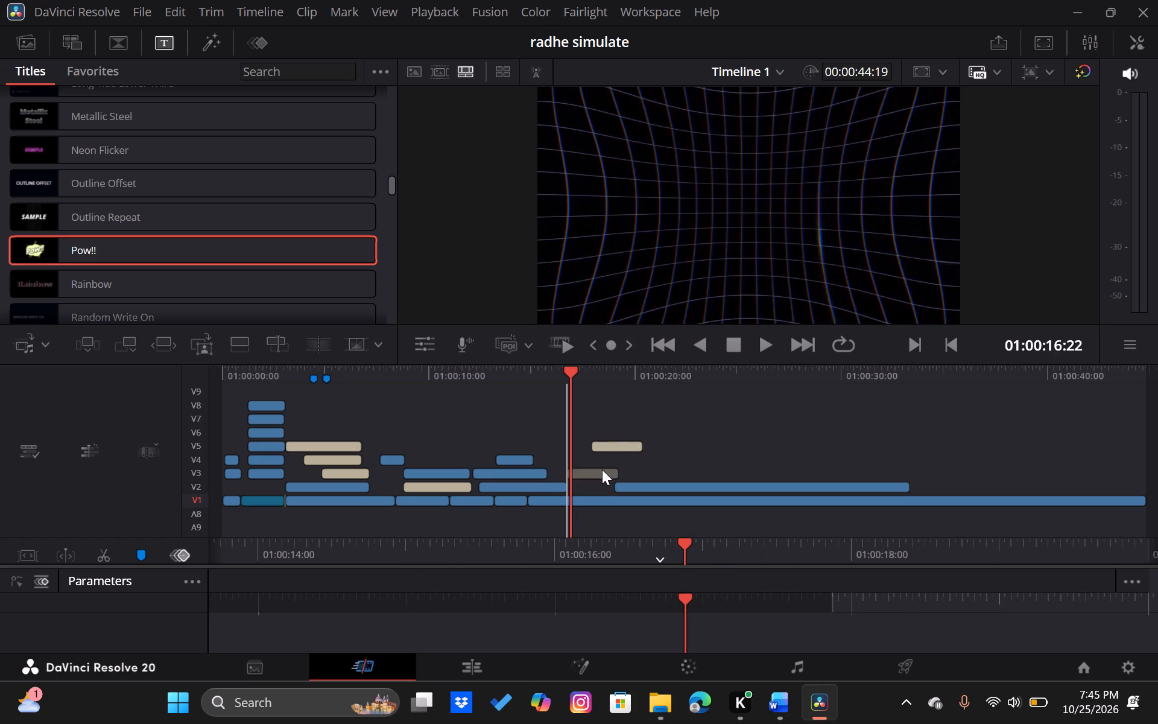
pyautogui.moveTo(602, 469); pyautogui.dragTo(602, 475)
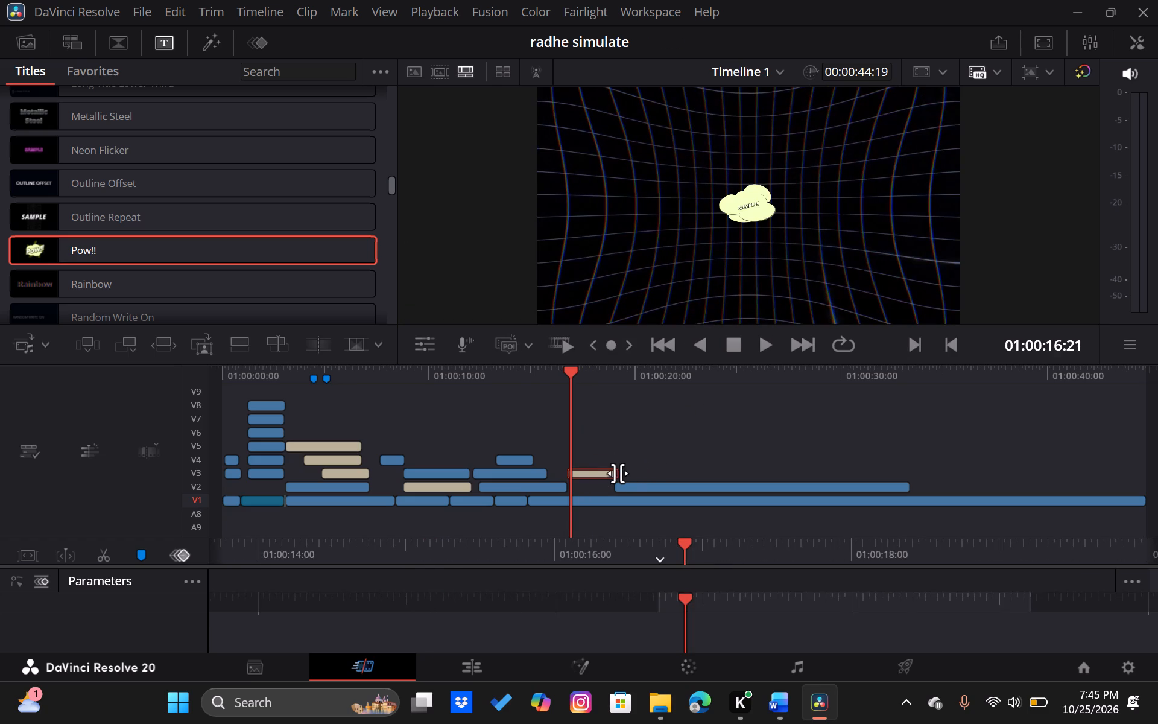
pyautogui.moveTo(616, 474); pyautogui.dragTo(601, 479)
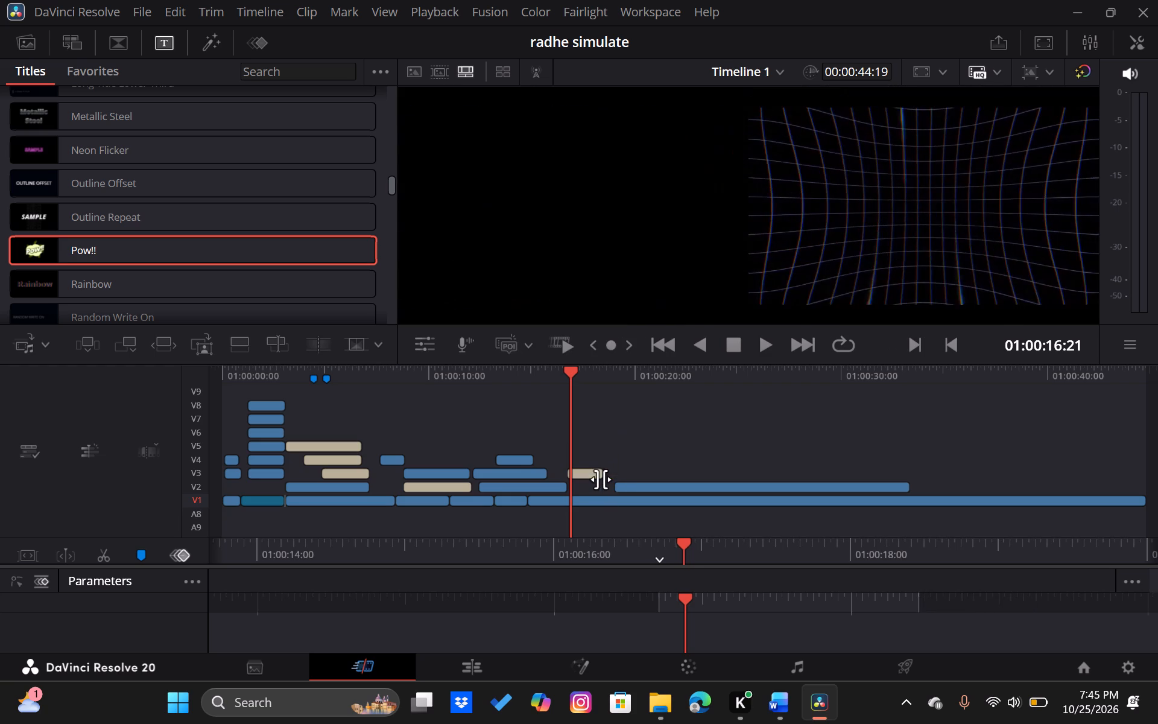
pyautogui.click(672, 451)
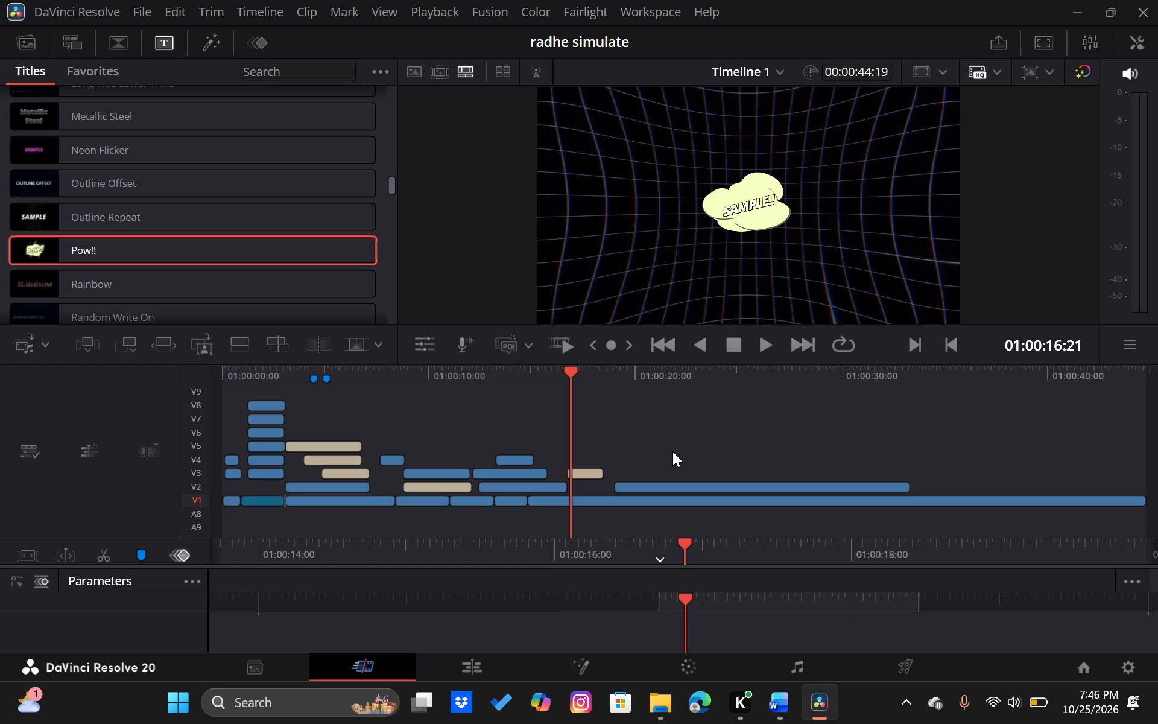
# Replace the sample text of the Pow!! title on V3 with a question mark.
pyautogui.click(593, 471)
pyautogui.click(1134, 41)
pyautogui.click(908, 247)
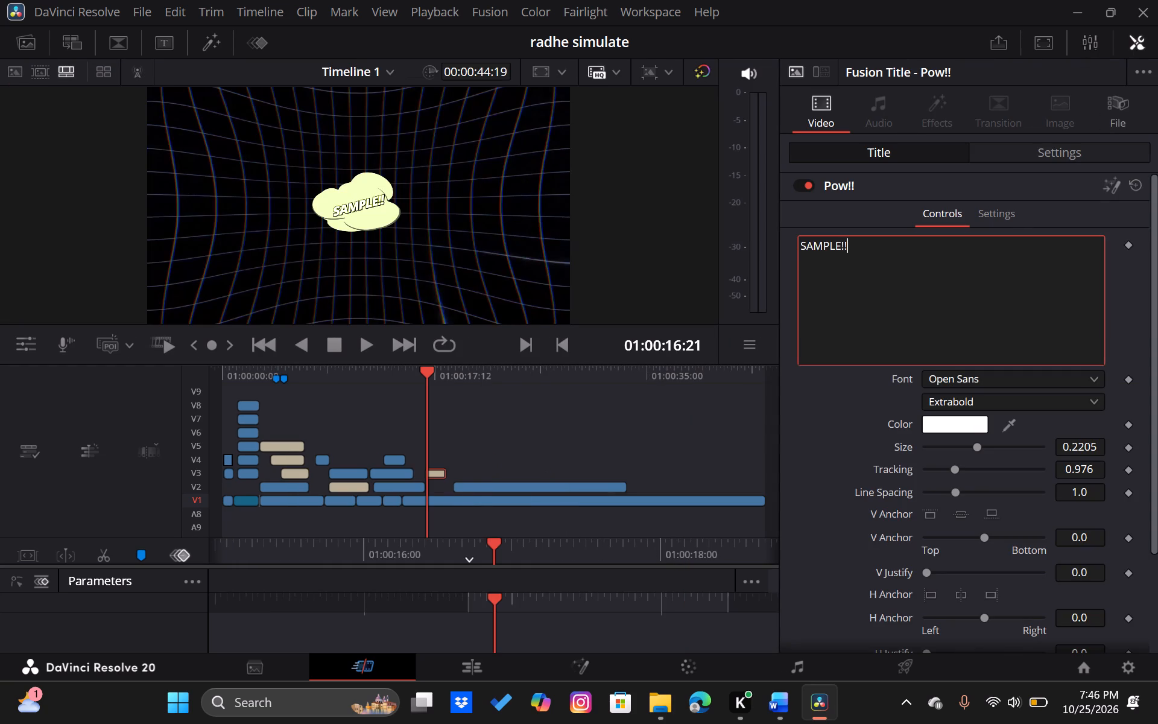
pyautogui.moveTo(859, 248); pyautogui.dragTo(799, 252)
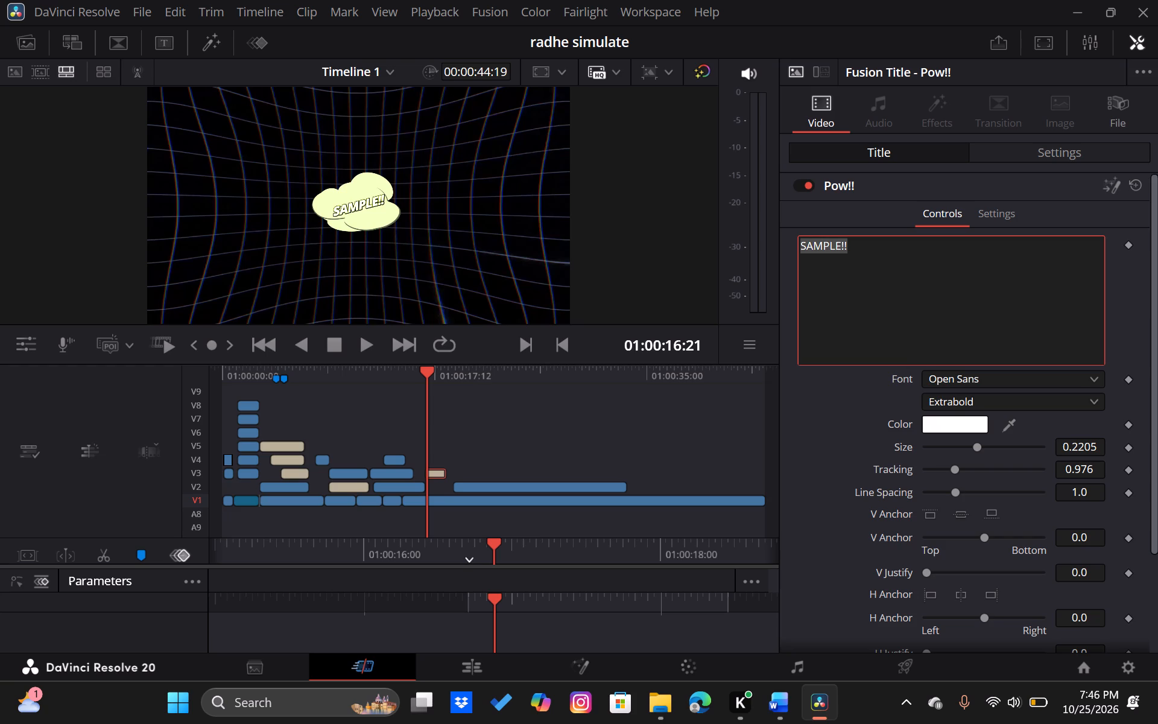
pyautogui.moveTo(799, 252); pyautogui.dragTo(794, 252)
pyautogui.press('BackSpace')
pyautogui.hotkey('shift', '?')
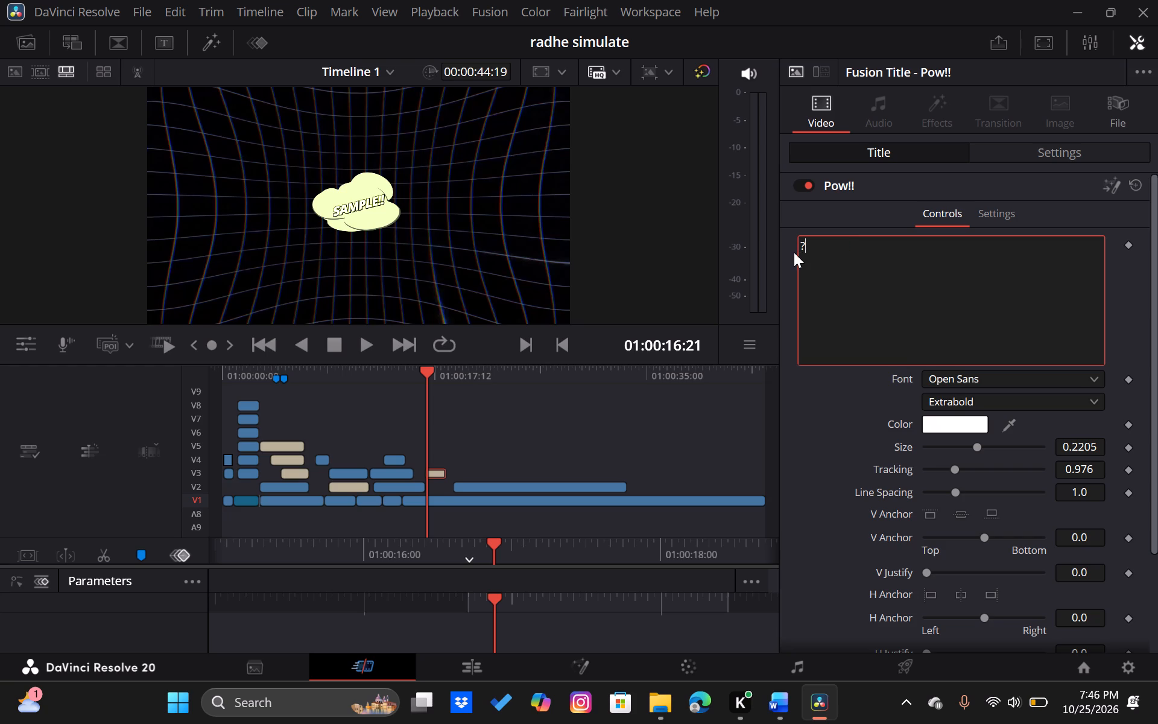
# Increase the text size of the Pow!! title's question mark to the maximum of 0.5.
pyautogui.click(981, 448)
pyautogui.moveTo(981, 448); pyautogui.dragTo(997, 451)
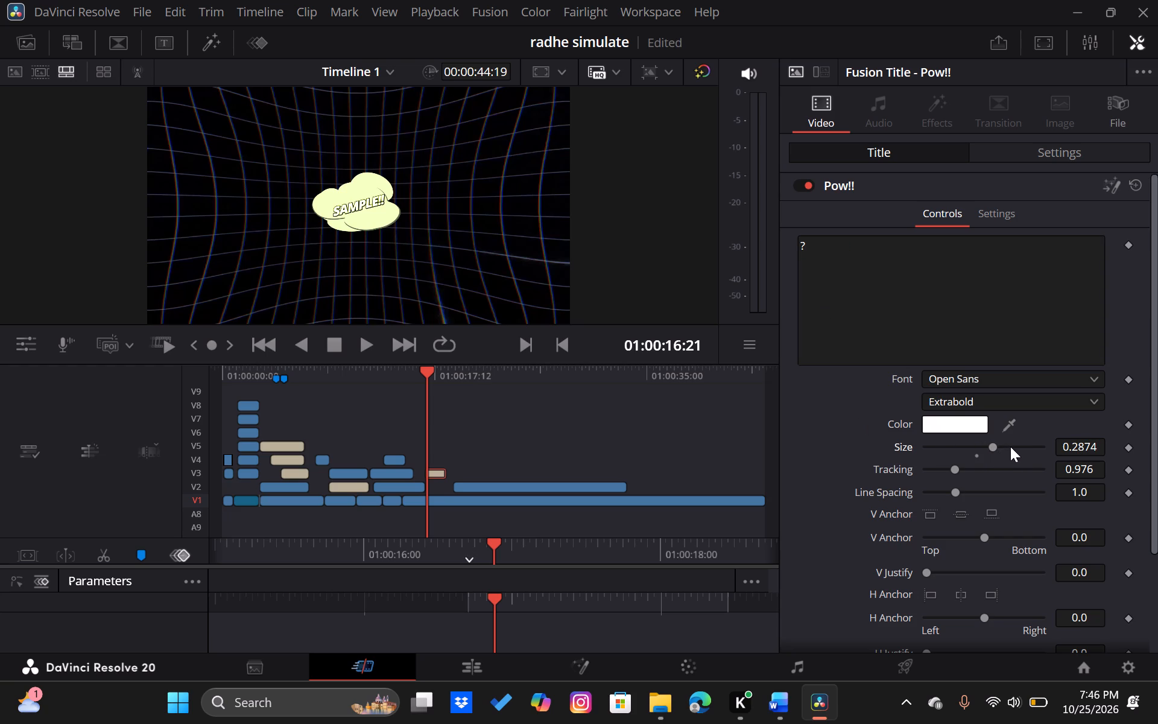
pyautogui.click(1011, 446)
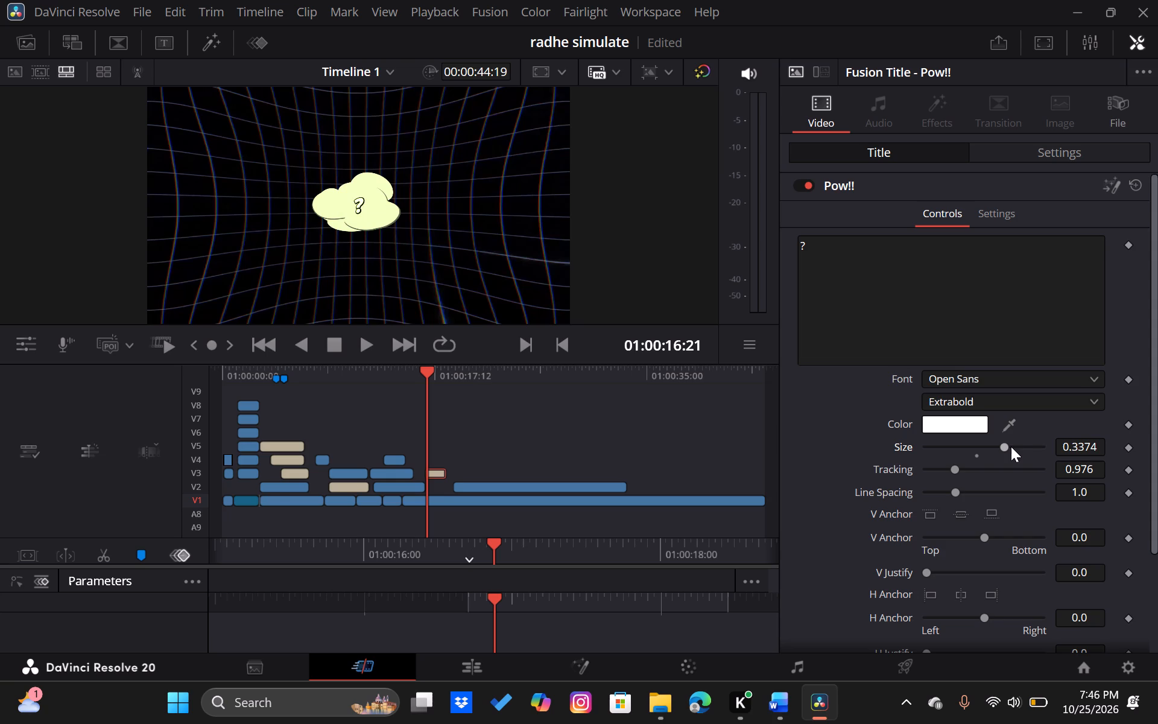
pyautogui.click(1030, 446)
pyautogui.moveTo(1016, 445); pyautogui.dragTo(1039, 446)
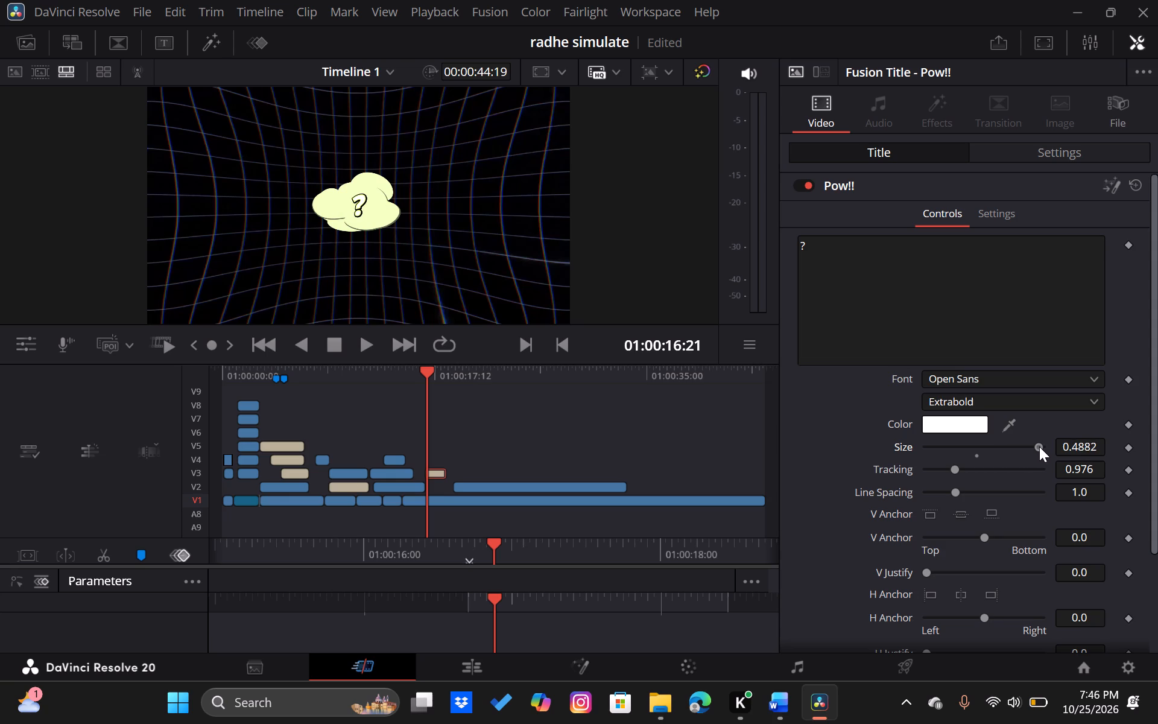
pyautogui.moveTo(1039, 446); pyautogui.dragTo(1069, 451)
# Set the Pow!! title's line spacing to 3.5.
pyautogui.scroll(-1, 911, 498)
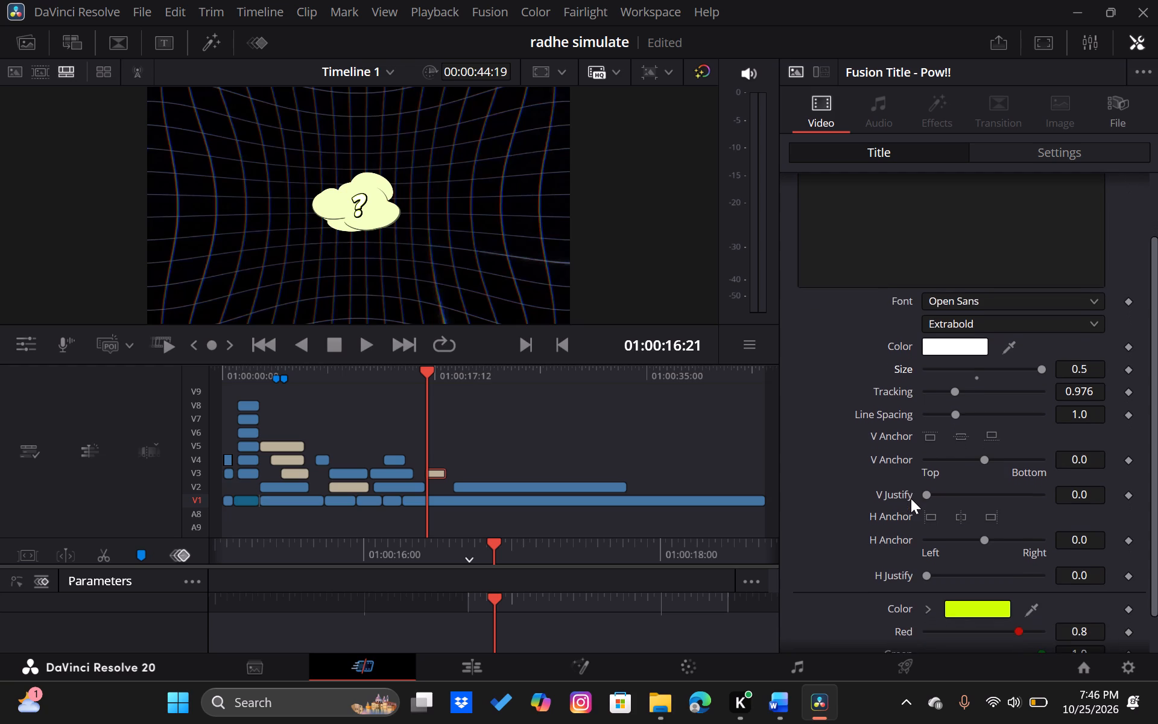
pyautogui.scroll(-1, 911, 498)
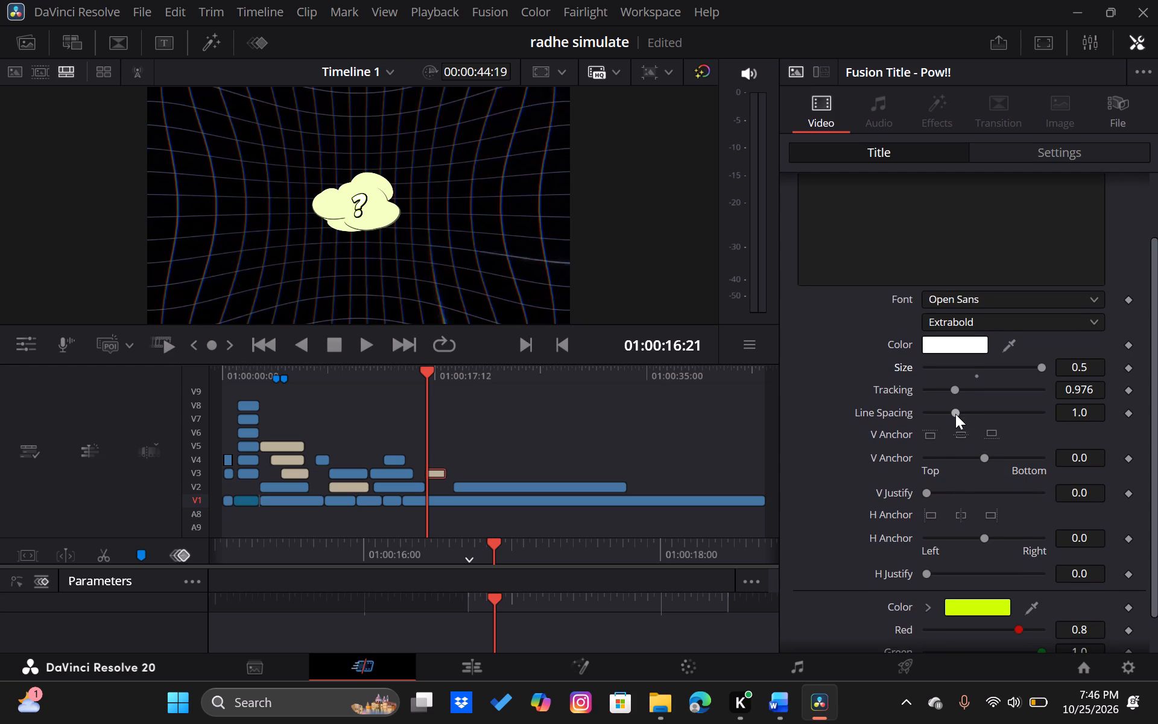
pyautogui.moveTo(955, 414); pyautogui.dragTo(861, 433)
pyautogui.moveTo(861, 433); pyautogui.dragTo(1061, 435)
pyautogui.scroll(-1, 884, 448)
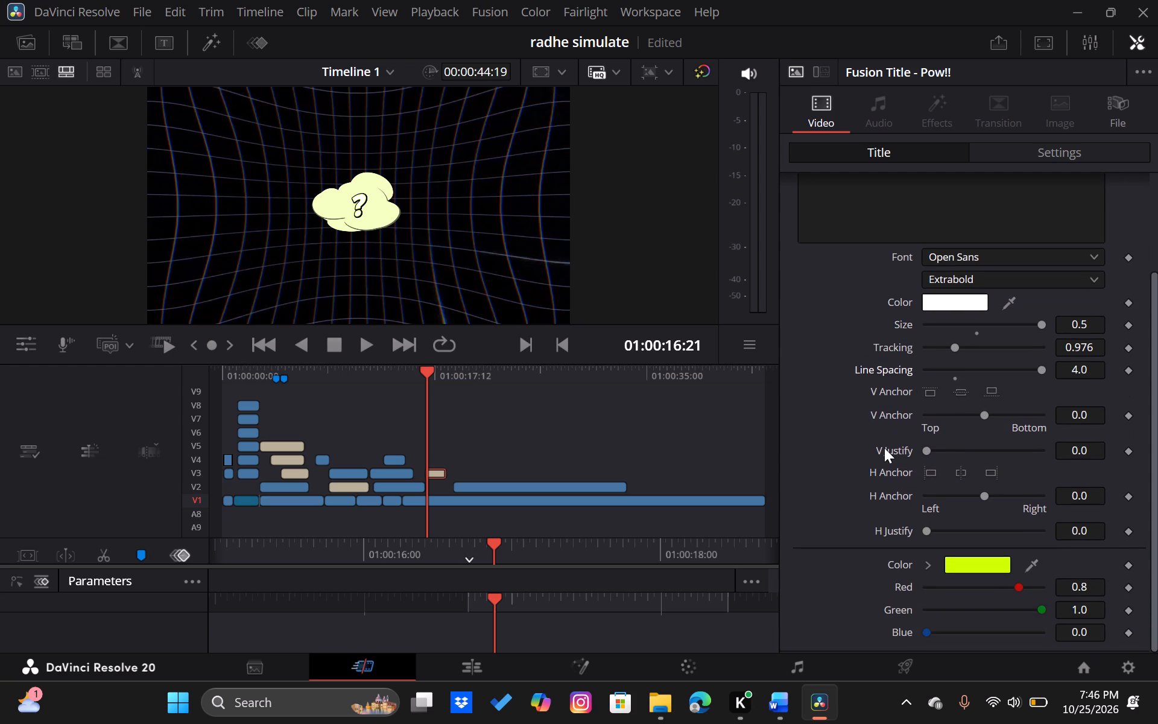
pyautogui.scroll(-1, 884, 448)
pyautogui.click(964, 367)
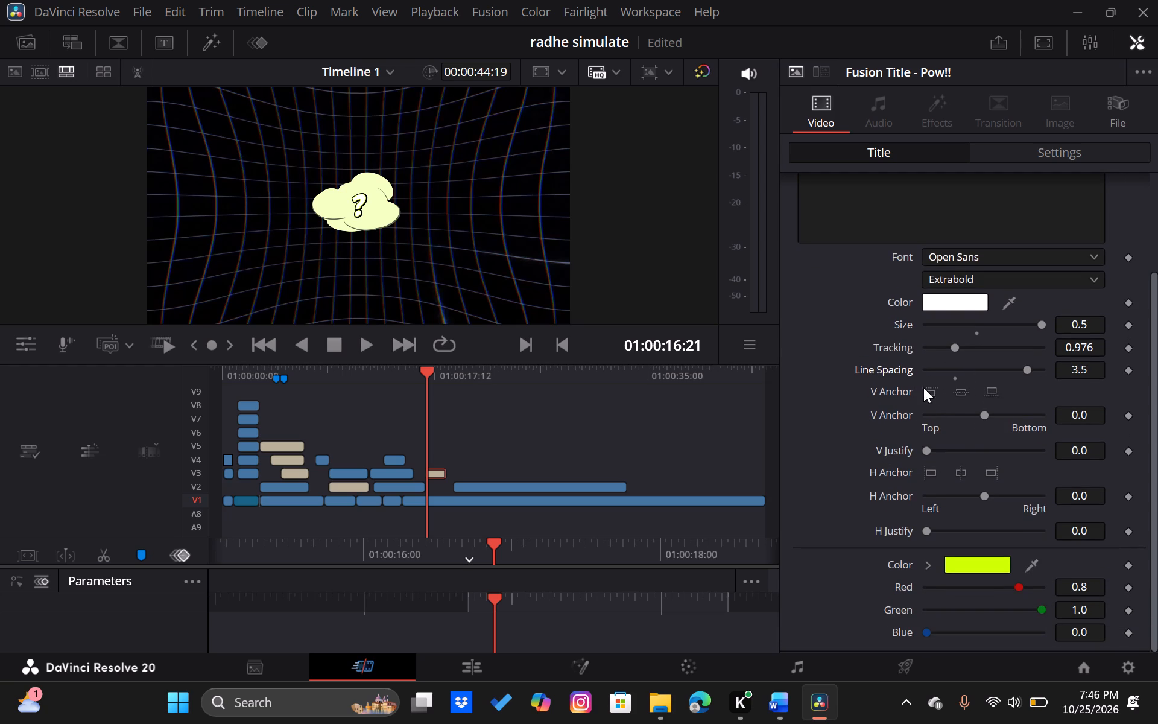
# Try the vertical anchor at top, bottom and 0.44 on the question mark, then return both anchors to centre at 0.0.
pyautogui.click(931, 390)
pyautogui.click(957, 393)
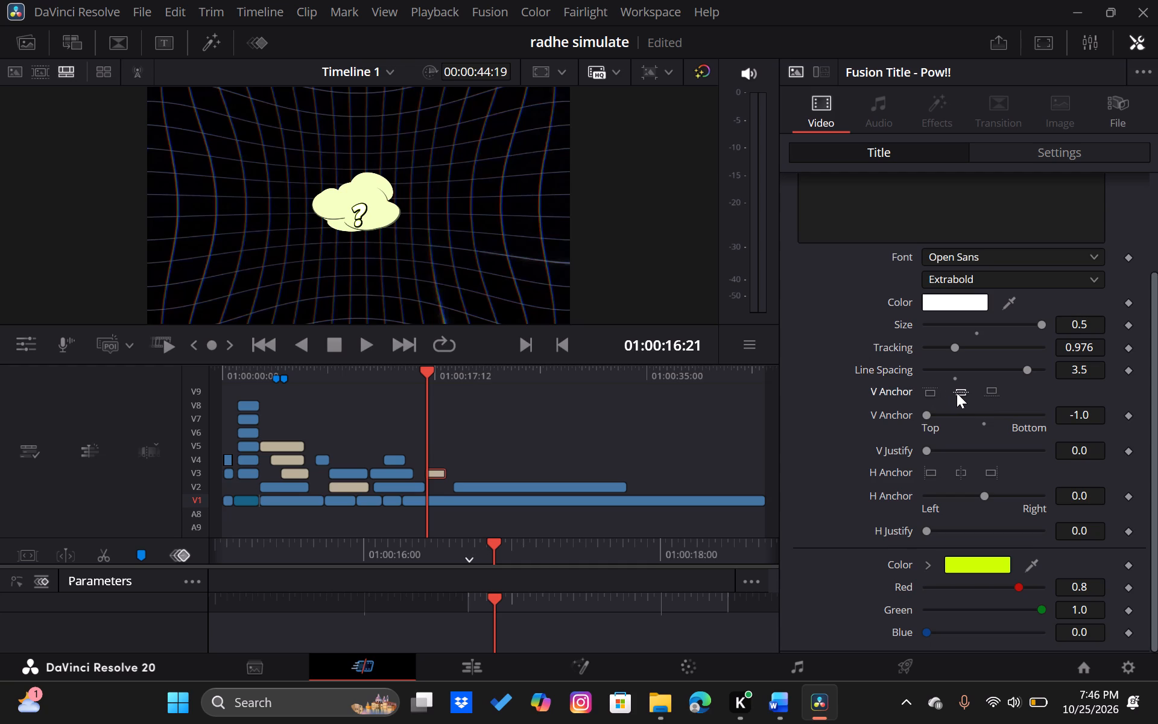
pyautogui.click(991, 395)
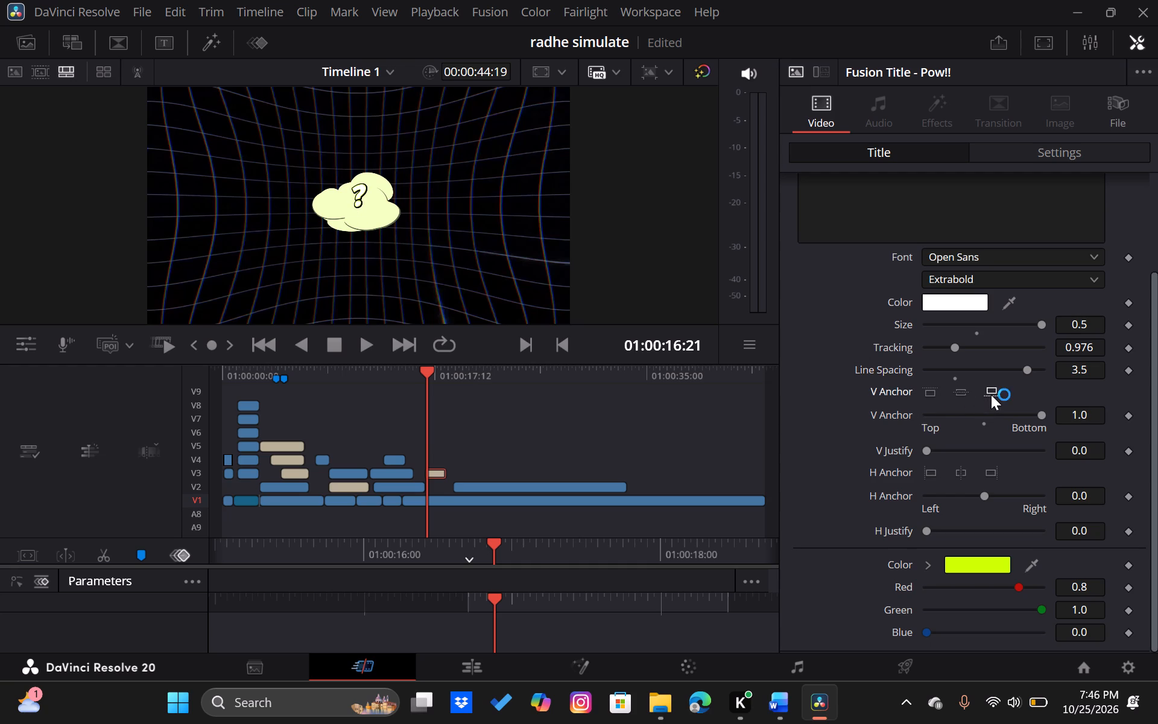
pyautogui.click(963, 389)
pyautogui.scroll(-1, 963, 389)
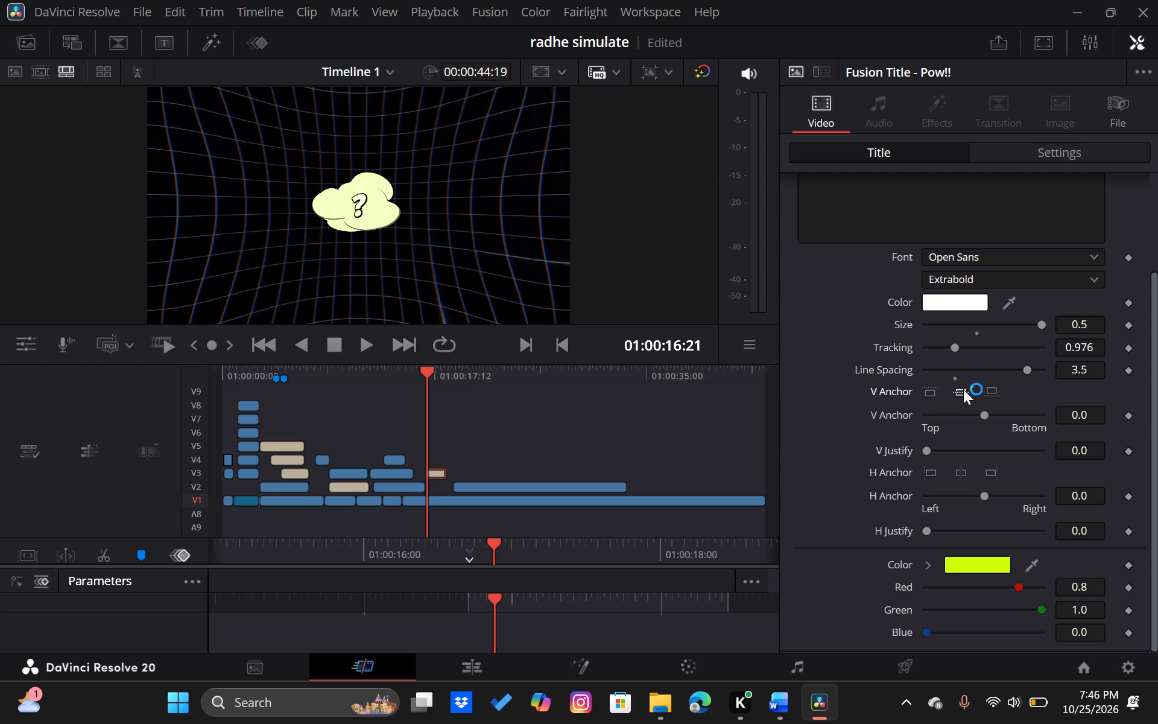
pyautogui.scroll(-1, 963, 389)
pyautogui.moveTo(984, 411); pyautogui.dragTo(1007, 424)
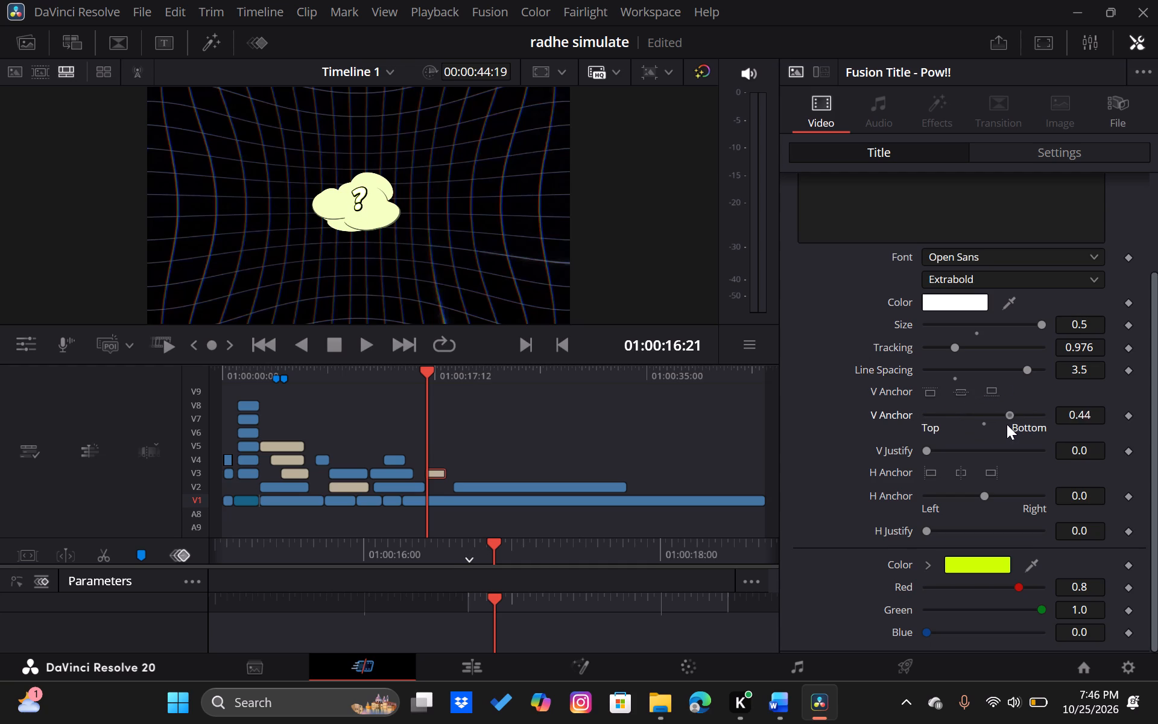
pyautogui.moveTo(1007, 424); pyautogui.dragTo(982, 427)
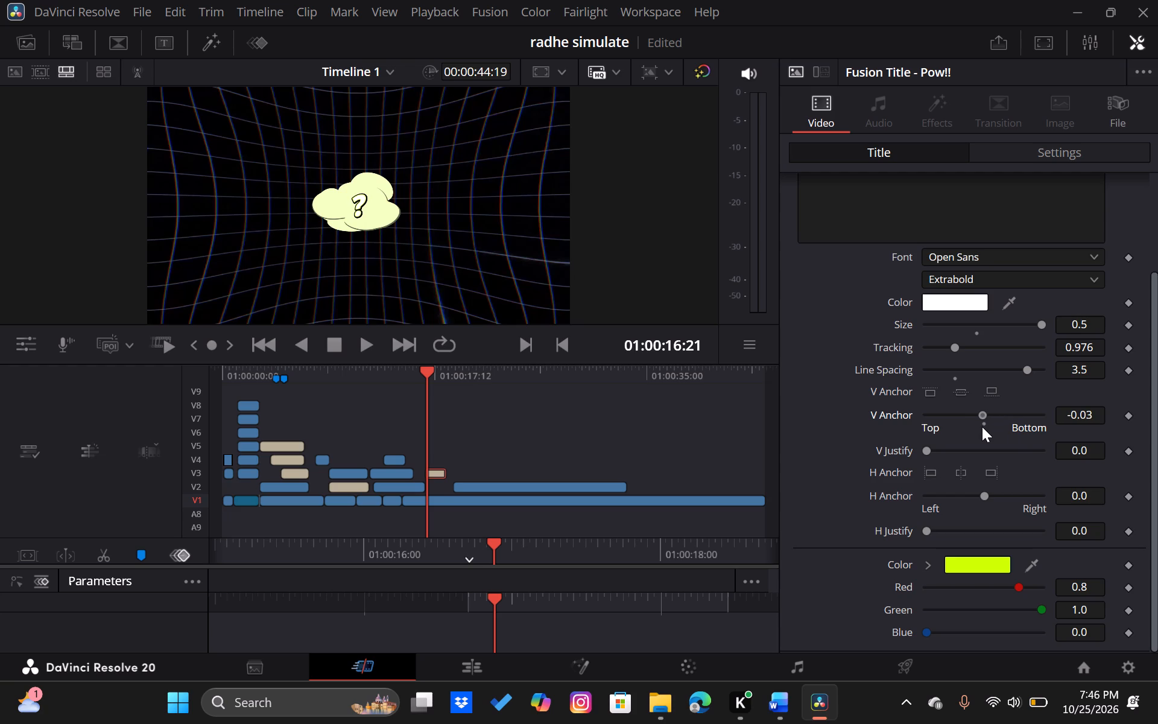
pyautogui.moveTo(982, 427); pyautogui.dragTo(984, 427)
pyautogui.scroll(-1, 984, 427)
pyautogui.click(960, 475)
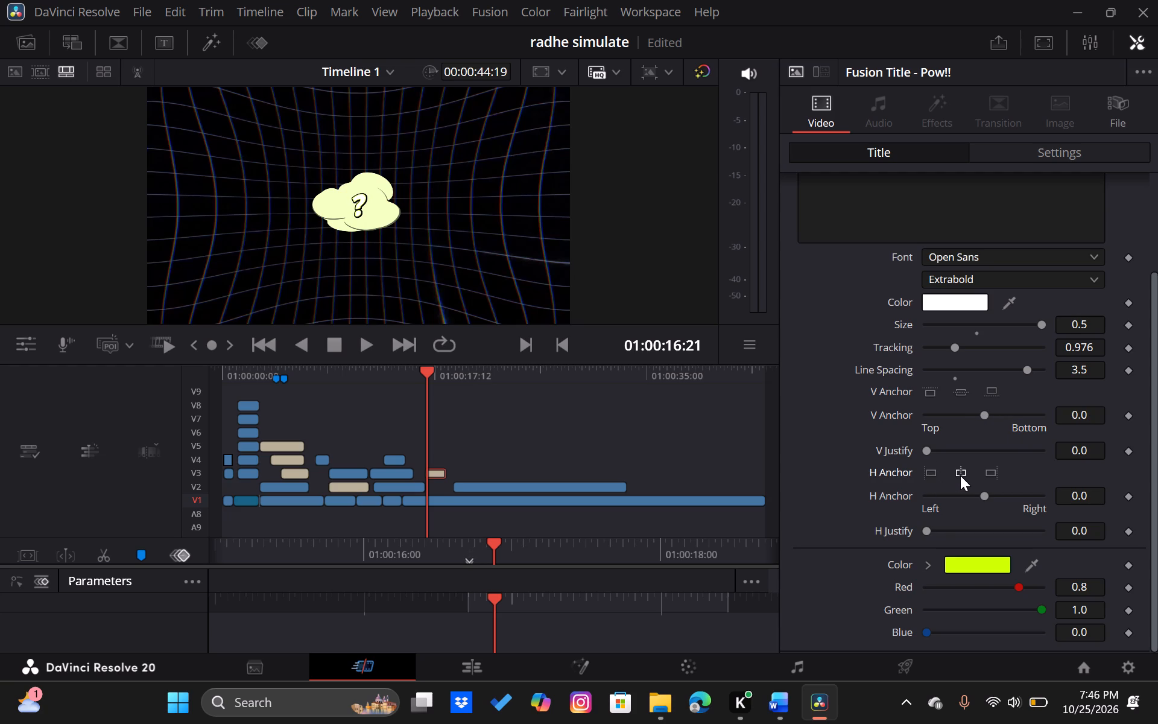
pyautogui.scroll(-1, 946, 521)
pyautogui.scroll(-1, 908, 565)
# Scale the whole Pow!! title up to a linked X and Y zoom of 2.100 and play that section back.
pyautogui.scroll(2, 904, 403)
pyautogui.click(1028, 152)
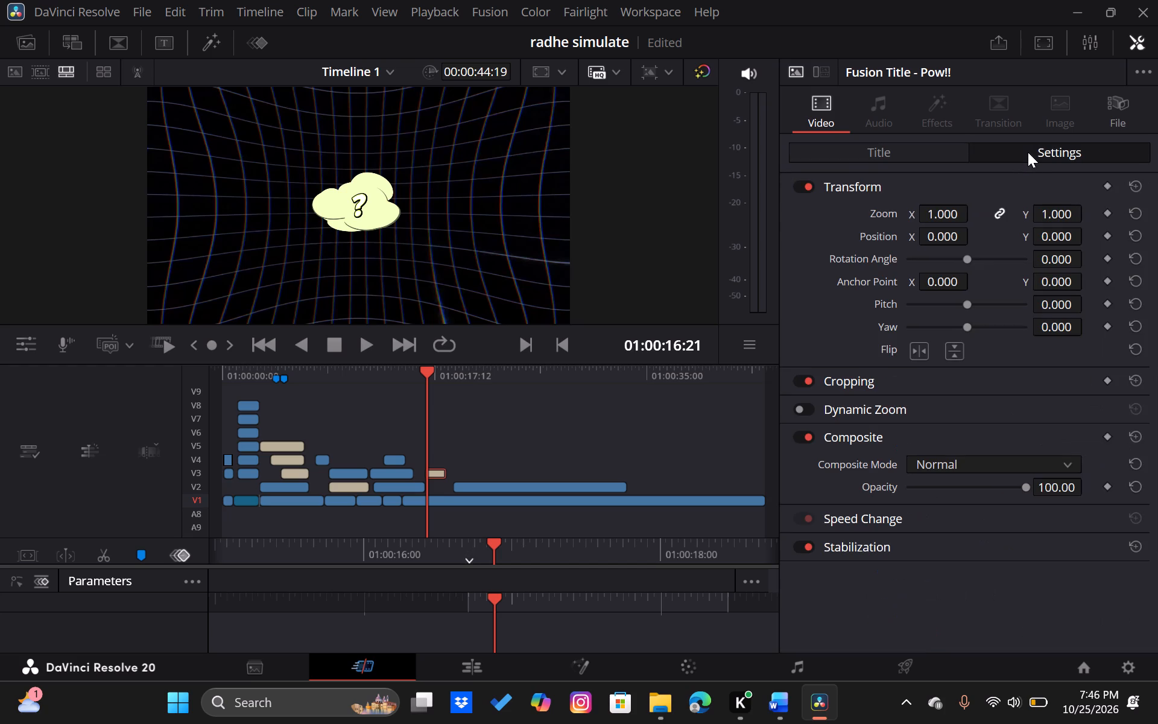
pyautogui.moveTo(941, 212); pyautogui.dragTo(954, 213)
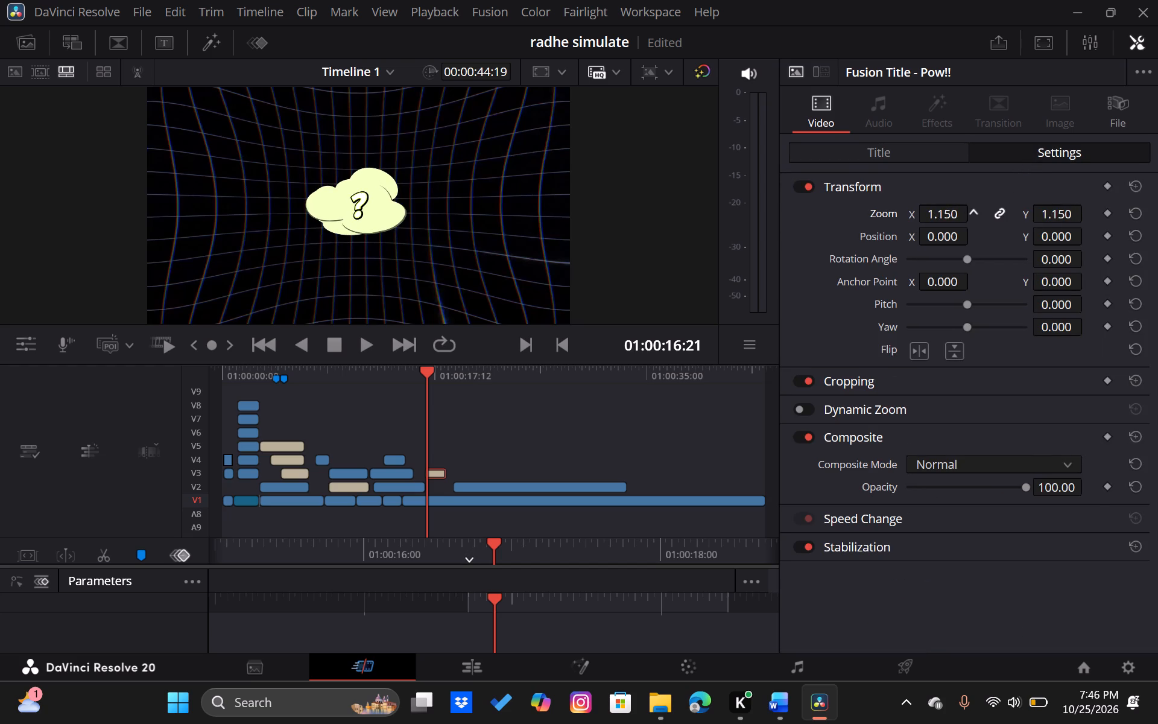
pyautogui.moveTo(954, 213); pyautogui.dragTo(1034, 223)
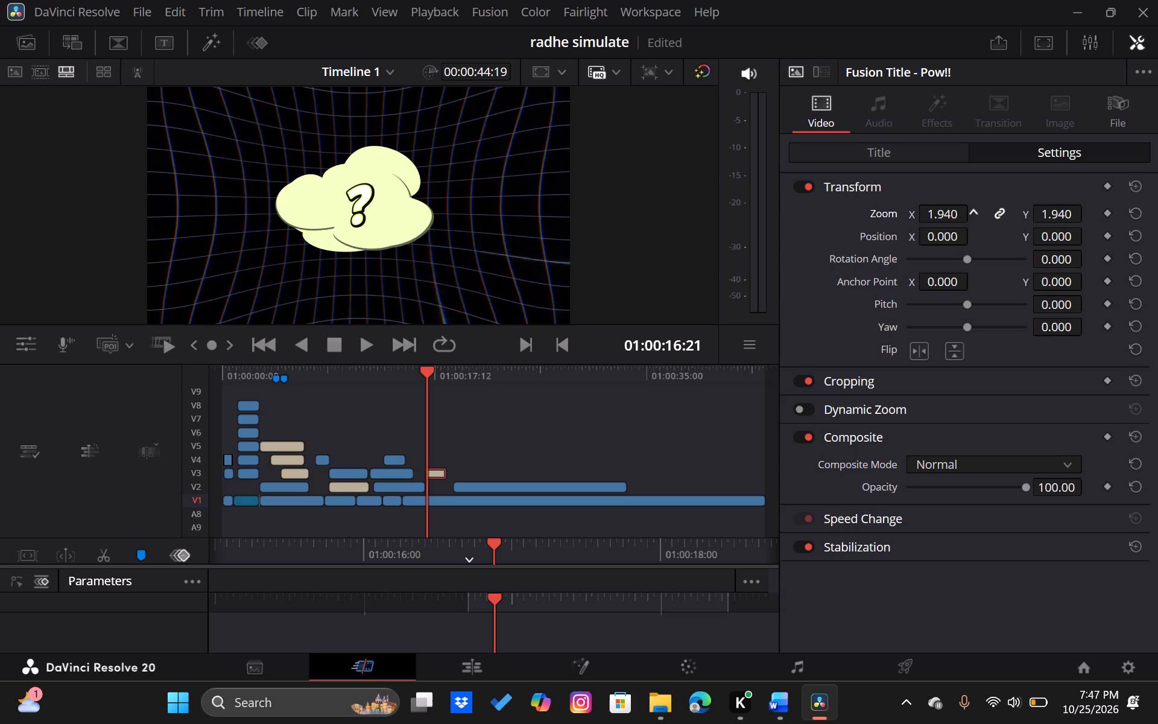
pyautogui.moveTo(1034, 223); pyautogui.dragTo(1040, 224)
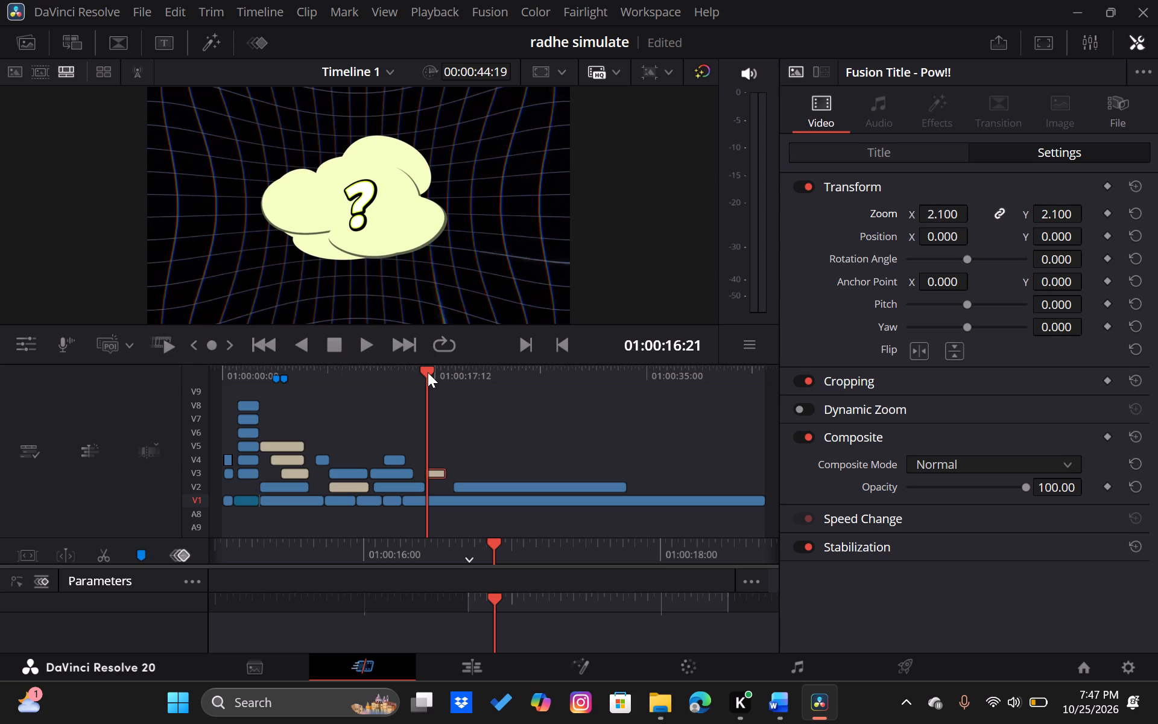
pyautogui.moveTo(427, 372); pyautogui.dragTo(417, 378)
pyautogui.press('space')
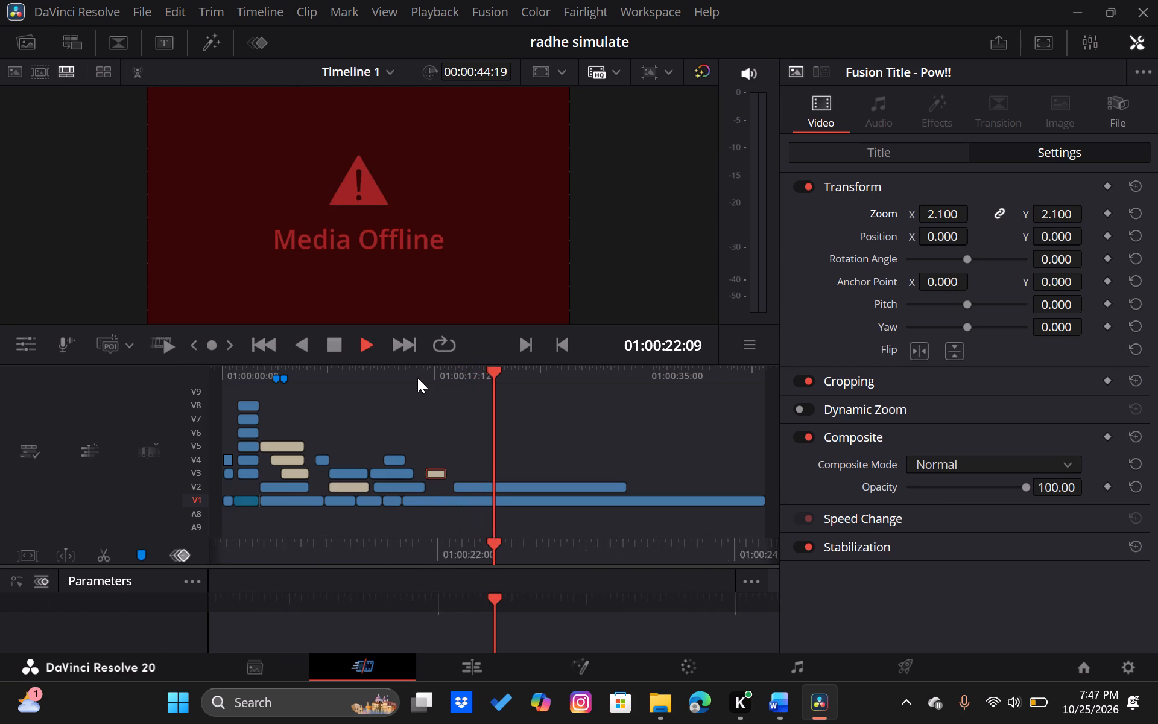
pyautogui.press('space')
# Move the long V2 clip that follows the Pow!! title up to V3, starting at about 19.7 seconds.
pyautogui.click(491, 431)
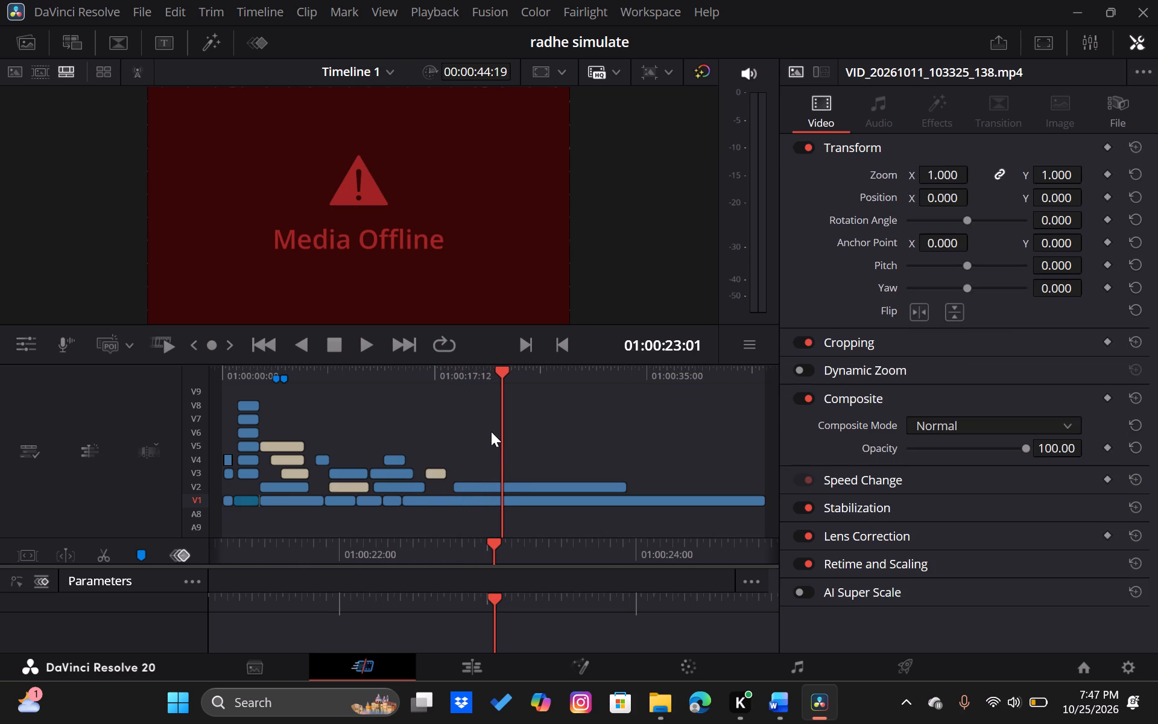
pyautogui.click(513, 486)
pyautogui.moveTo(513, 486); pyautogui.dragTo(514, 485)
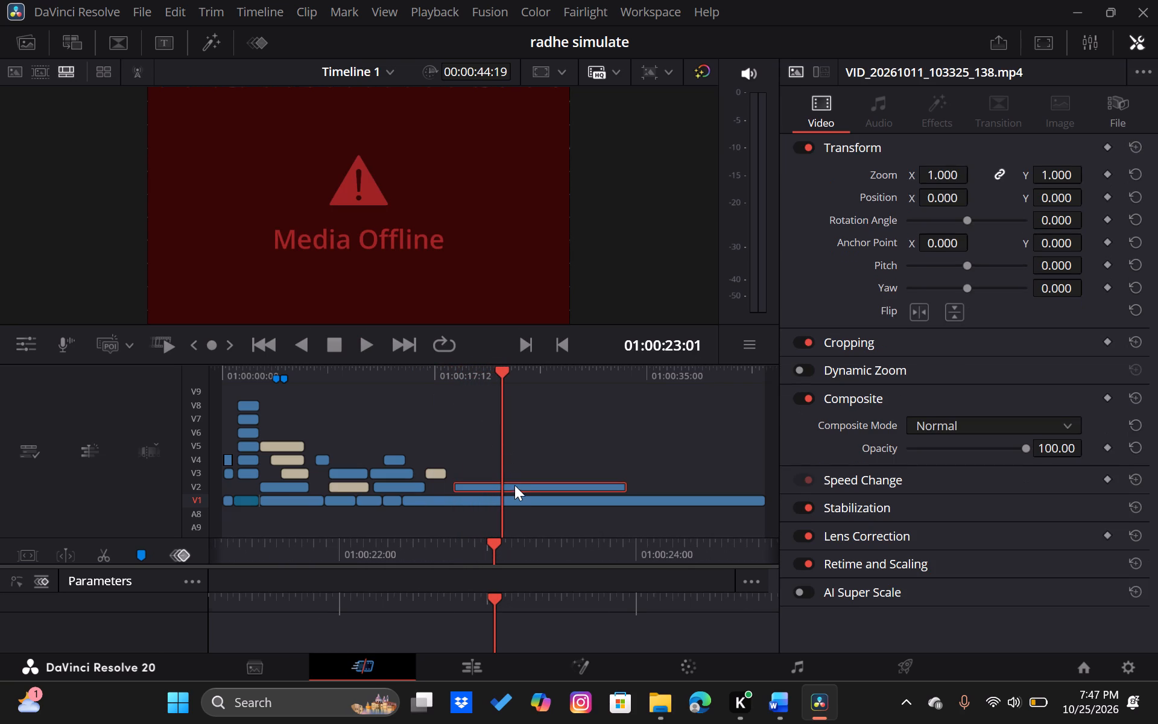
pyautogui.moveTo(514, 485); pyautogui.dragTo(522, 469)
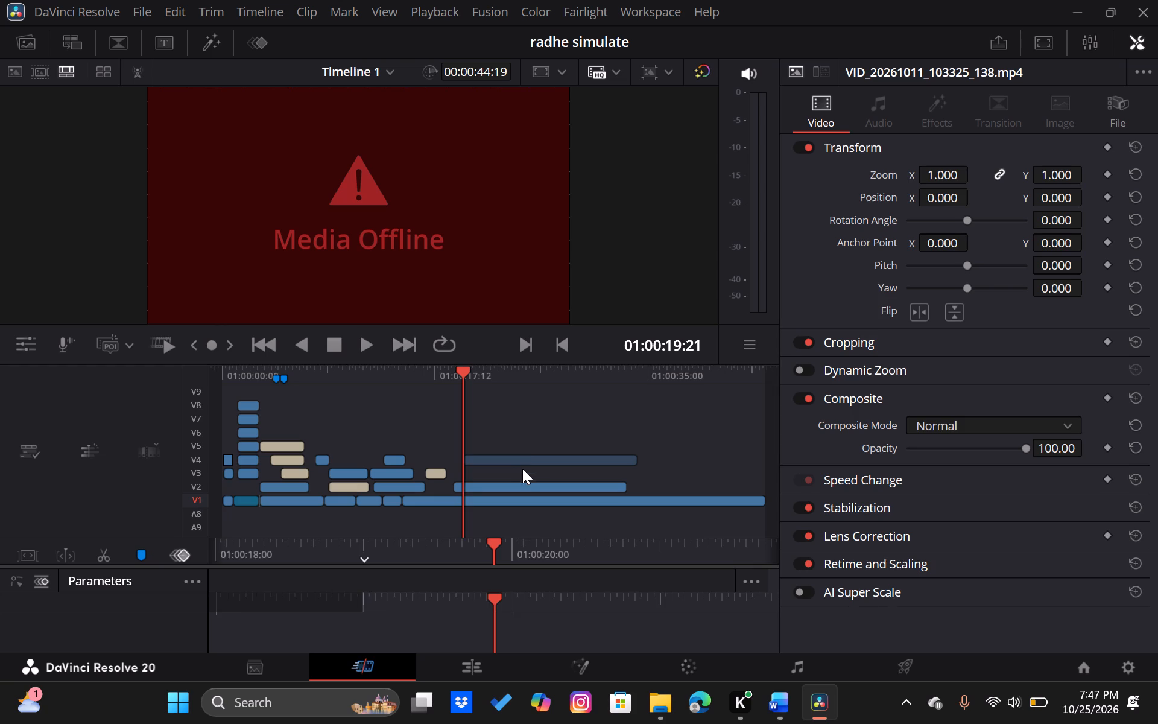
pyautogui.moveTo(522, 469); pyautogui.dragTo(522, 471)
# Review the timeline around the moved V3 clip, and play from about 14 seconds through the question-mark title.
pyautogui.moveTo(457, 372); pyautogui.dragTo(489, 389)
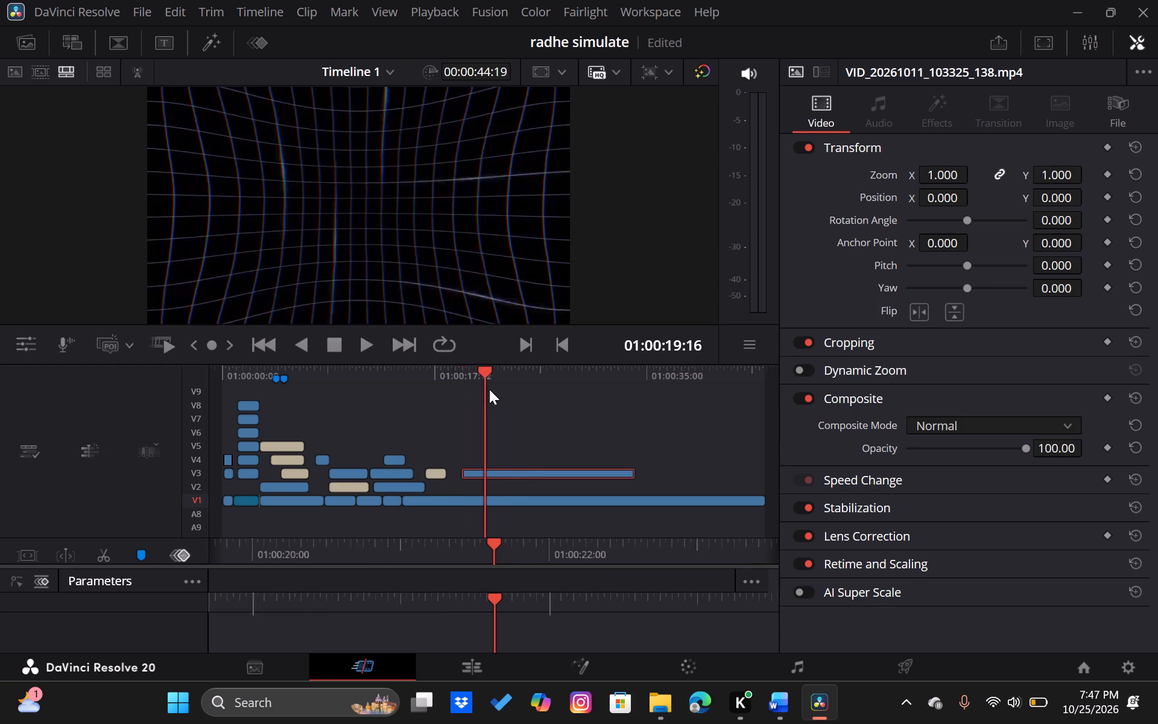
pyautogui.moveTo(489, 389); pyautogui.dragTo(560, 396)
pyautogui.tripleClick(560, 396)
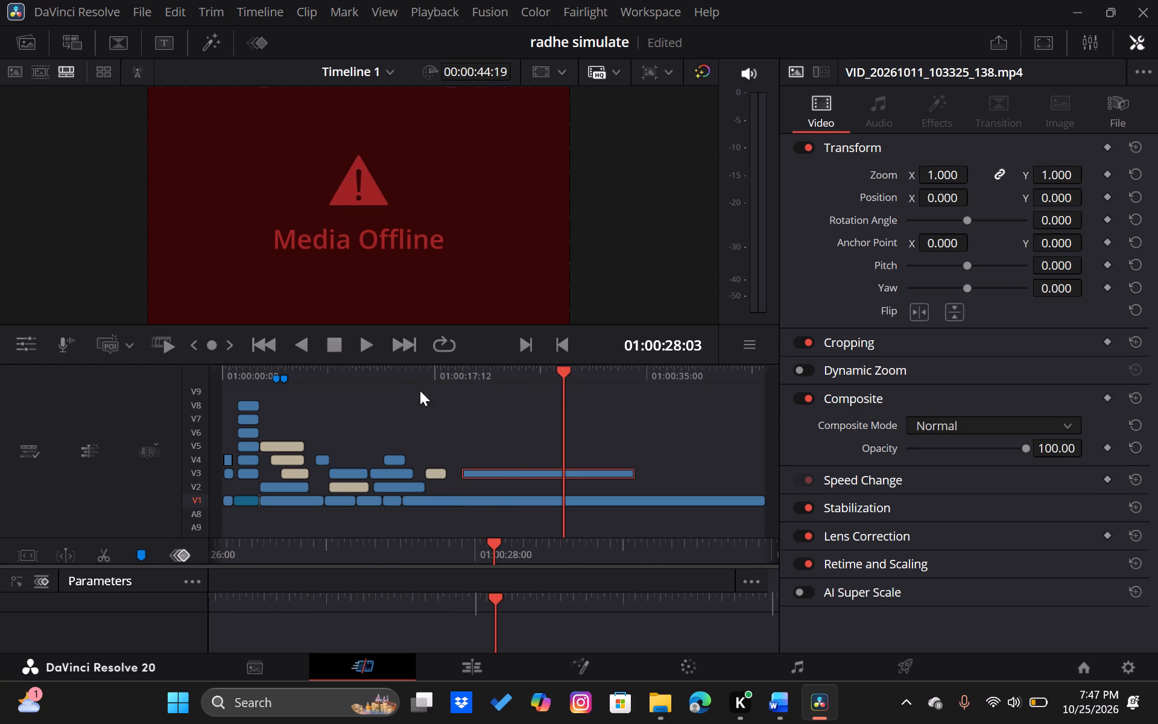
pyautogui.click(391, 371)
pyautogui.press('space')
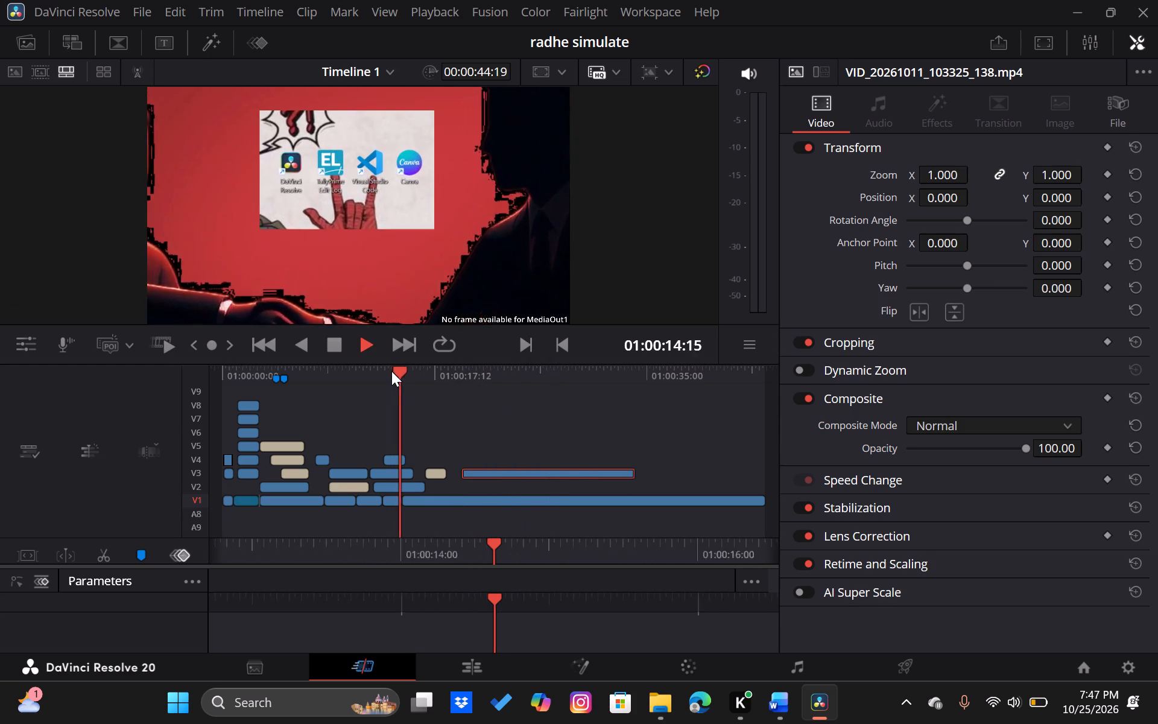
pyautogui.press('space')
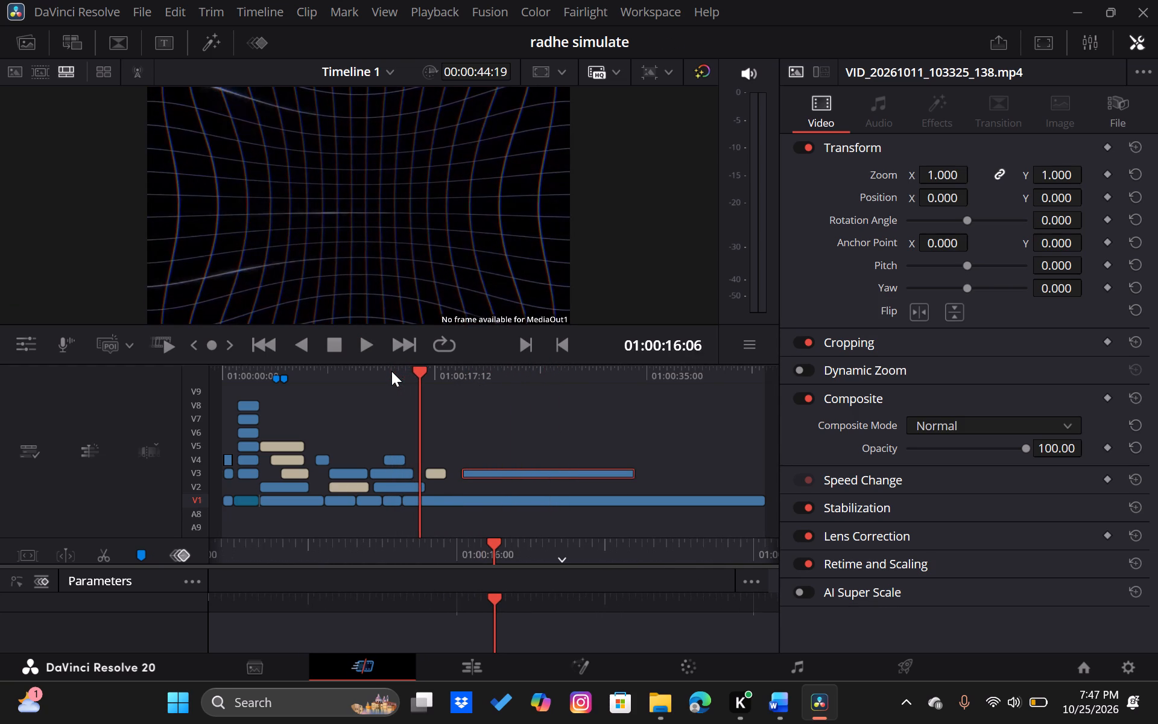
pyautogui.press('space')
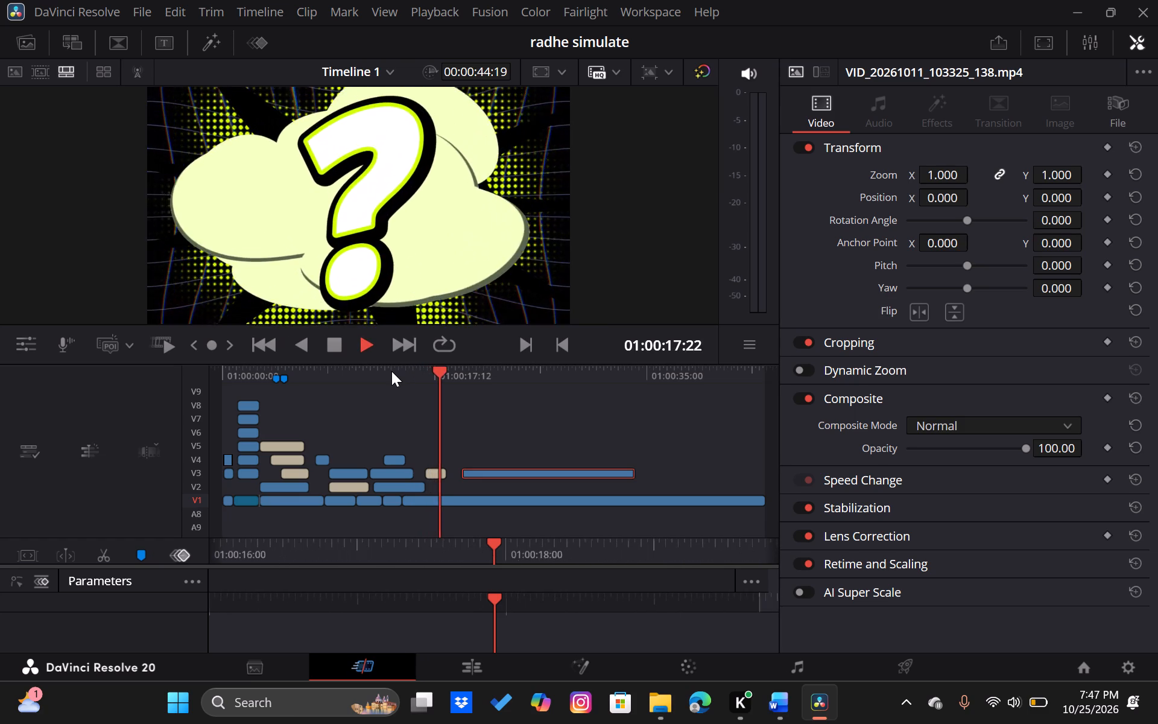
pyautogui.press('space')
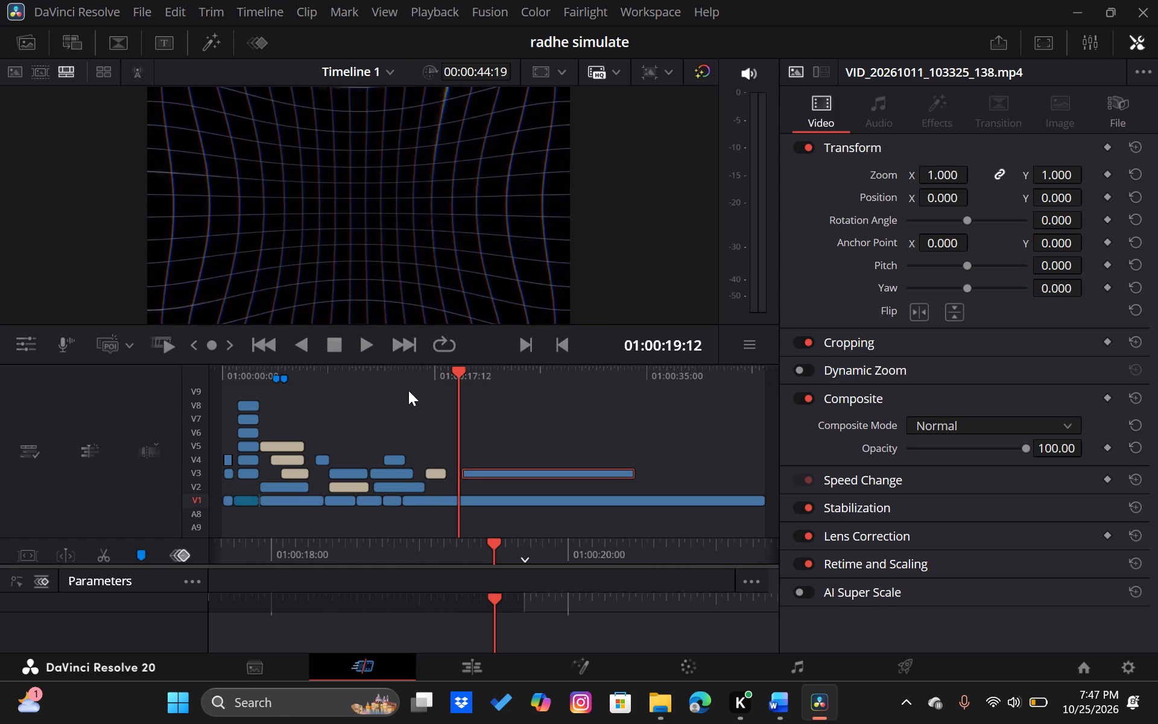
# Move the question-mark Pow!! title from V3 up to V4, starting at about 15.8 seconds.
pyautogui.click(436, 472)
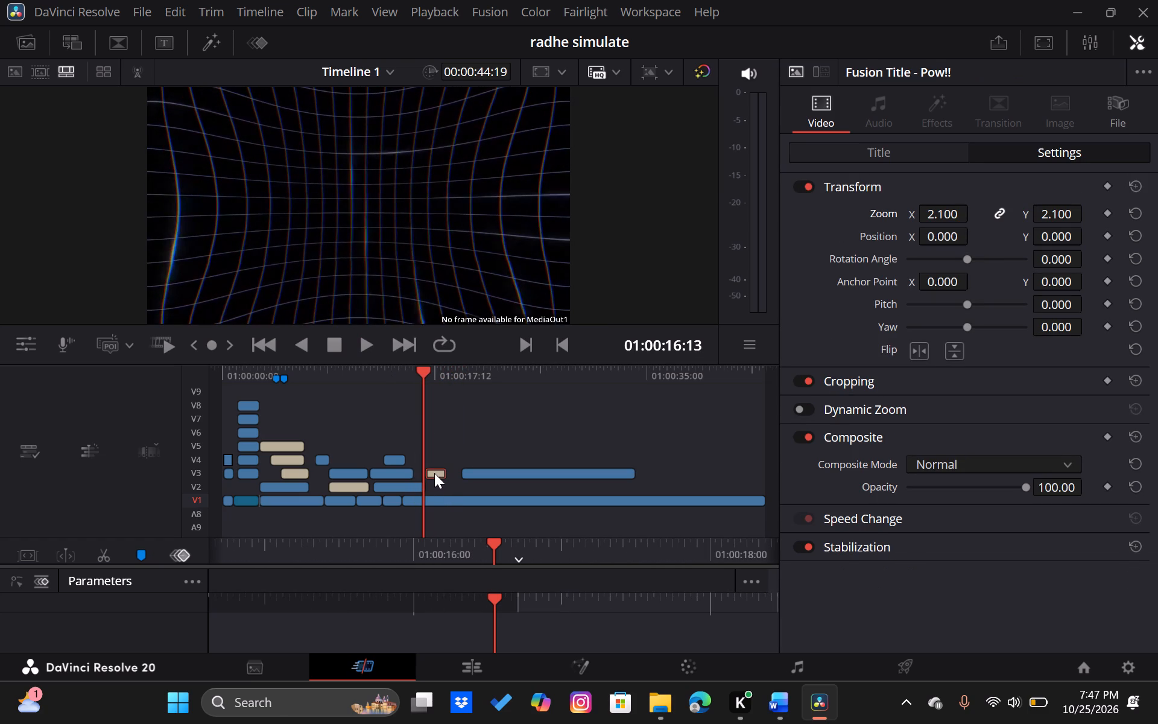
pyautogui.moveTo(417, 376); pyautogui.dragTo(412, 383)
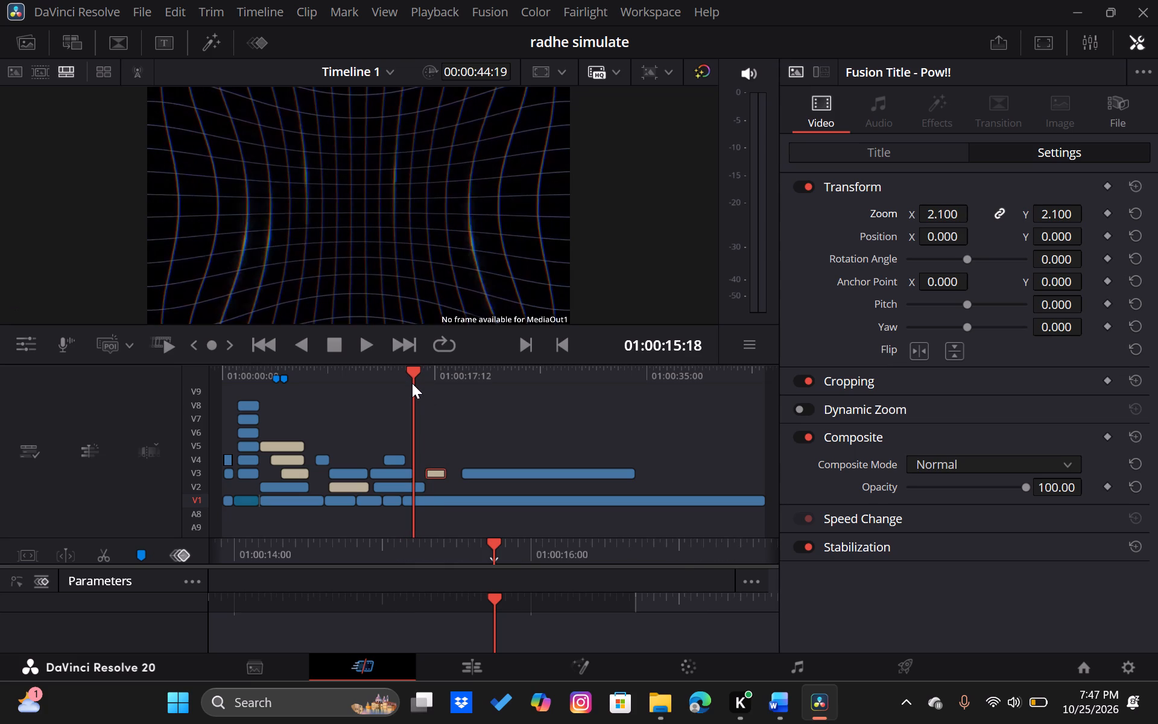
pyautogui.moveTo(412, 383); pyautogui.dragTo(407, 383)
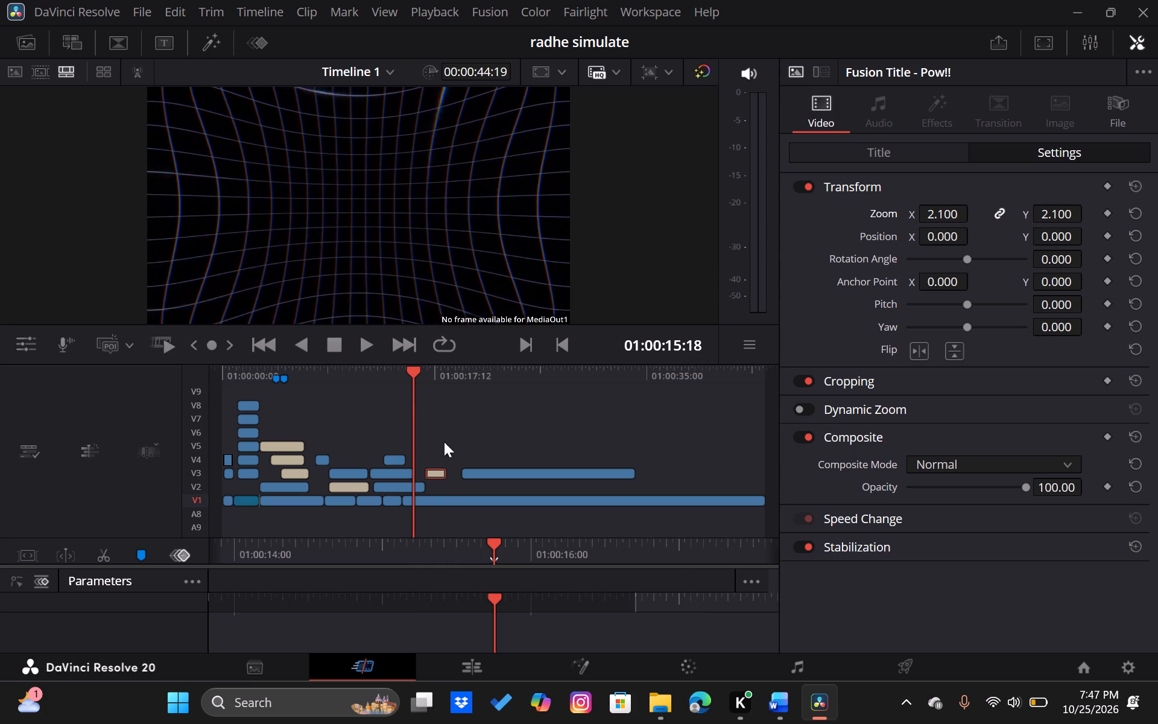
pyautogui.moveTo(437, 470); pyautogui.dragTo(429, 457)
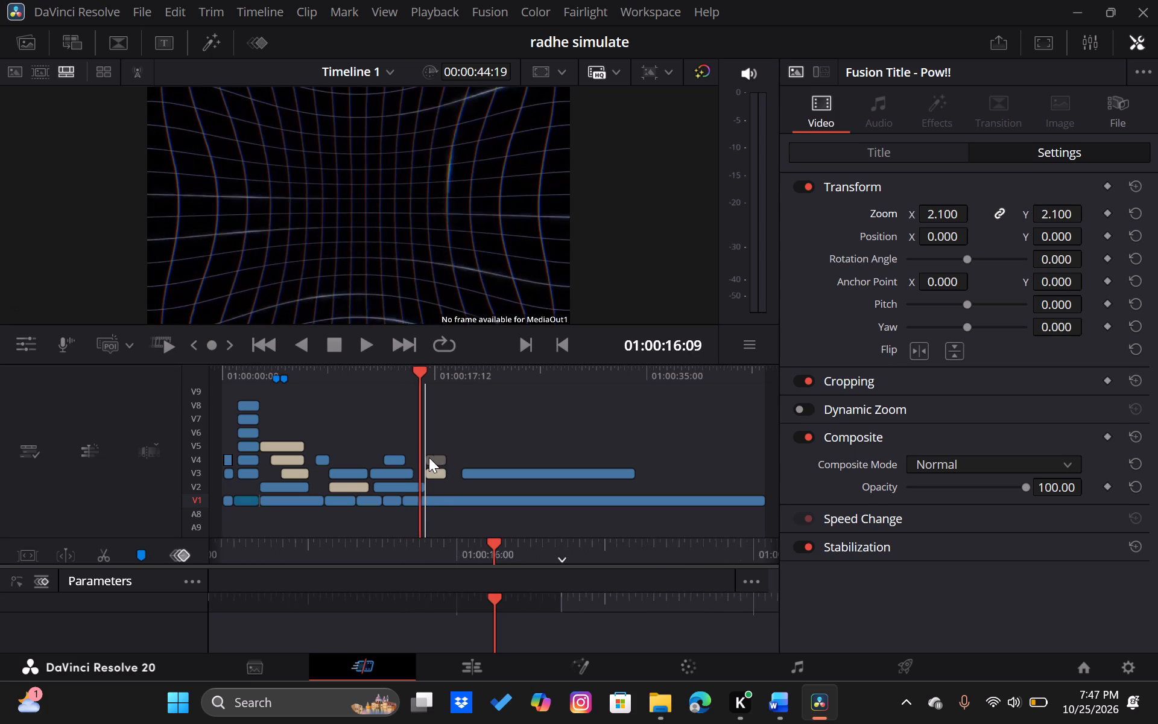
pyautogui.moveTo(429, 457); pyautogui.dragTo(428, 457)
pyautogui.click(414, 484)
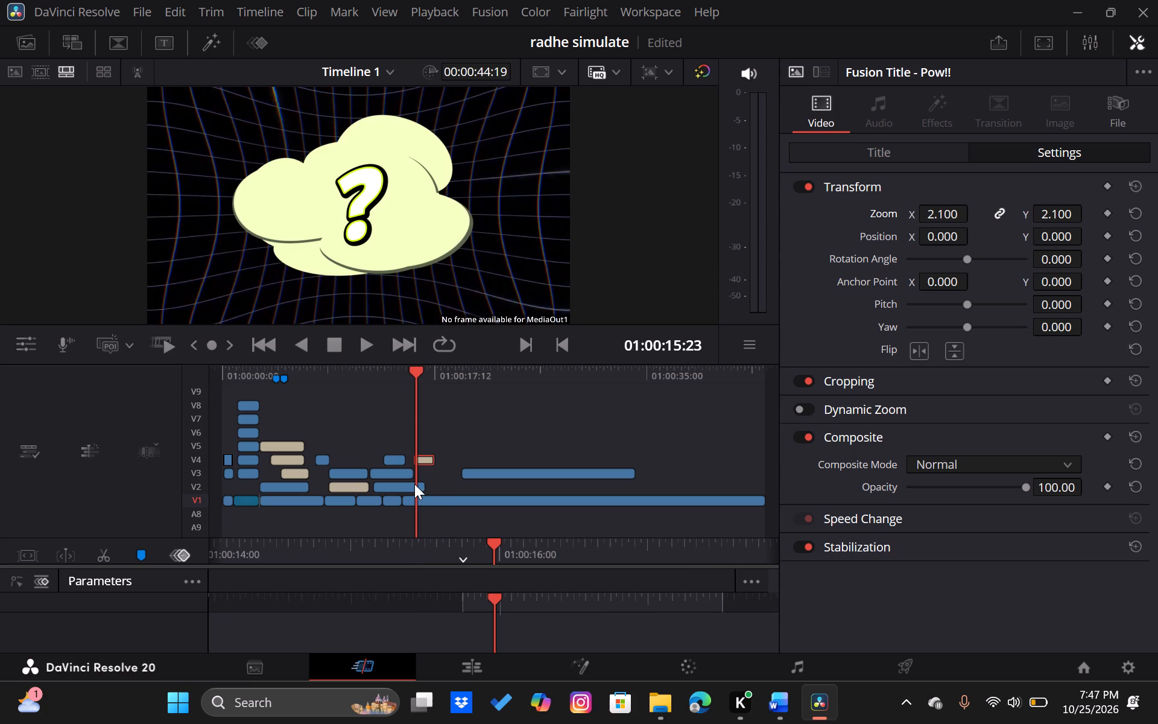
# Delete the photo_2026-10-12_09-29-30.jpg clip from V2 beneath the desktop screenshot clip.
pyautogui.moveTo(414, 376); pyautogui.dragTo(407, 377)
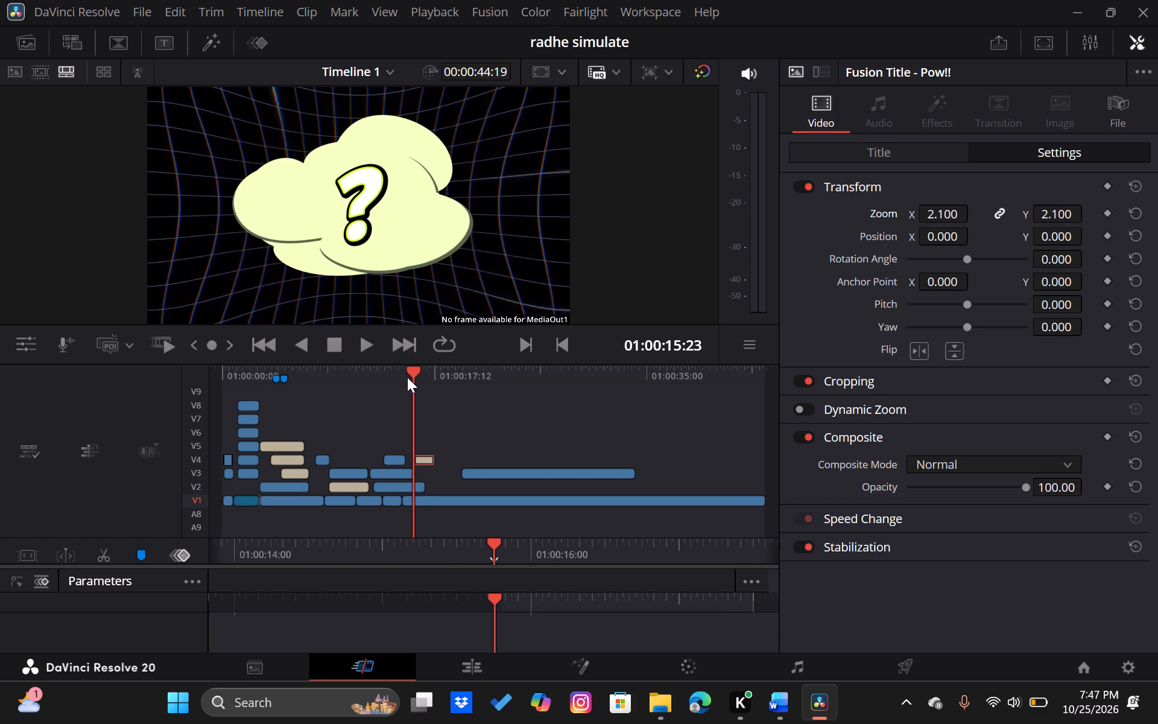
pyautogui.moveTo(407, 377); pyautogui.dragTo(401, 378)
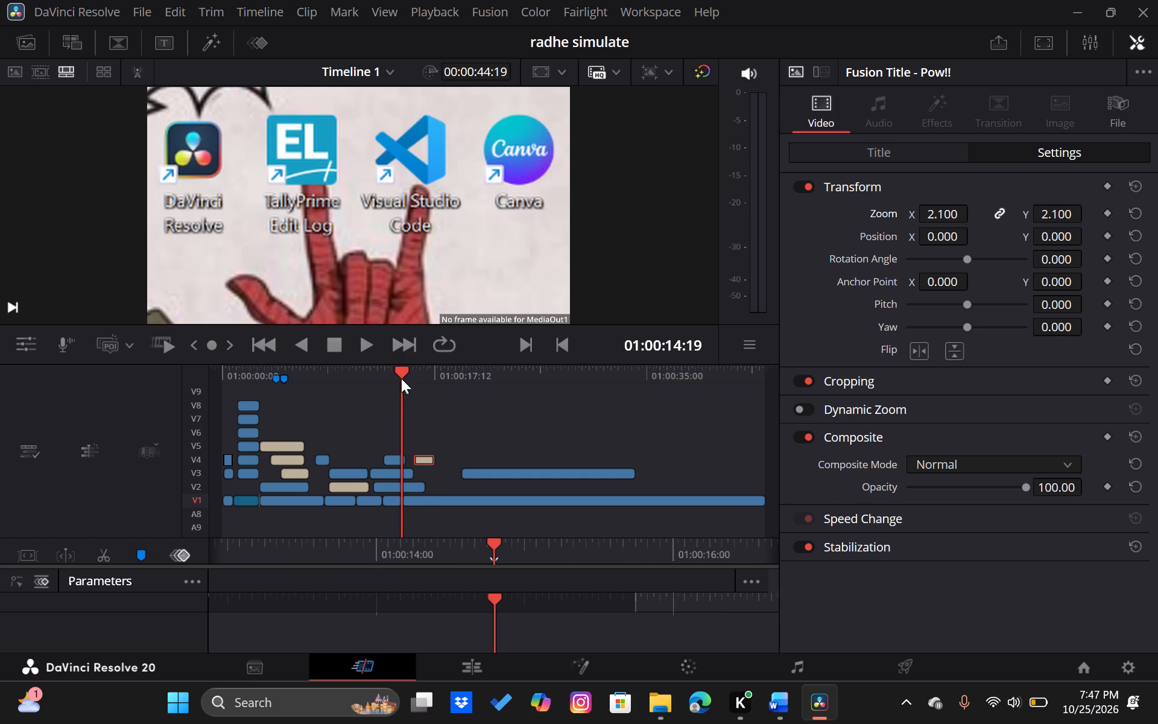
pyautogui.click(416, 484)
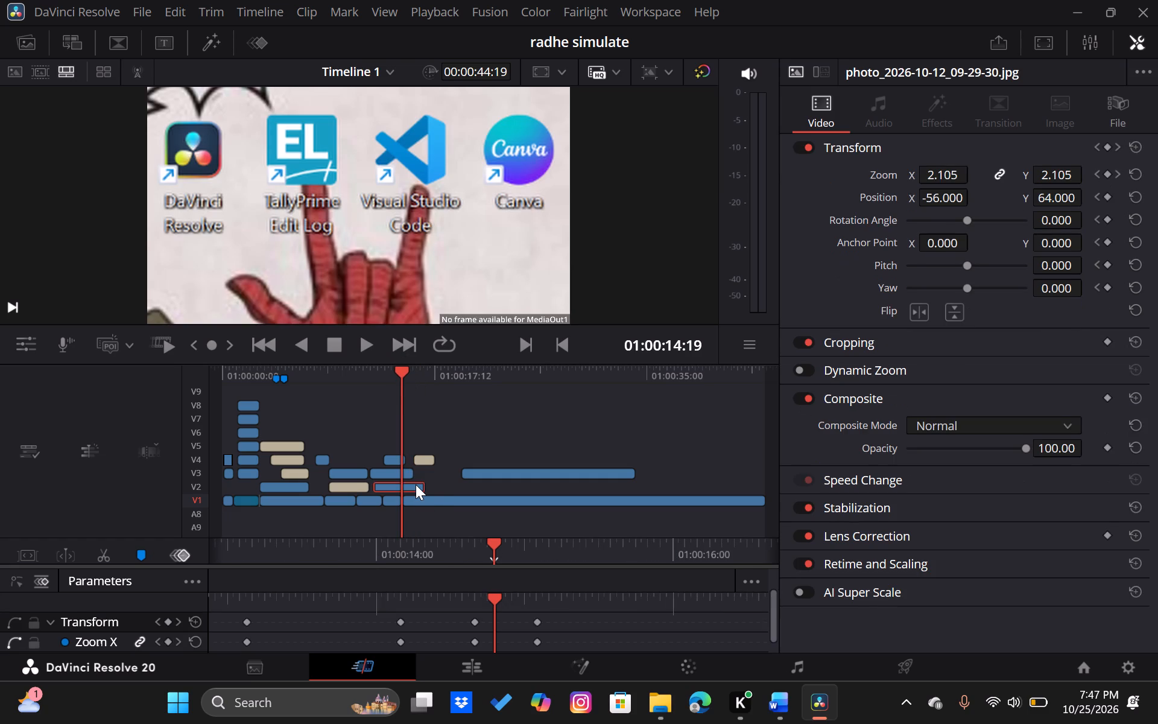
pyautogui.press('BackSpace')
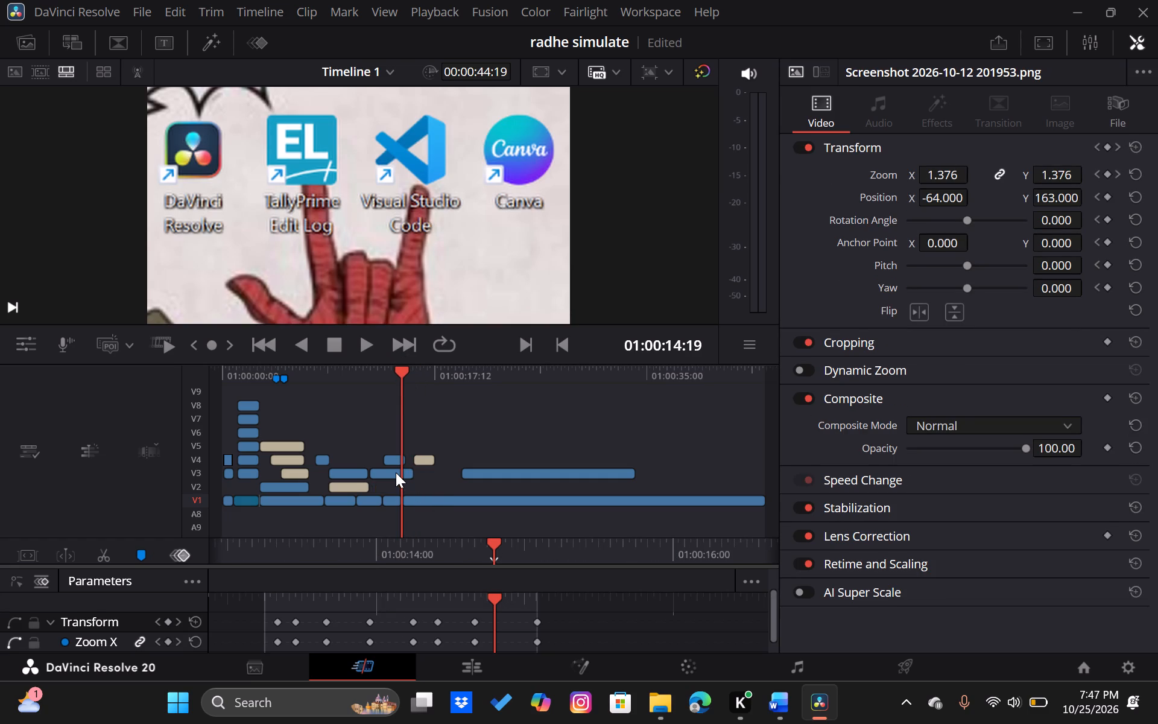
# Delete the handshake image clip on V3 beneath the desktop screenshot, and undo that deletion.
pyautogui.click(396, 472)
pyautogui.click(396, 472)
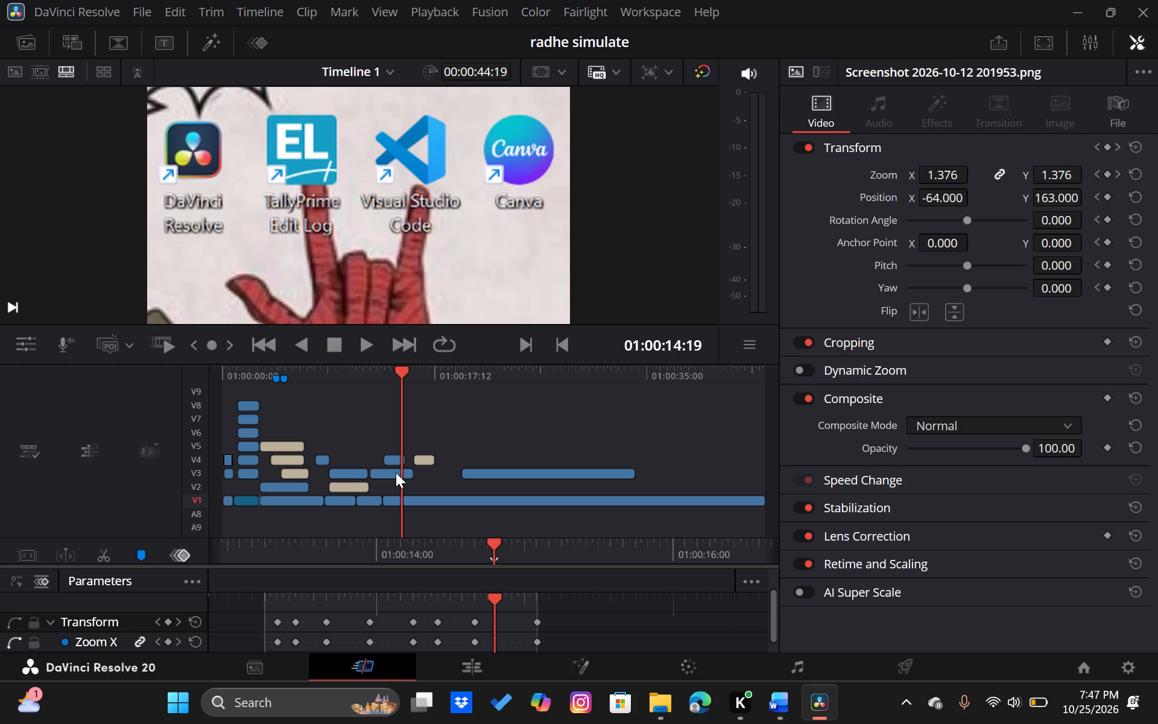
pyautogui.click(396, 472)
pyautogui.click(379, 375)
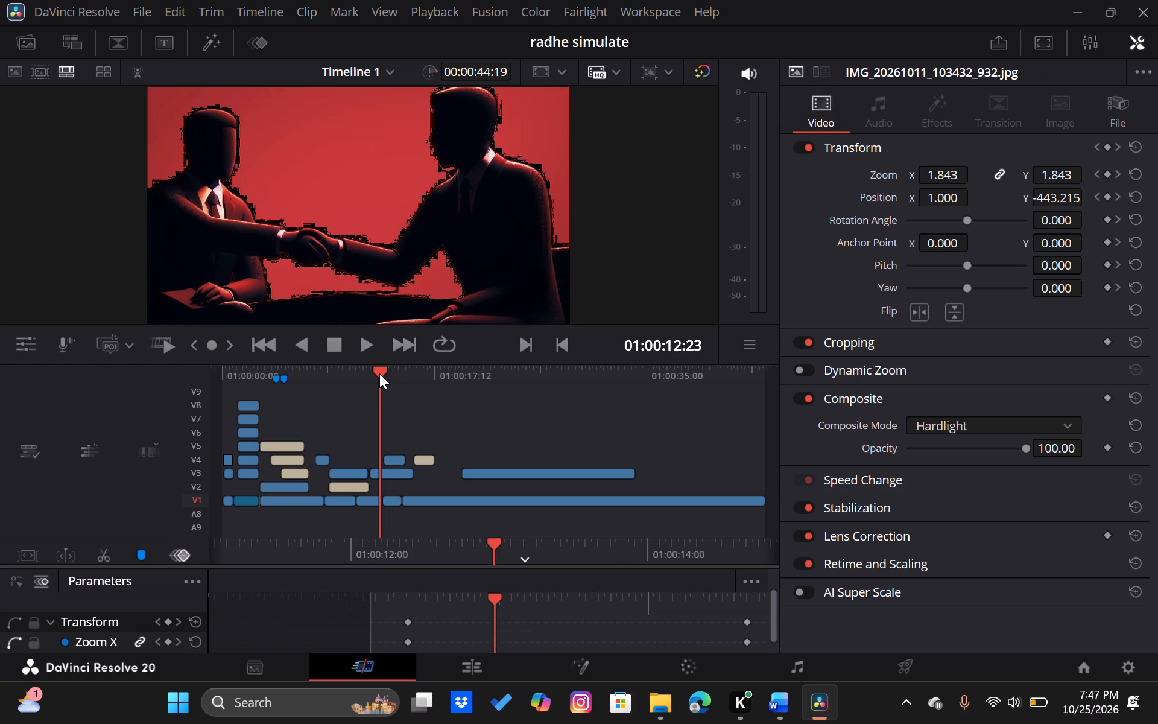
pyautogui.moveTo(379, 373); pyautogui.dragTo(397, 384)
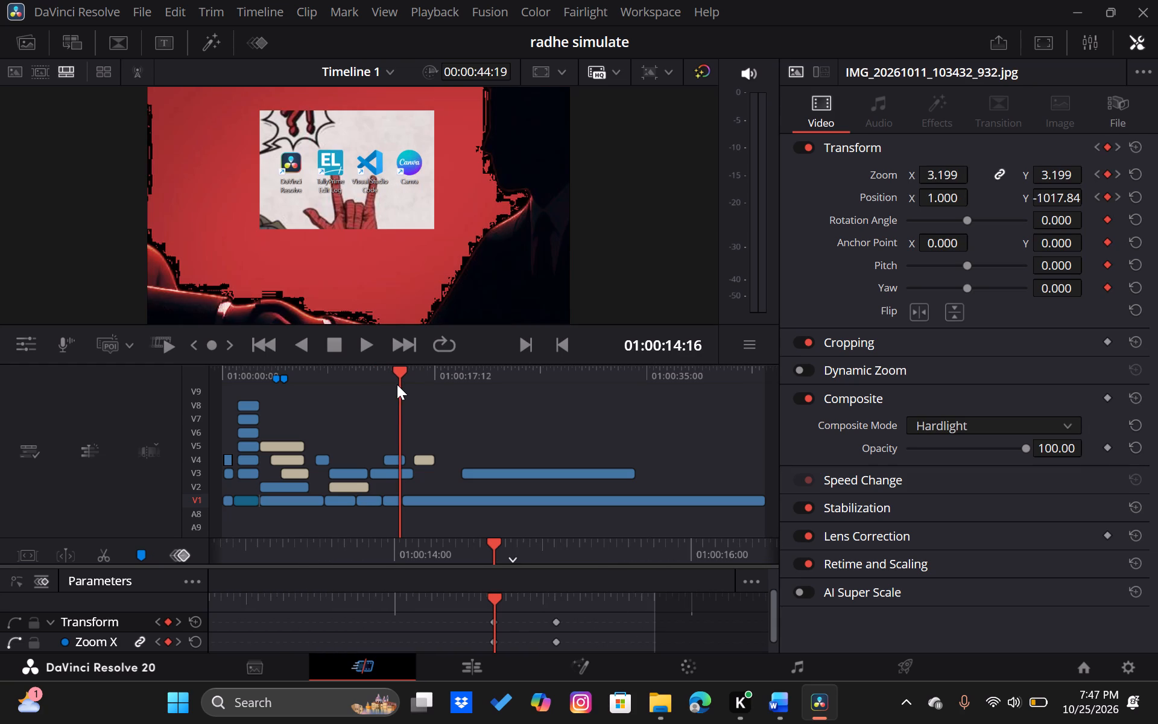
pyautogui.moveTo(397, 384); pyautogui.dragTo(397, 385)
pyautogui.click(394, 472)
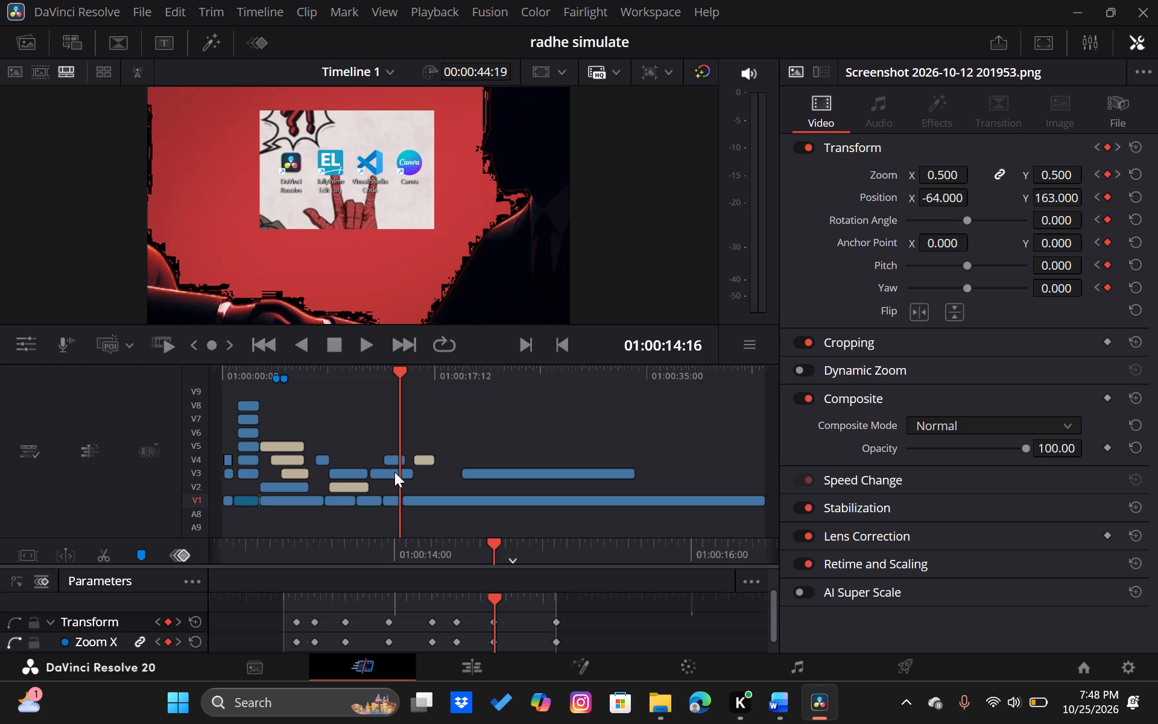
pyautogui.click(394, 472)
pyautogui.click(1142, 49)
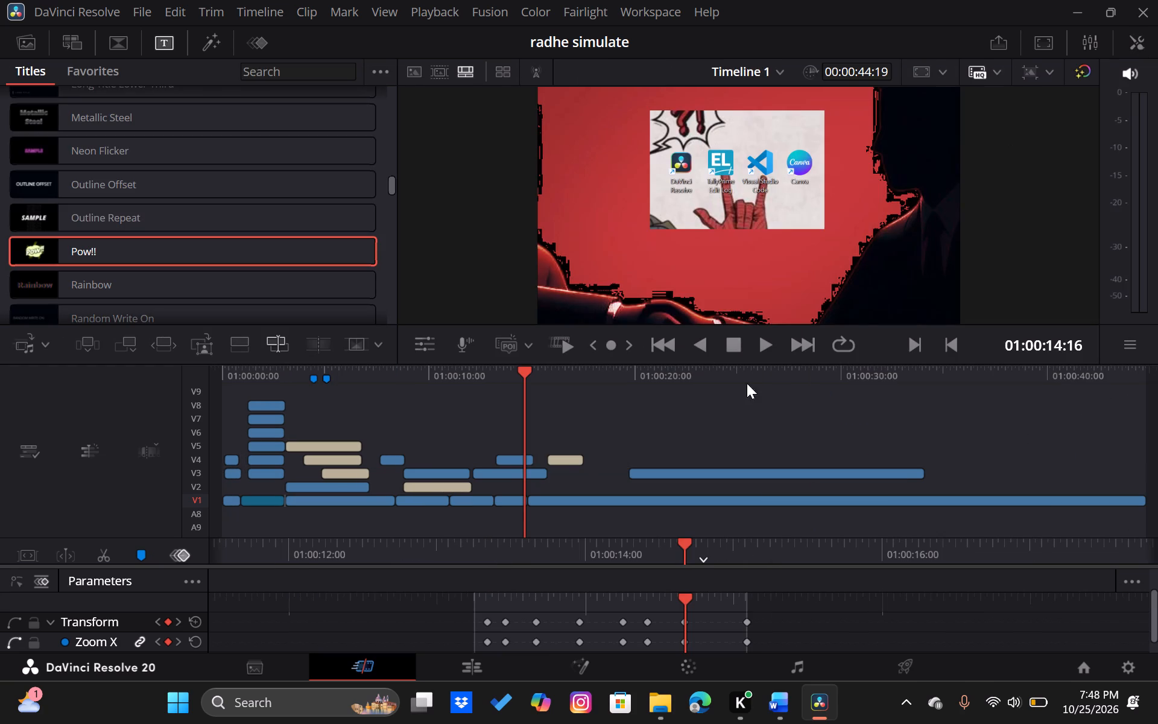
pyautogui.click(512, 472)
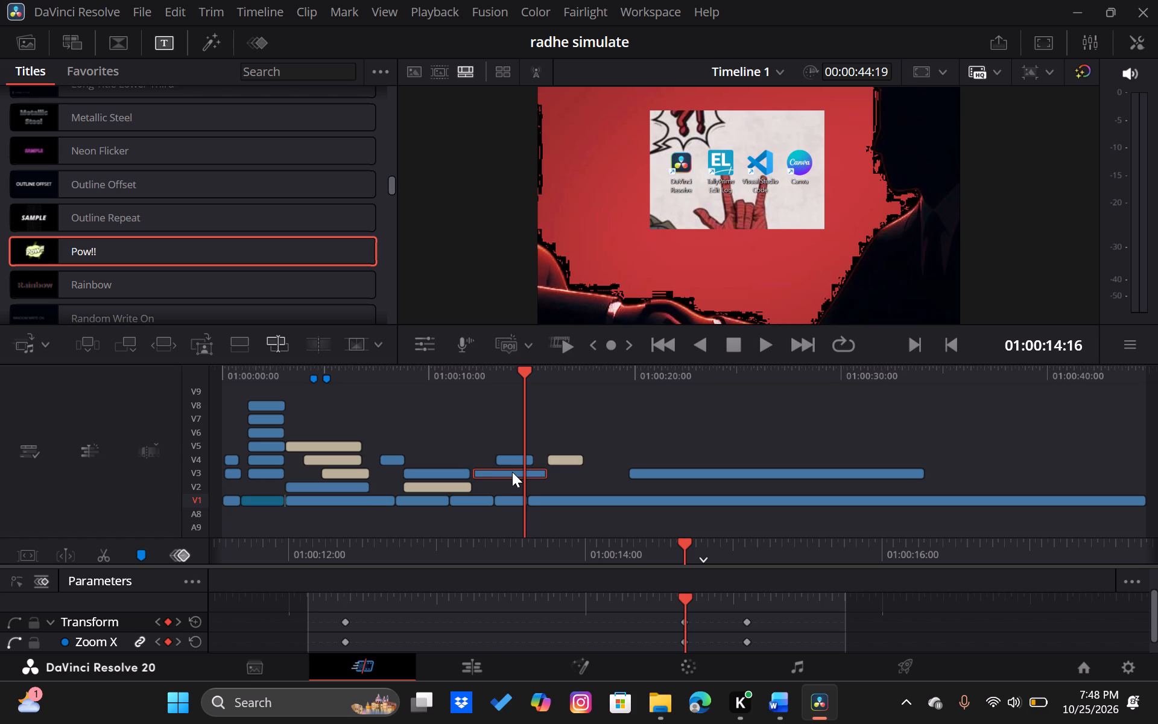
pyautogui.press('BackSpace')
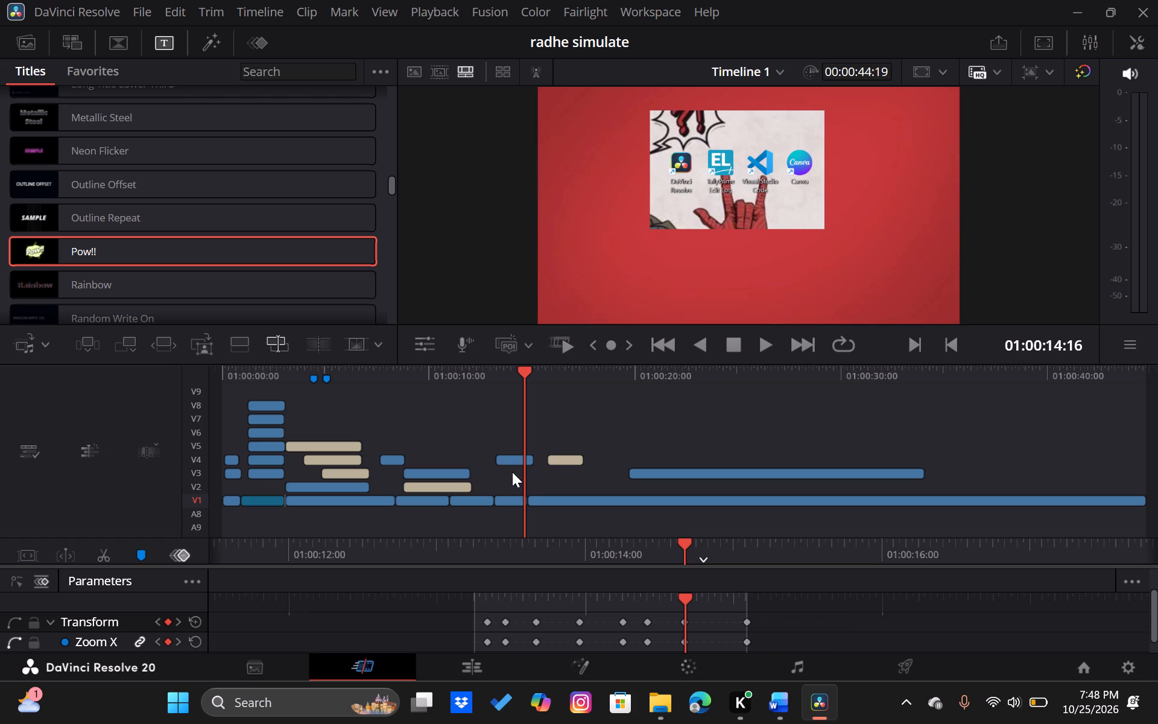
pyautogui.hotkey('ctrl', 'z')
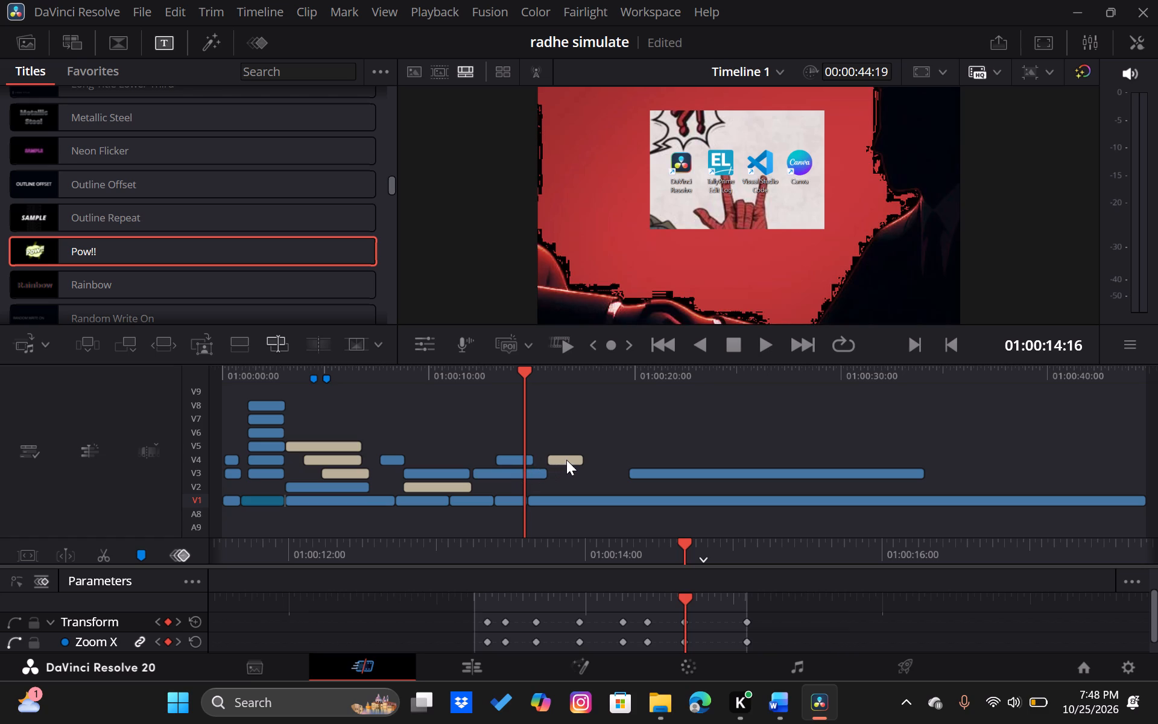
# Move the Pow!! title earlier on V4 to about 15.1 seconds, just after the screenshot clip, and play the transition from about 14.6 seconds.
pyautogui.moveTo(566, 456); pyautogui.dragTo(557, 457)
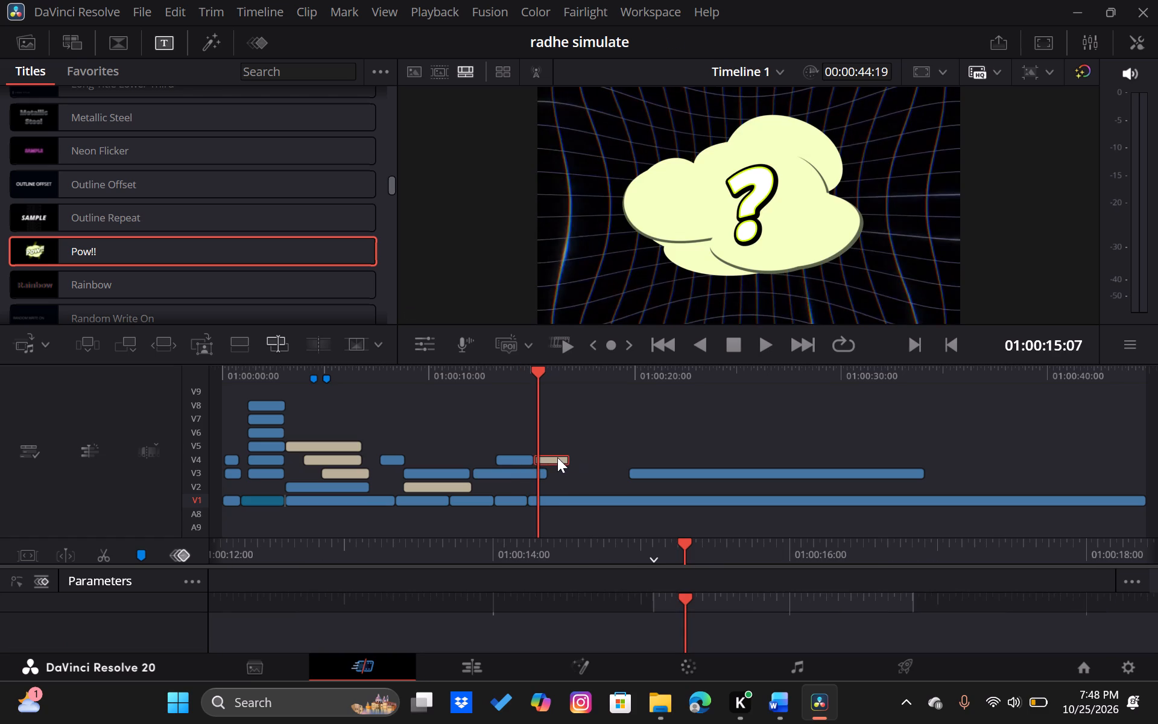
pyautogui.click(519, 377)
pyautogui.press('space')
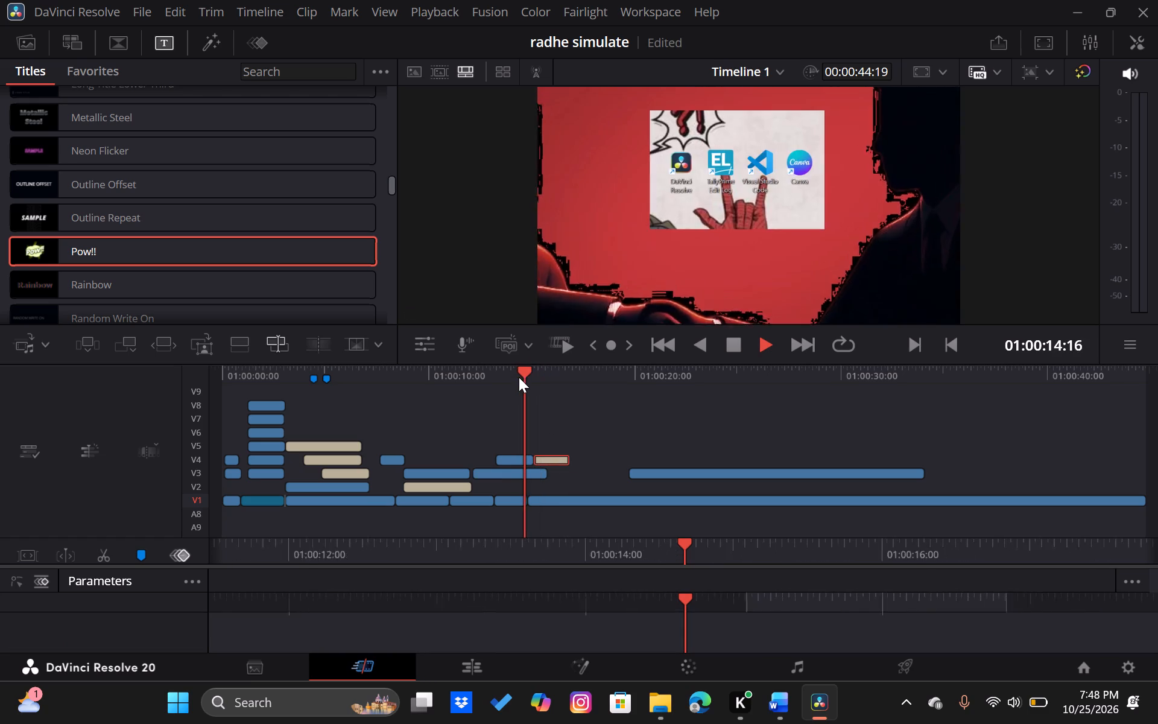
pyautogui.press('space')
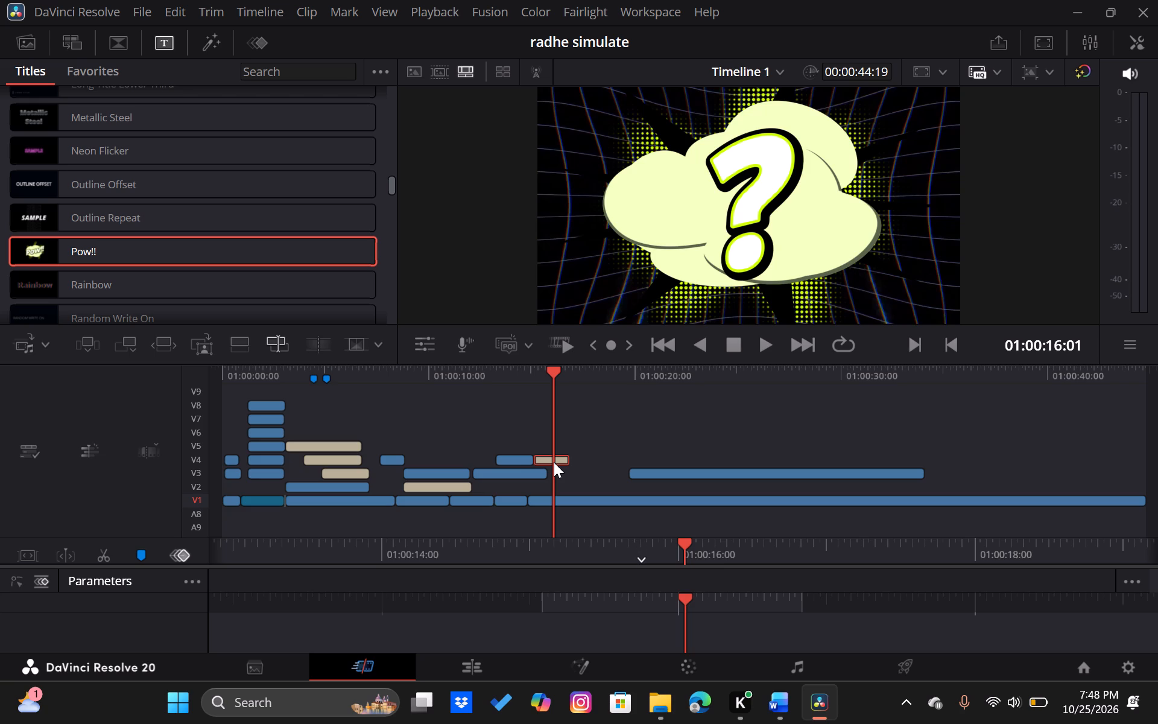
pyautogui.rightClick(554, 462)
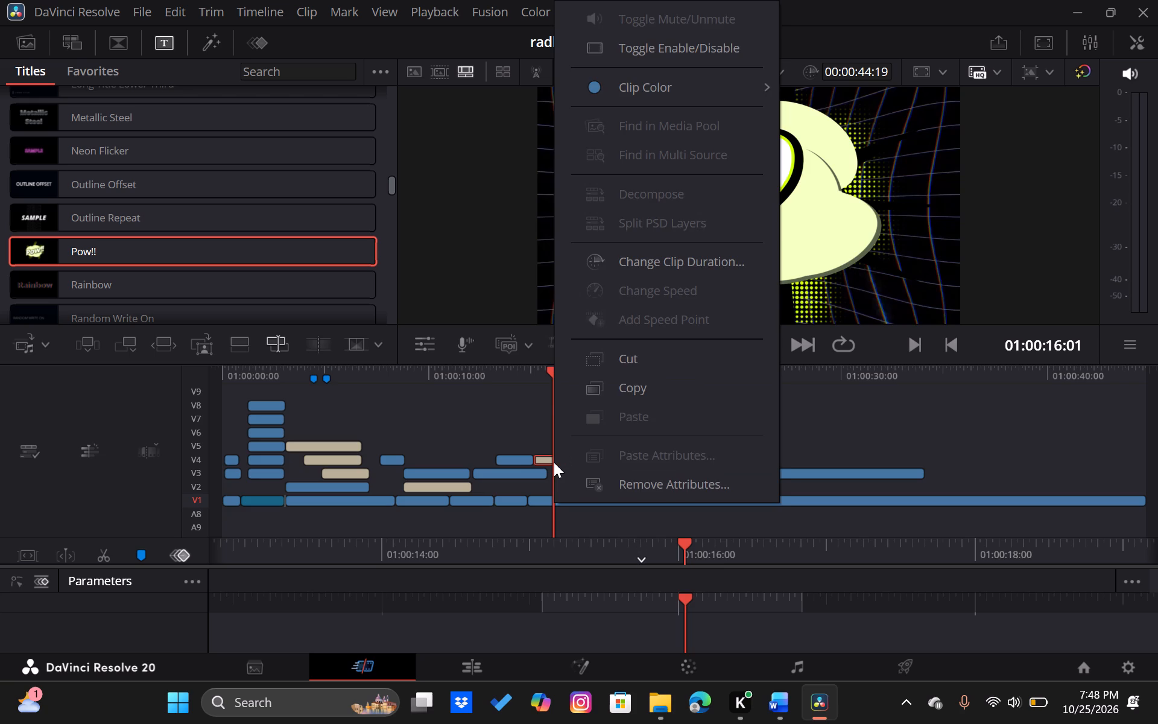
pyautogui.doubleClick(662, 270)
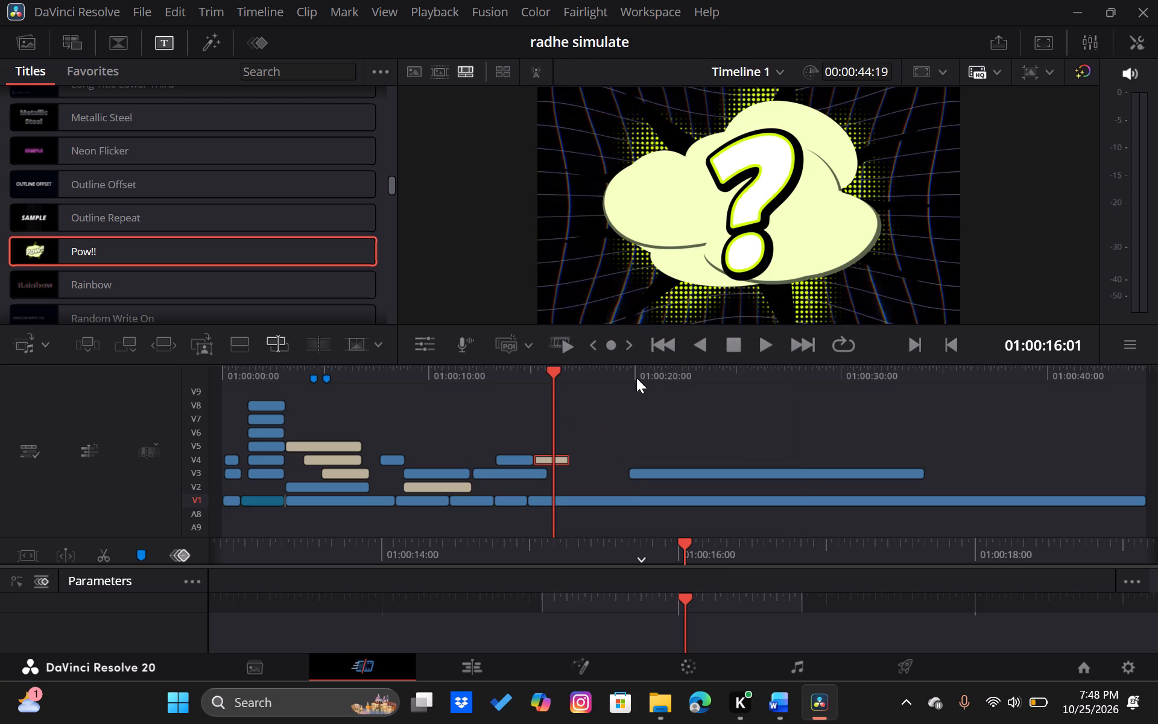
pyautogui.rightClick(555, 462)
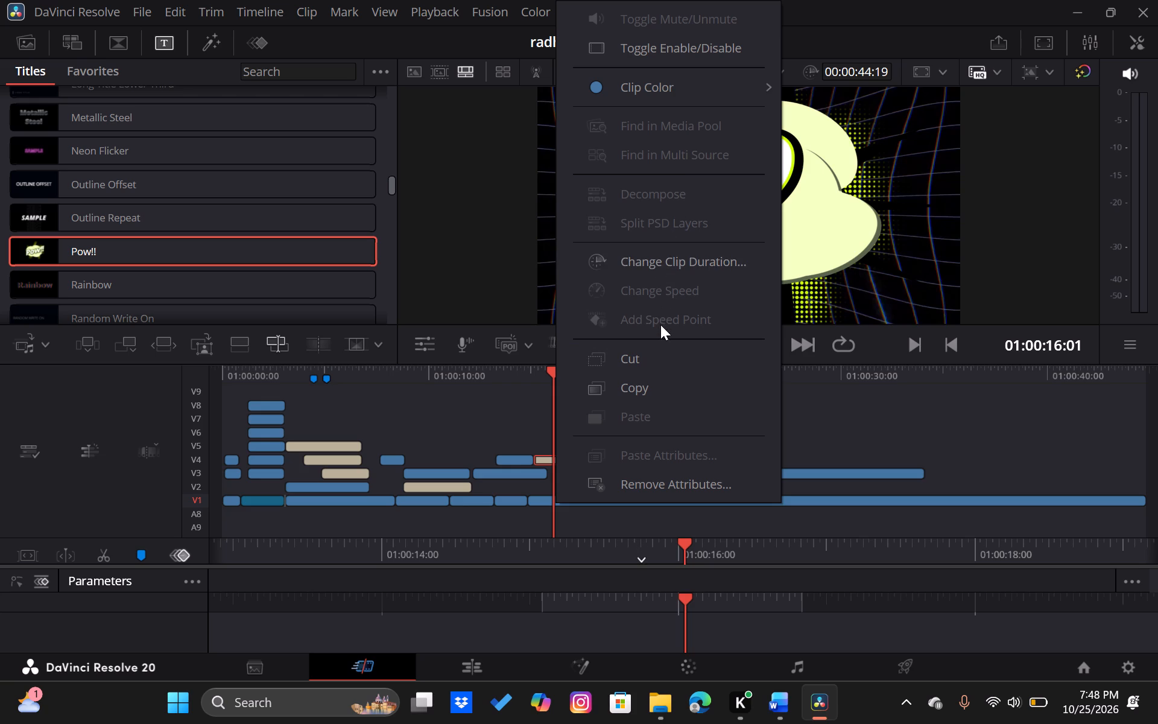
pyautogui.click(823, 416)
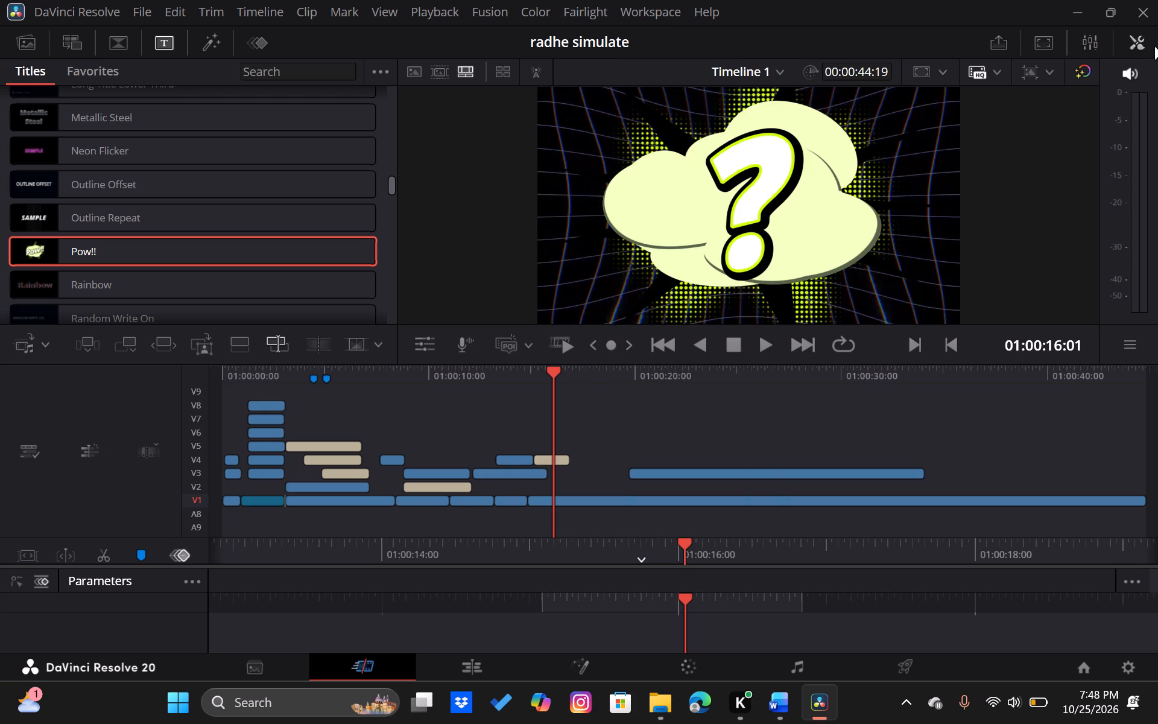
# Examine the text, font, size, spacing, anchor and colour controls of the question-mark Pow!! title.
pyautogui.click(1136, 38)
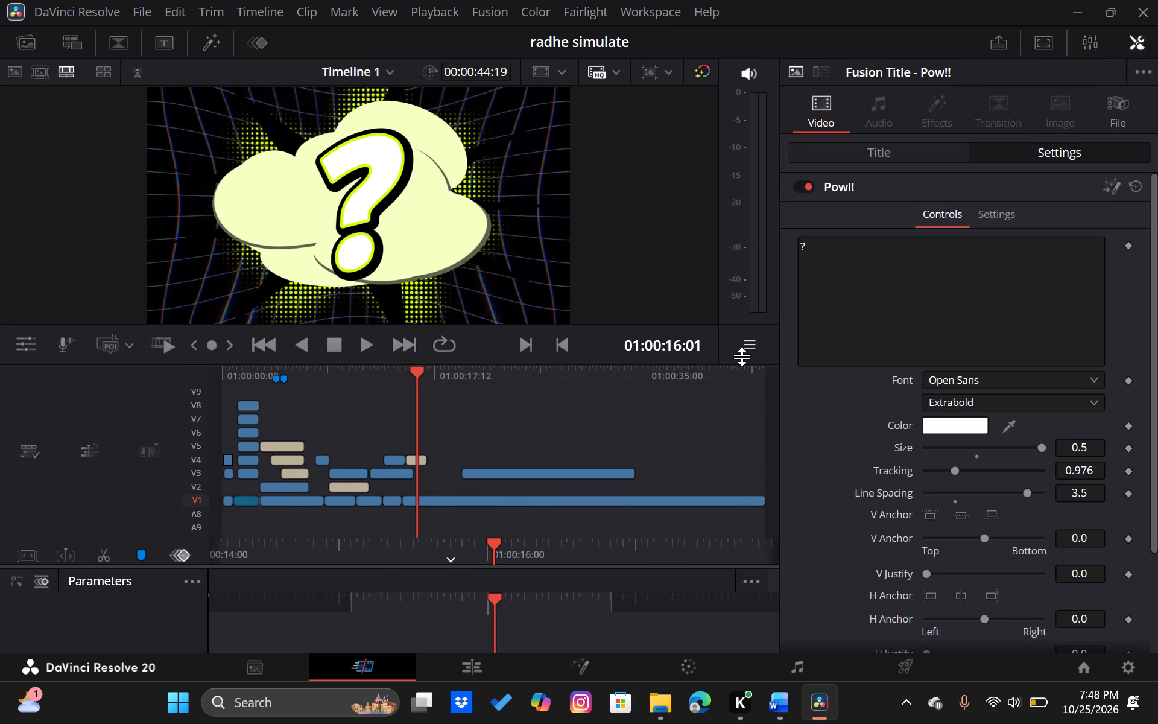
pyautogui.scroll(-5, 863, 414)
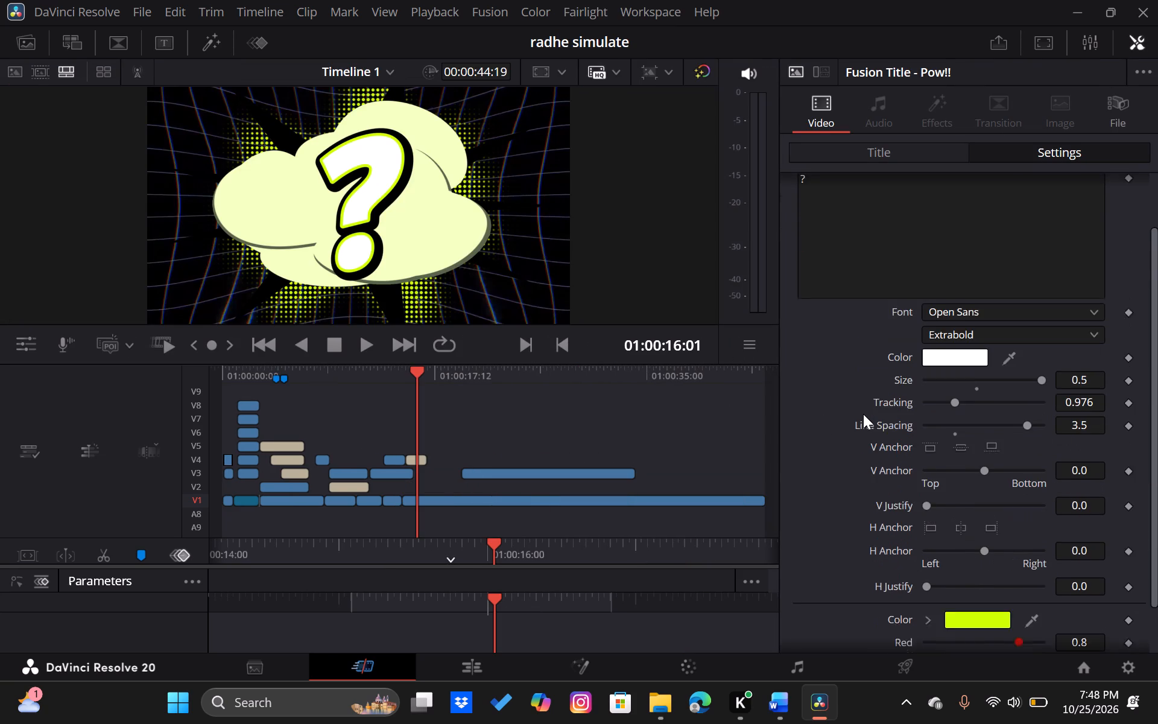
pyautogui.scroll(-11, 863, 414)
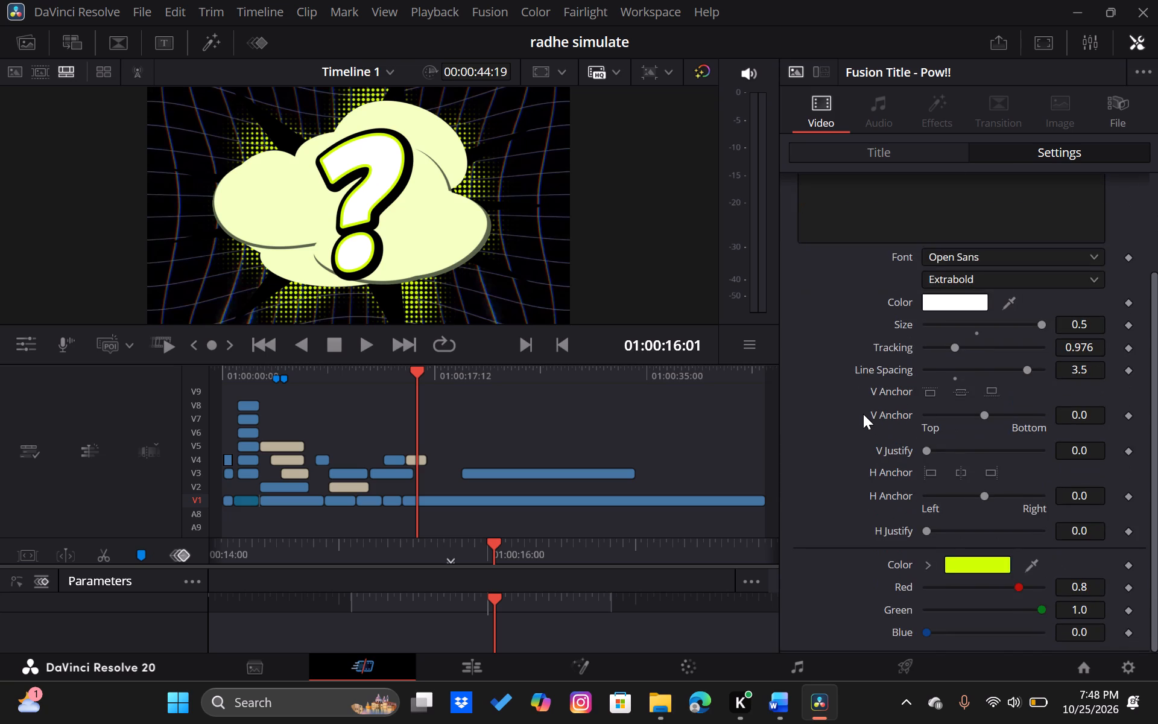
pyautogui.scroll(-2, 863, 414)
pyautogui.click(1009, 156)
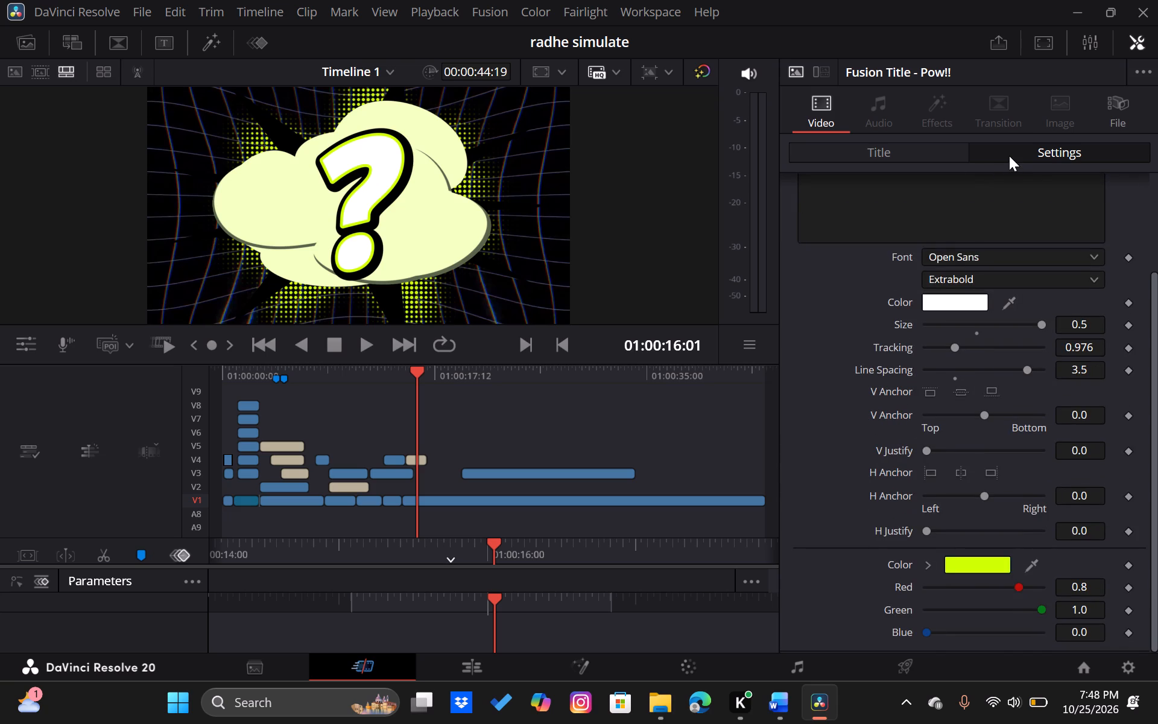
pyautogui.click(1006, 152)
pyautogui.doubleClick(1006, 152)
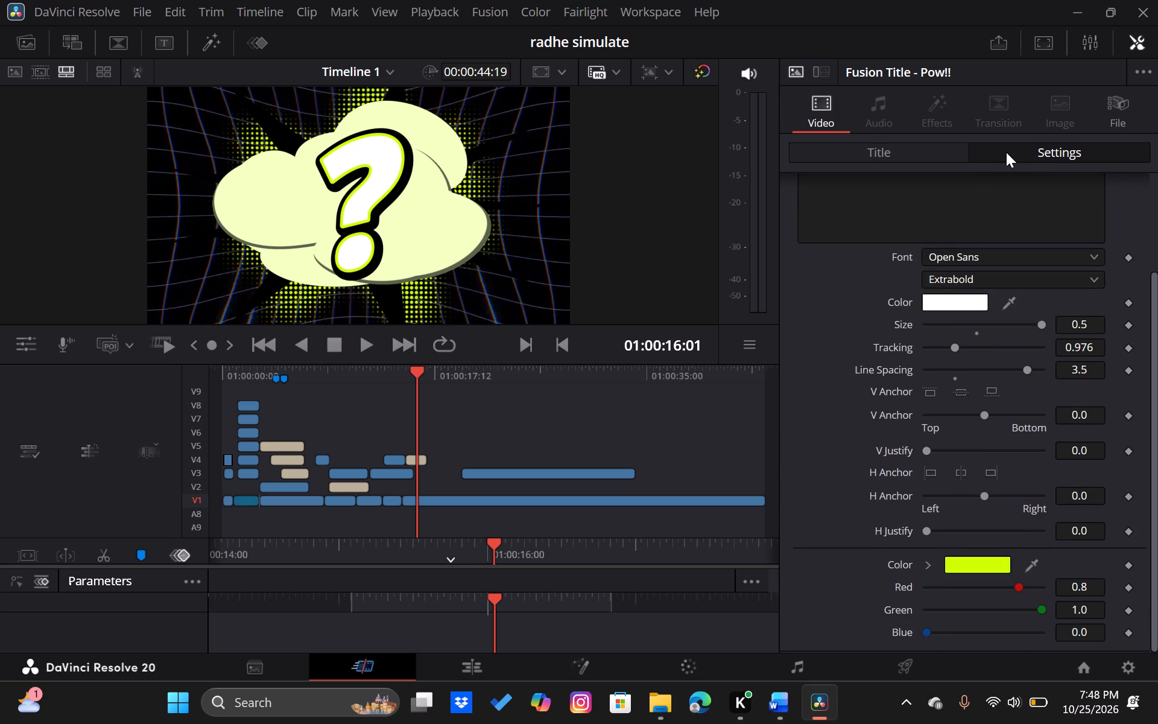
pyautogui.doubleClick(1006, 152)
pyautogui.click(1054, 150)
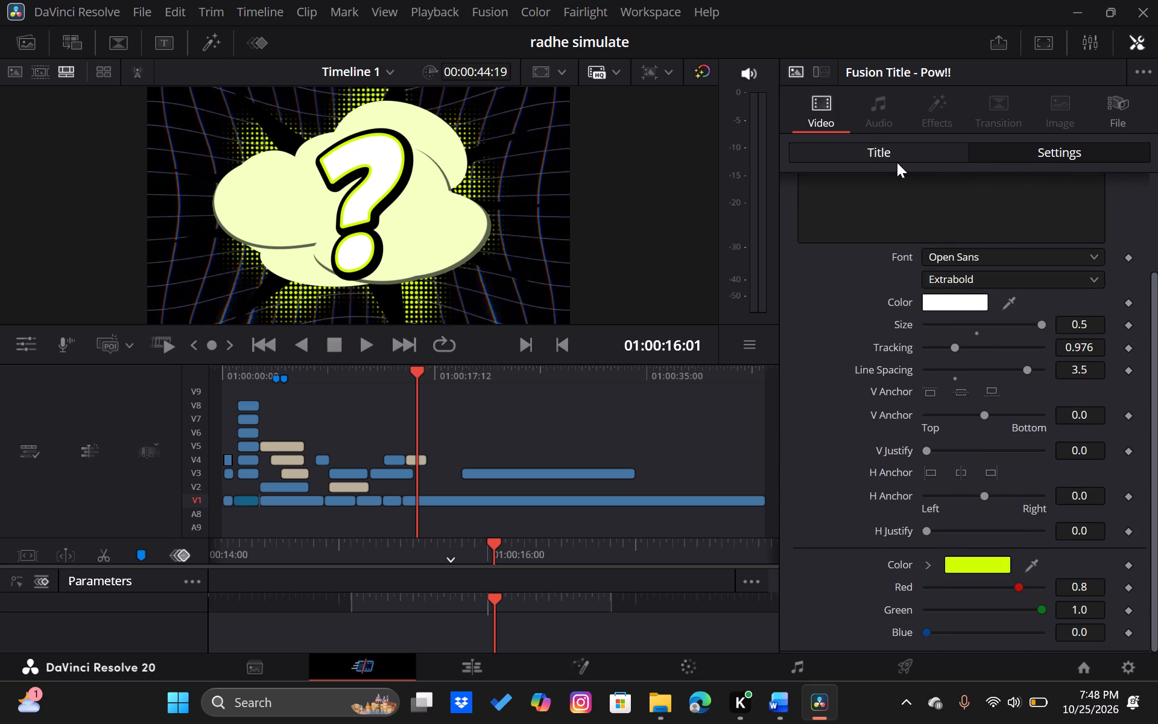
pyautogui.click(897, 162)
# Examine the Pow!! title's transform, dynamic zoom, composite and stabilization settings.
pyautogui.click(1007, 148)
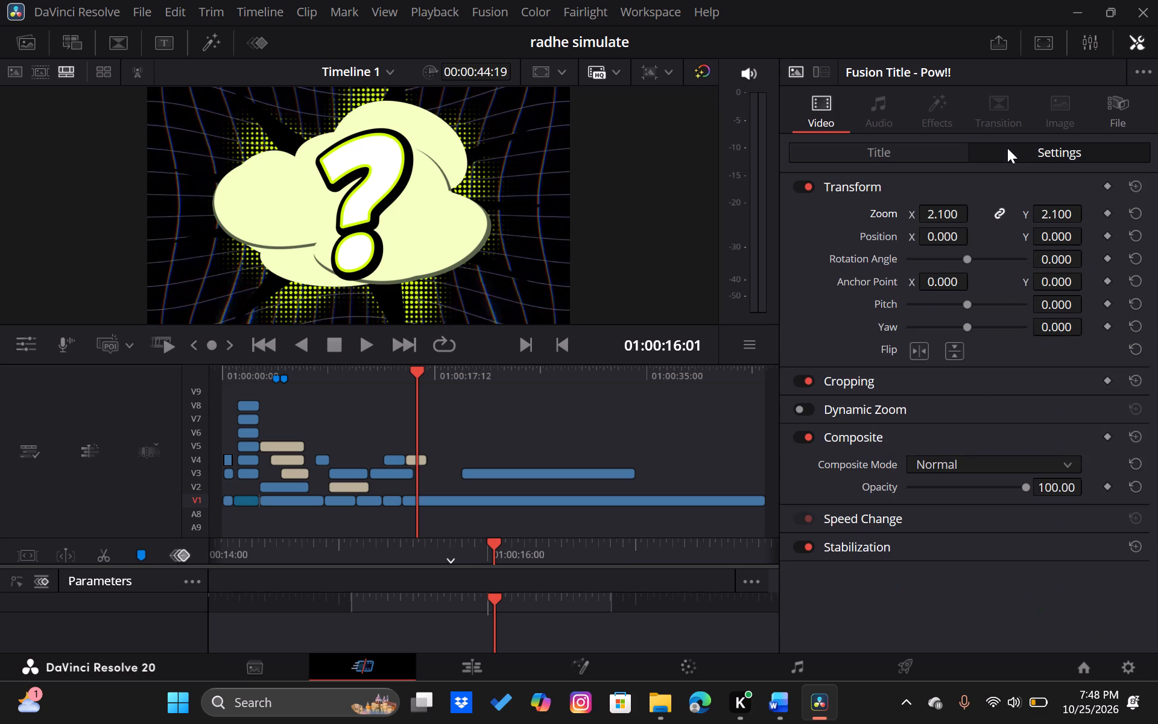
pyautogui.scroll(1, 873, 299)
pyautogui.scroll(-2, 873, 299)
pyautogui.click(870, 542)
pyautogui.scroll(-1, 870, 542)
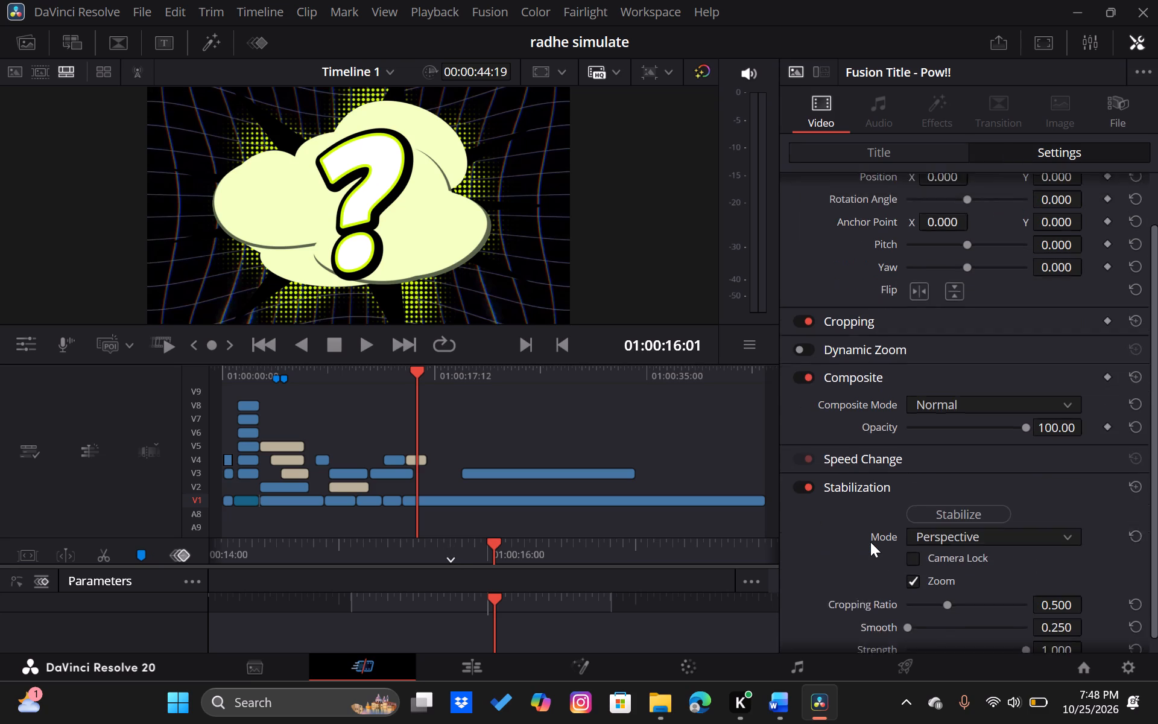
pyautogui.scroll(-1, 870, 542)
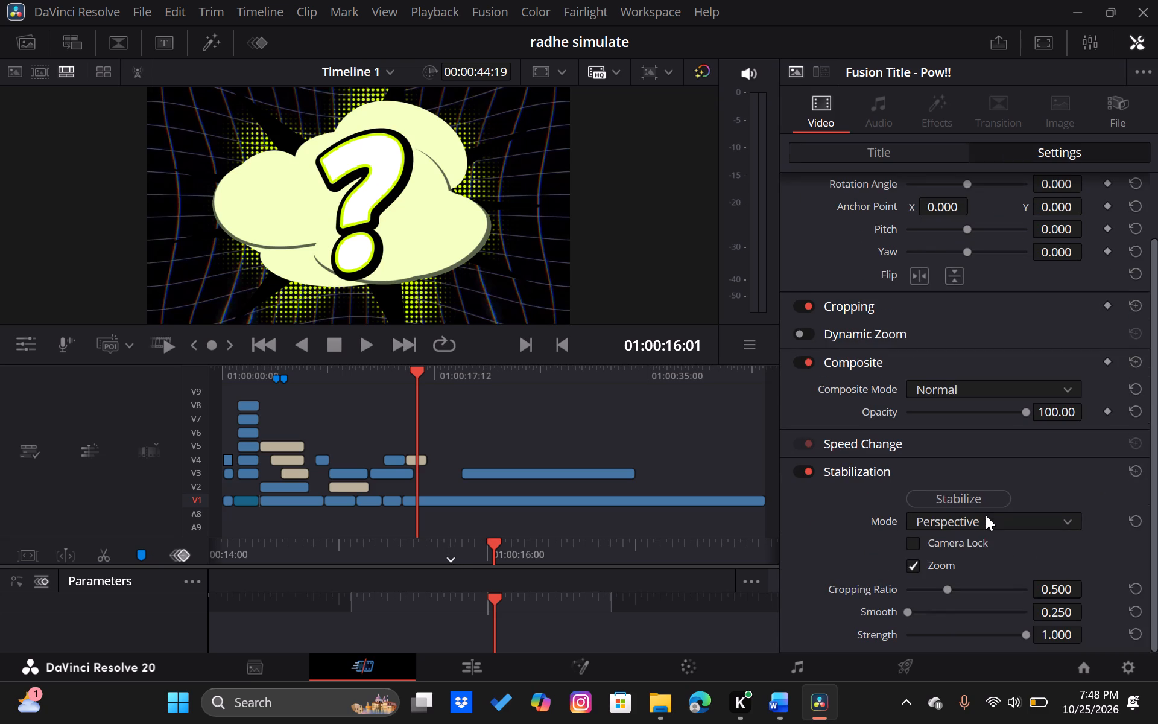
pyautogui.scroll(1, 884, 529)
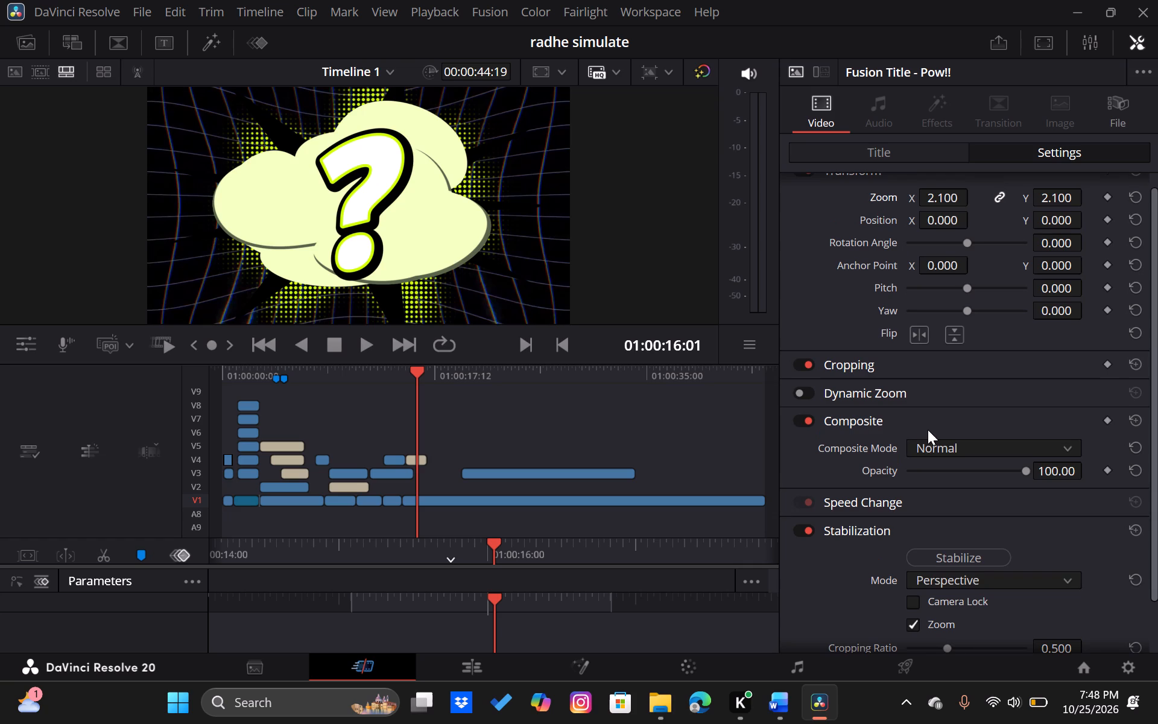
pyautogui.click(918, 393)
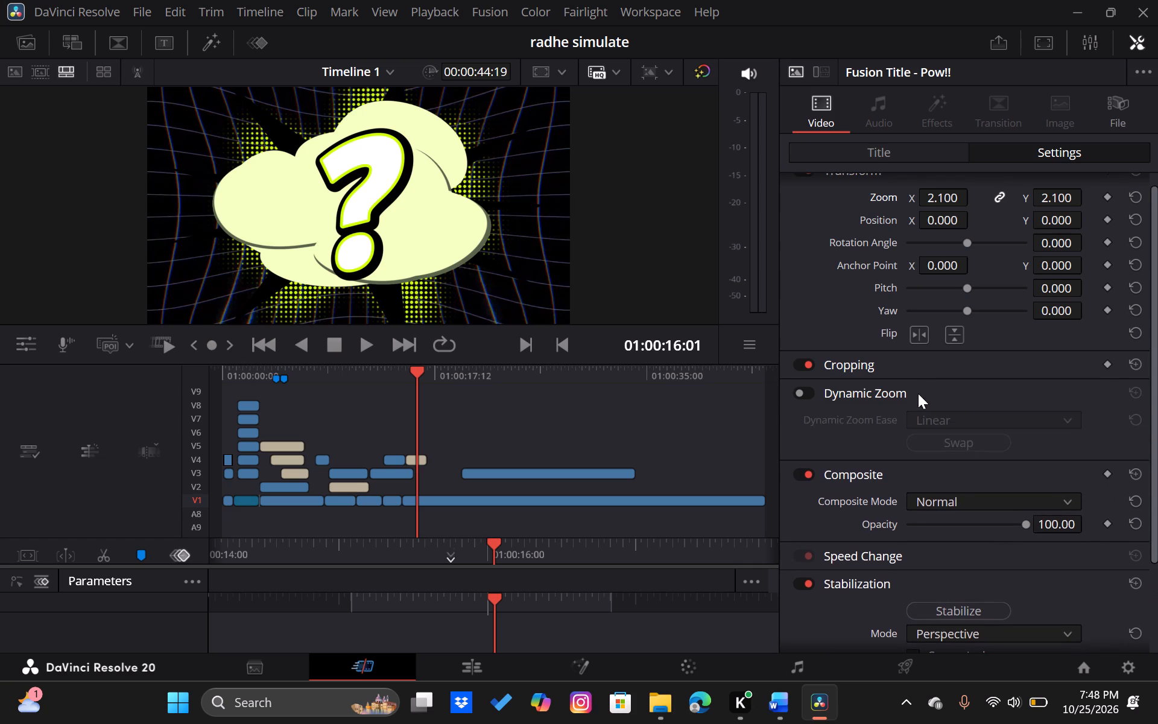
pyautogui.scroll(1, 916, 366)
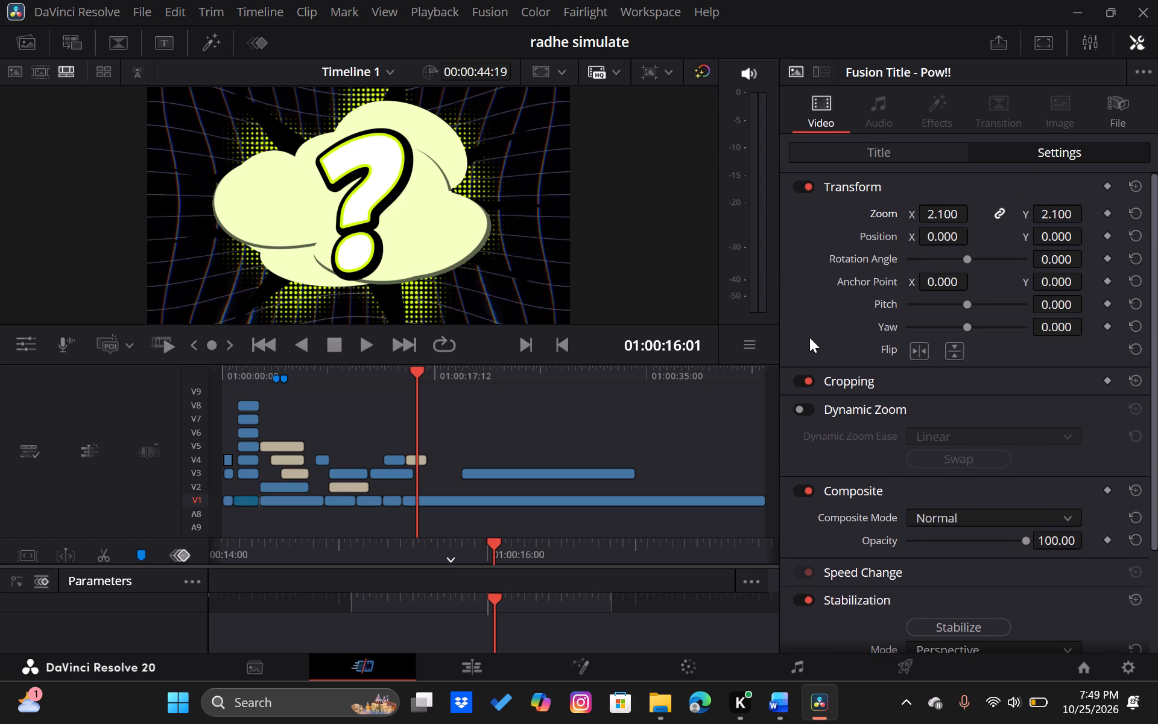
pyautogui.scroll(2, 809, 337)
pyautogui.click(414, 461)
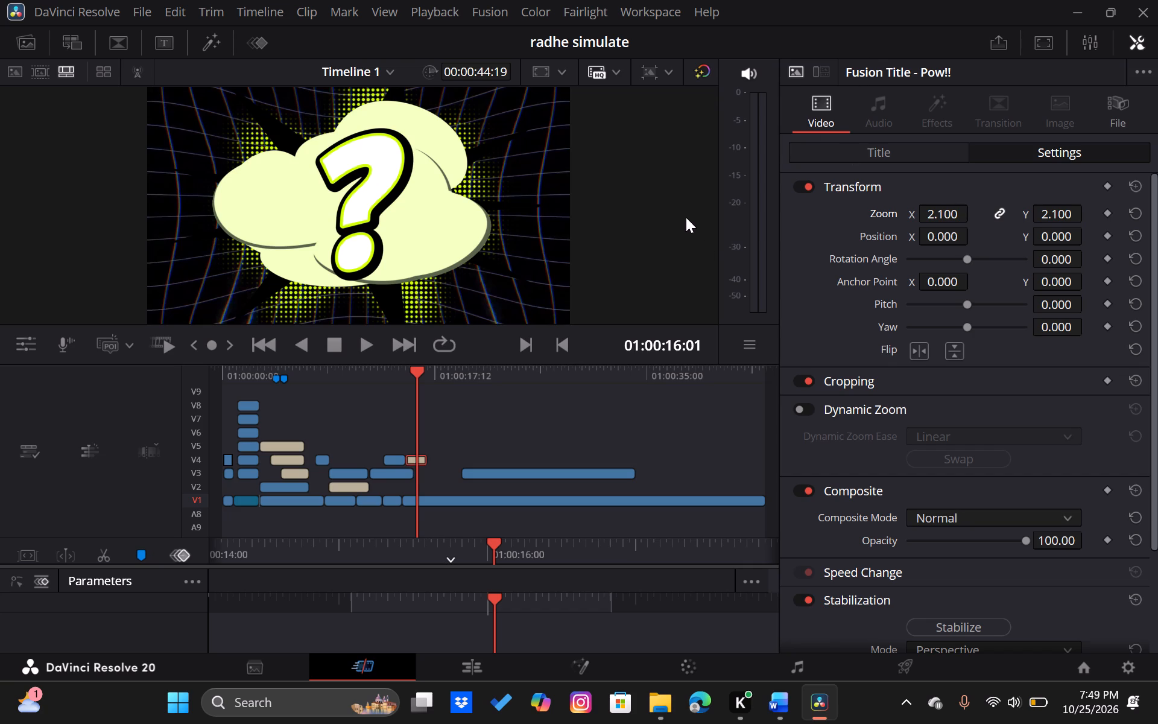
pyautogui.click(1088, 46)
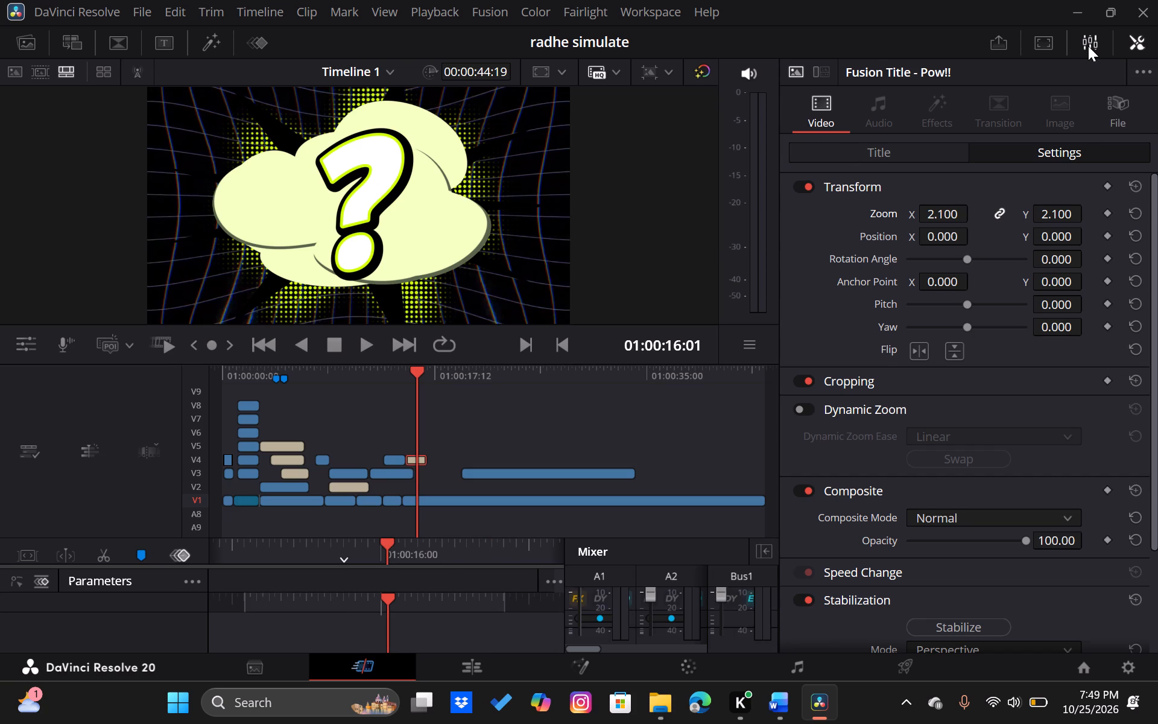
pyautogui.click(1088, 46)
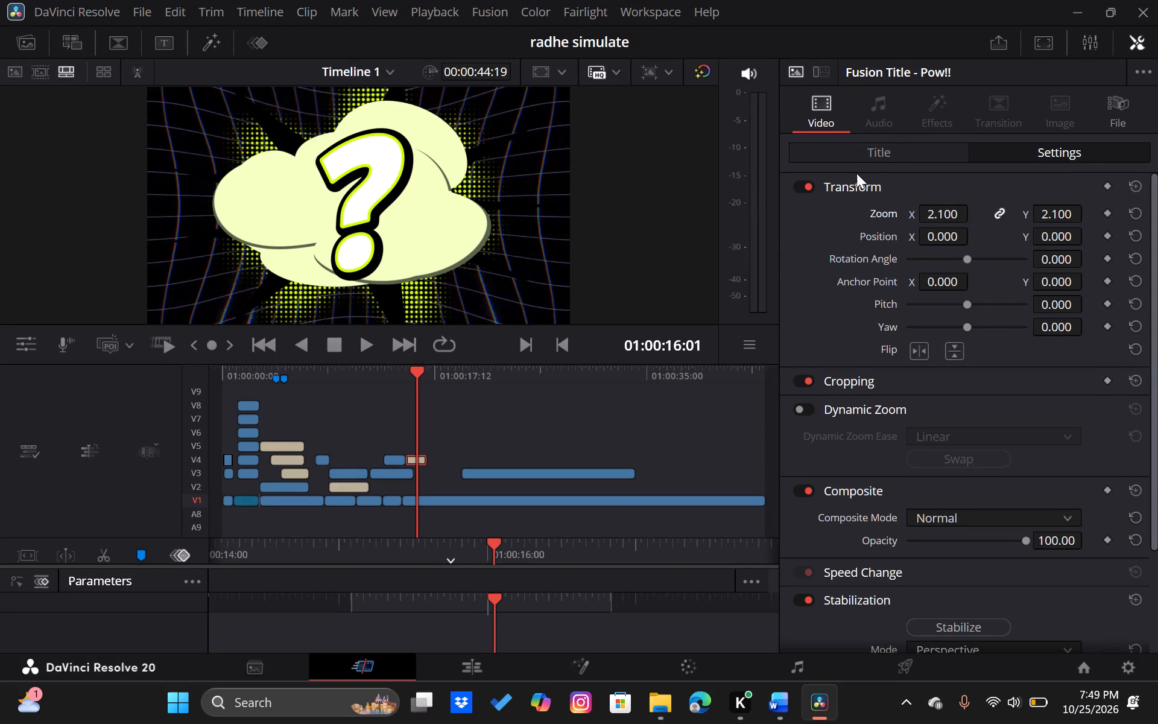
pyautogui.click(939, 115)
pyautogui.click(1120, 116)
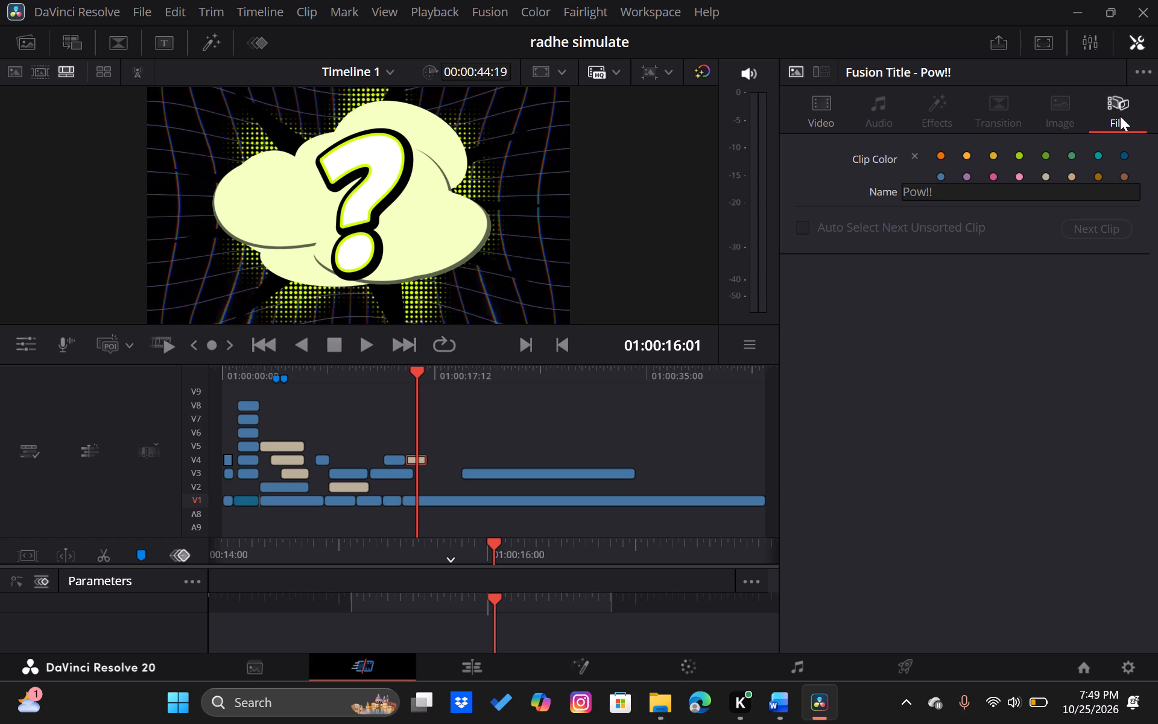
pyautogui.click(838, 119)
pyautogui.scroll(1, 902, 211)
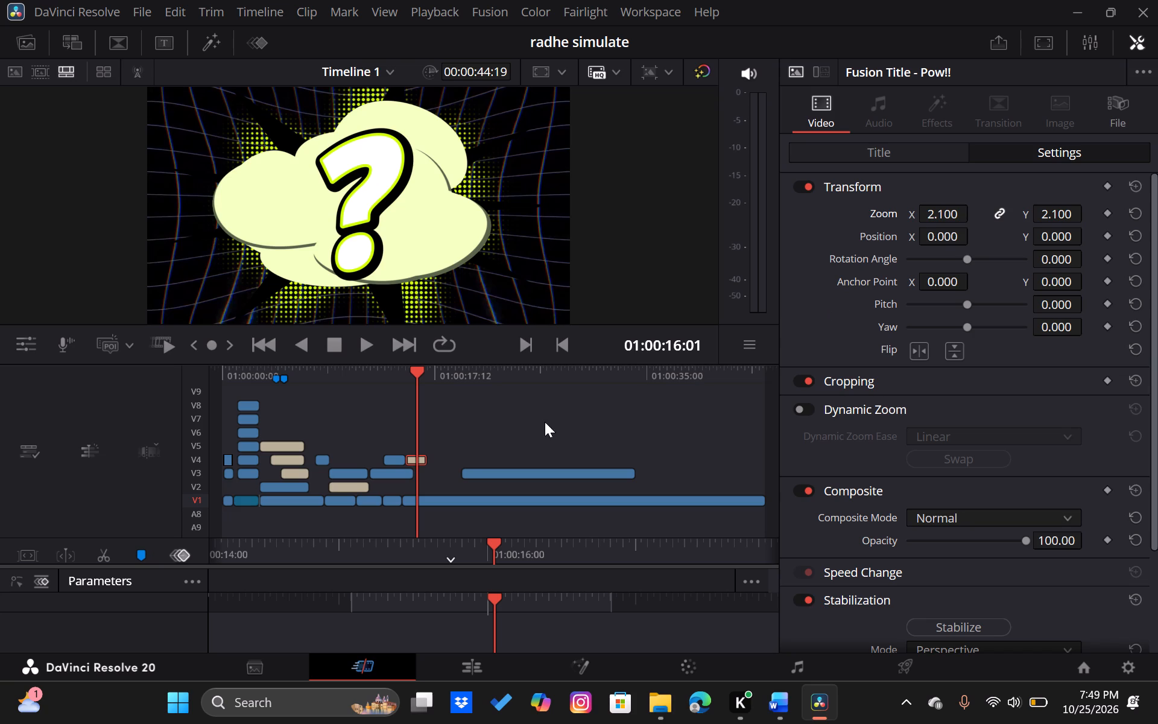
# Play the start of the Pow!! title, and replay the lead-in from the screenshot clip from about 13 seconds.
pyautogui.click(416, 454)
pyautogui.moveTo(414, 369); pyautogui.dragTo(405, 381)
pyautogui.press('space')
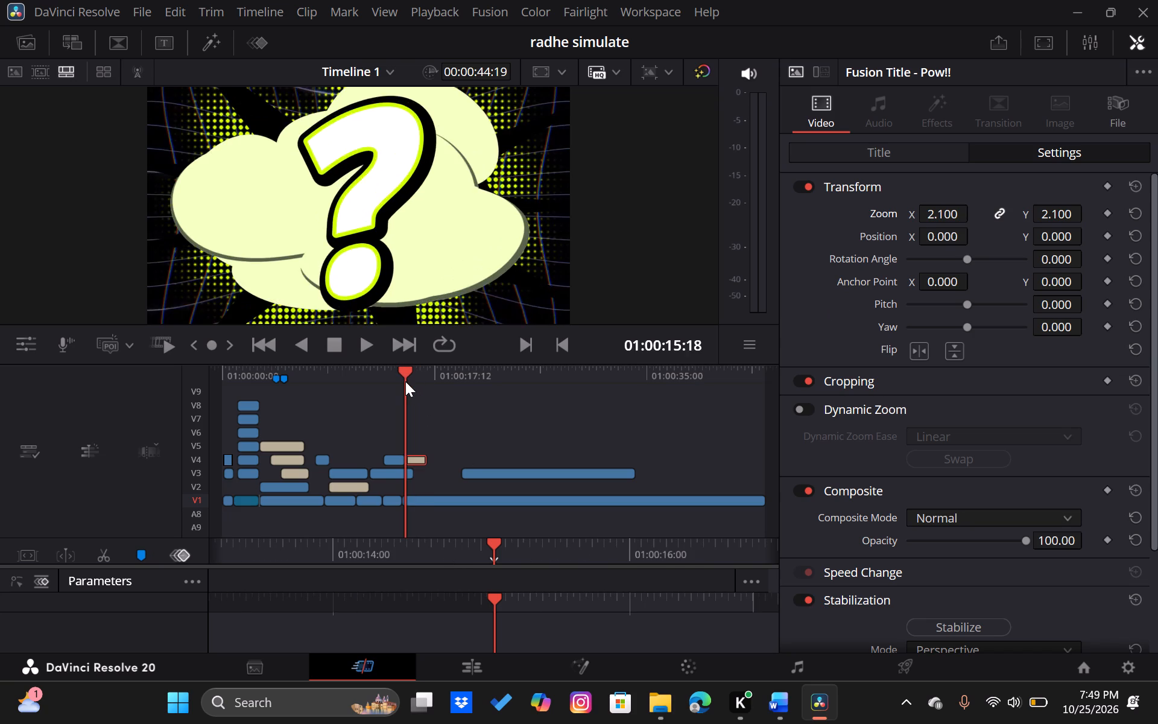
pyautogui.press('space')
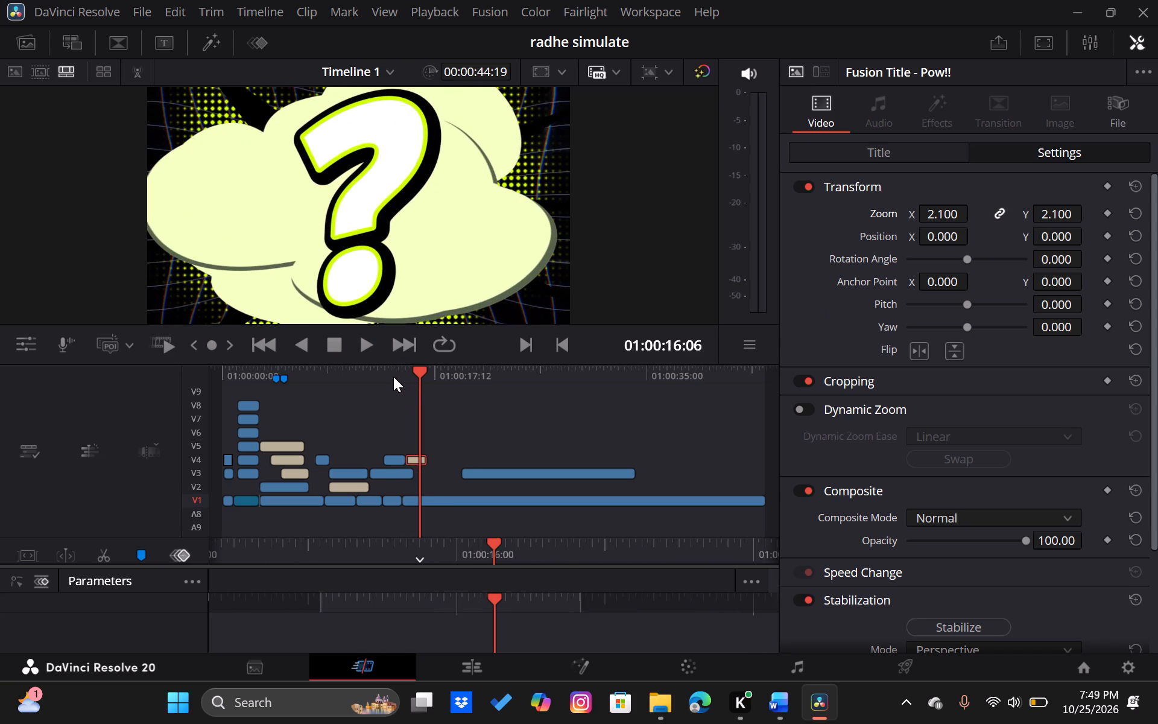
pyautogui.click(382, 371)
pyautogui.press('space')
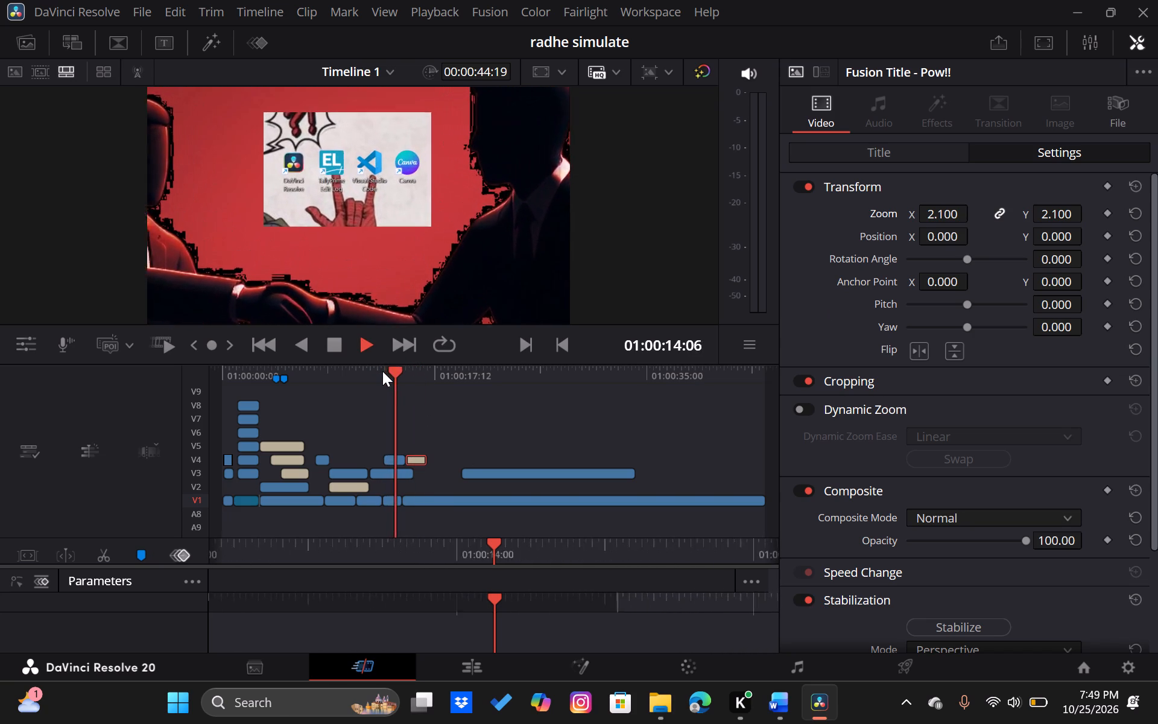
pyautogui.press('space')
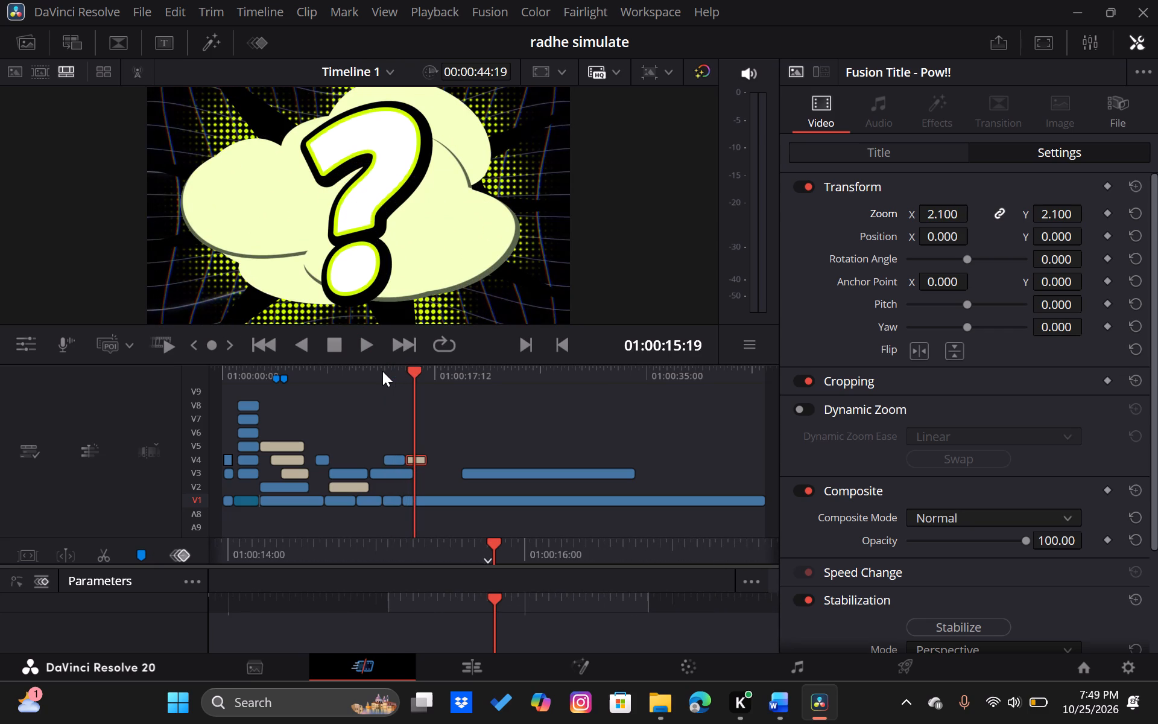
# Enlarge the question-mark Pow!! title on V4 to a linked X and Y zoom of 23.000, checking it at 01:00:15:04.
pyautogui.moveTo(411, 371); pyautogui.dragTo(404, 379)
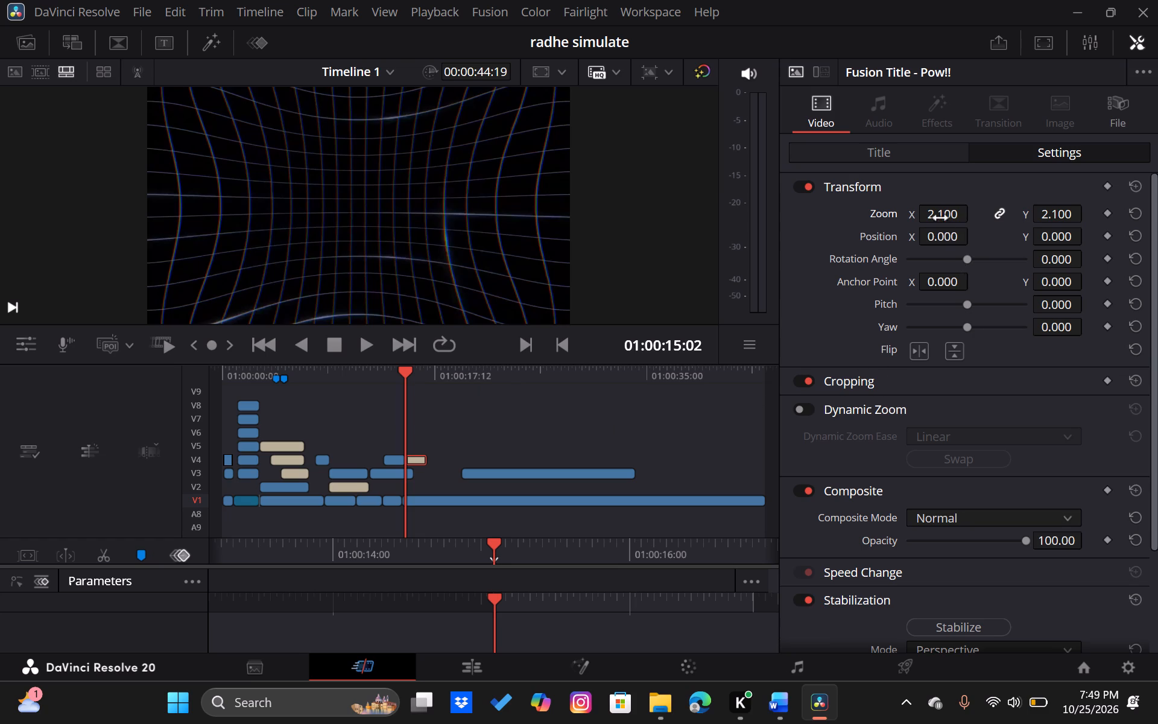
pyautogui.moveTo(941, 211); pyautogui.dragTo(1001, 223)
pyautogui.moveTo(1001, 223); pyautogui.dragTo(1002, 223)
pyautogui.press('Right')
pyautogui.press('Right')
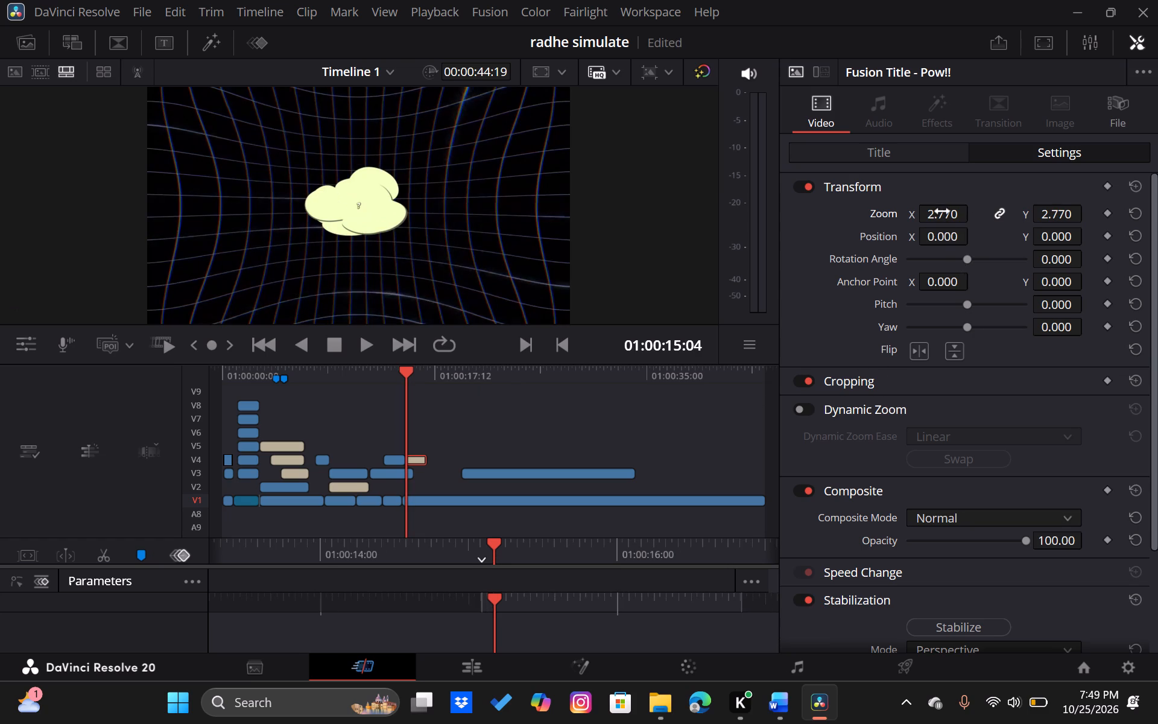
pyautogui.moveTo(942, 211); pyautogui.dragTo(1136, 249)
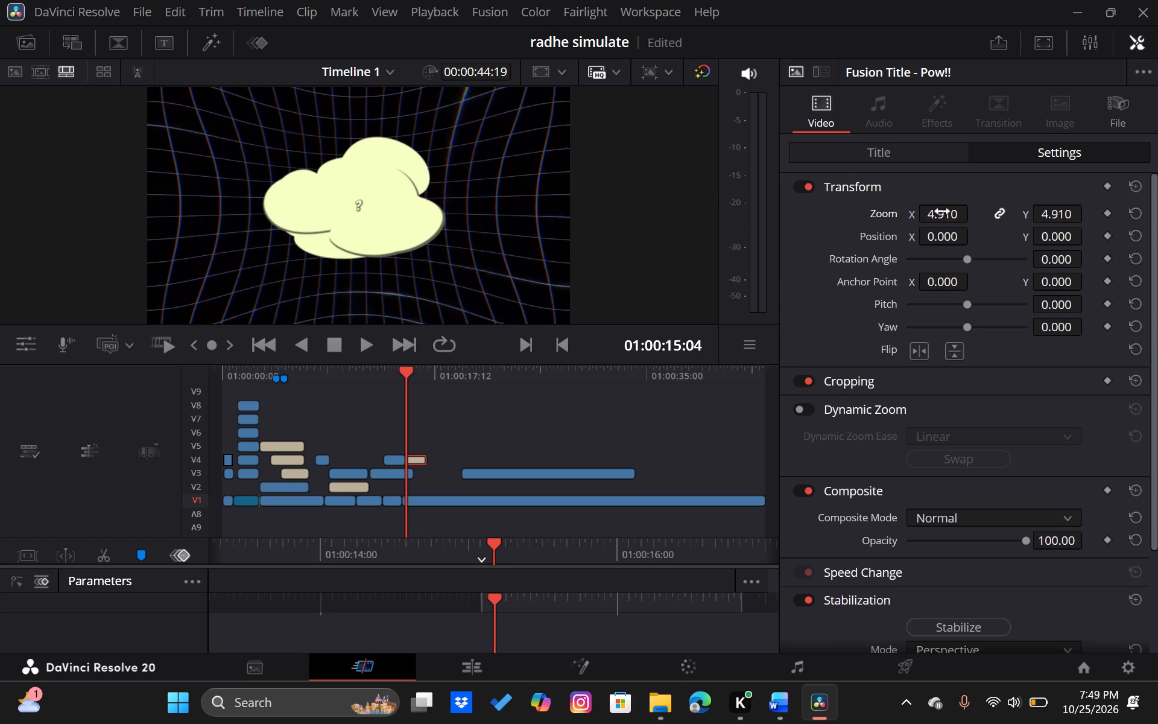
pyautogui.moveTo(942, 211); pyautogui.dragTo(638, 376)
pyautogui.moveTo(942, 211); pyautogui.dragTo(692, 373)
pyautogui.moveTo(942, 211); pyautogui.dragTo(1157, 261)
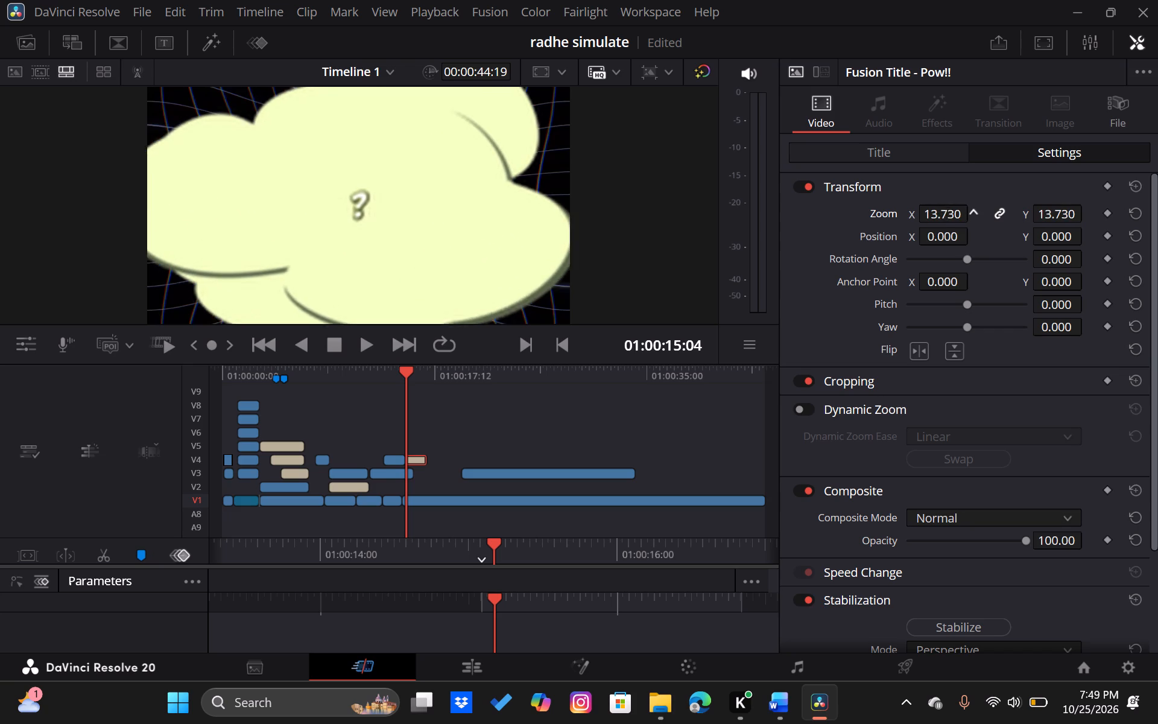
pyautogui.moveTo(1157, 261); pyautogui.dragTo(1157, 263)
pyautogui.moveTo(950, 221); pyautogui.dragTo(950, 222)
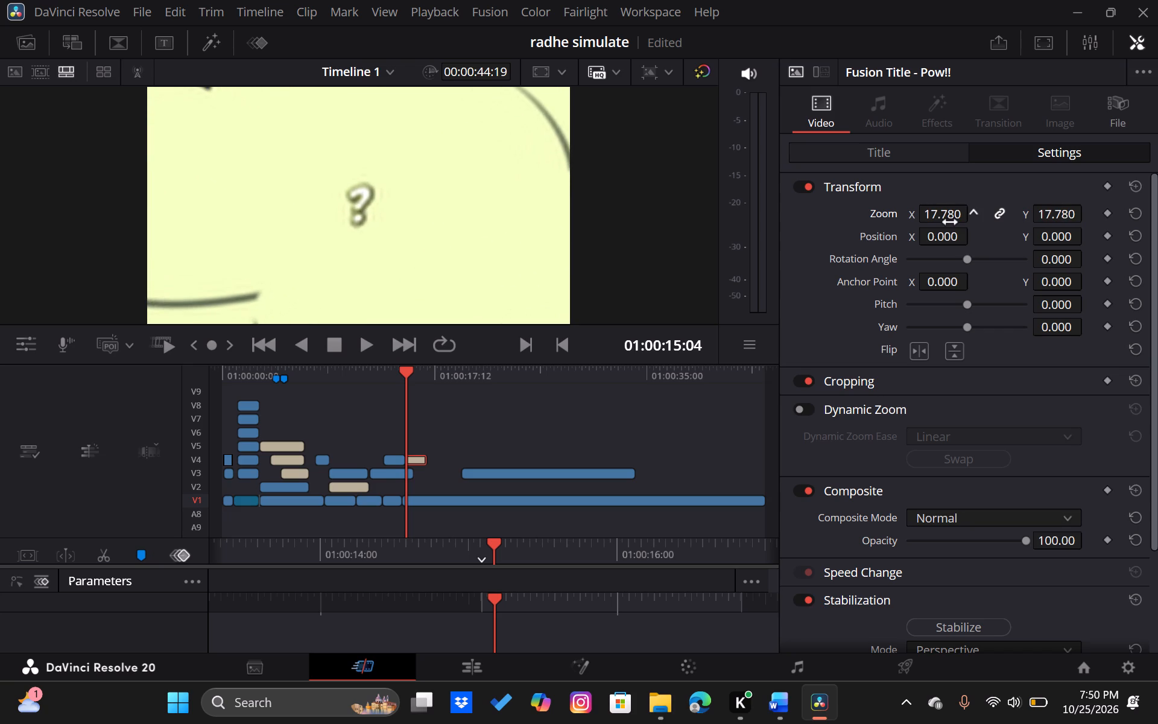
pyautogui.moveTo(950, 222); pyautogui.dragTo(738, 351)
pyautogui.click(950, 222)
pyautogui.moveTo(950, 222); pyautogui.dragTo(976, 186)
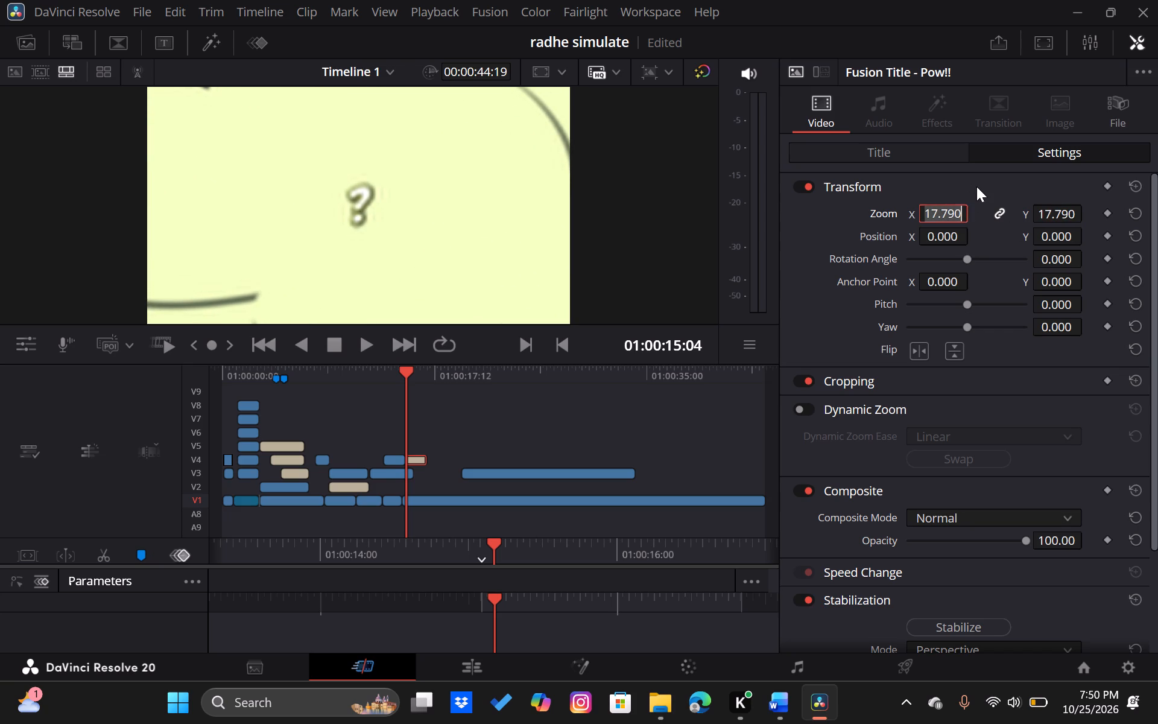
pyautogui.click(976, 186)
pyautogui.click(934, 187)
pyautogui.moveTo(938, 212); pyautogui.dragTo(618, 370)
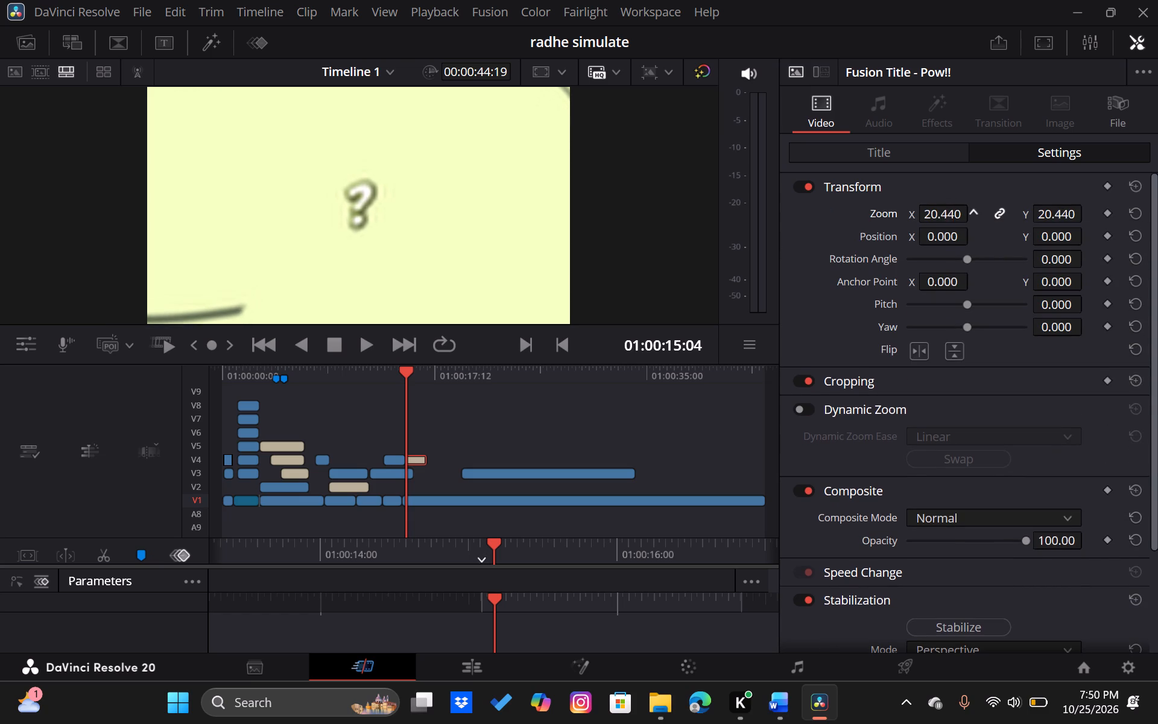
pyautogui.moveTo(618, 370); pyautogui.dragTo(628, 378)
pyautogui.moveTo(938, 213); pyautogui.dragTo(1157, 221)
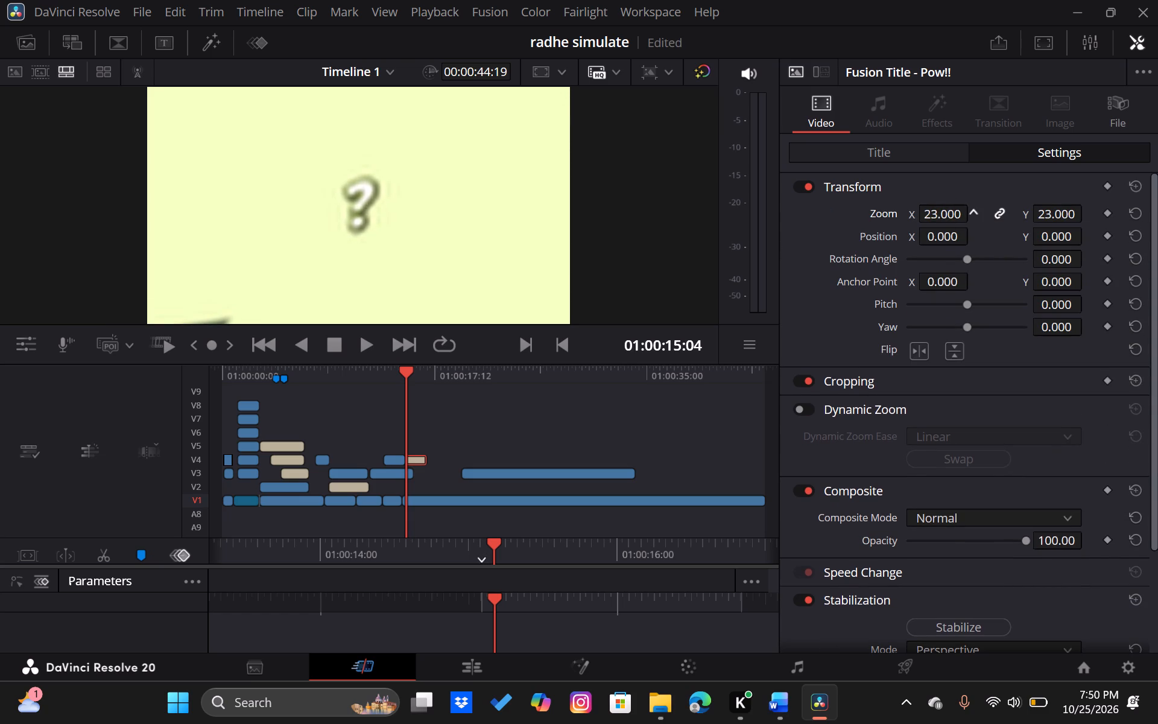
pyautogui.moveTo(1157, 221); pyautogui.dragTo(1157, 223)
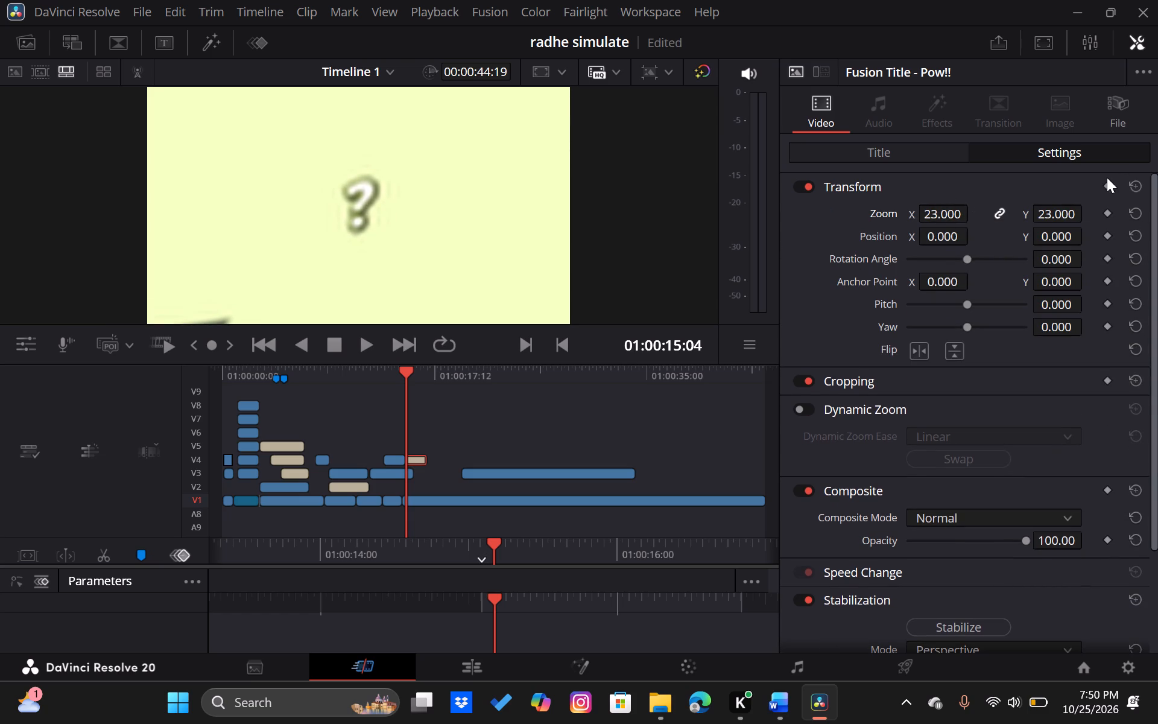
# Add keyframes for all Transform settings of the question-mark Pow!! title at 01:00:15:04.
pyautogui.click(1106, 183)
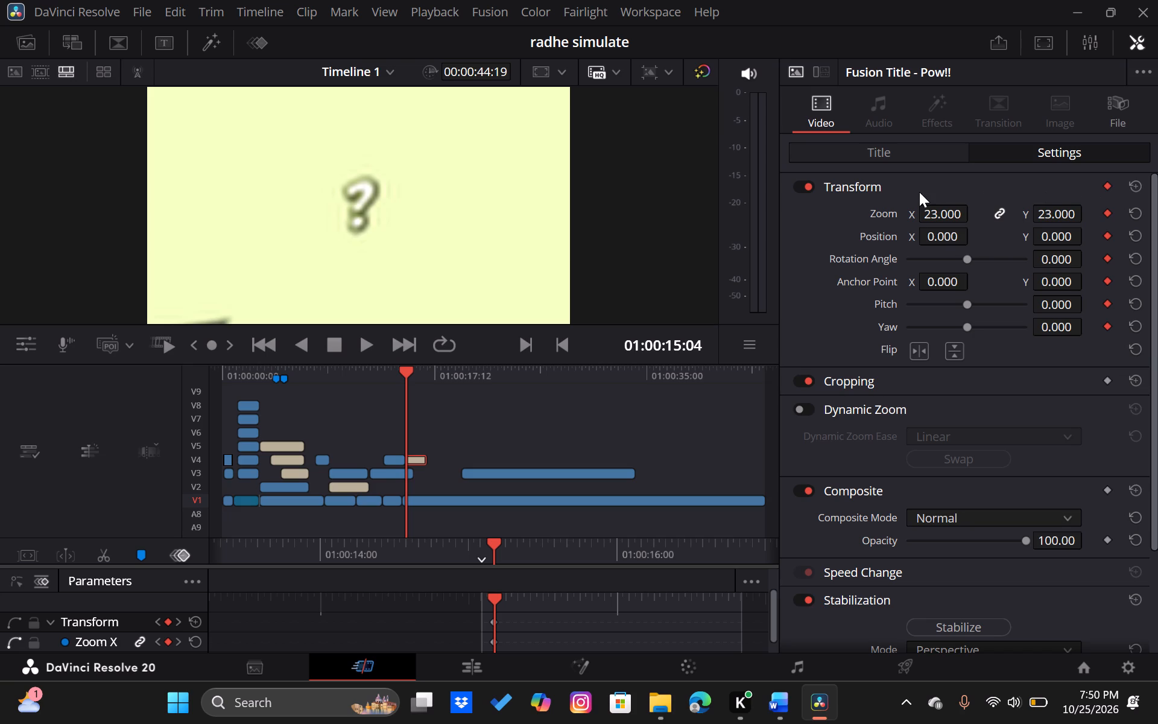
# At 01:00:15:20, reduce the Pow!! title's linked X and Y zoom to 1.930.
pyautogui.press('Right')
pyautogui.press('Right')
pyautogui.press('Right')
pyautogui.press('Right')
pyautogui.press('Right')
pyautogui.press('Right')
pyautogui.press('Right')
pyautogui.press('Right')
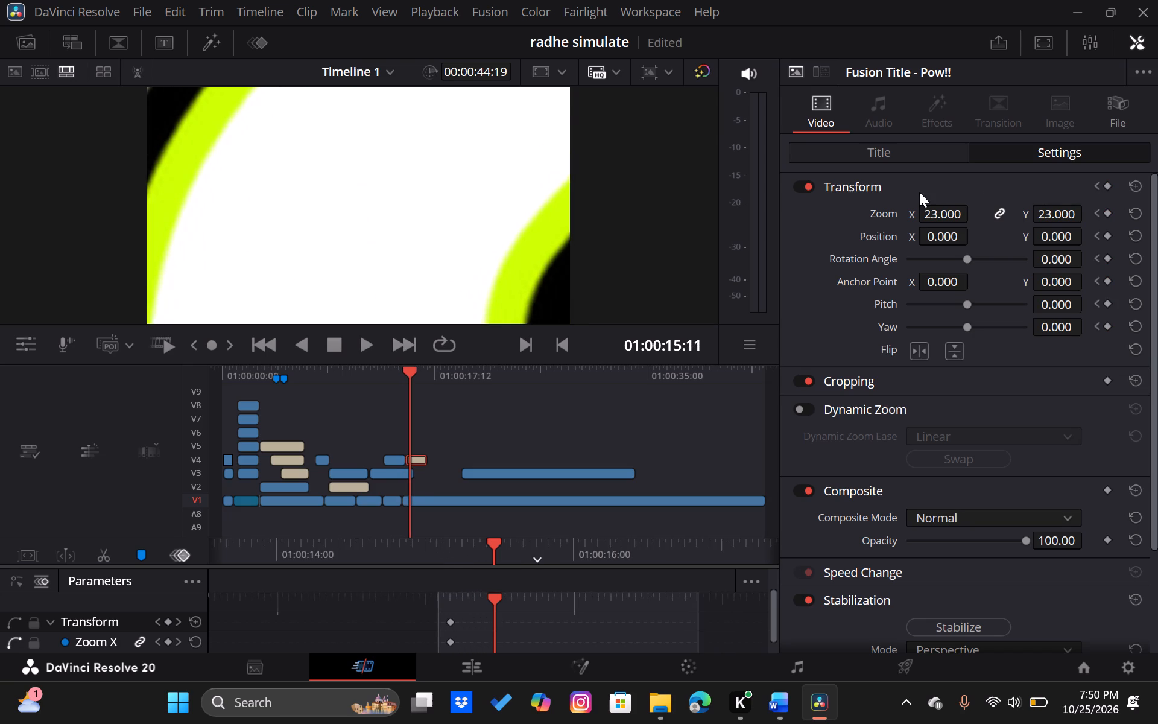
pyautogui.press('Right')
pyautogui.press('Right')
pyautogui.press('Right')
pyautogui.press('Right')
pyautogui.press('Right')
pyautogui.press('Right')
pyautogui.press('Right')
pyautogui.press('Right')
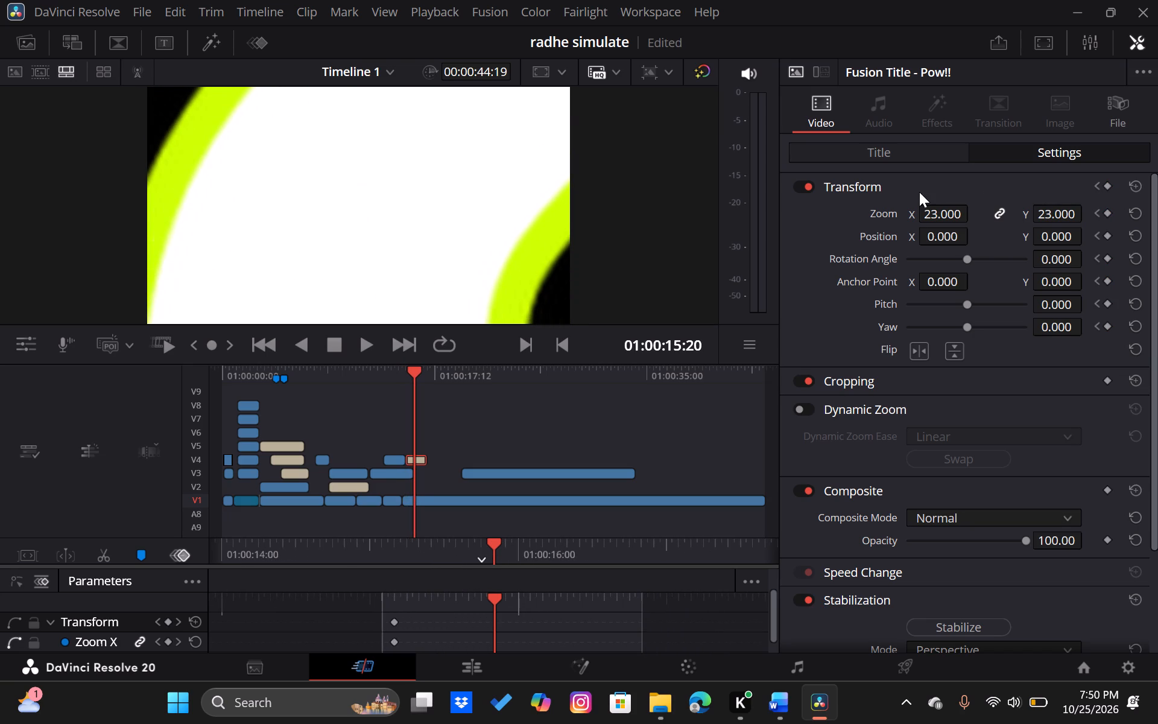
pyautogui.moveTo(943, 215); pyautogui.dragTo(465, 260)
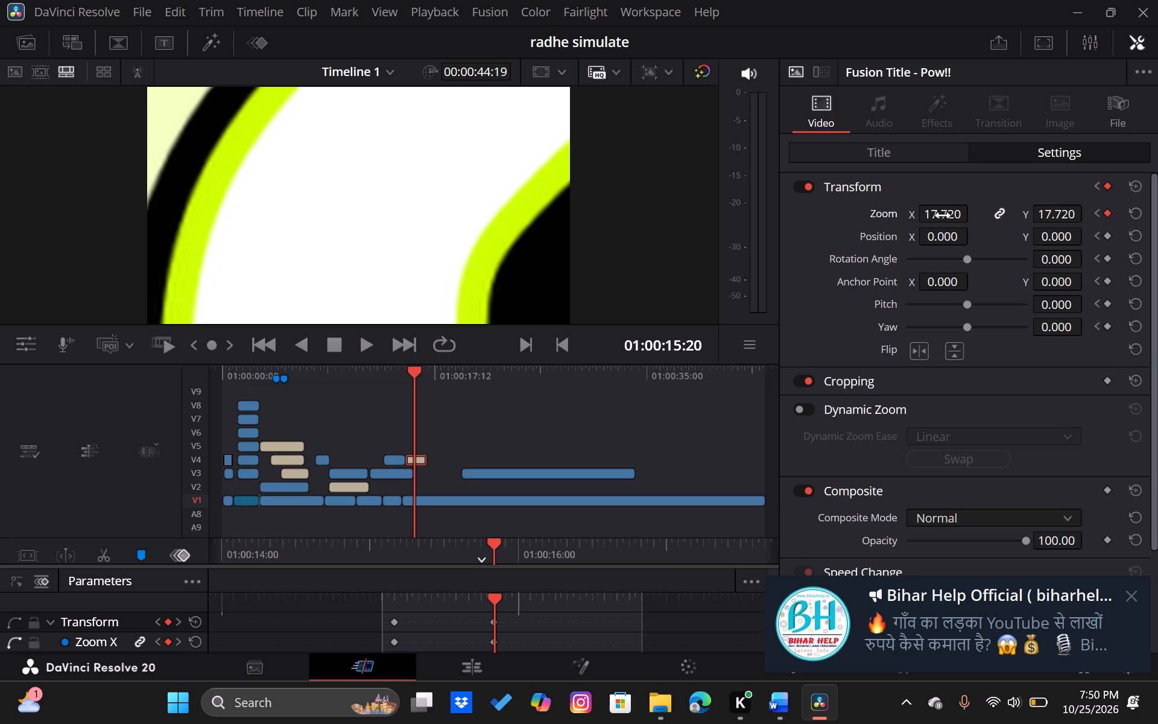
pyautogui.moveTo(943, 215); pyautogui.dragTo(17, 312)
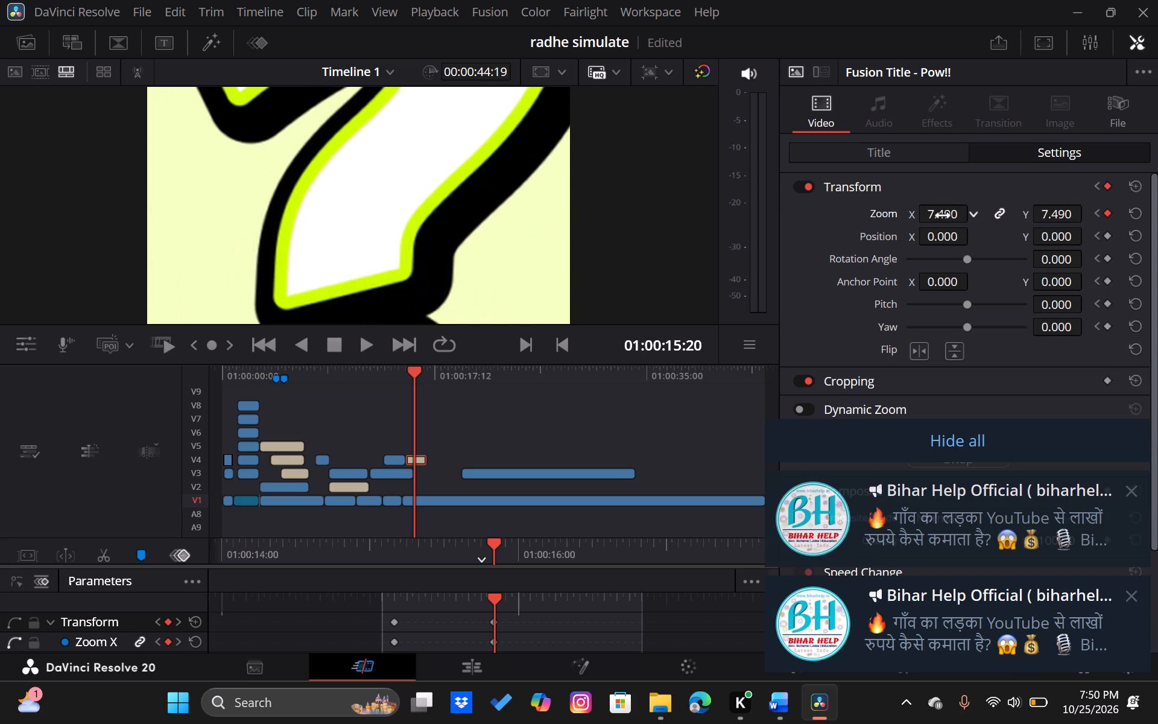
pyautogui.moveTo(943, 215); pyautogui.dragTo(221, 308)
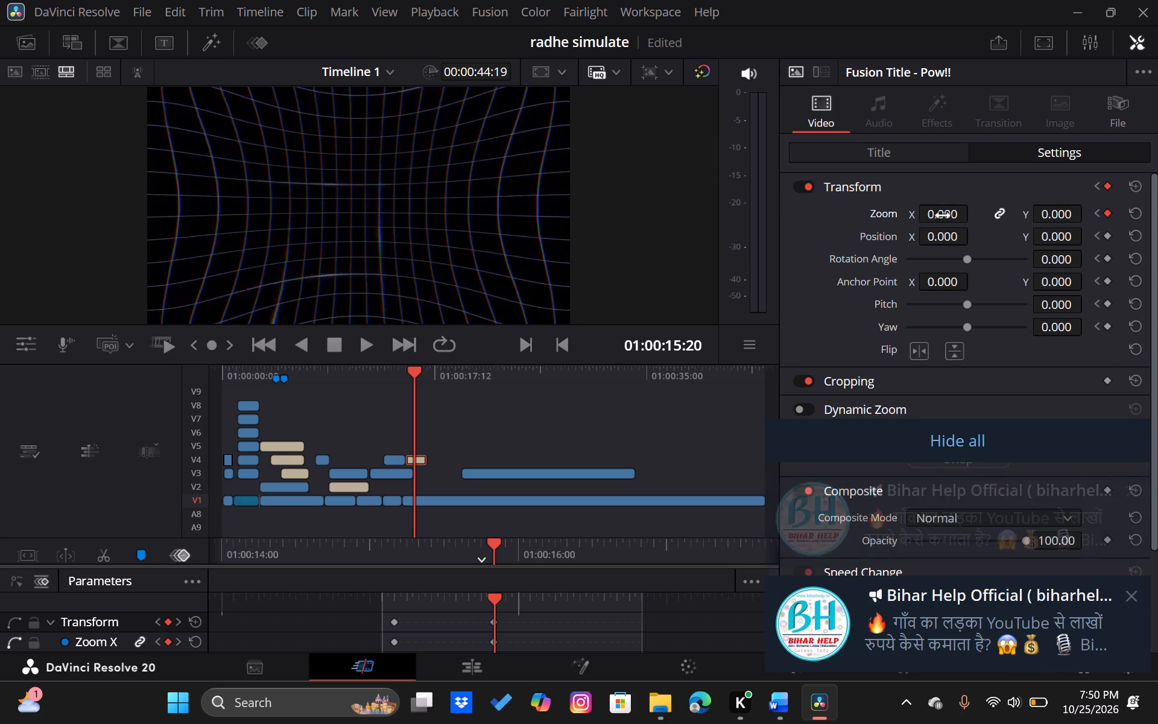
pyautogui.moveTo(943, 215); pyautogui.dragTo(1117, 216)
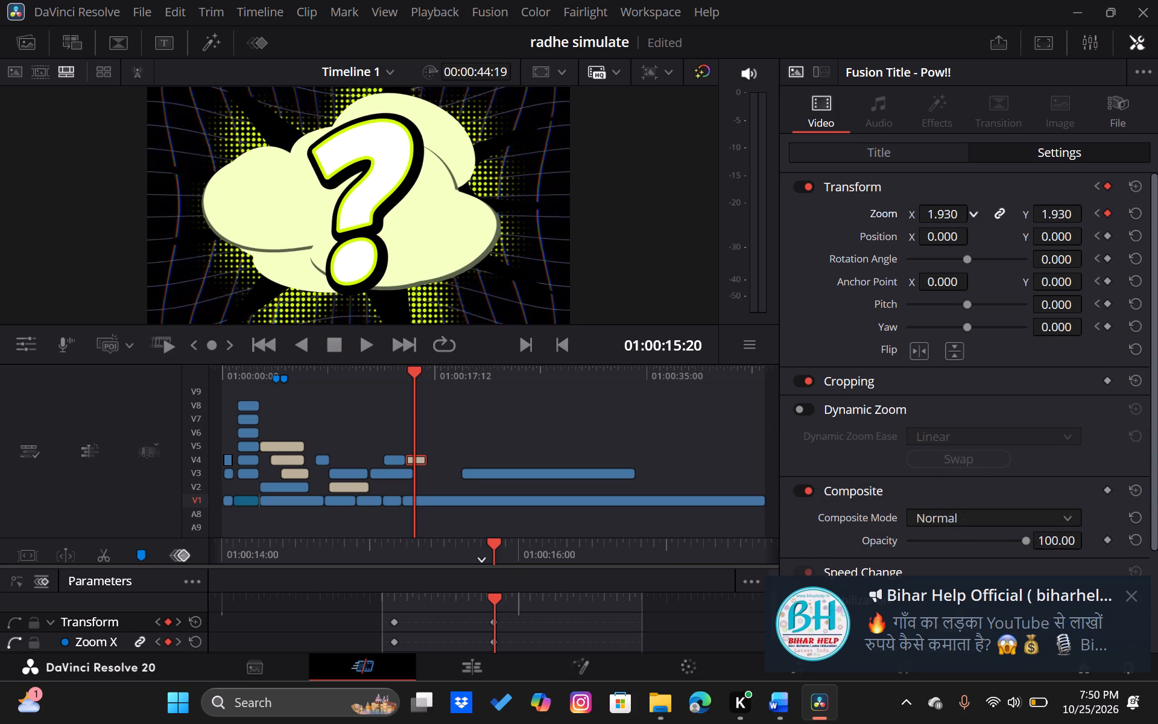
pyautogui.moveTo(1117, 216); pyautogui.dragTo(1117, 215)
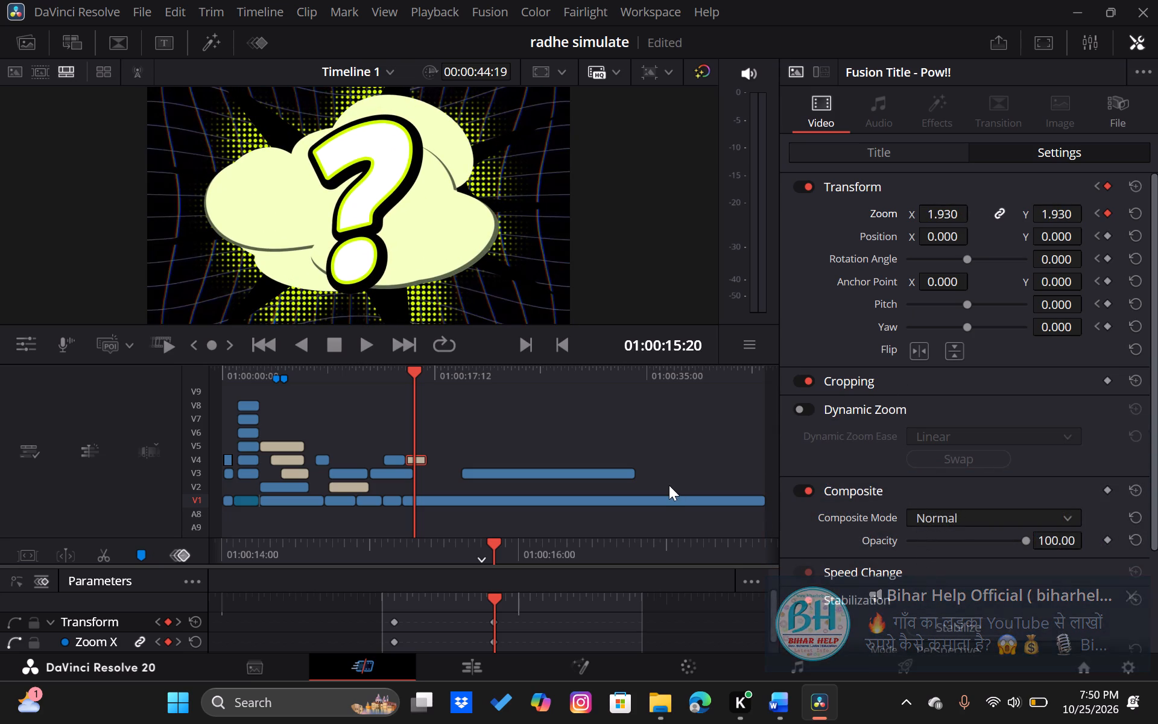
# Step back through the Pow!! title's zoom animation and play it from the title's start.
pyautogui.press('Left')
pyautogui.press('Left')
pyautogui.press('Left')
pyautogui.press('Left')
pyautogui.press('Left')
pyautogui.press('Left')
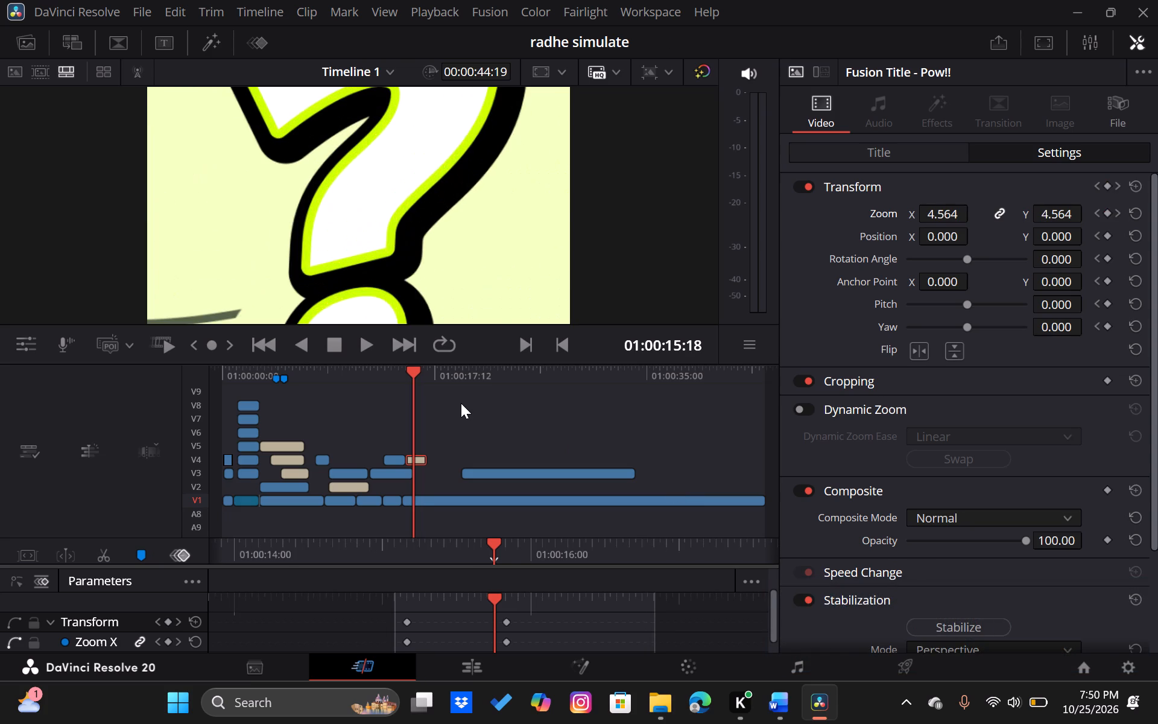
pyautogui.press('Left')
pyautogui.press('Left')
pyautogui.press('Left')
pyautogui.press('Left')
pyautogui.press('Left')
pyautogui.press('Left')
pyautogui.press('Left')
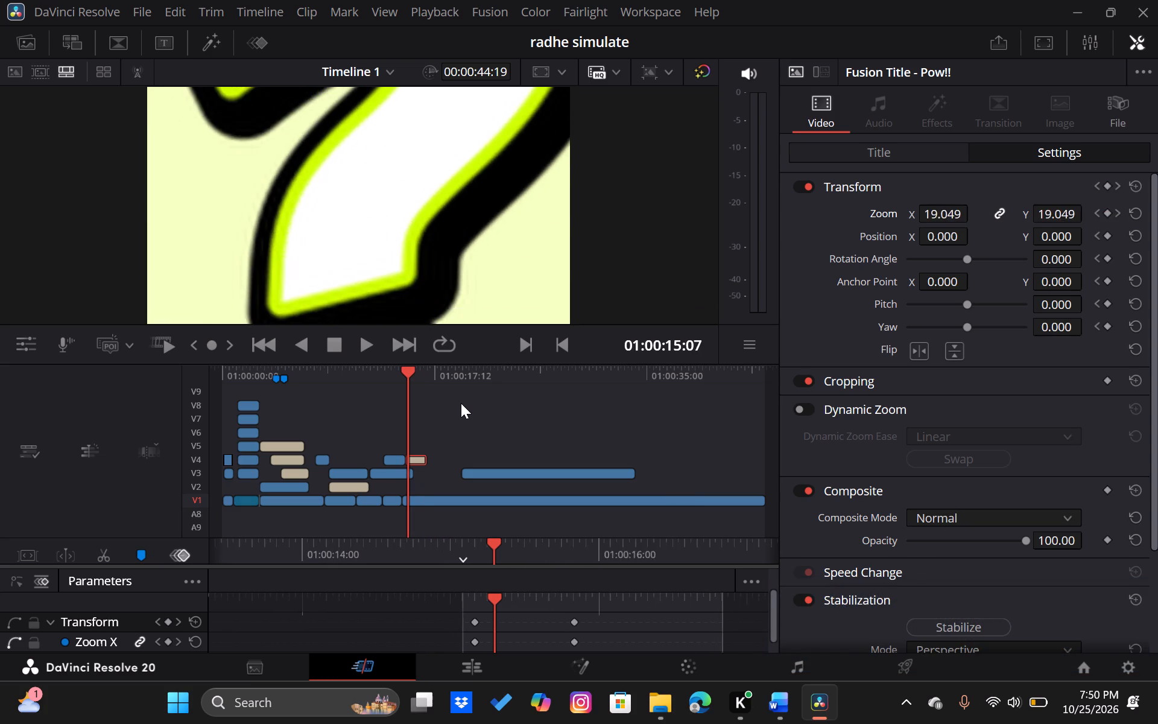
pyautogui.press('Left')
pyautogui.press('Left')
pyautogui.press('Left')
pyautogui.press('Left')
pyautogui.press('Left')
pyautogui.press('space')
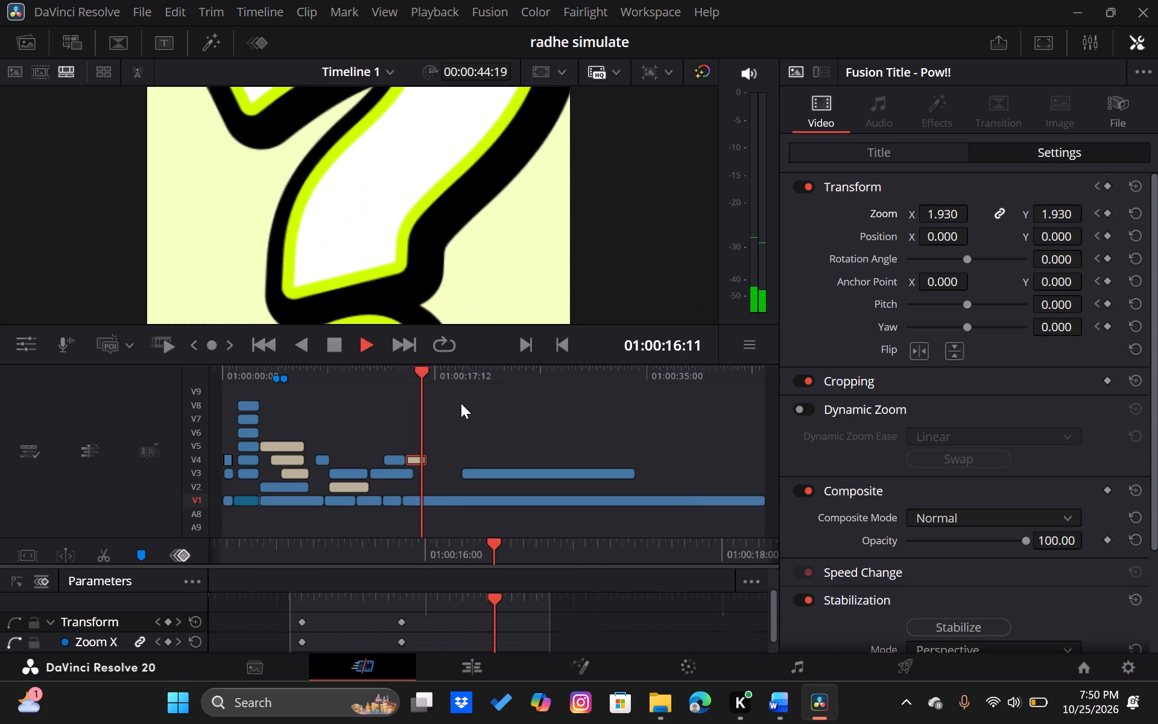
pyautogui.press('space')
# Replay the transition from the screenshot clip into the animated Pow!! title, starting at 01:00:14:18.
pyautogui.press('Left')
pyautogui.press('Left')
pyautogui.press('Left')
pyautogui.press('Left')
pyautogui.press('Left')
pyautogui.press('Left')
pyautogui.press('Left')
pyautogui.press('Left')
pyautogui.press('Left')
pyautogui.press('Left')
pyautogui.press('Left')
pyautogui.press('Left')
pyautogui.press('Left')
pyautogui.press('Left')
pyautogui.press('Left')
pyautogui.press('Left')
pyautogui.press('Left')
pyautogui.press('Left')
pyautogui.press('Left')
pyautogui.press('Left')
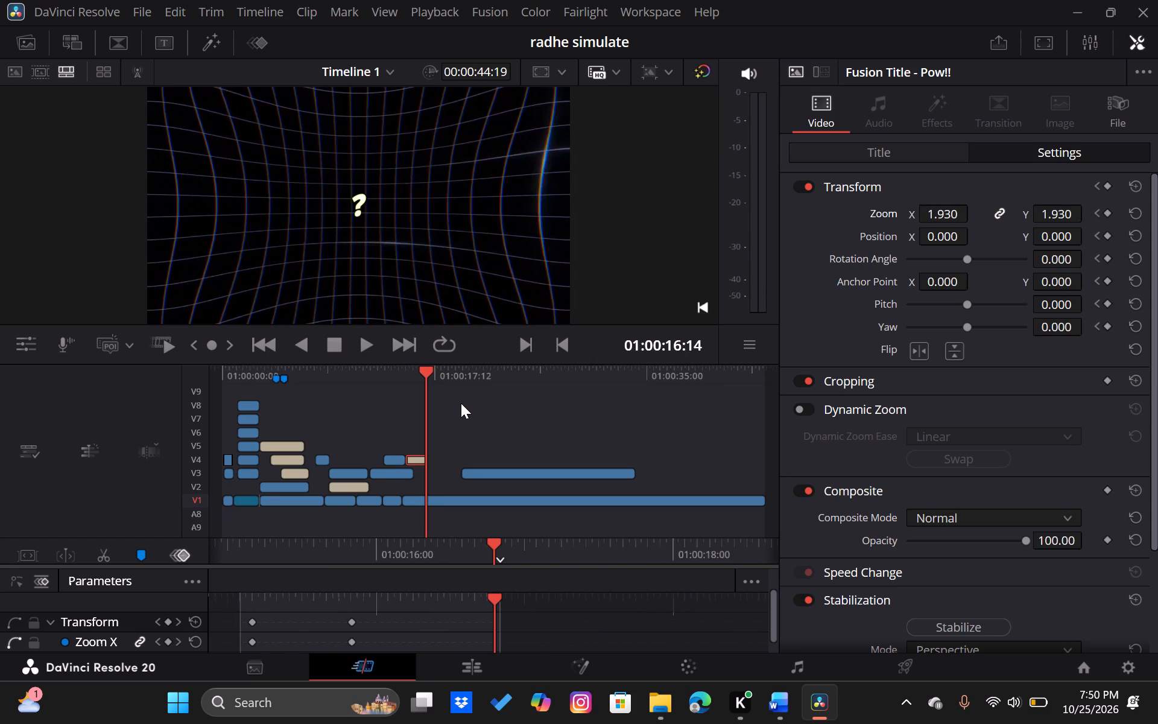
pyautogui.press('Left')
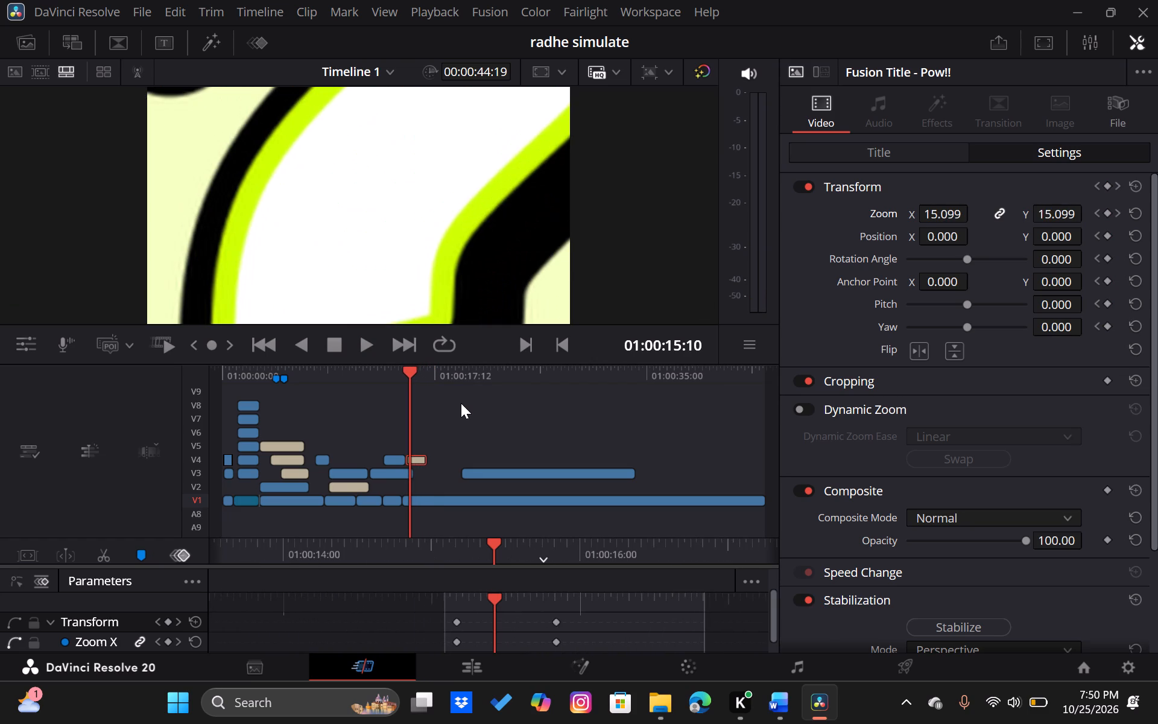
pyautogui.press('Left')
pyautogui.press('Left')
pyautogui.press('Left')
pyautogui.press('Left')
pyautogui.press('Left')
pyautogui.press('Left')
pyautogui.press('Left')
pyautogui.press('Left')
pyautogui.press('Left')
pyautogui.press('Left')
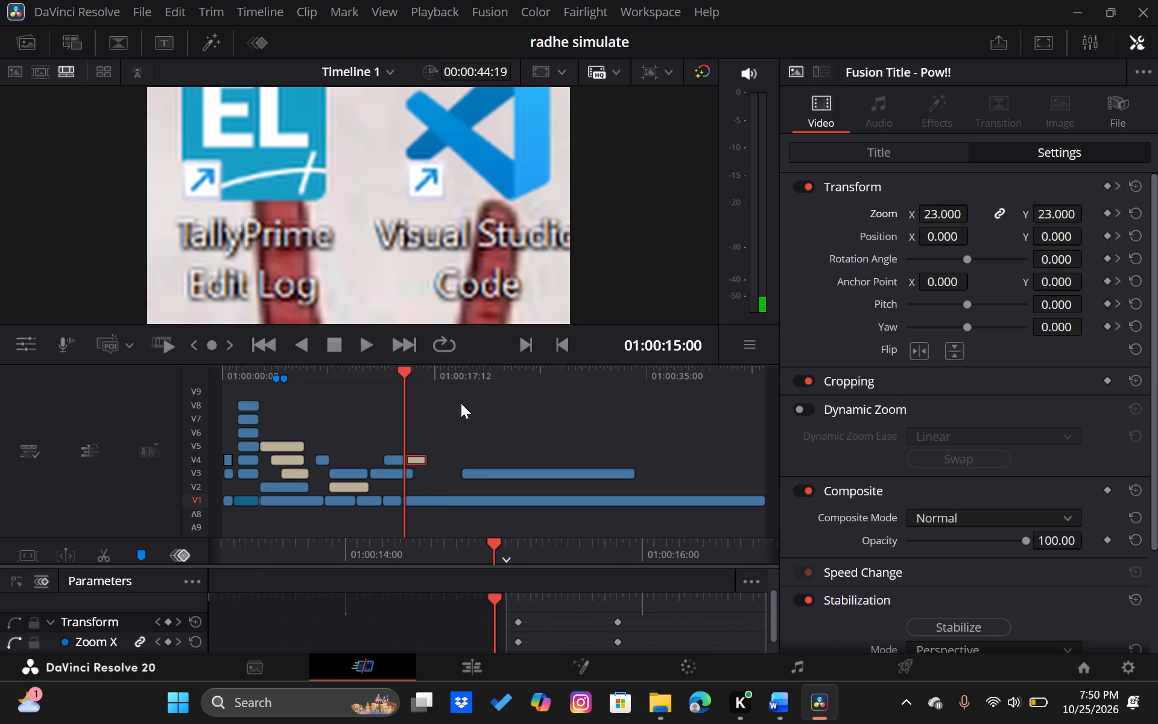
pyautogui.press('Left')
pyautogui.press('Left')
pyautogui.press('Left')
pyautogui.press('Left')
pyautogui.press('Left')
pyautogui.press('Left')
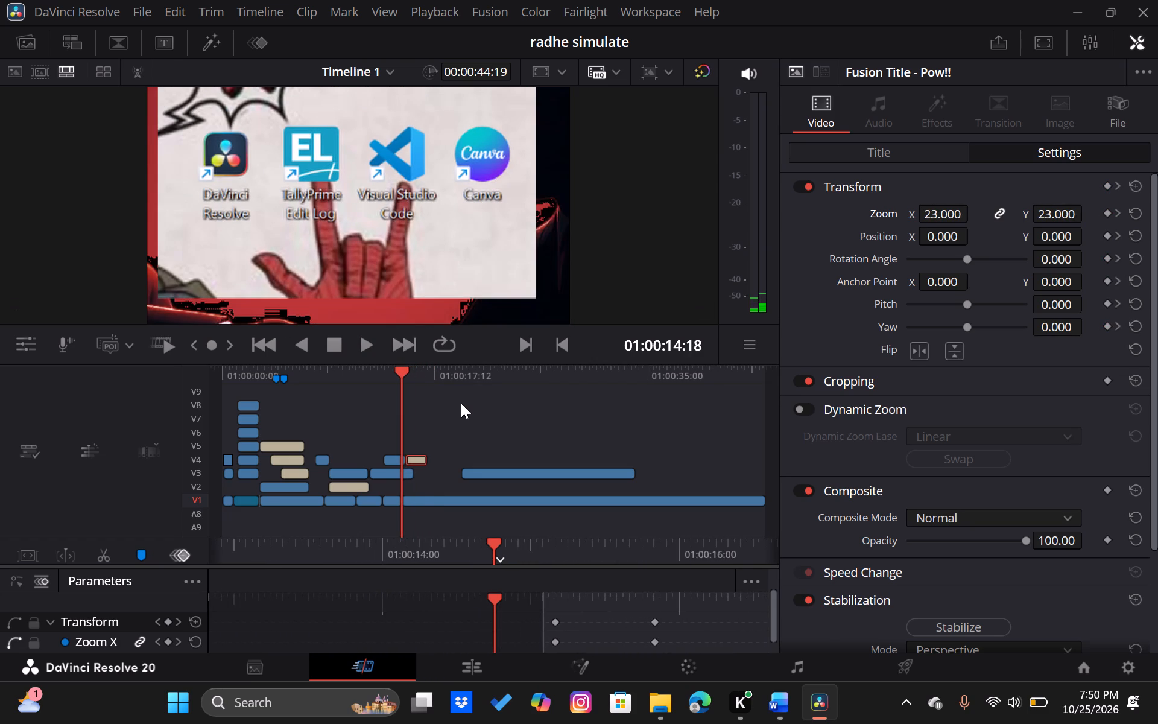
pyautogui.press('space')
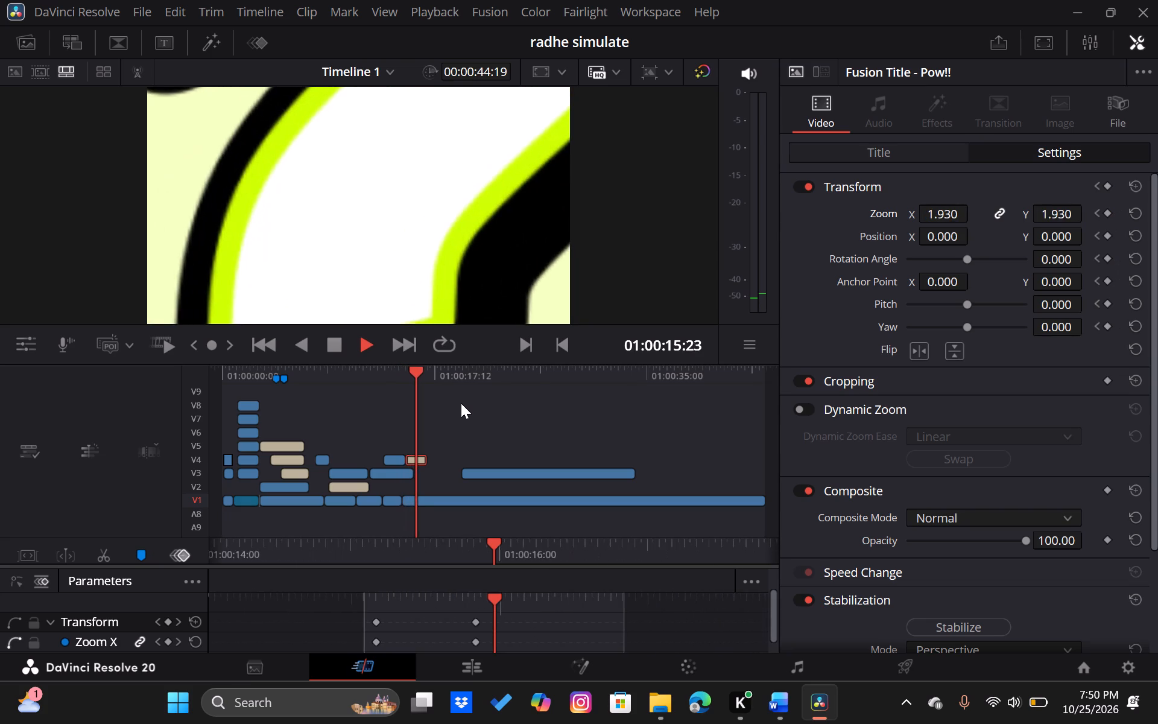
pyautogui.press('space')
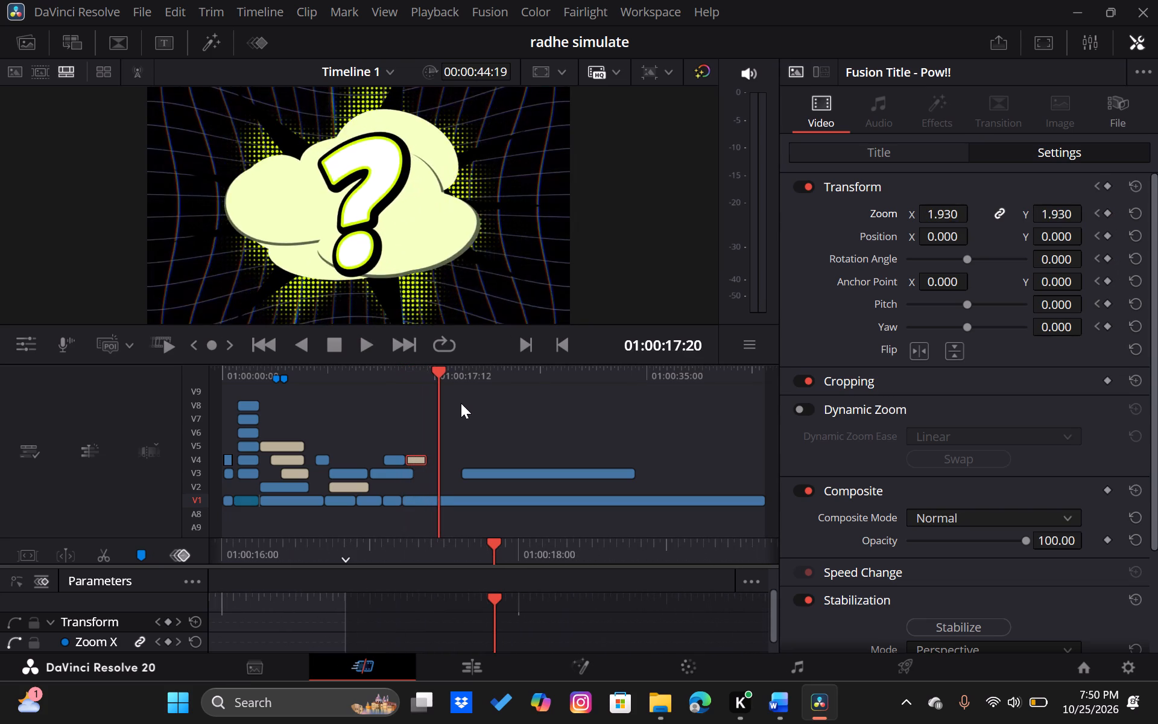
# Undo the zoom reduction and reset all Transform settings of the Pow!! title, clearing its keyframes and restoring a zoom of 1.000.
pyautogui.hotkey('ctrl', 'z')
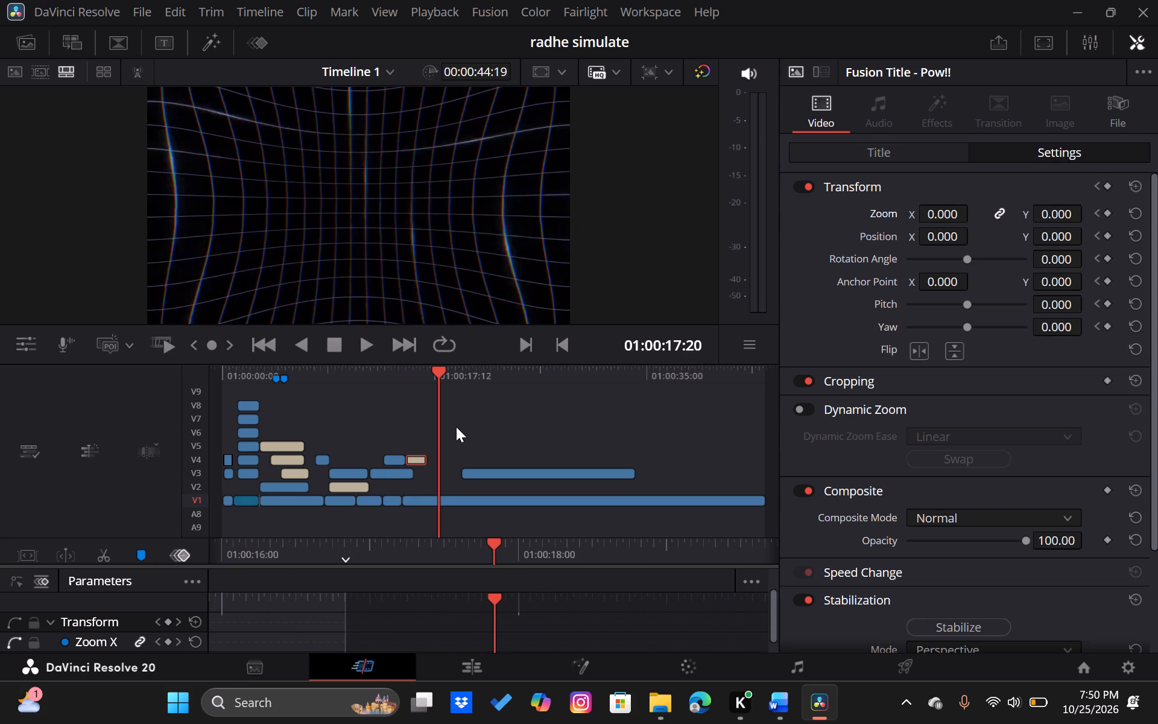
pyautogui.hotkey('ctrl', 'z')
pyautogui.click(413, 374)
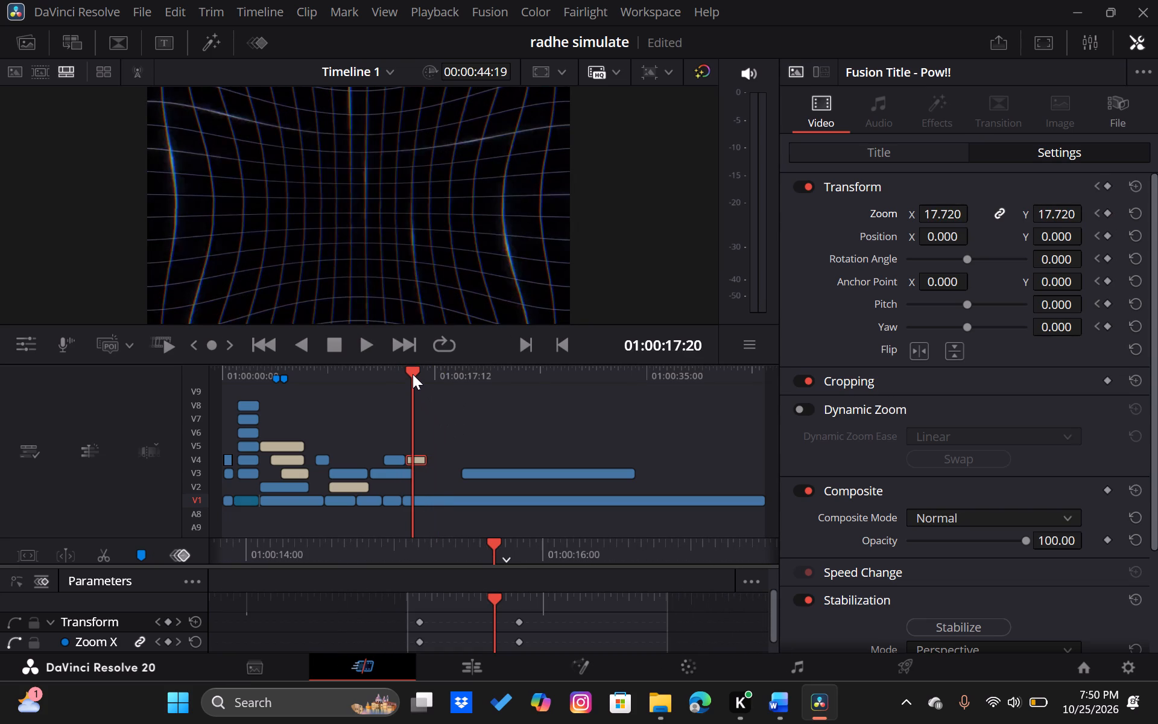
pyautogui.hotkey('ctrl', 'z')
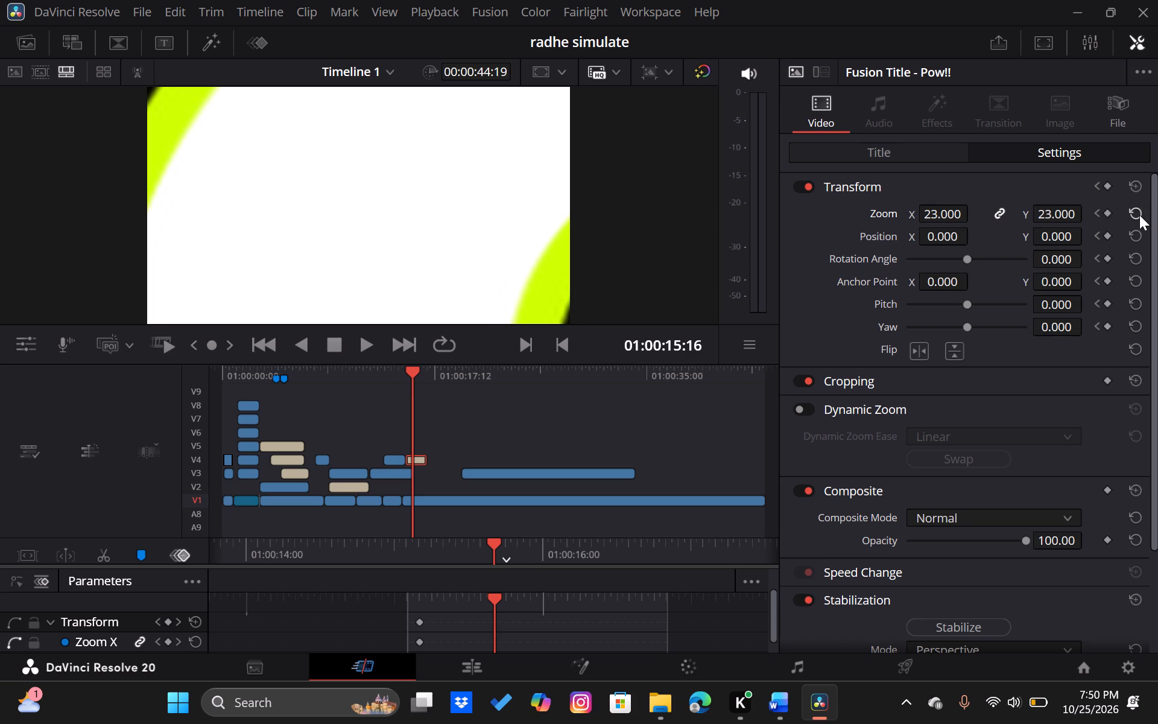
pyautogui.doubleClick(1137, 198)
pyautogui.click(1135, 189)
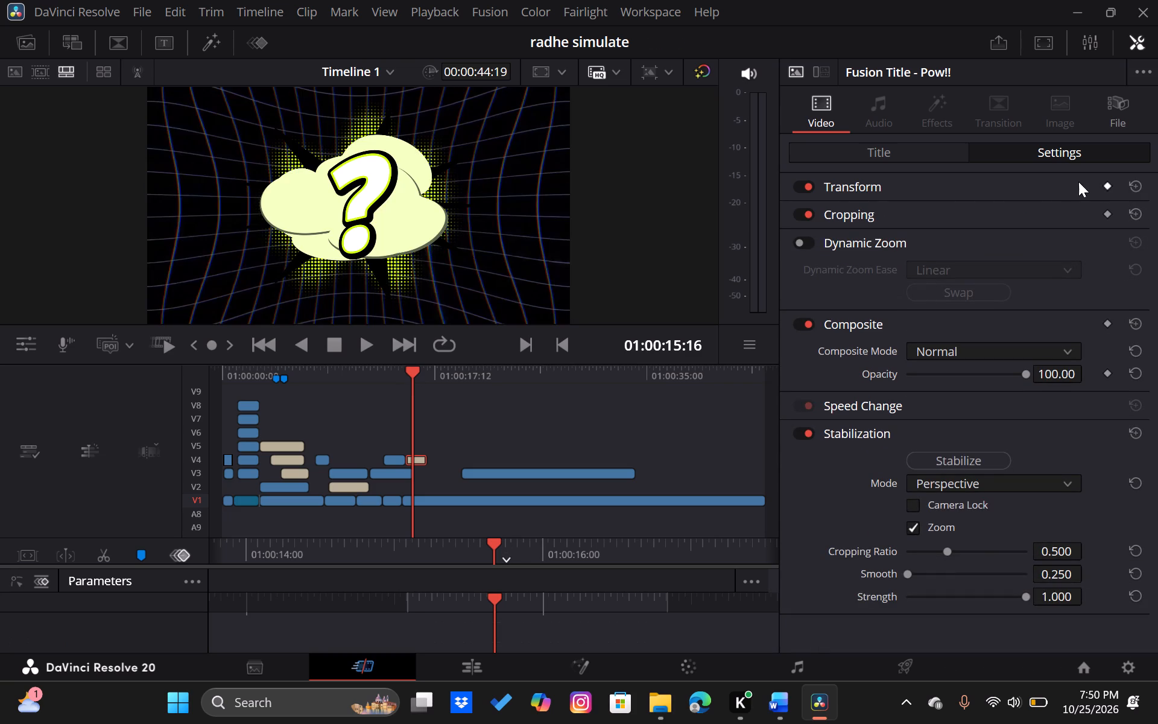
pyautogui.click(1058, 180)
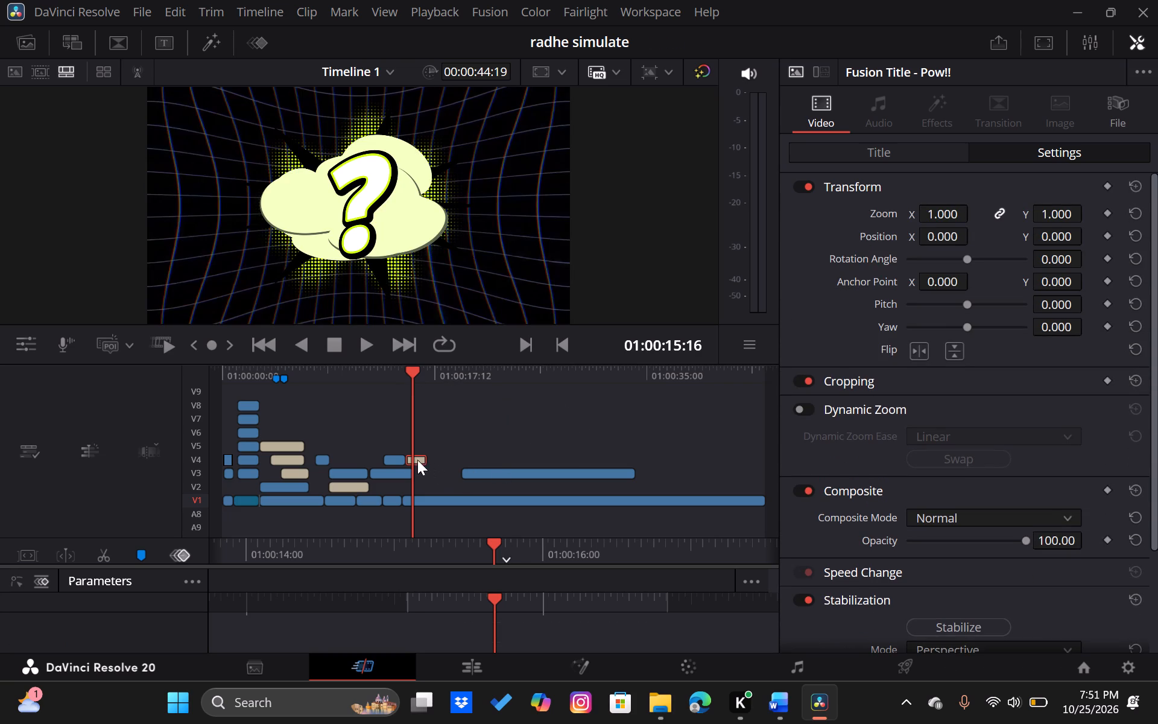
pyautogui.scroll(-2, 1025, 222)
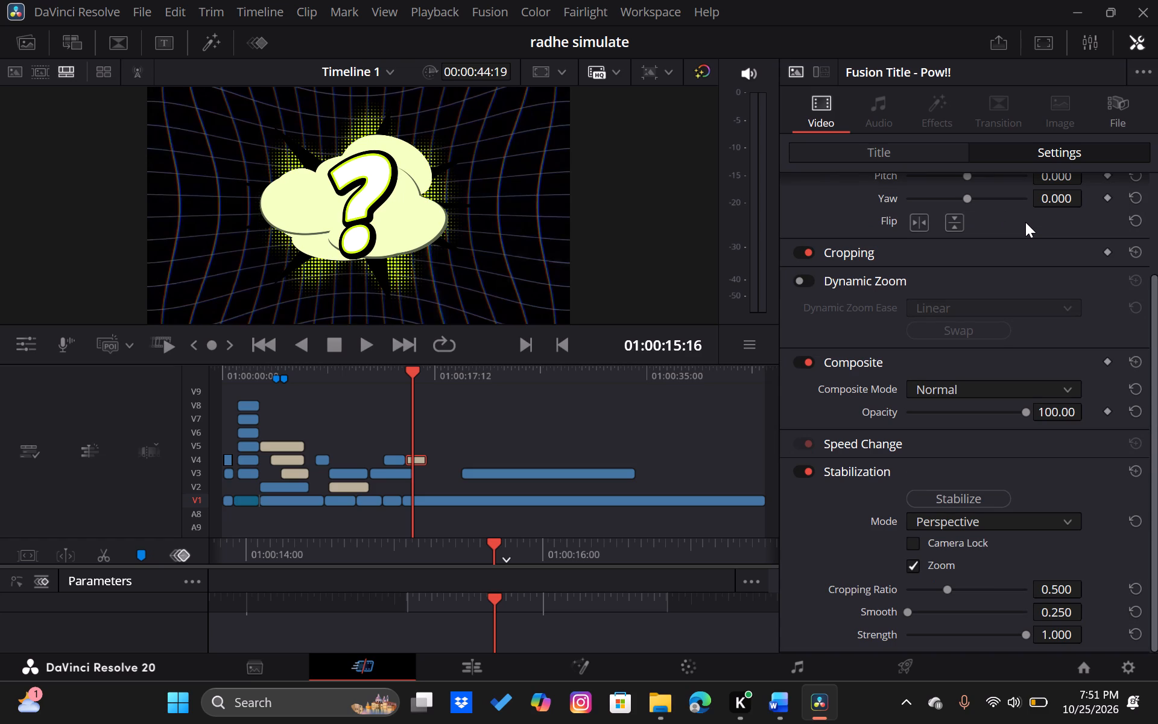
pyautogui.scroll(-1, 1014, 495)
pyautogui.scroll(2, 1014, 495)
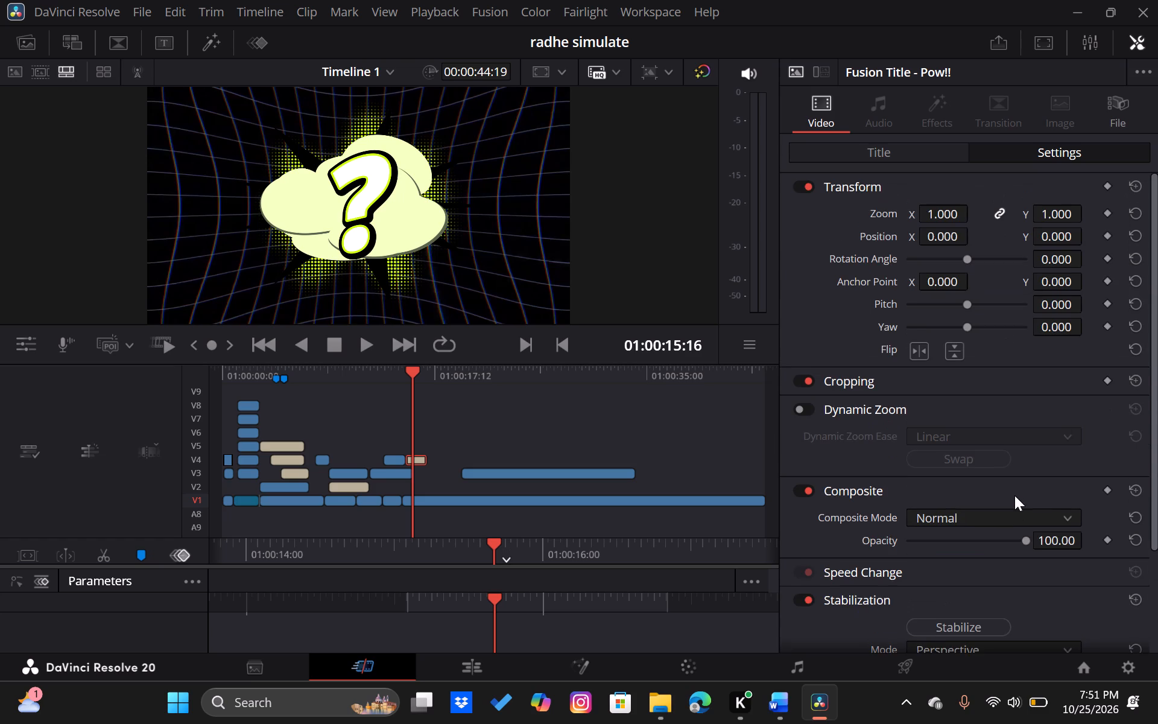
# Switch to the Edit page and check the clip commands available for the Pow!! title on V4.
pyautogui.click(486, 670)
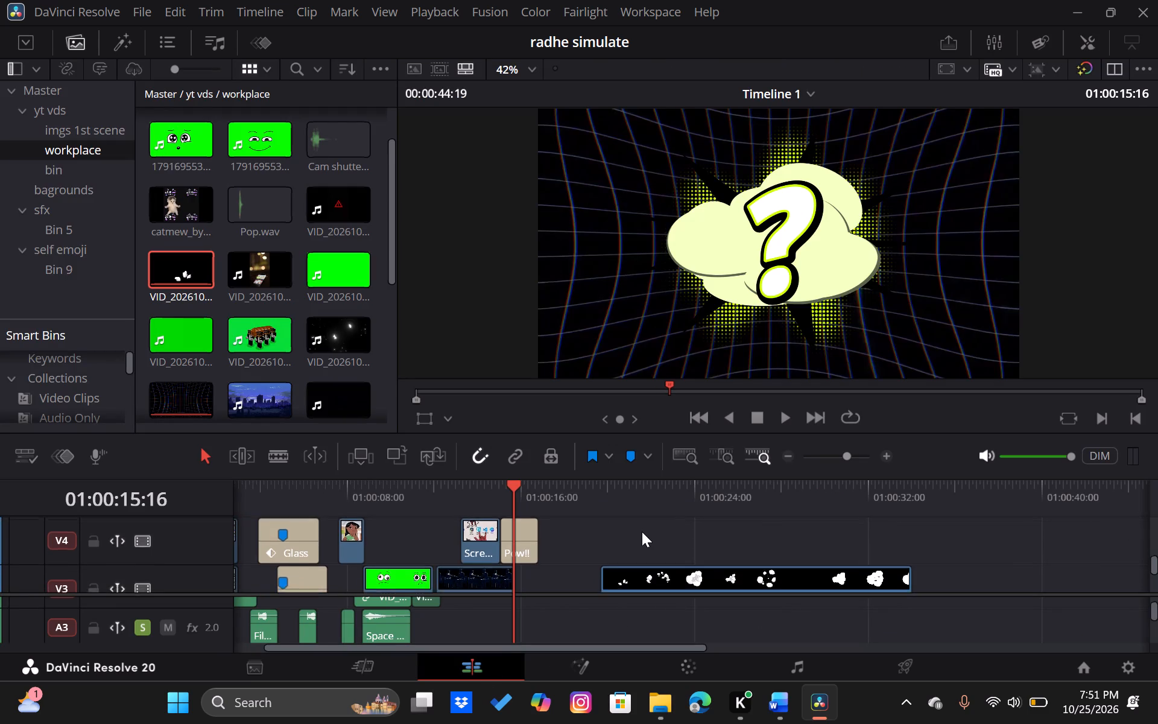
pyautogui.scroll(-1, 642, 532)
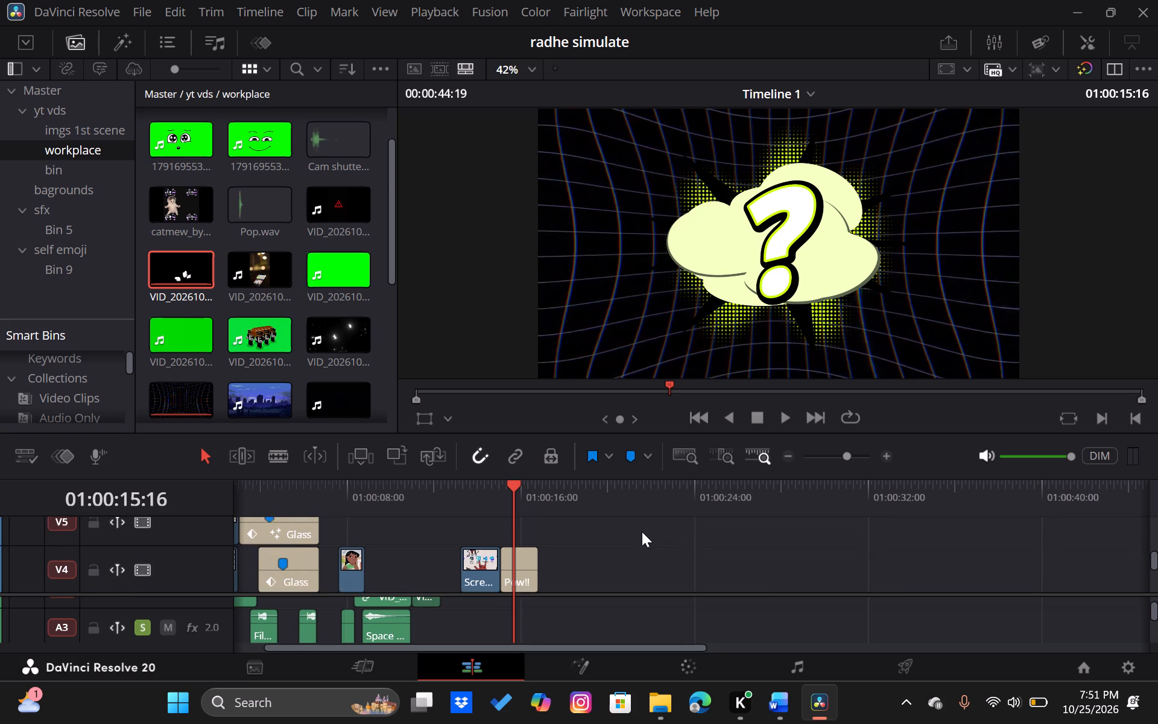
pyautogui.scroll(-1, 642, 532)
pyautogui.click(521, 553)
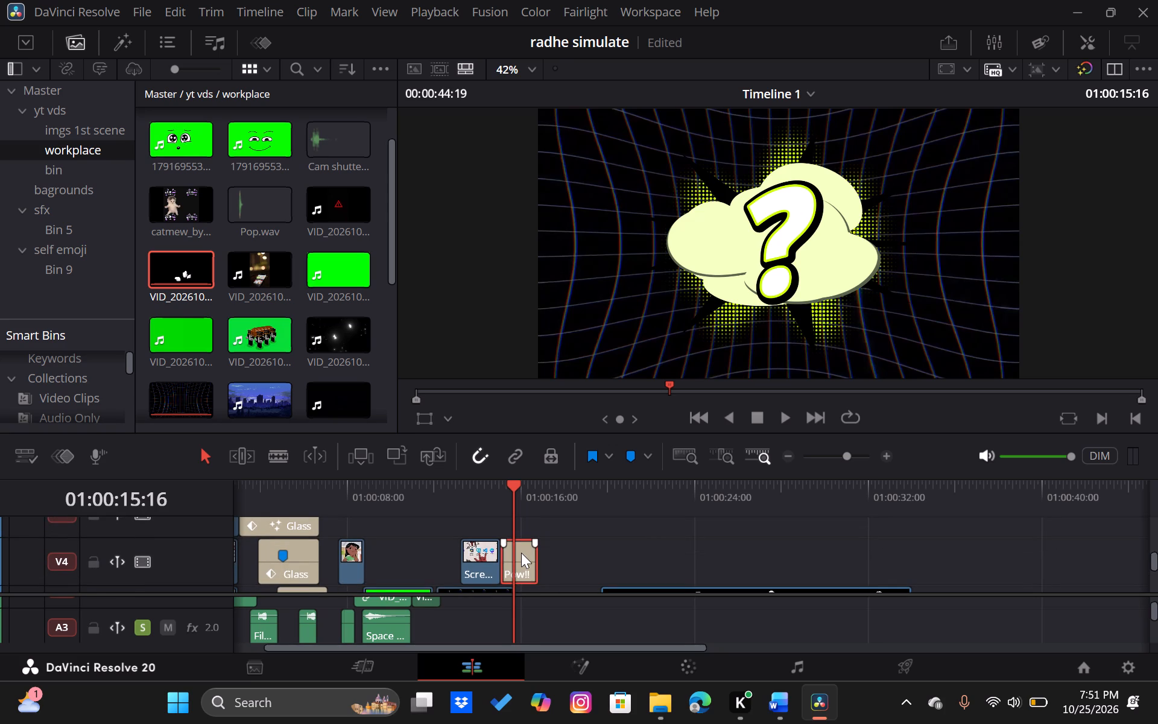
pyautogui.rightClick(521, 553)
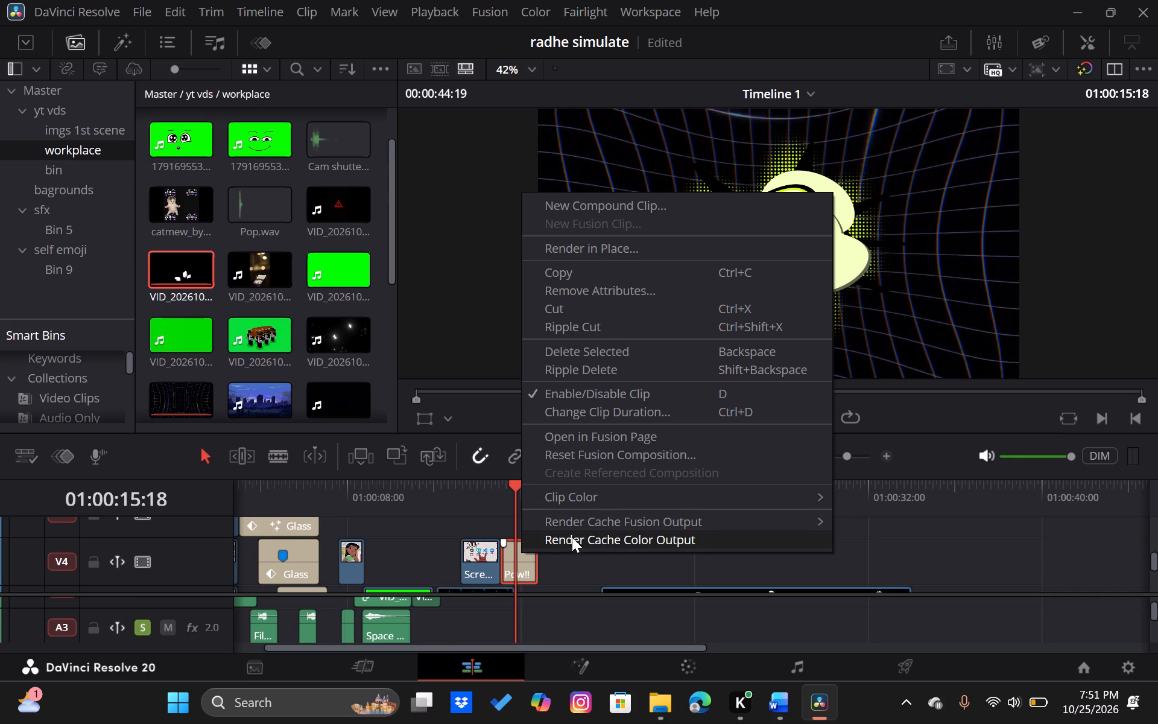
pyautogui.click(449, 529)
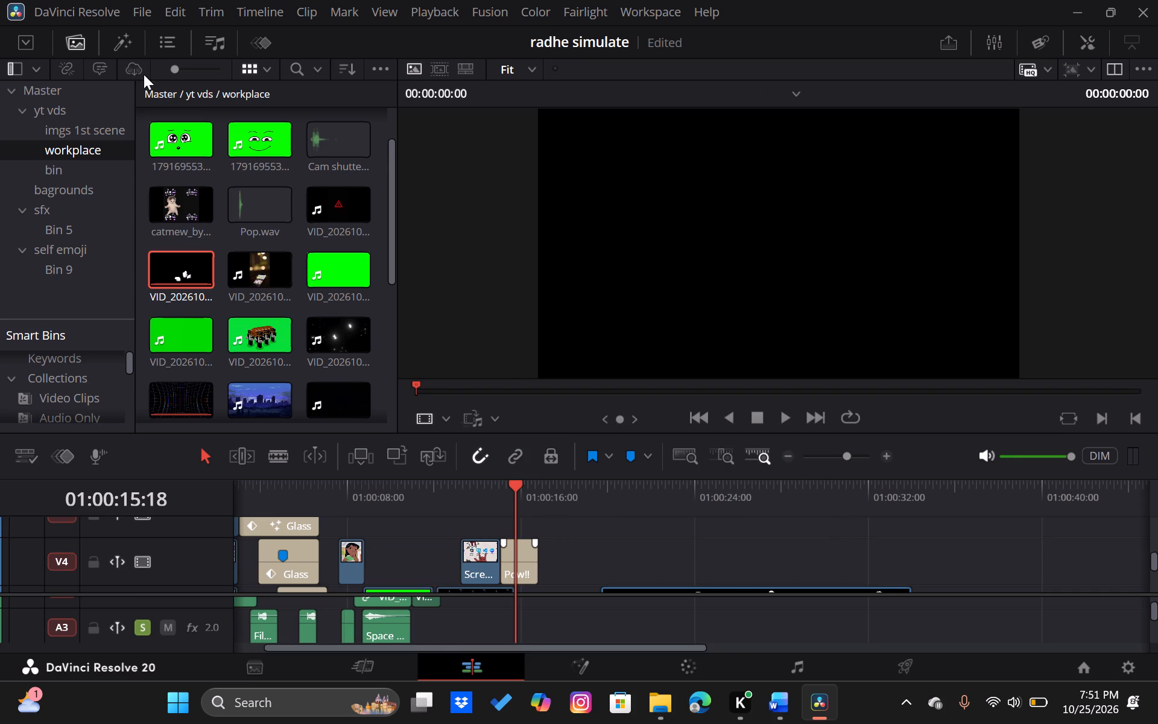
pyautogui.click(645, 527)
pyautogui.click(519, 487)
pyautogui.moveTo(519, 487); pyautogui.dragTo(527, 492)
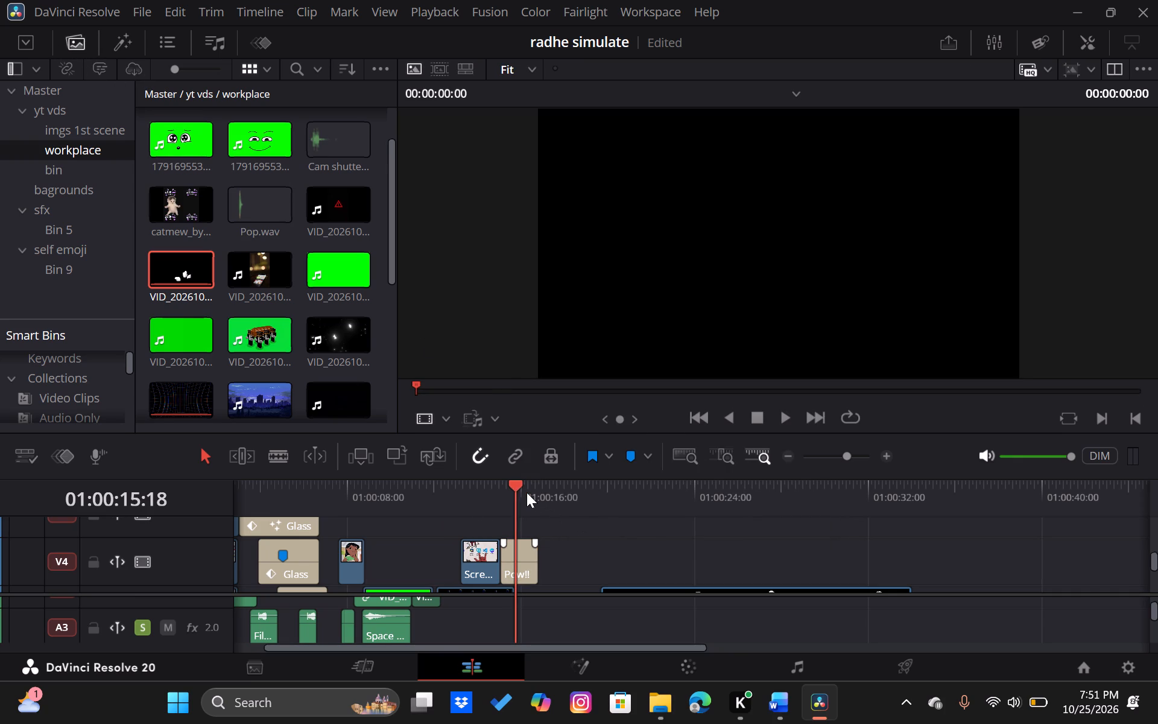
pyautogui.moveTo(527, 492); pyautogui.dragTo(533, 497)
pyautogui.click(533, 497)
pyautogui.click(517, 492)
# Preview Fusion effects on the Pow!! title on V4, including Digital Glitch, Drone Overlay, Night Vision, Binoculars and CCTV.
pyautogui.click(528, 566)
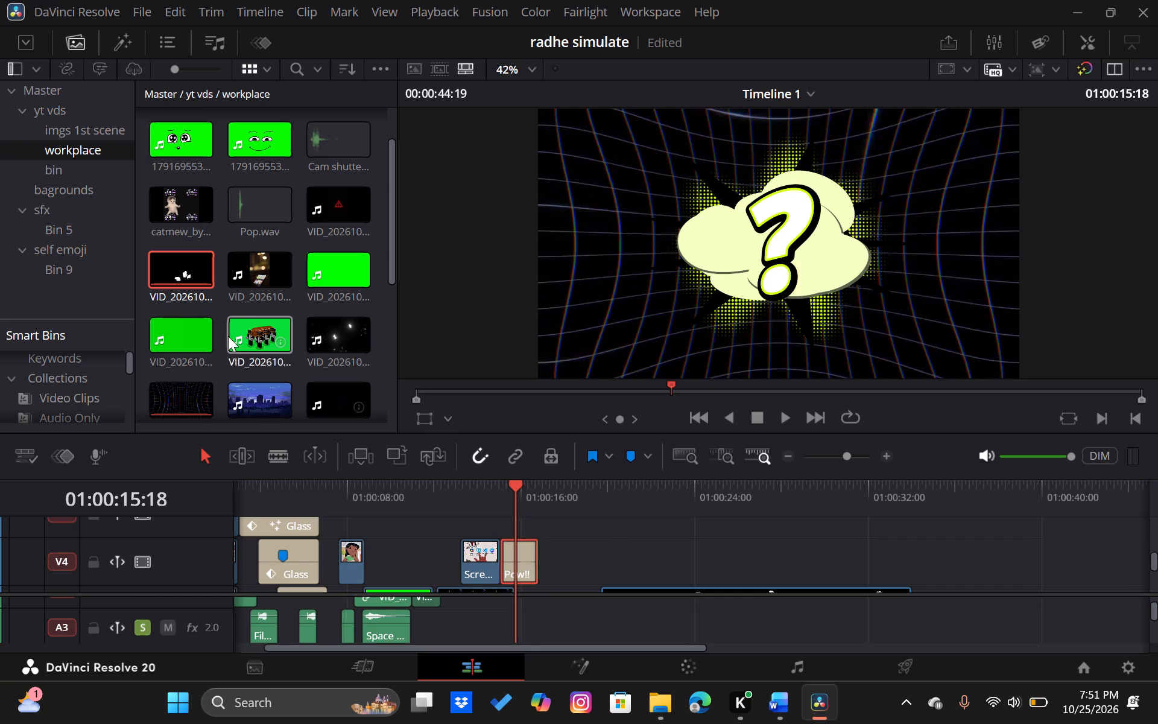
pyautogui.click(159, 42)
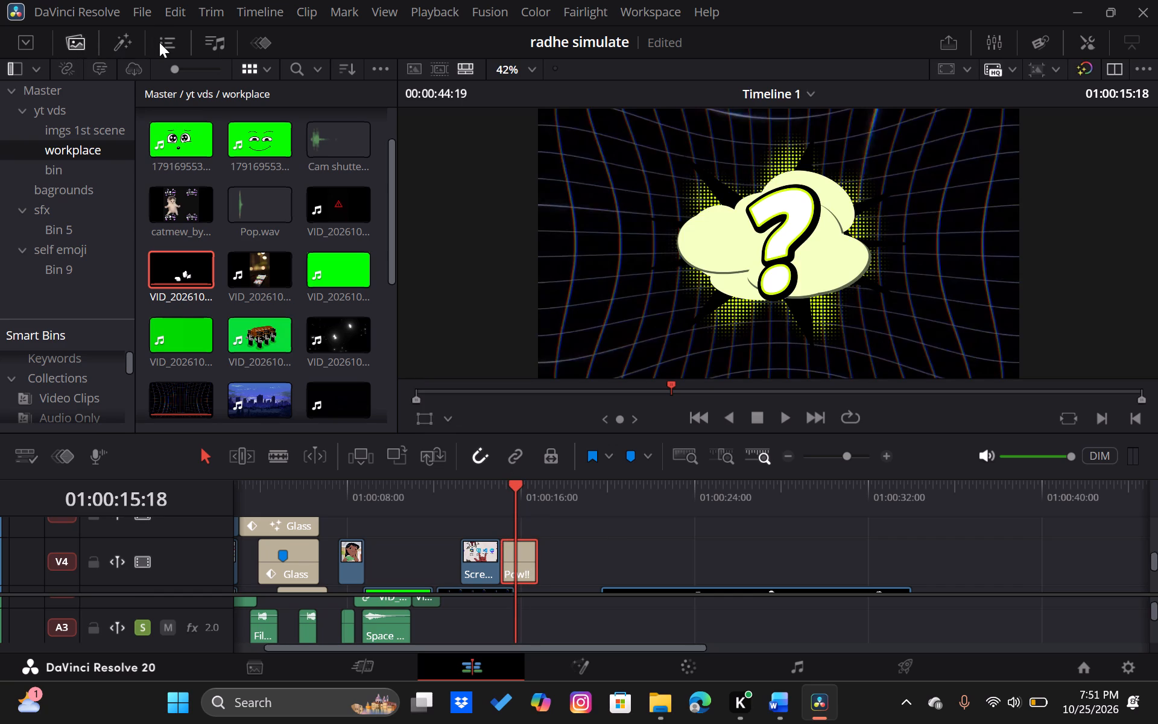
pyautogui.click(126, 43)
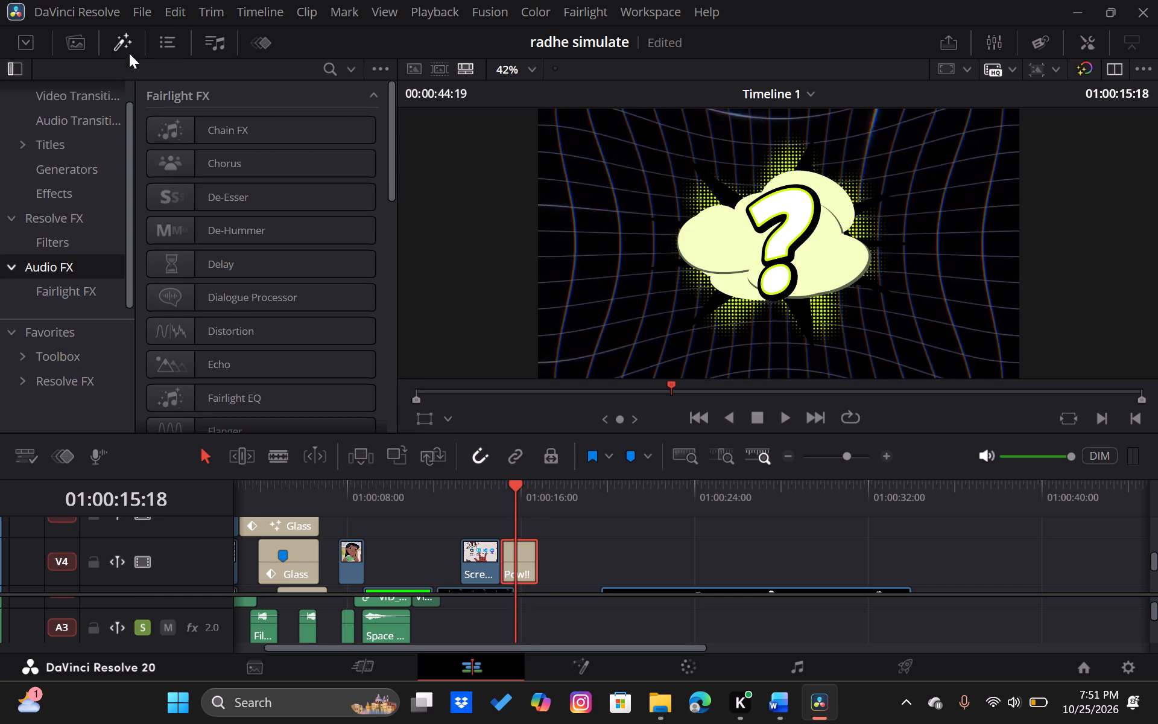
pyautogui.scroll(-1, 201, 168)
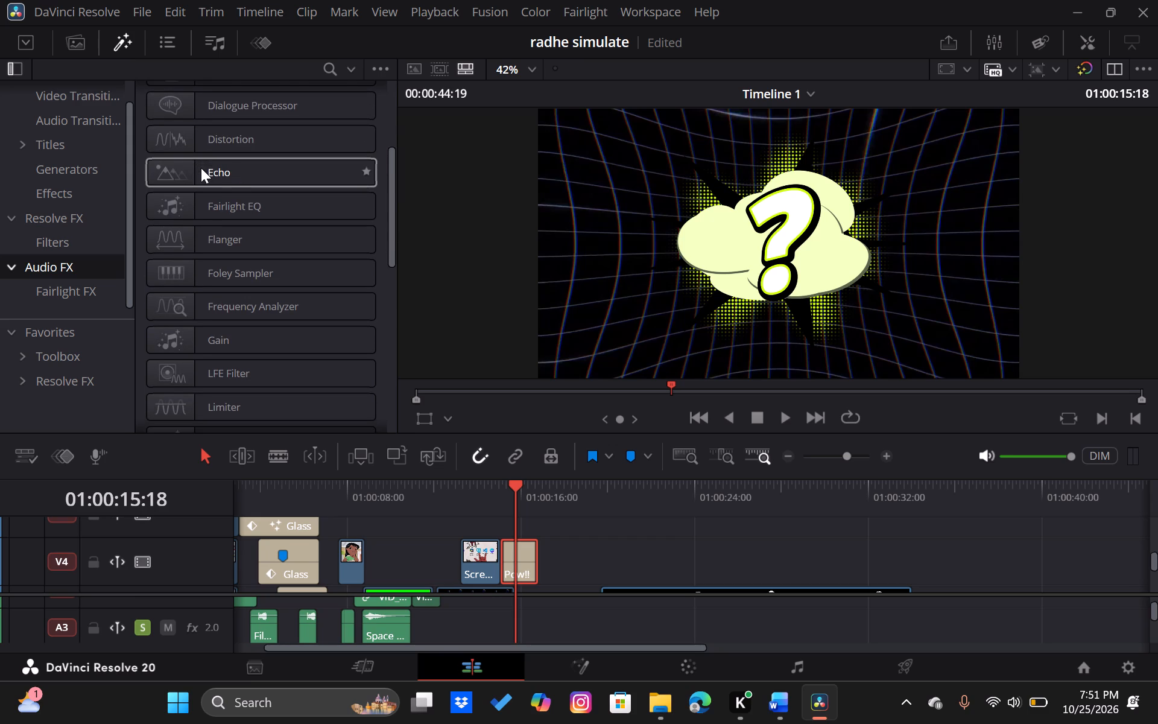
pyautogui.click(53, 190)
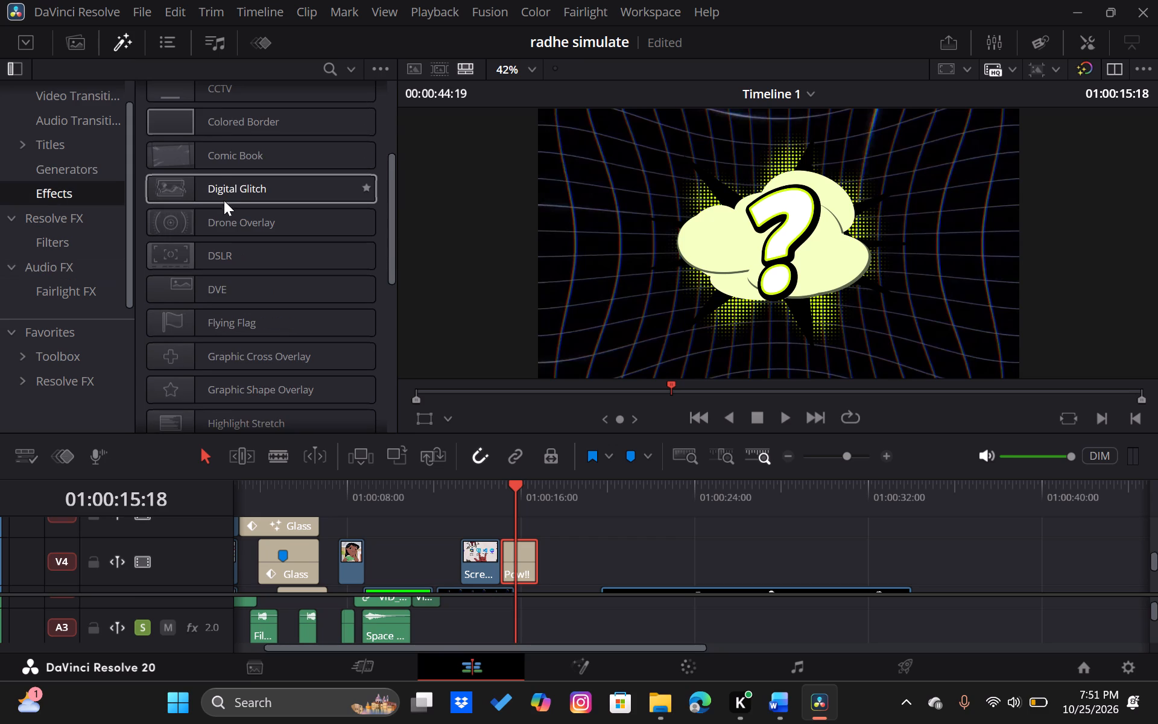
pyautogui.click(182, 195)
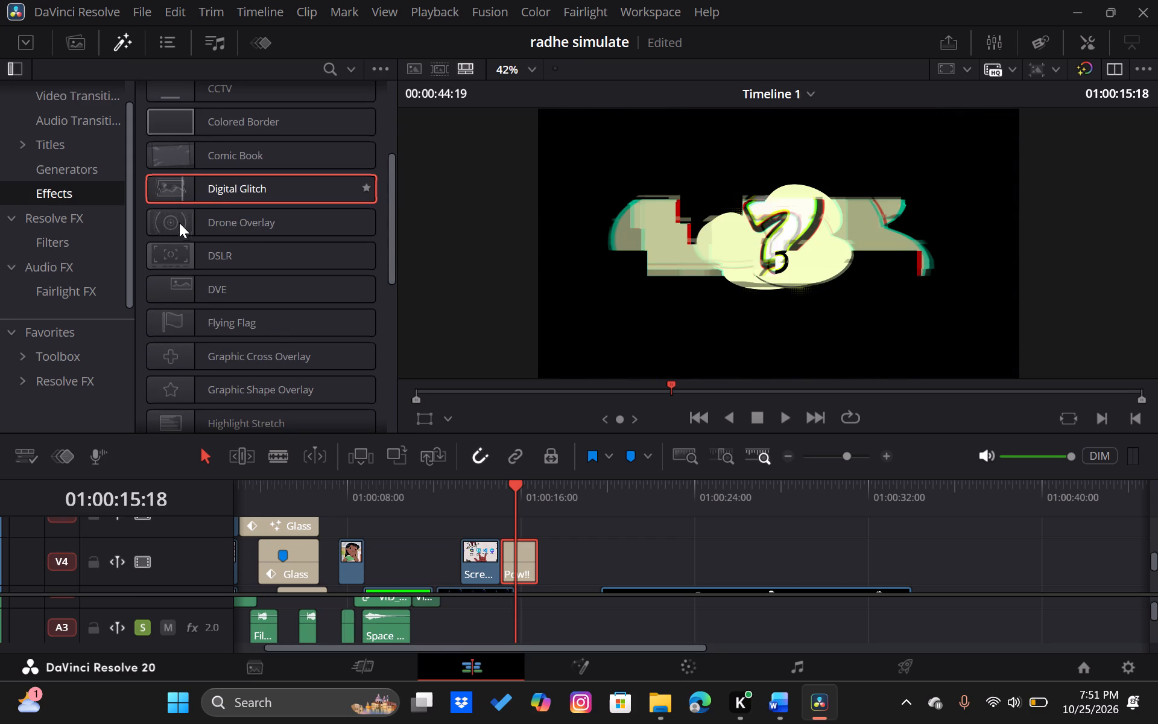
pyautogui.click(179, 227)
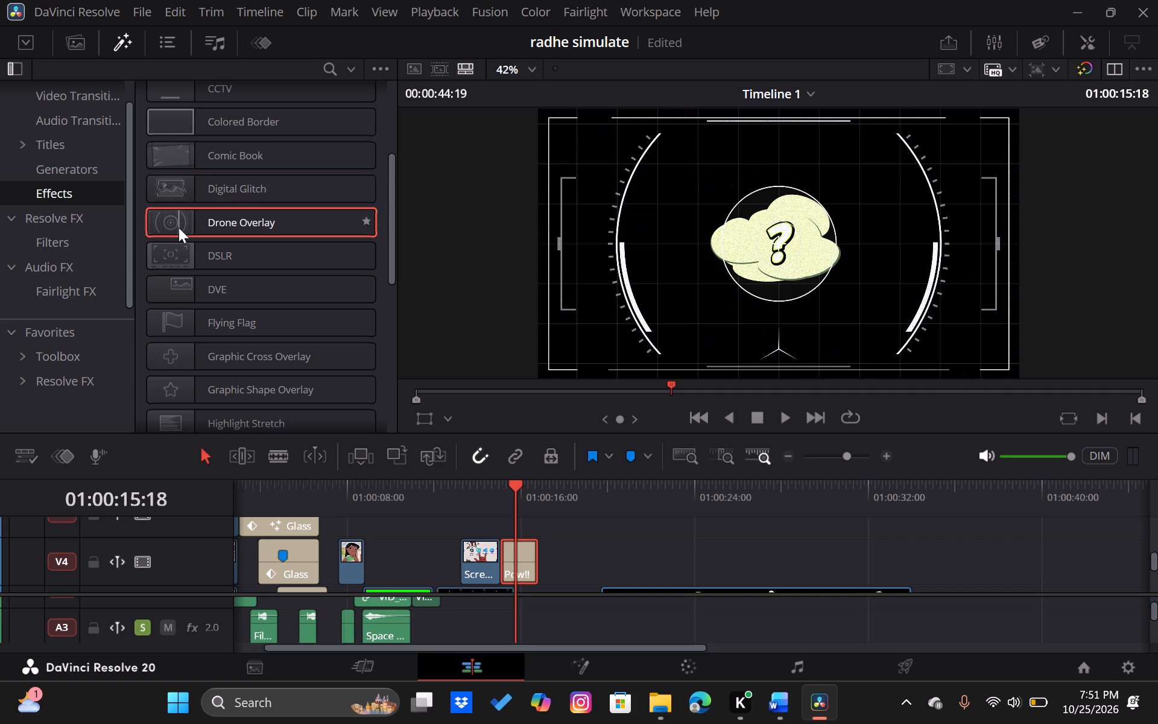
pyautogui.scroll(-1, 179, 227)
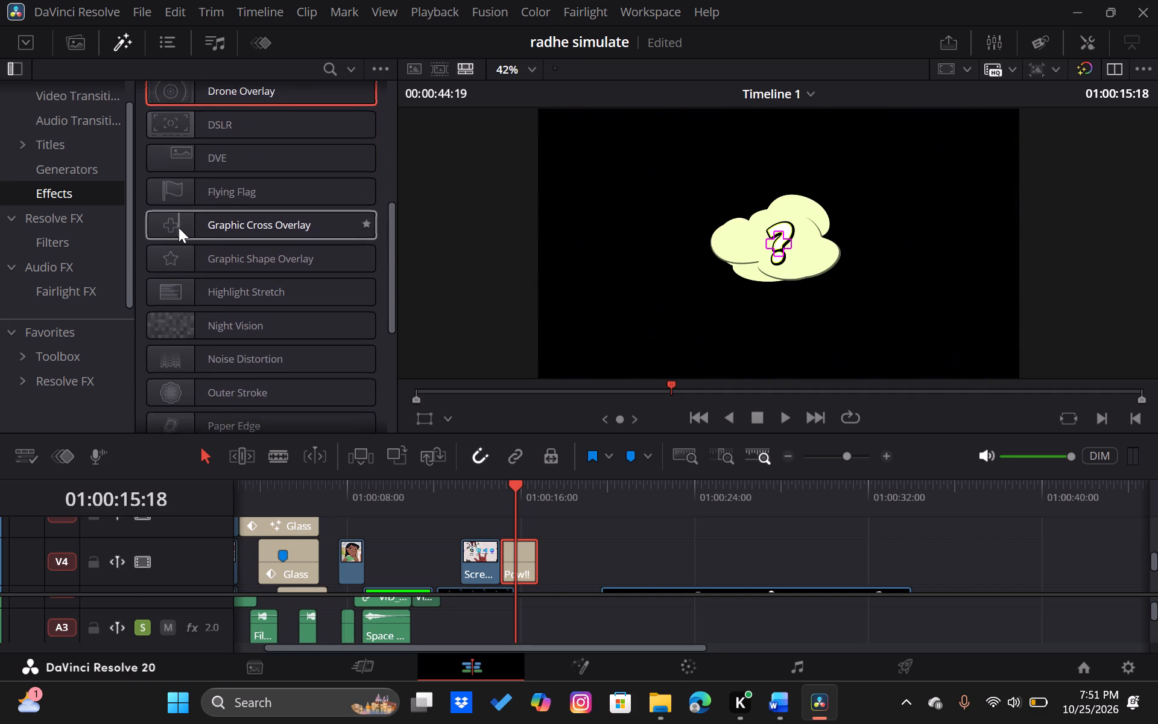
pyautogui.scroll(-1, 179, 227)
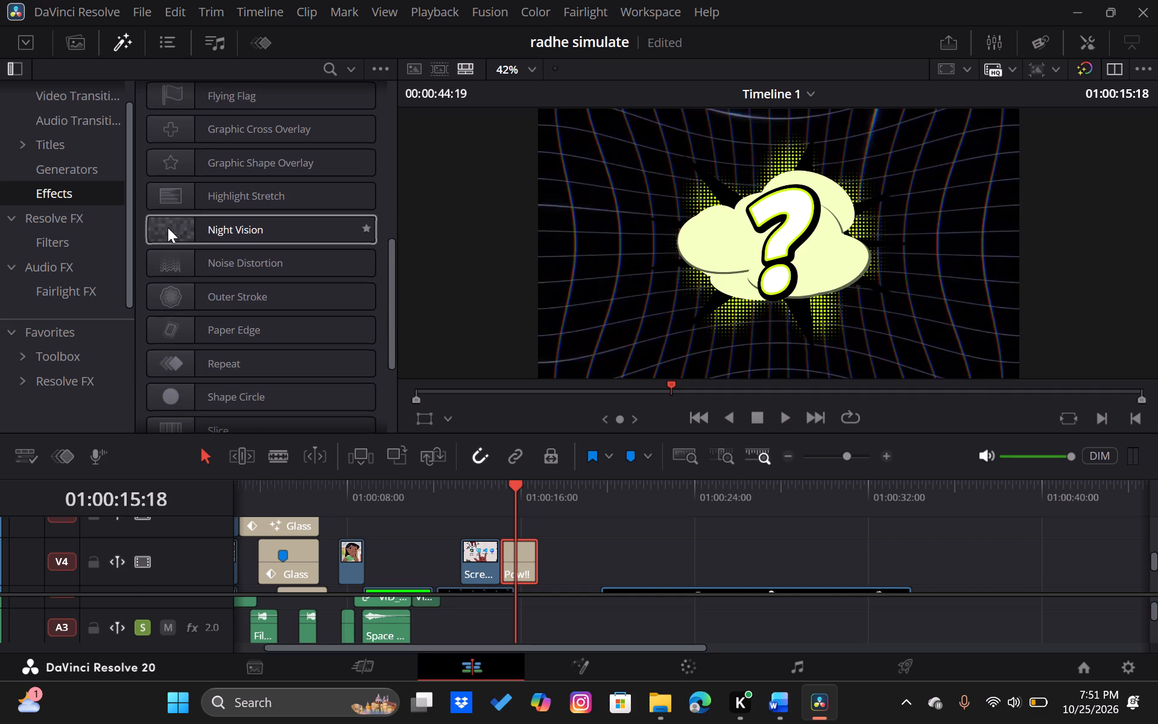
pyautogui.click(168, 227)
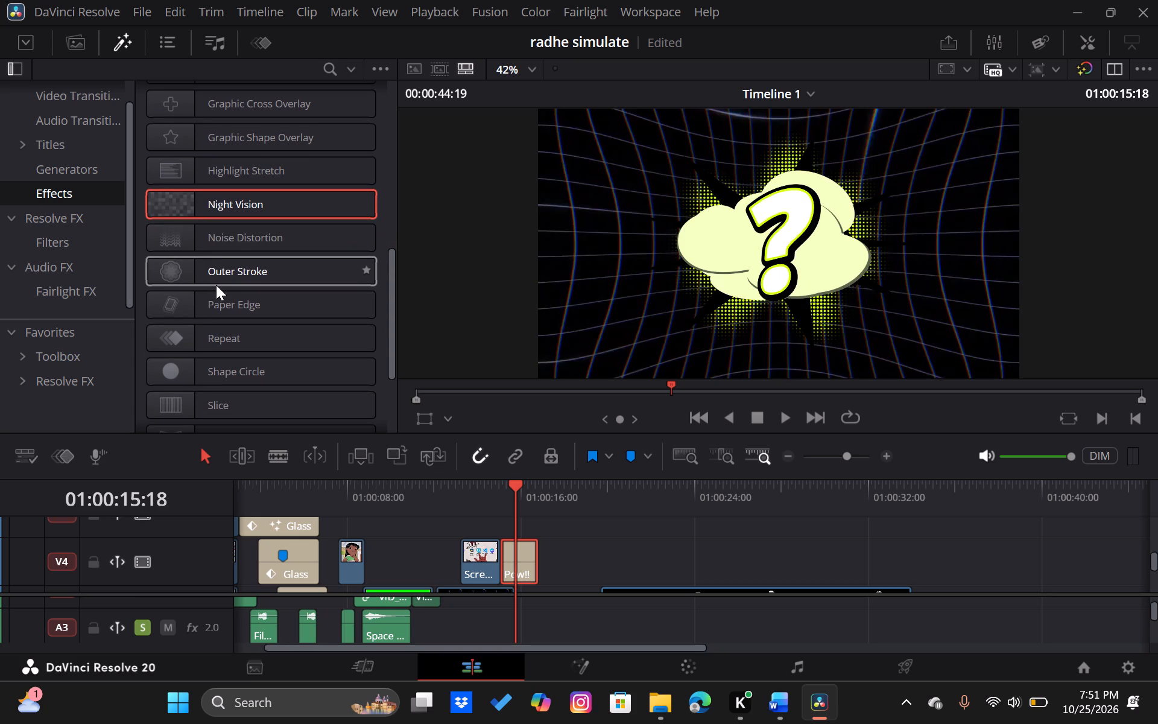
pyautogui.hscroll(-1, 216, 285)
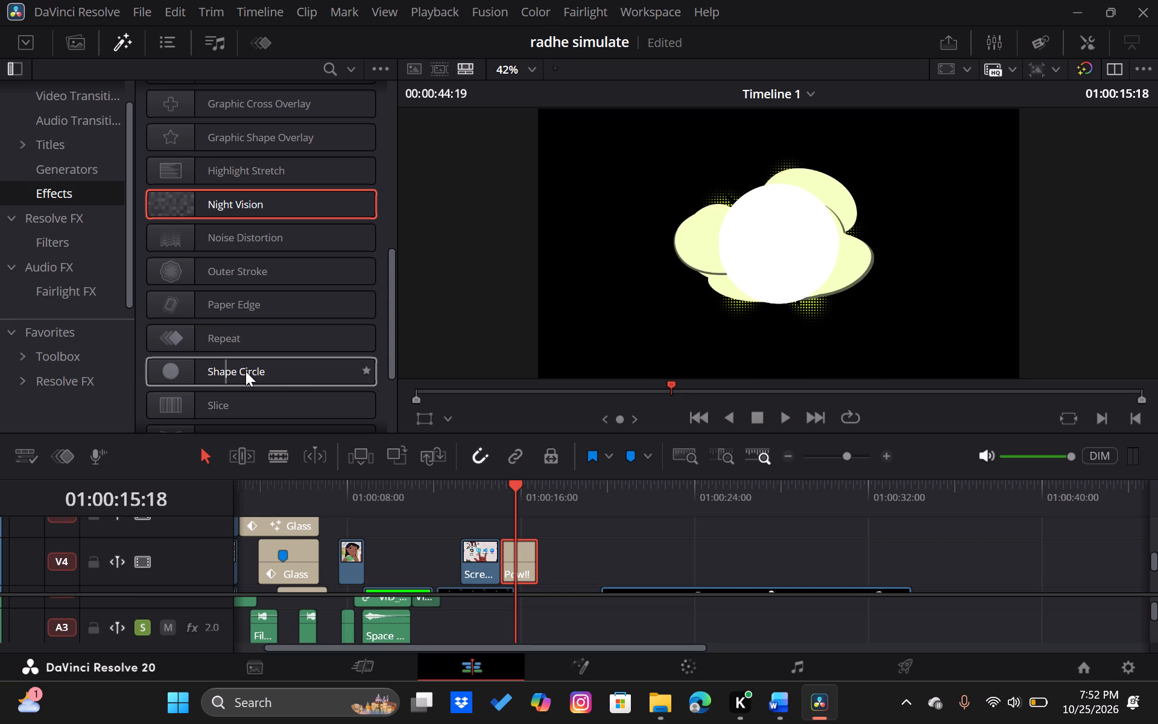
pyautogui.scroll(-1, 334, 373)
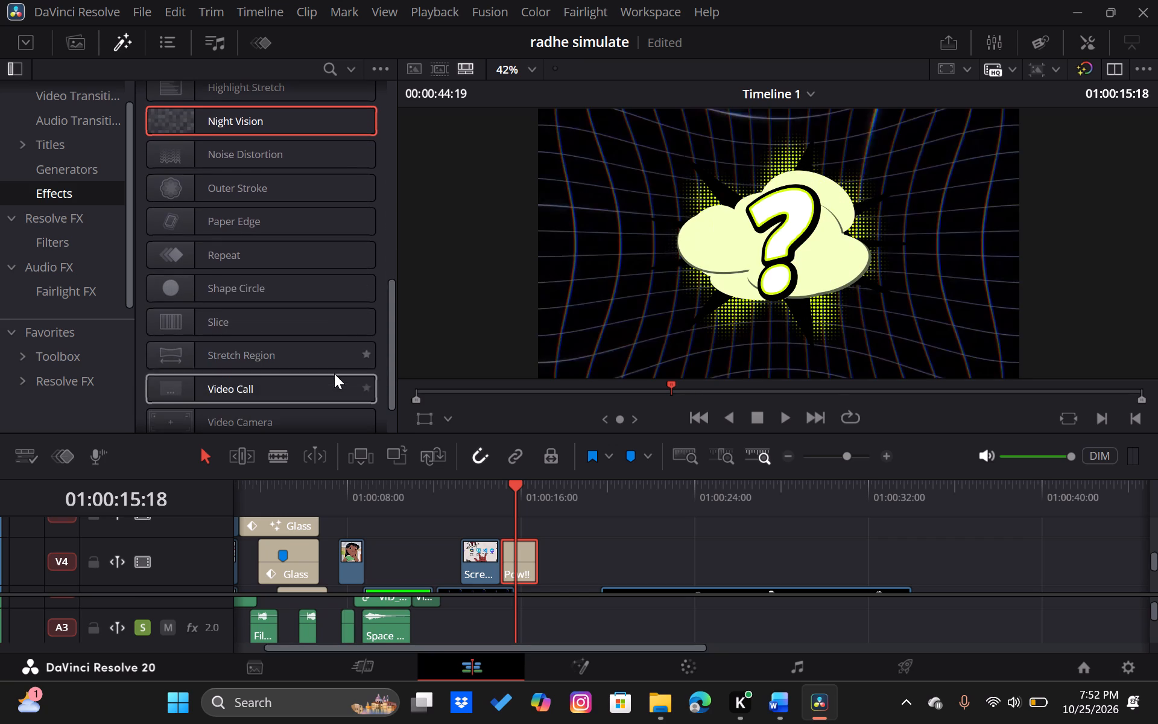
pyautogui.scroll(-1, 177, 358)
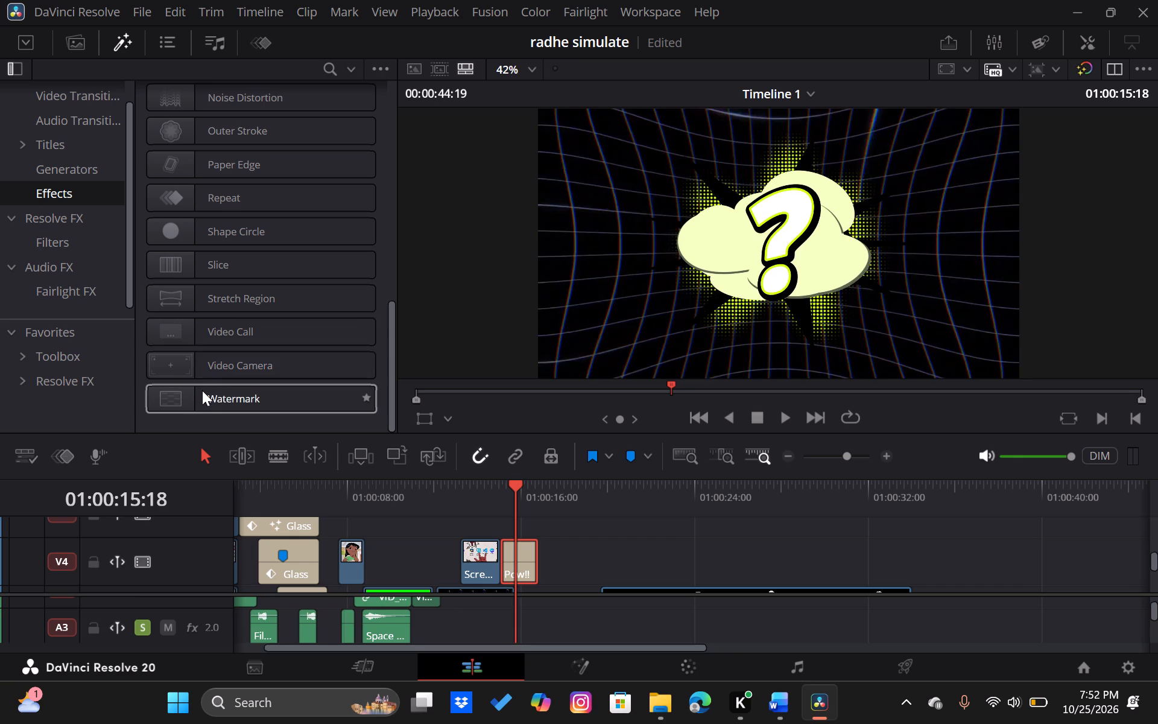
pyautogui.scroll(6, 202, 390)
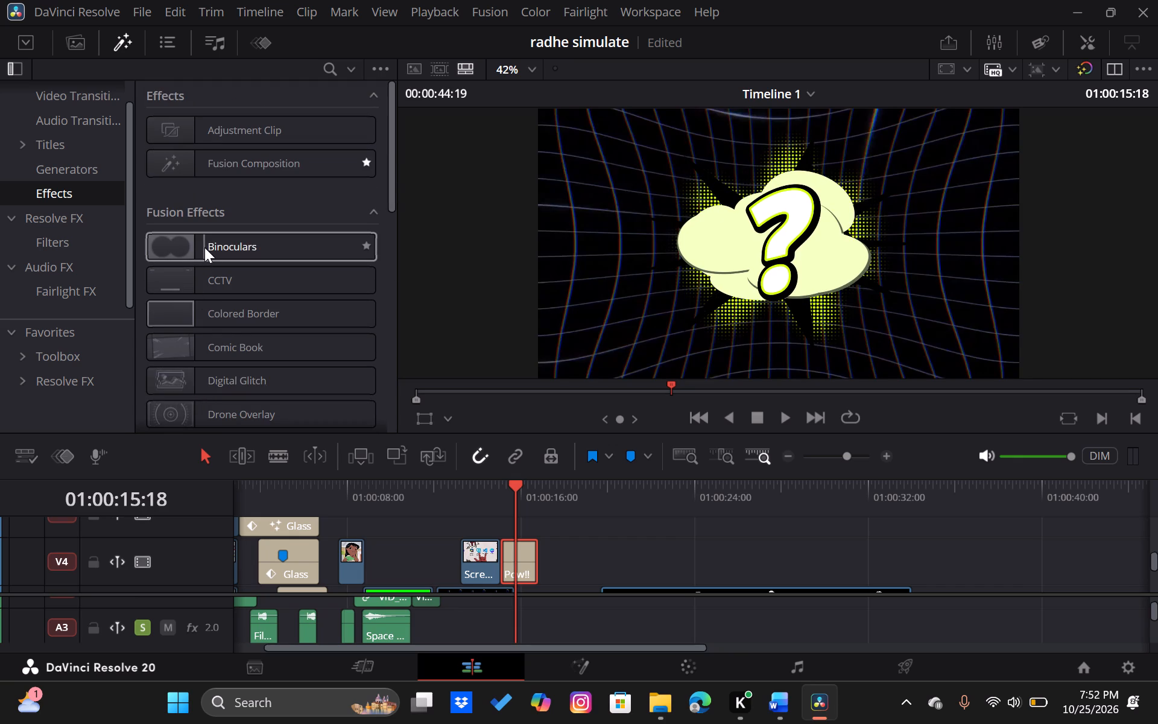
pyautogui.click(204, 247)
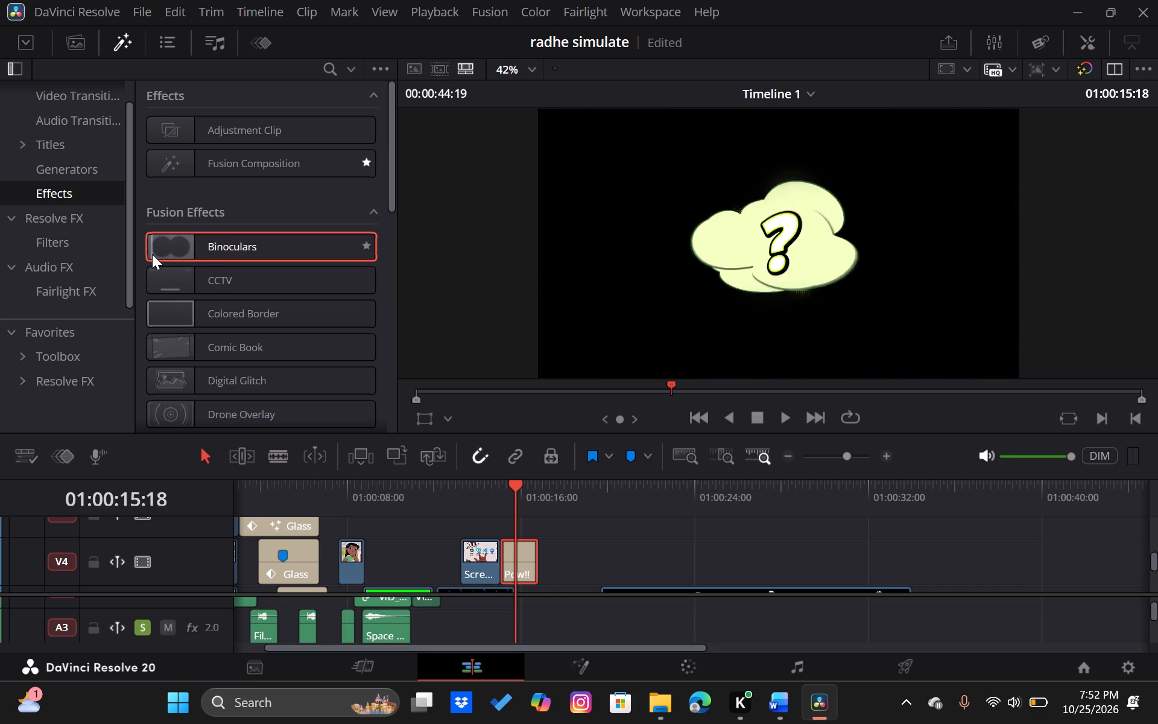
pyautogui.click(216, 285)
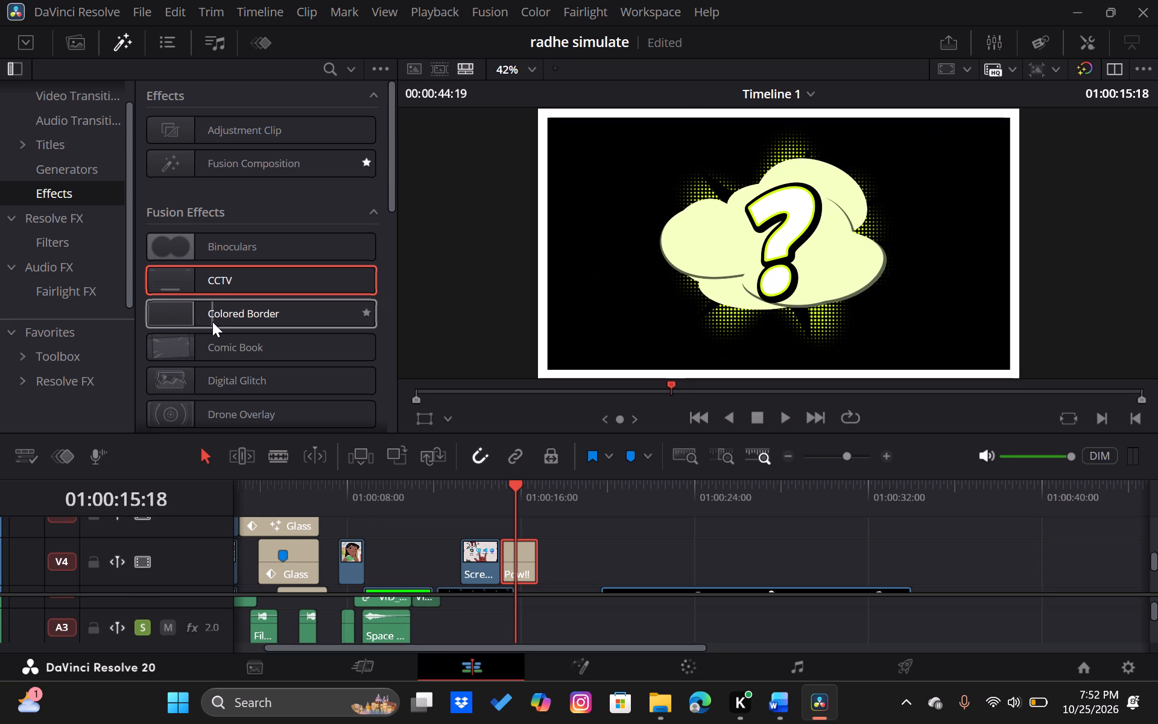
pyautogui.scroll(-1, 186, 319)
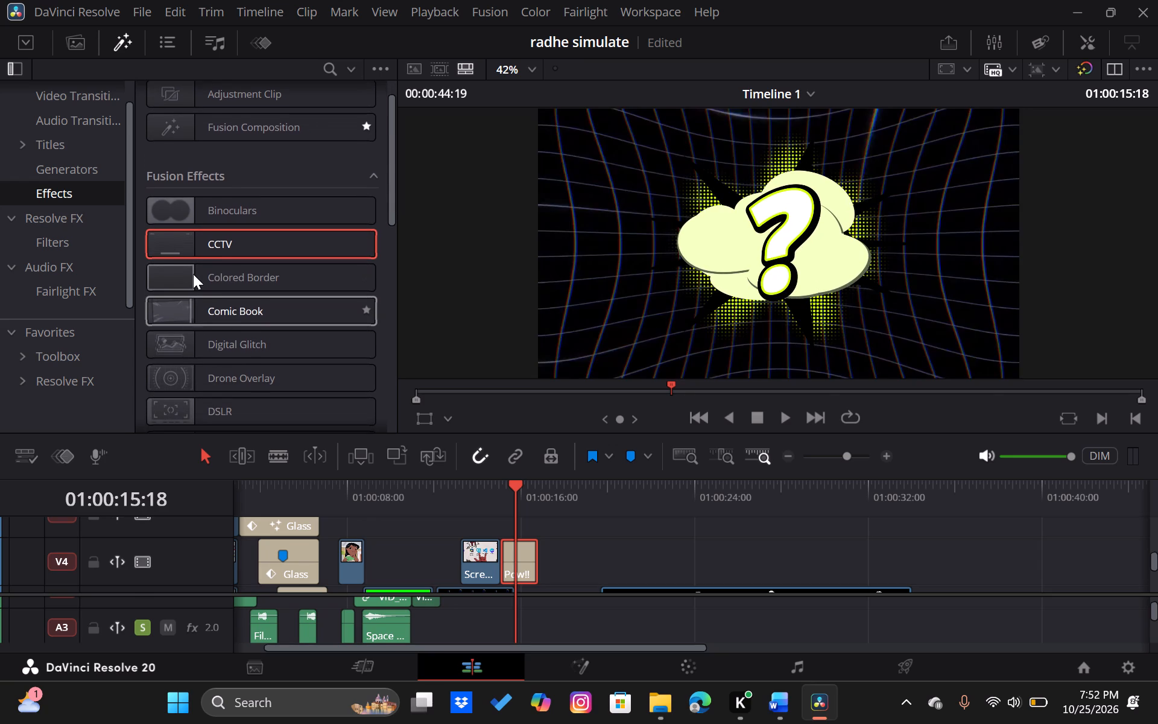
# Apply the Colored Border effect to the Pow!! title on V4.
pyautogui.click(190, 279)
pyautogui.moveTo(190, 279); pyautogui.dragTo(224, 294)
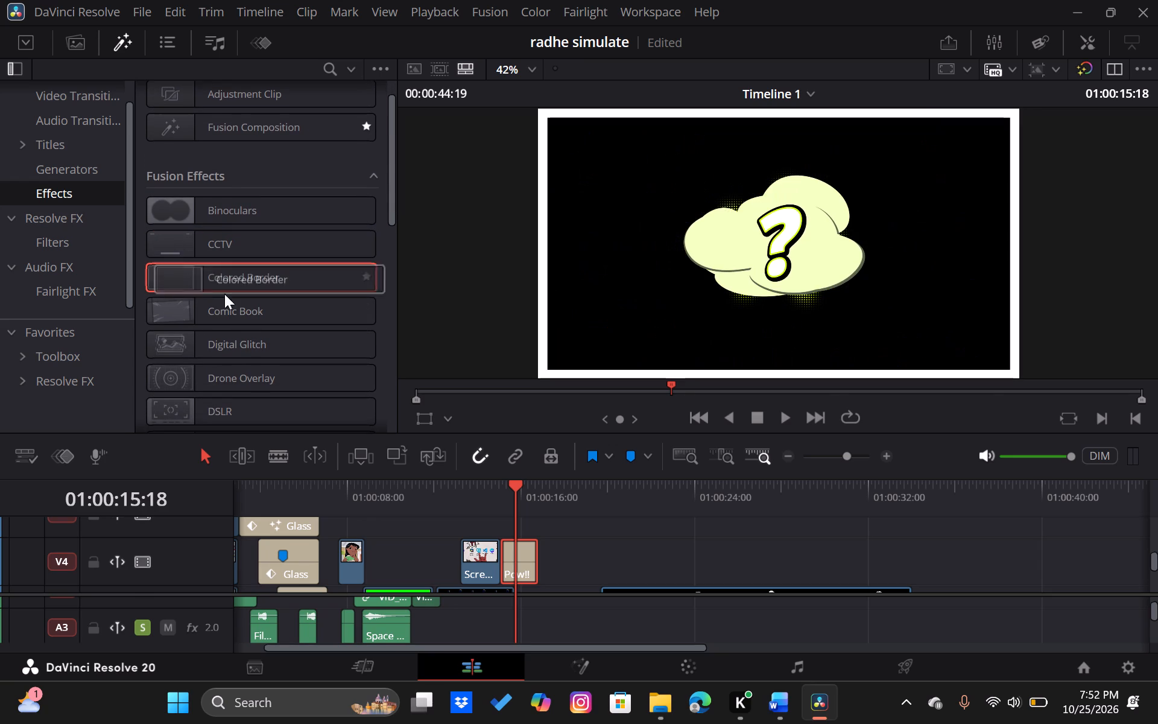
pyautogui.moveTo(224, 294); pyautogui.dragTo(517, 558)
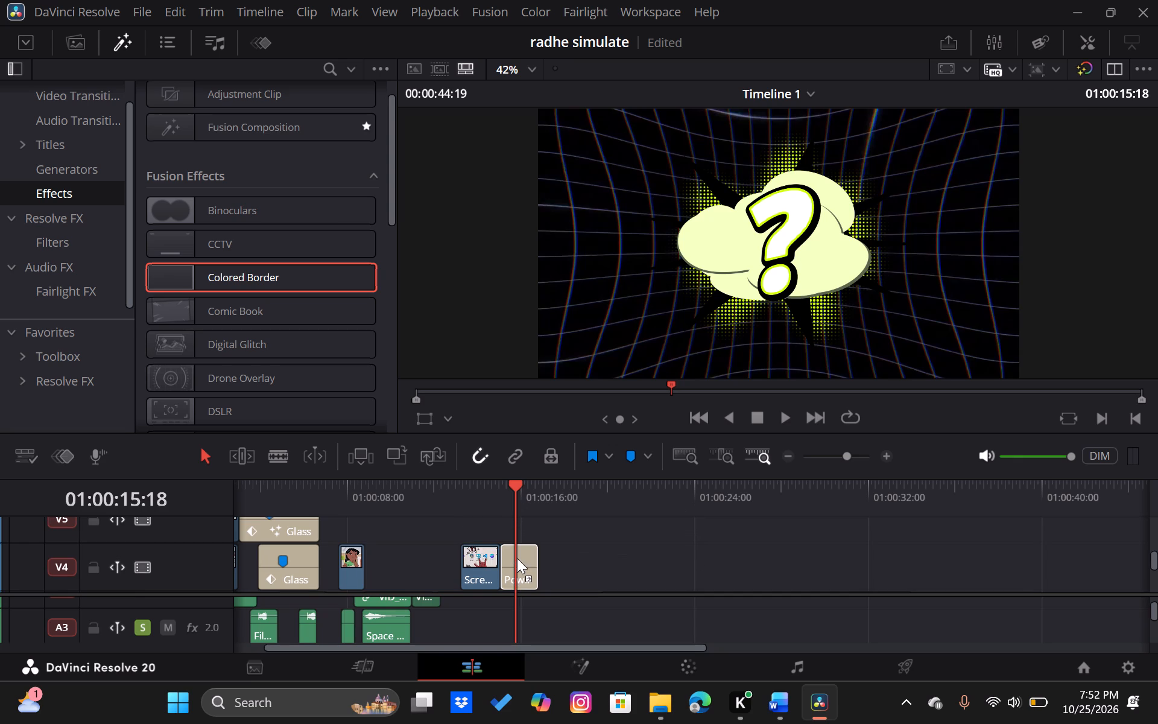
pyautogui.moveTo(549, 548); pyautogui.dragTo(509, 484)
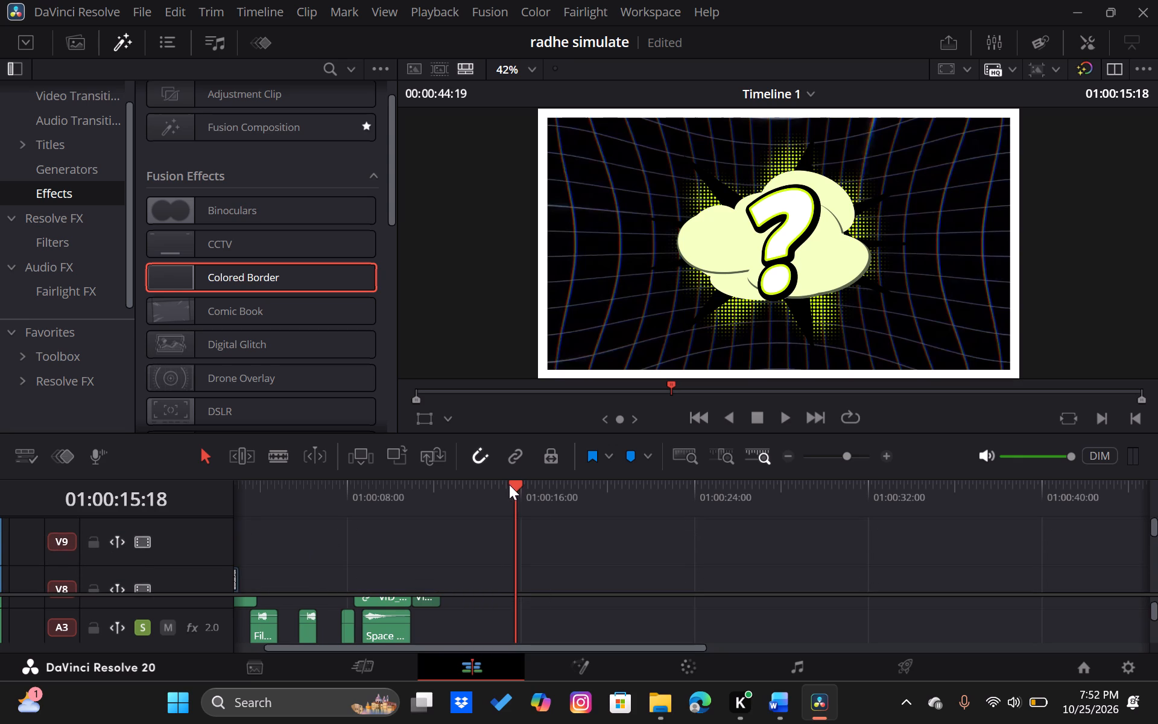
# Play Timeline 1 from the screenshot clip through the bordered Pow!! title and into the smoke clip.
pyautogui.scroll(-1, 566, 531)
pyautogui.click(476, 484)
pyautogui.press('space')
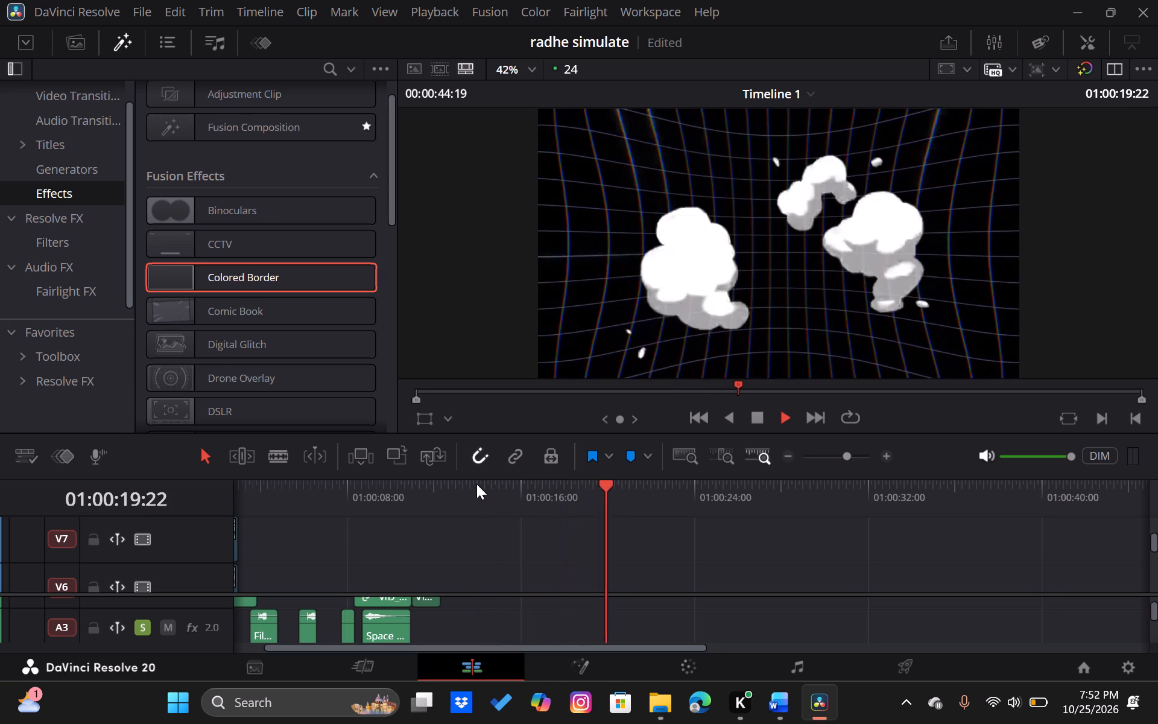
pyautogui.press('space')
pyautogui.press('space')
pyautogui.press('space')
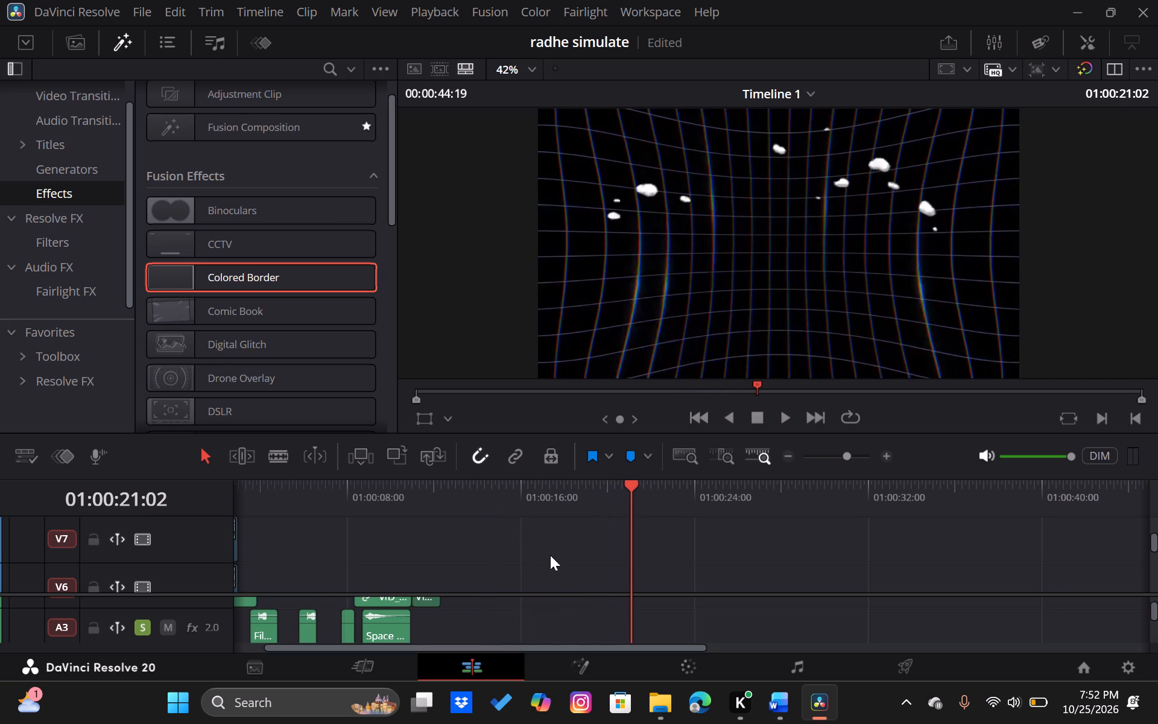
# Enlarge the video track area slightly and play from just after the Pow!! title through the smoke clip VID_20261011_103325_138.mp4 on V3.
pyautogui.scroll(-2, 561, 570)
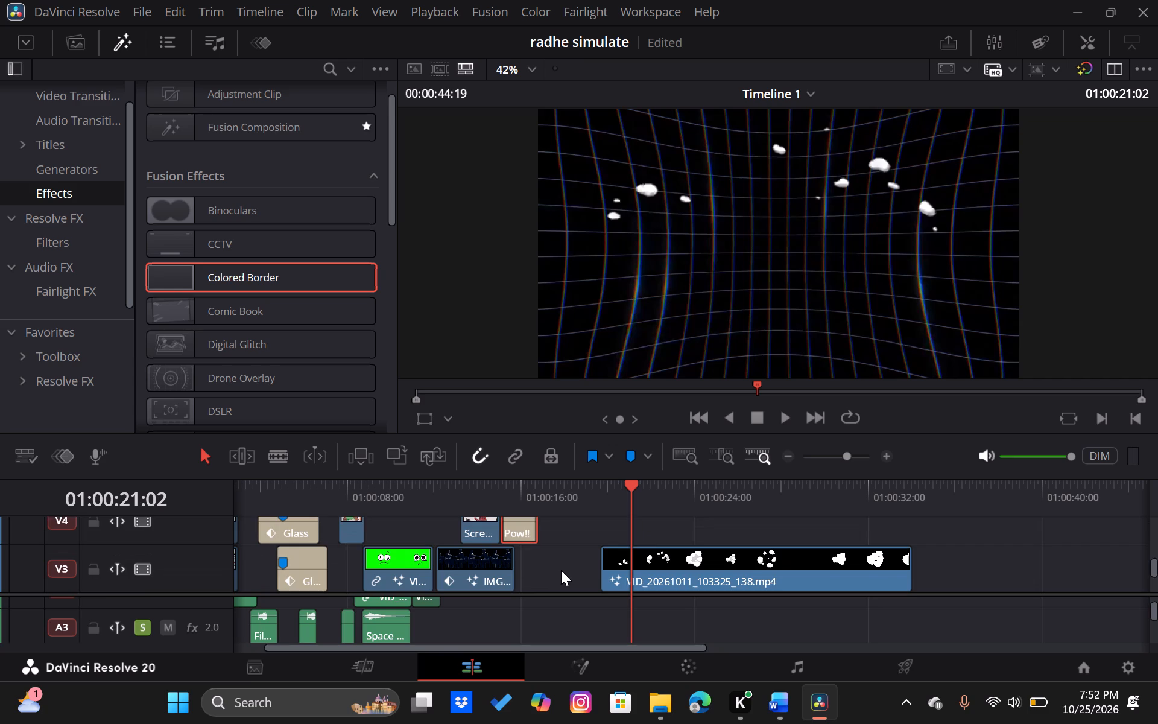
pyautogui.scroll(-1, 561, 570)
pyautogui.scroll(1, 561, 570)
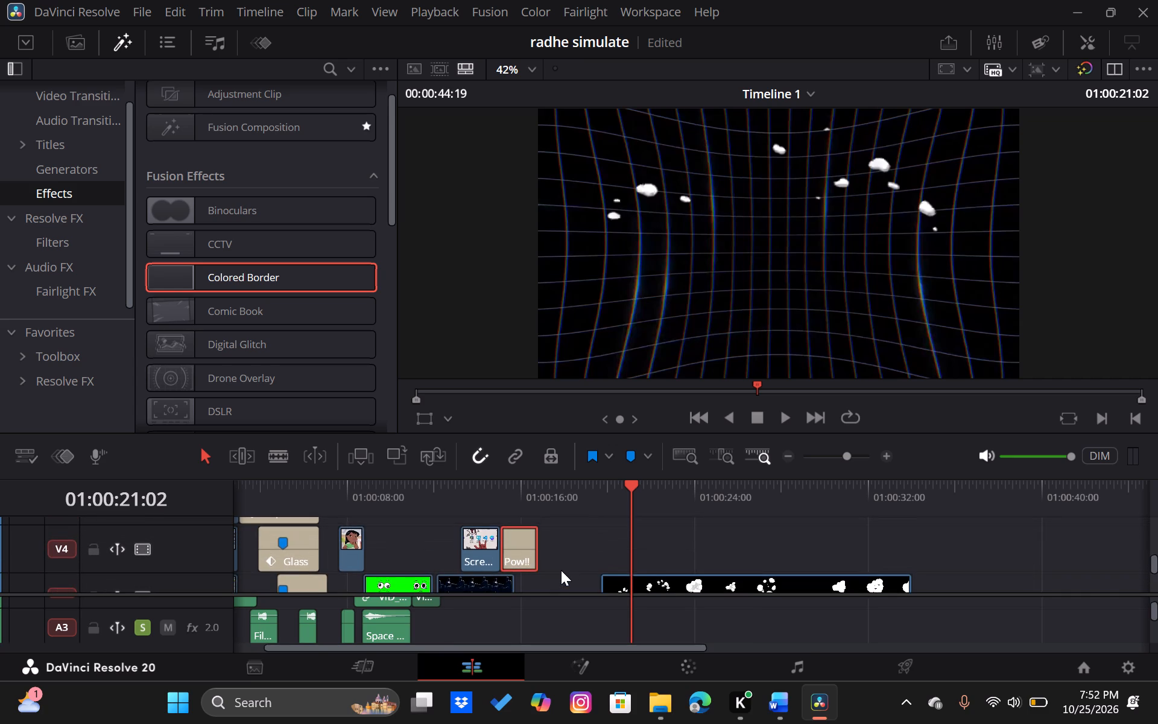
pyautogui.keyDown('ctrl'); pyautogui.scroll(-2, 561, 570); pyautogui.keyUp('ctrl')
pyautogui.scroll(-1, 561, 570)
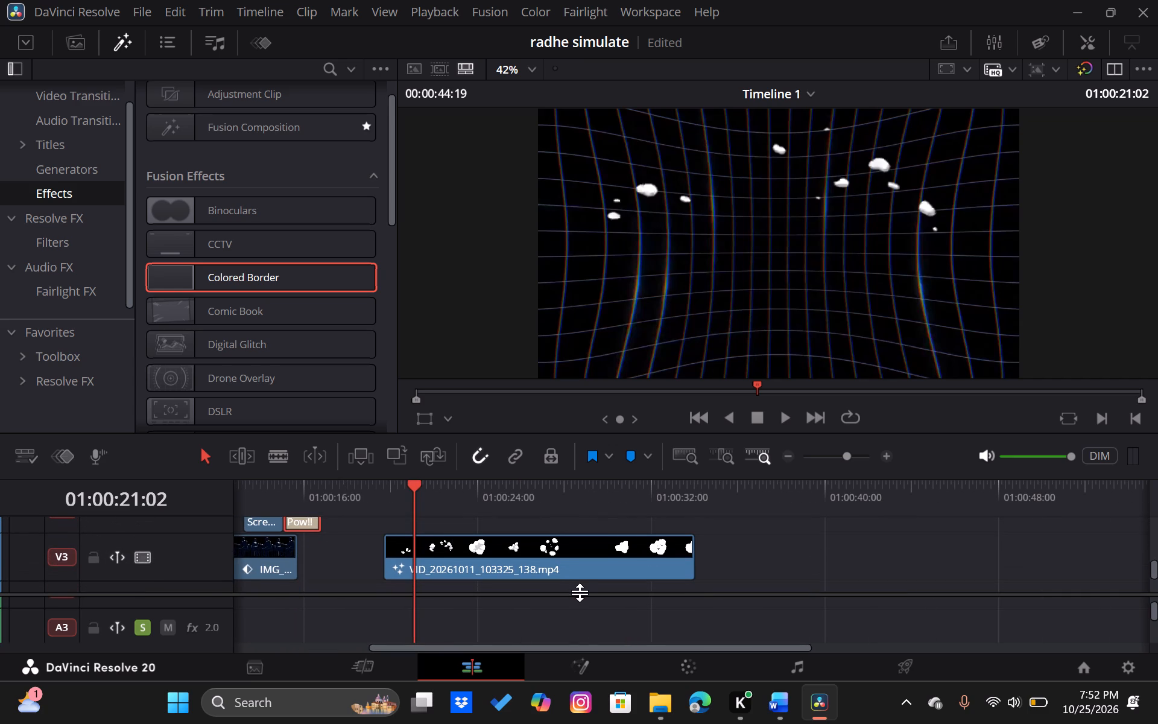
pyautogui.moveTo(579, 593); pyautogui.dragTo(579, 663)
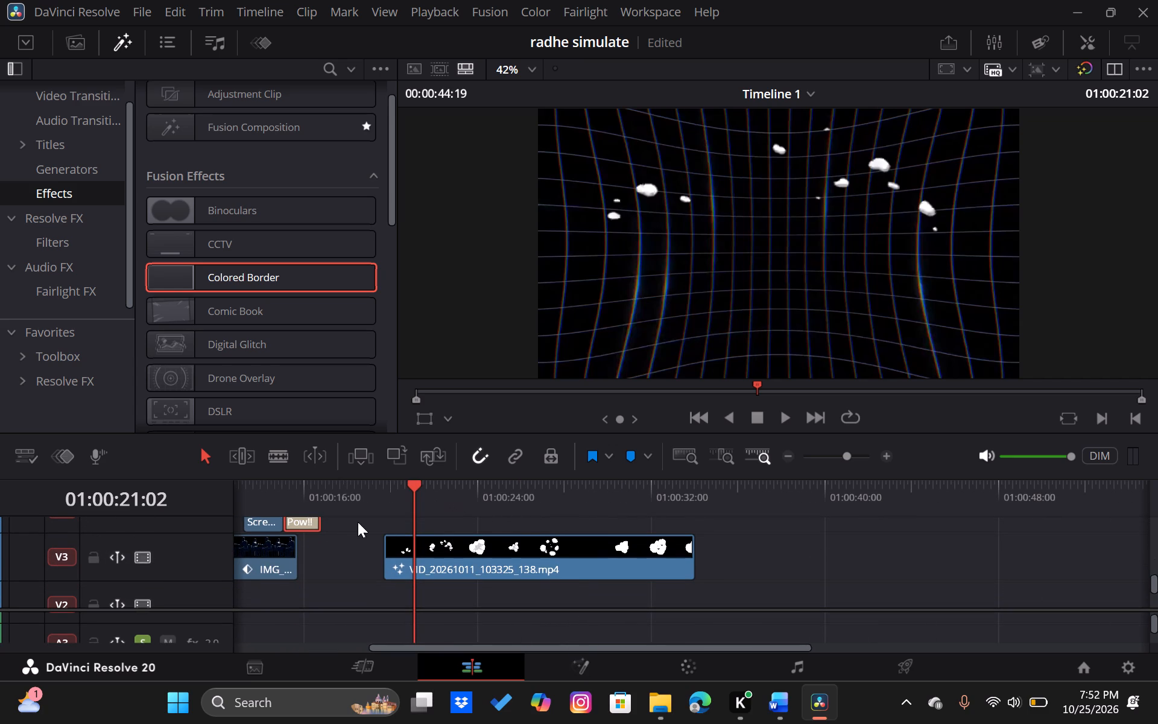
pyautogui.click(327, 481)
pyautogui.press('space')
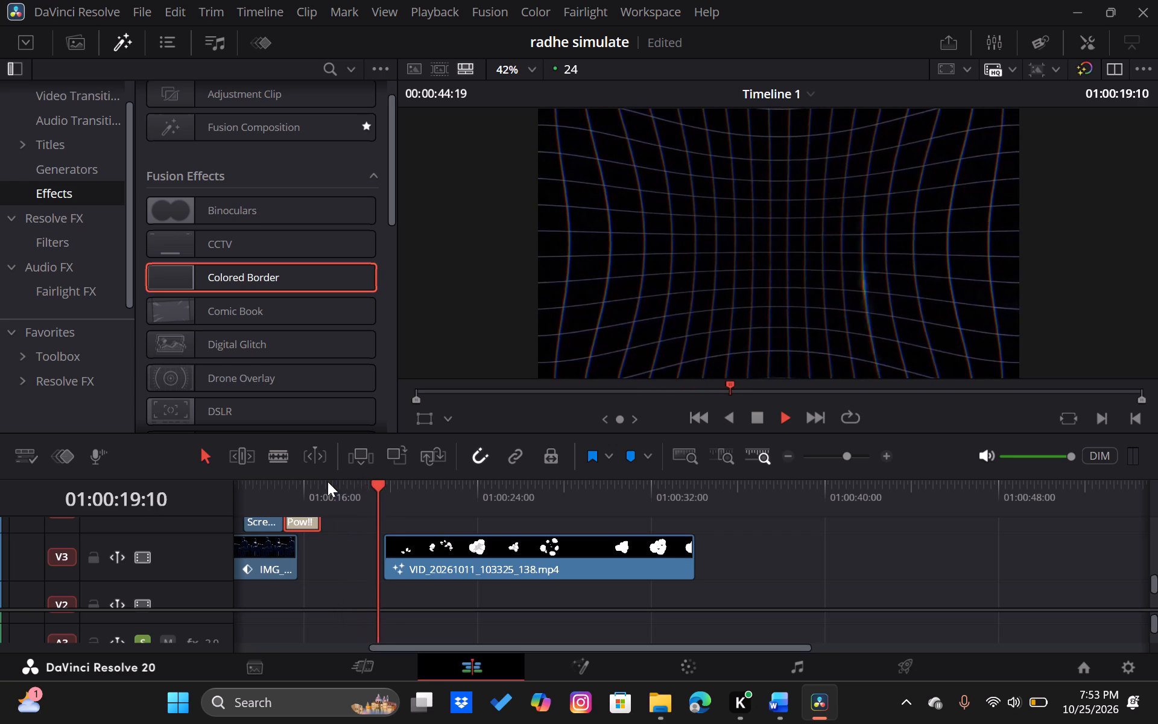
pyautogui.press('space')
pyautogui.press('space')
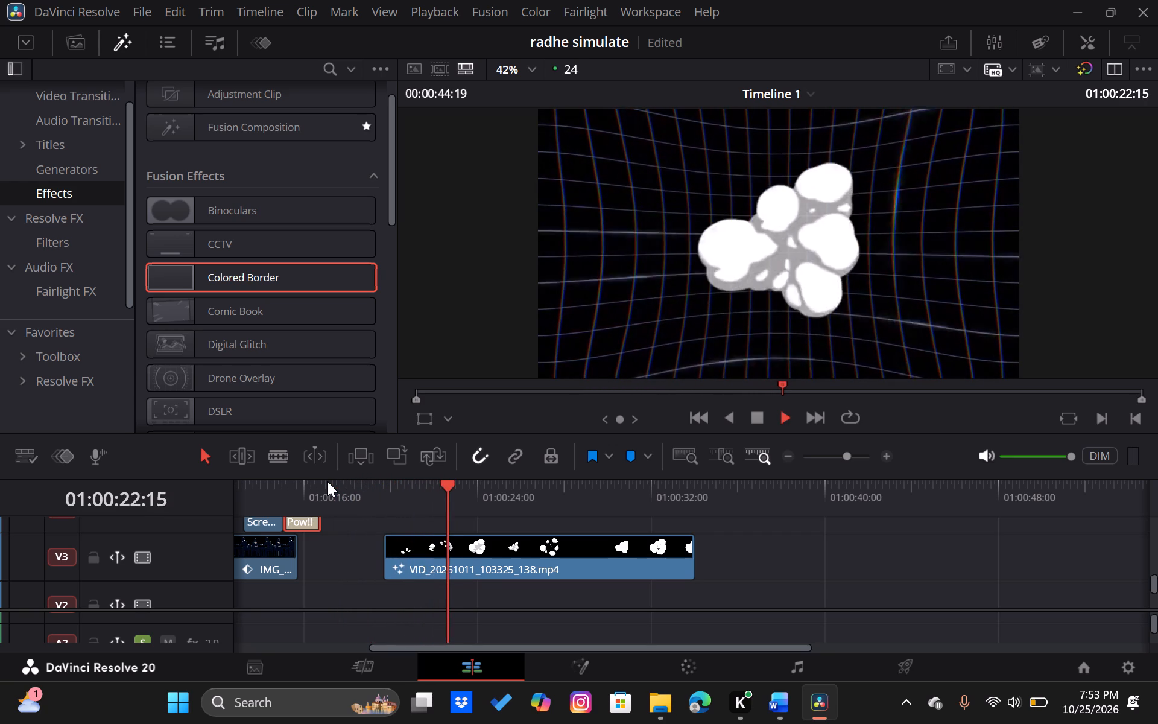
pyautogui.press('space')
pyautogui.press('space')
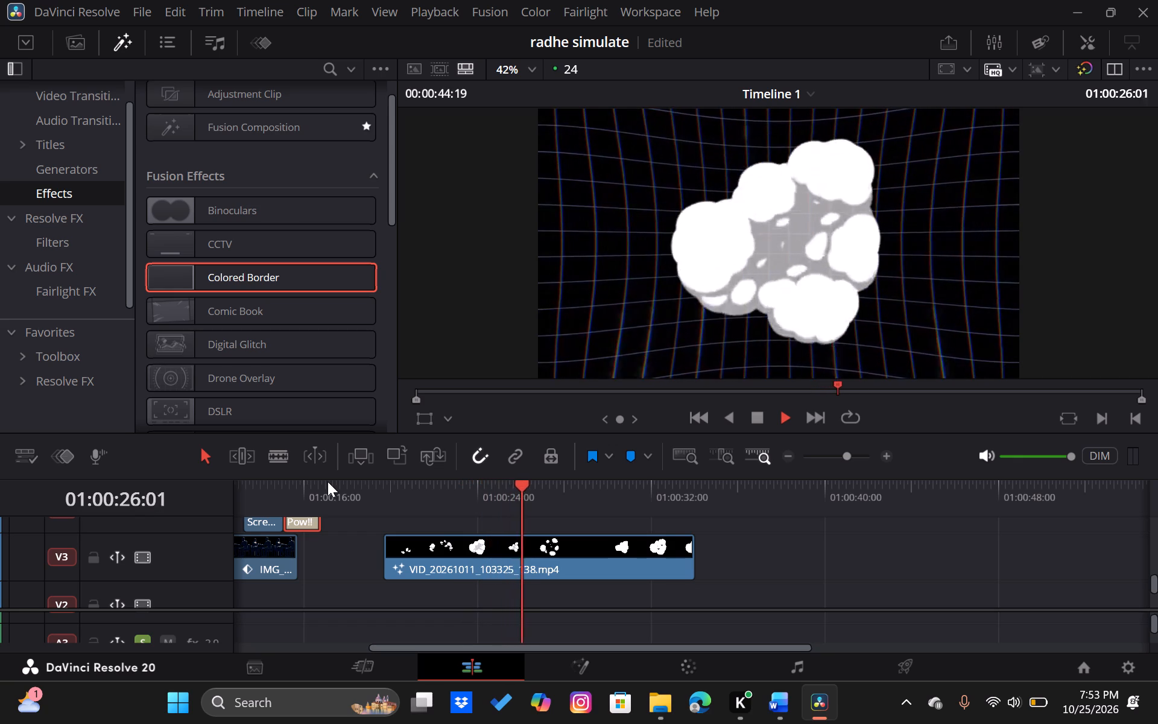
pyautogui.press('space')
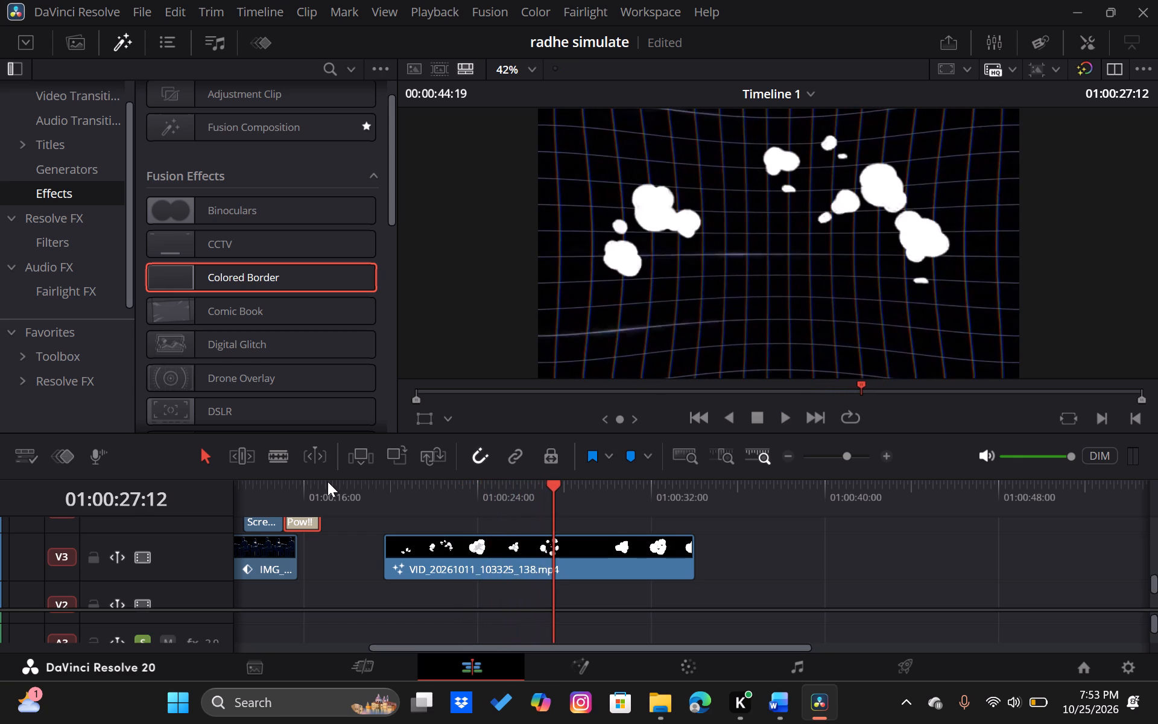
# Place the character-pose sheet 1789611802339.png from Bin 9 on V2 shortly after the Pow!! title, starting at about 01:00:16:20.
pyautogui.click(340, 491)
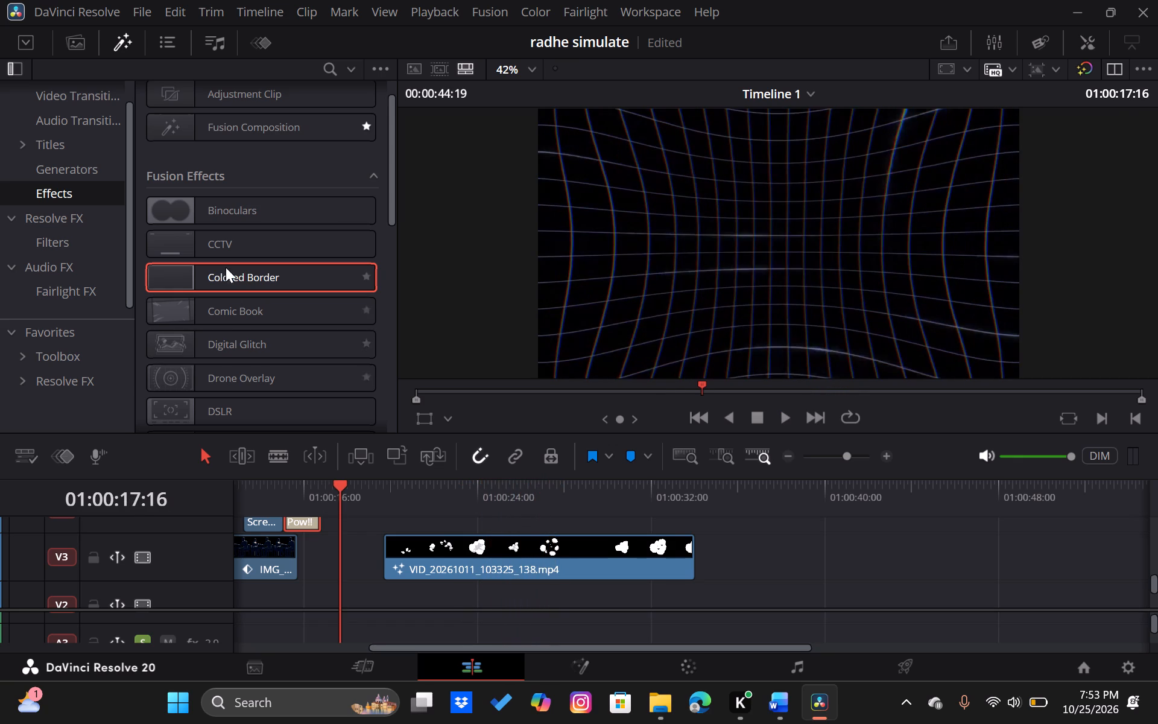
pyautogui.click(68, 43)
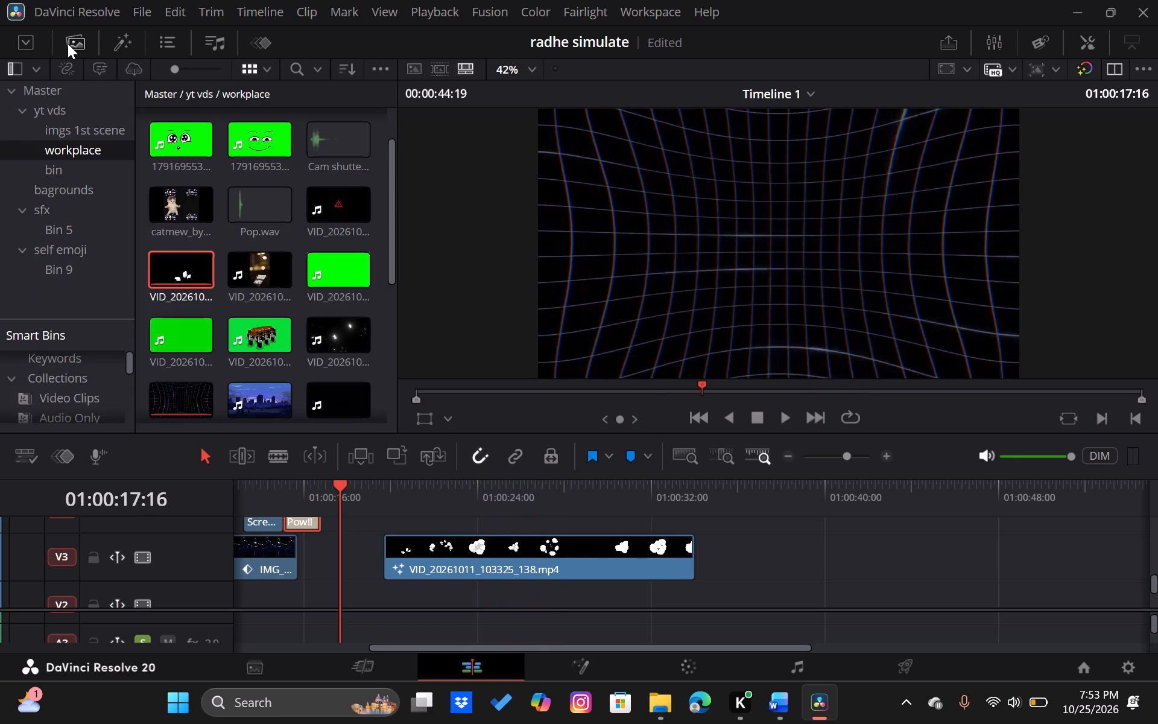
pyautogui.click(74, 129)
pyautogui.click(79, 151)
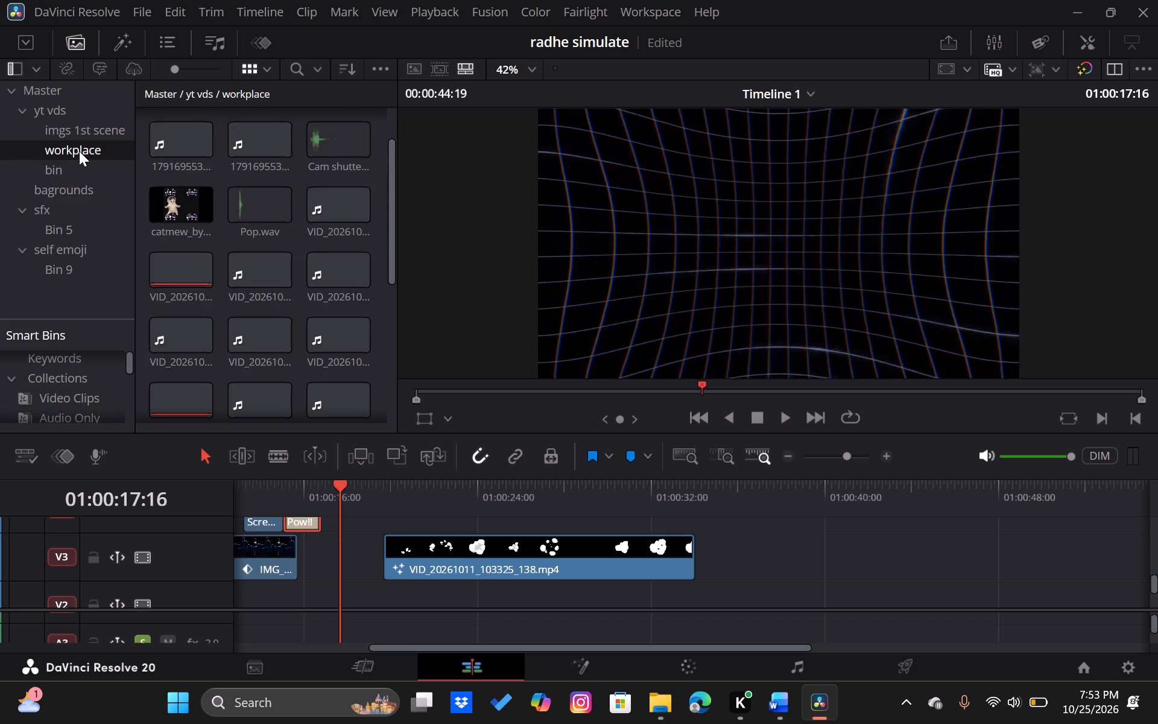
pyautogui.click(71, 165)
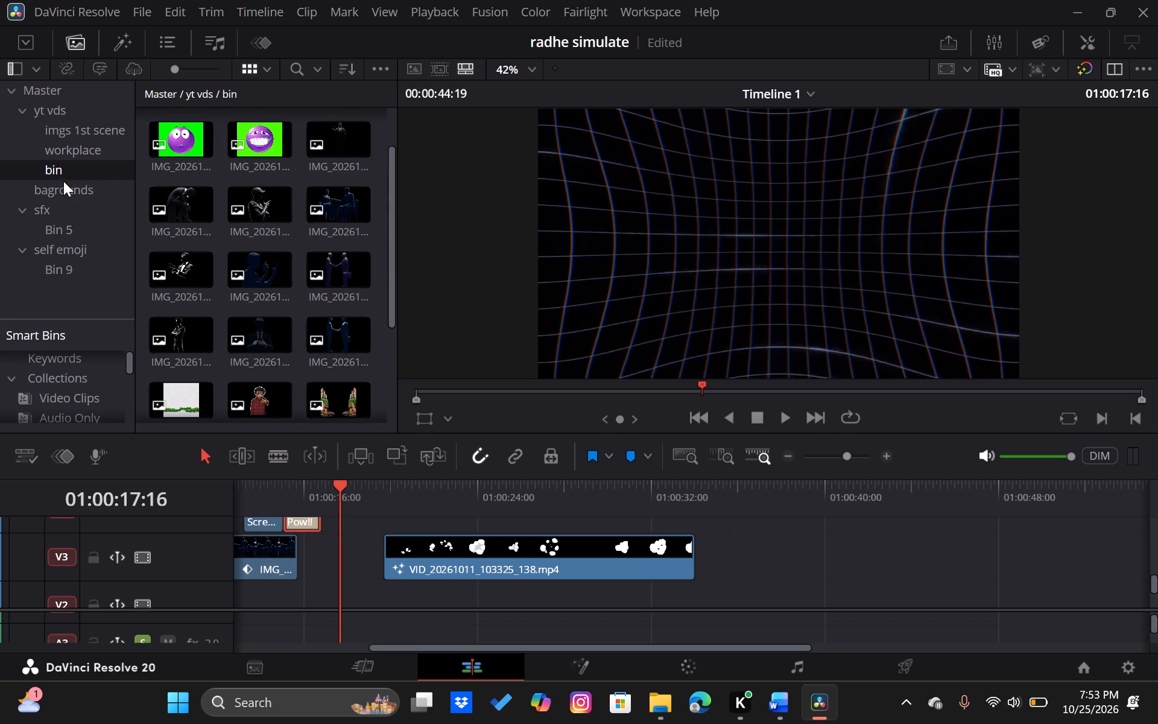
pyautogui.click(61, 187)
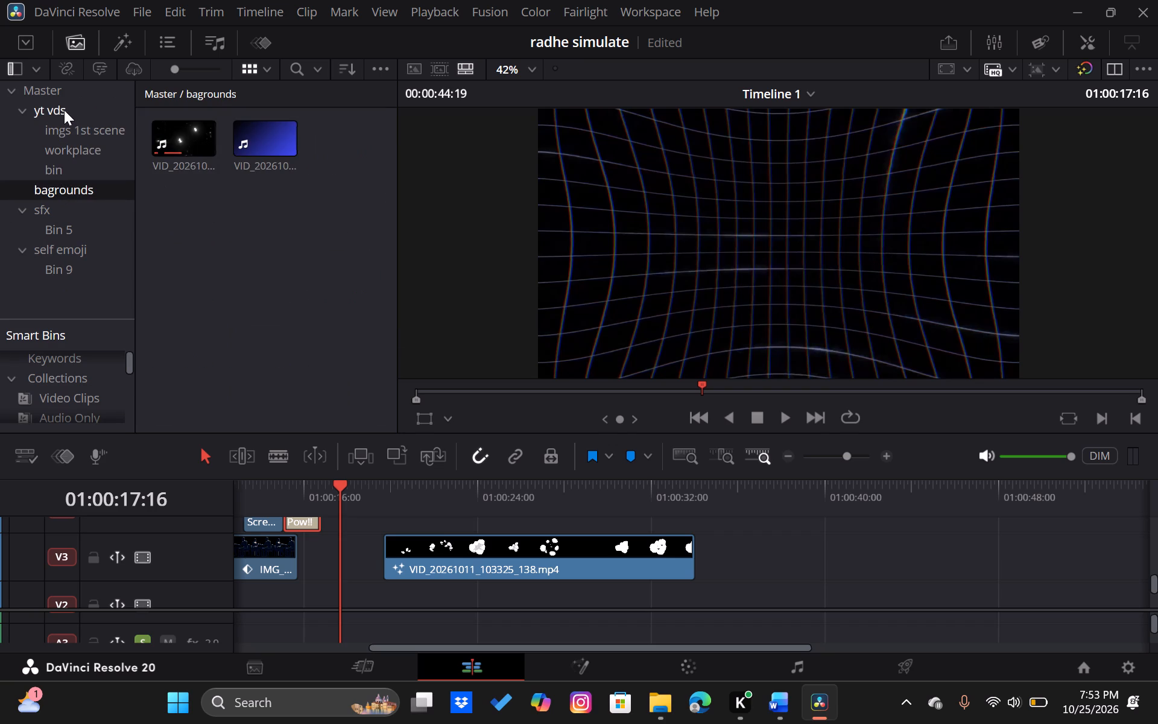
pyautogui.click(65, 265)
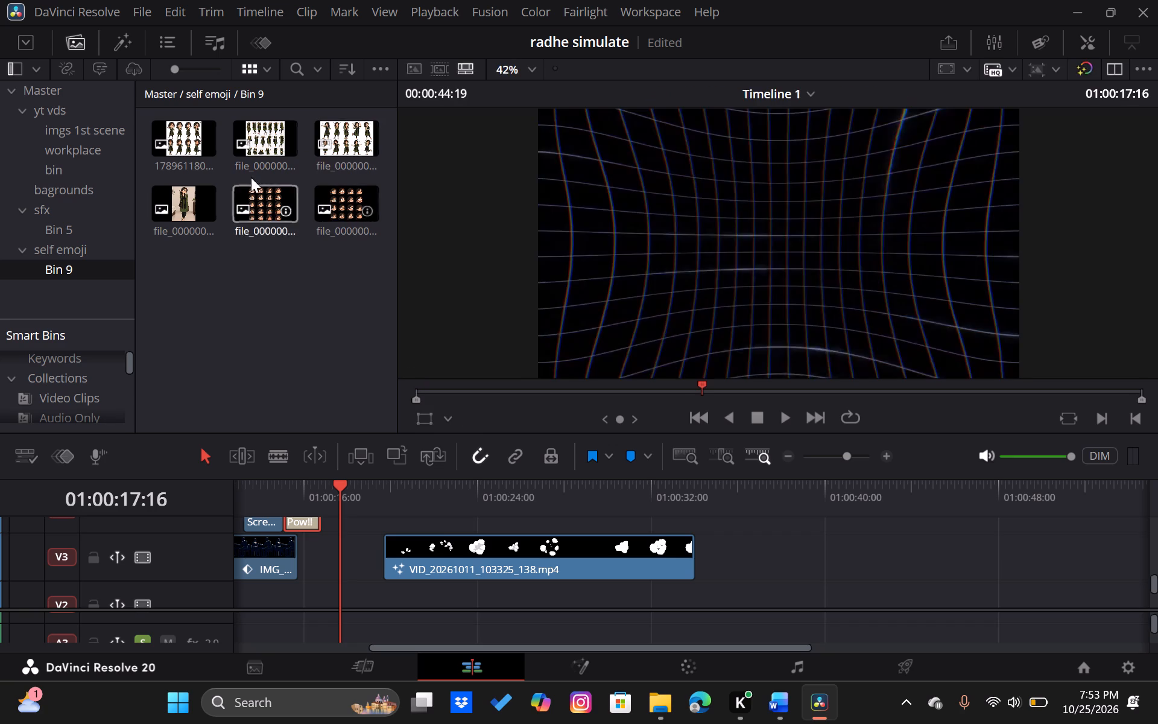
pyautogui.click(191, 145)
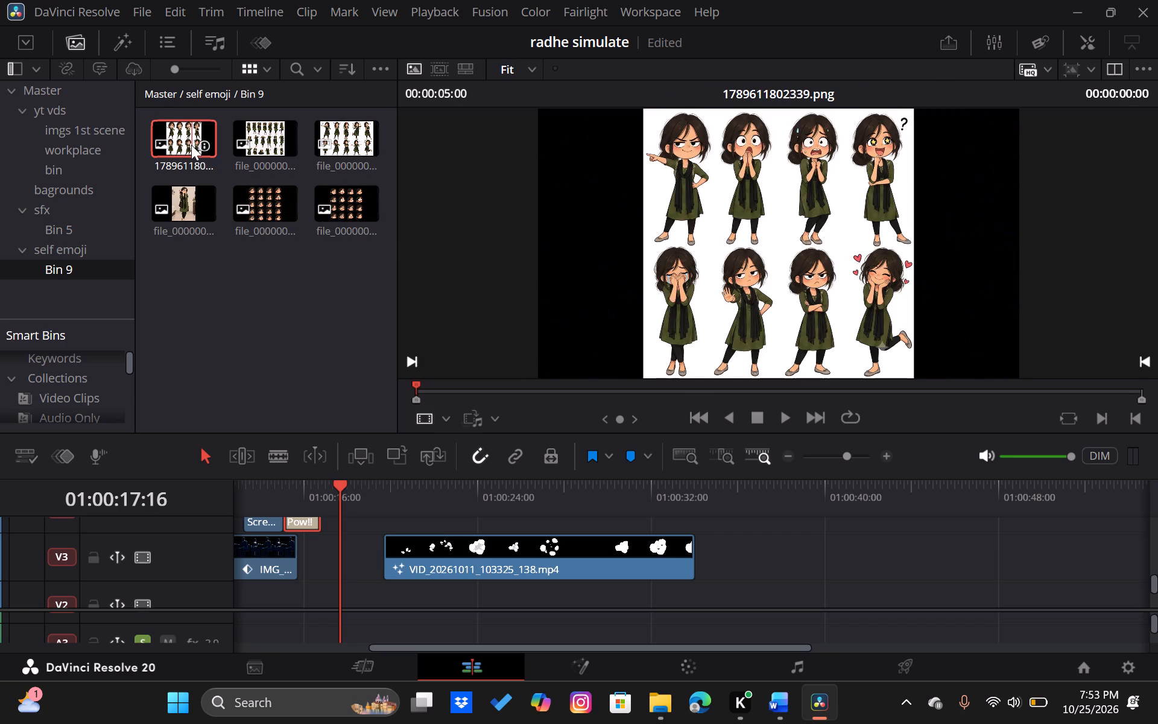
pyautogui.moveTo(191, 145); pyautogui.dragTo(396, 467)
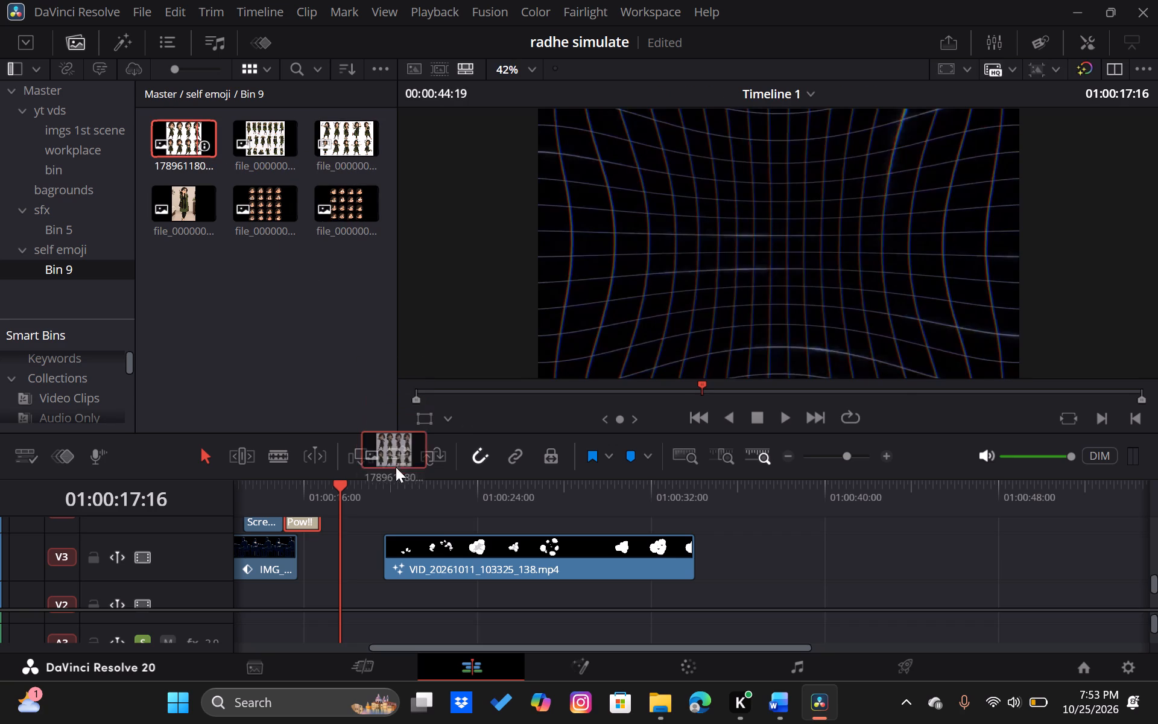
pyautogui.moveTo(396, 467); pyautogui.dragTo(332, 567)
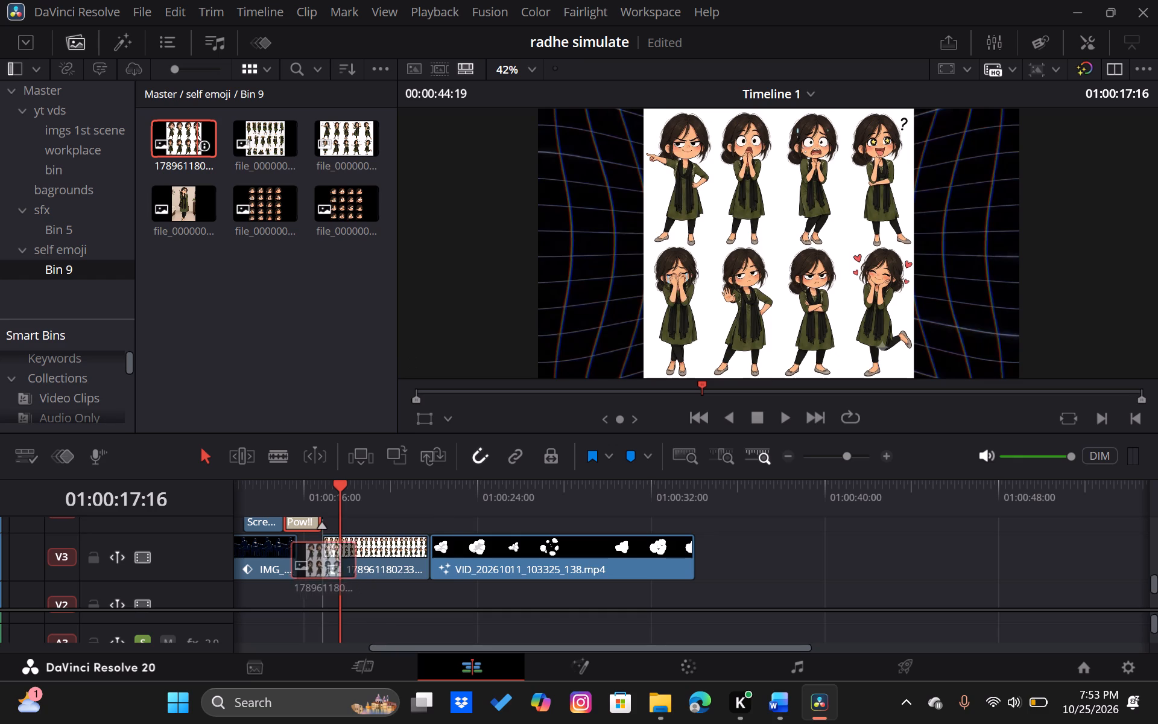
pyautogui.moveTo(332, 567); pyautogui.dragTo(335, 588)
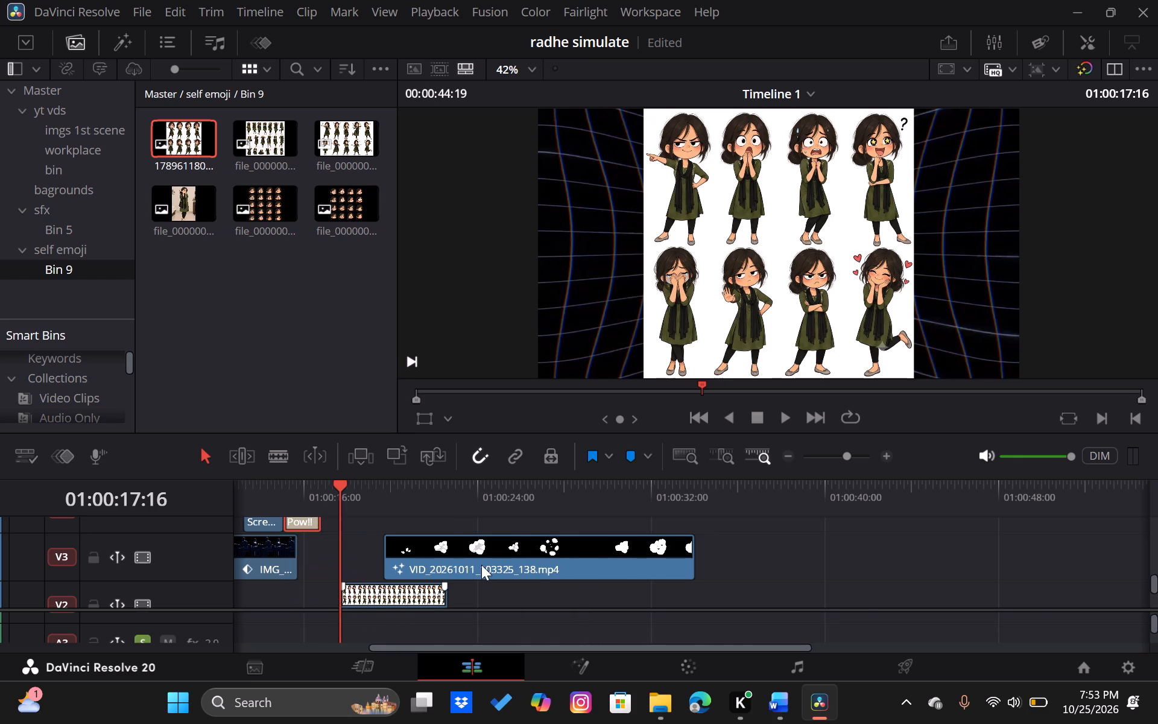
pyautogui.scroll(-1, 481, 565)
pyautogui.moveTo(481, 565); pyautogui.dragTo(474, 565)
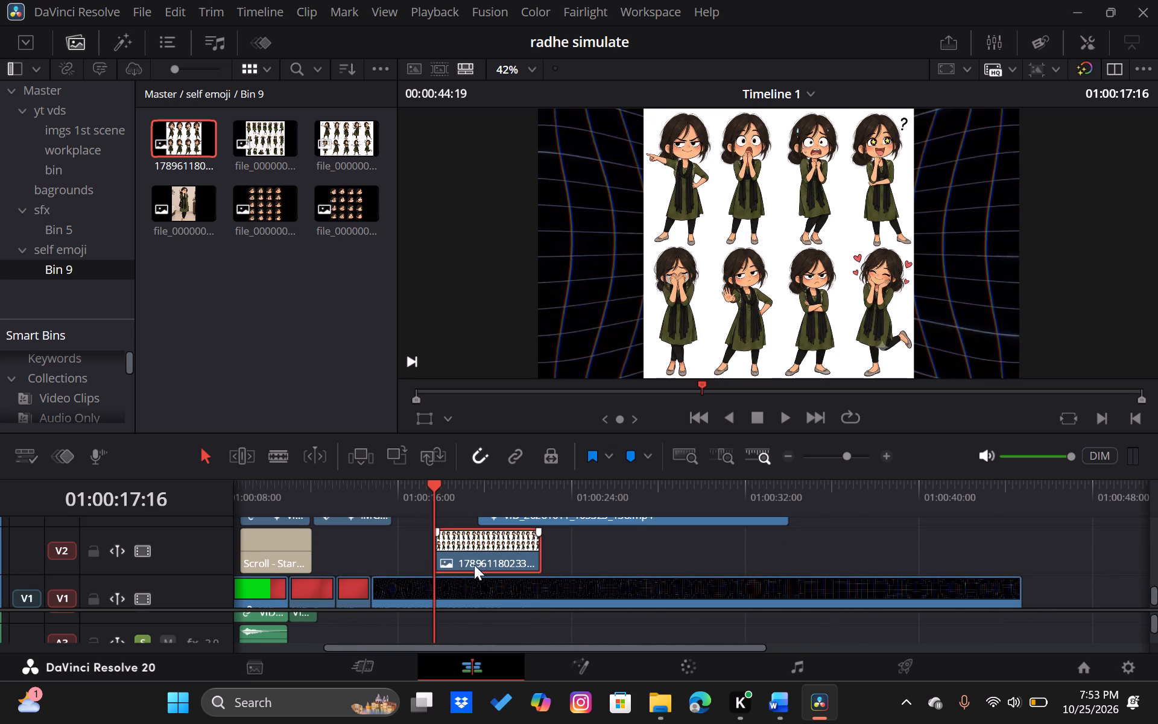
pyautogui.moveTo(474, 565); pyautogui.dragTo(467, 565)
# Play Timeline 1 from the end of the Pow!! title into the character-pose image on V2.
pyautogui.click(391, 486)
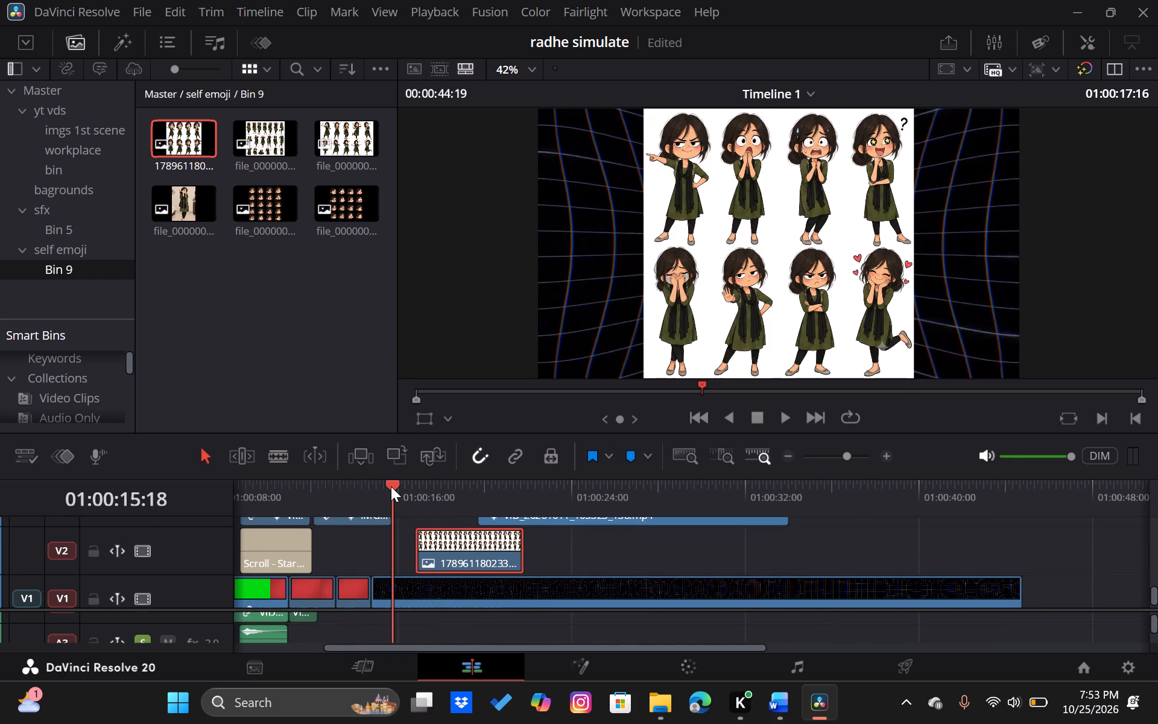
pyautogui.press('space')
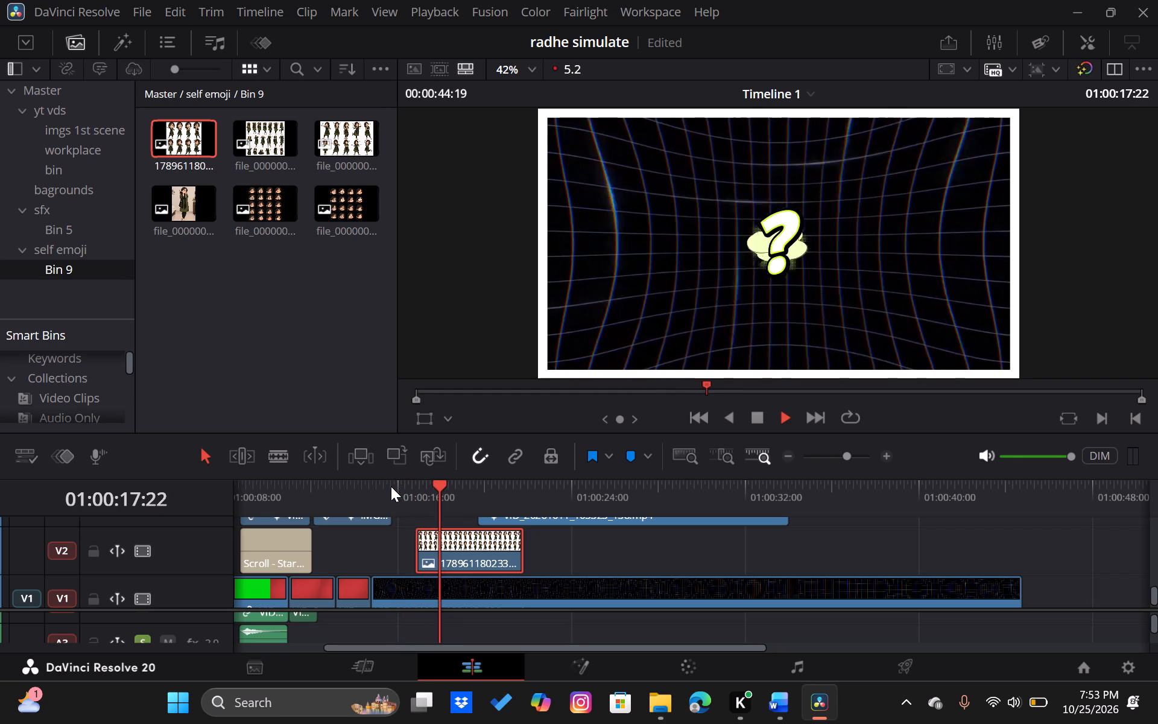
pyautogui.press('space')
pyautogui.scroll(1, 440, 534)
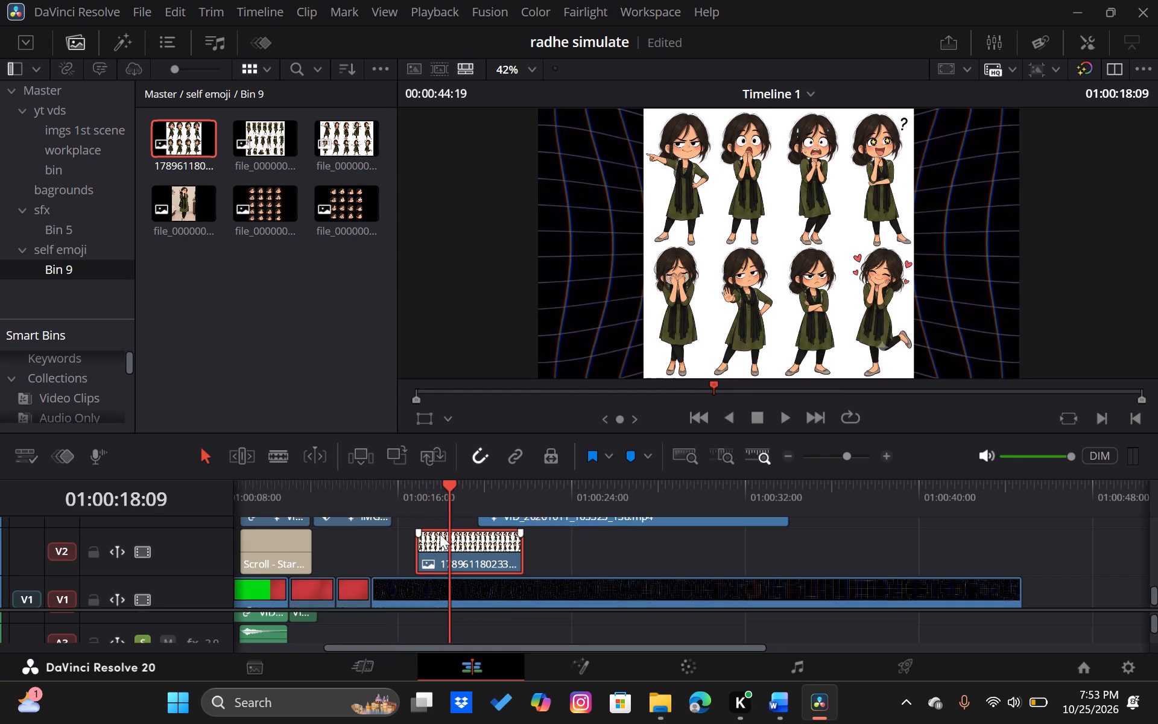
pyautogui.scroll(1, 440, 534)
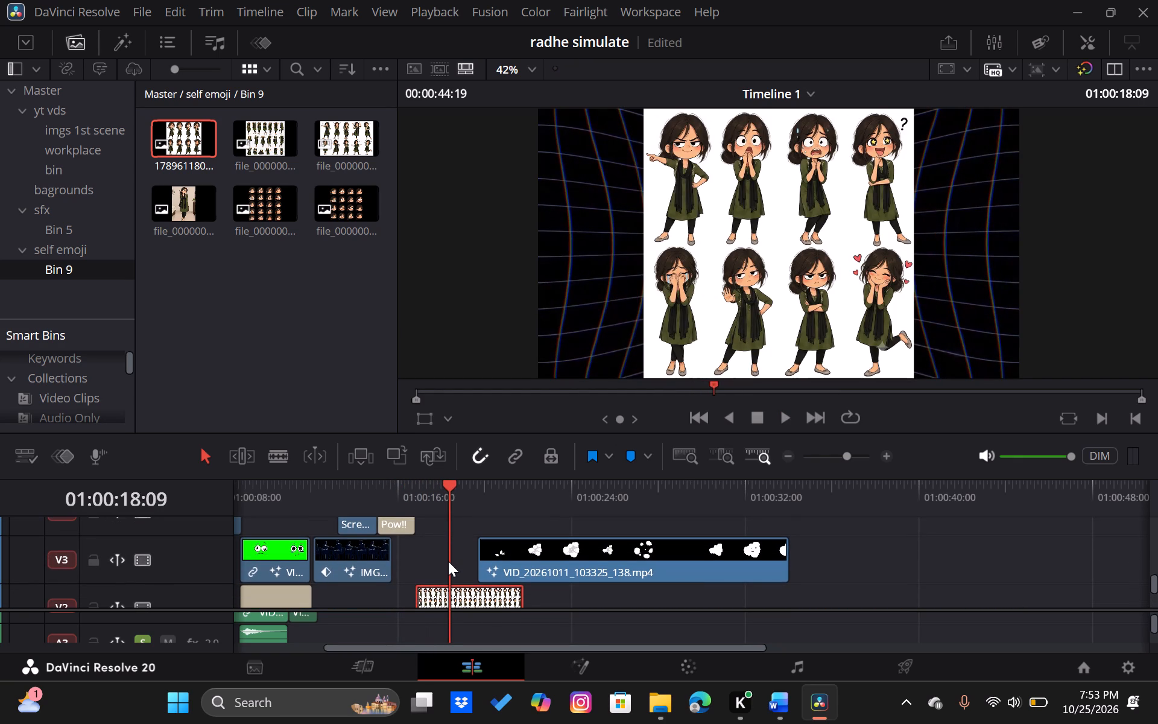
# Split the grid background clip VID_20261011_103415_633.mp4 on V1 at 01:00:16:20, where the character-pose image starts.
pyautogui.scroll(-1, 448, 561)
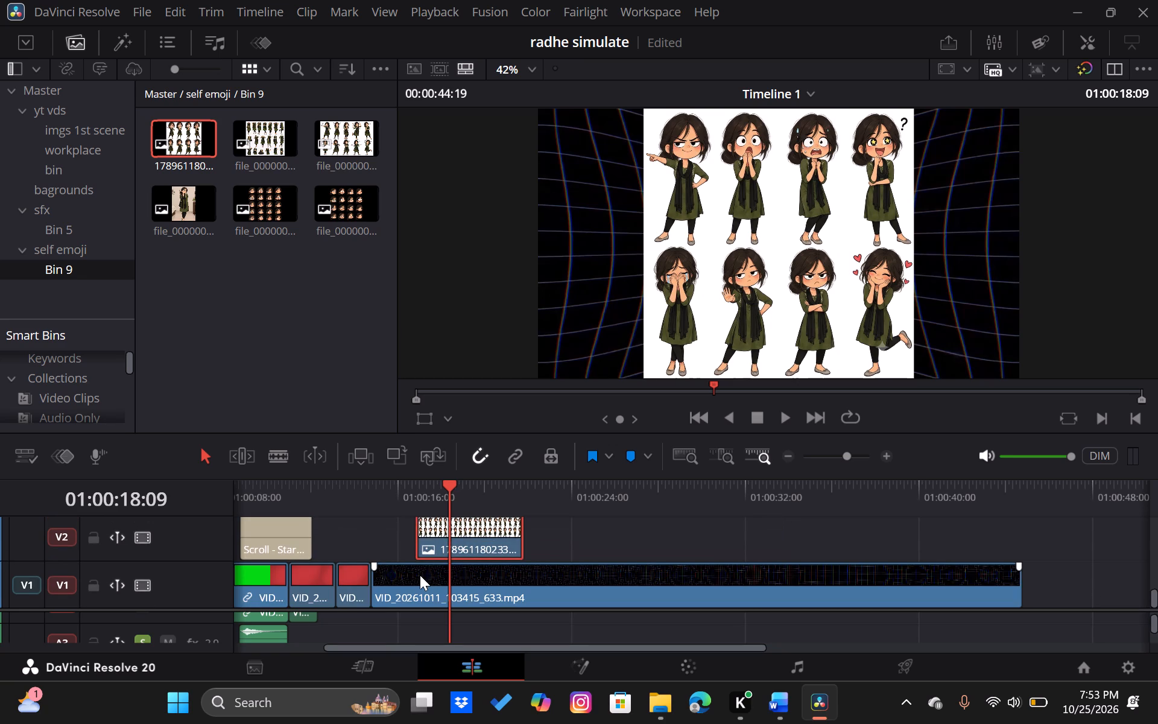
pyautogui.click(416, 578)
pyautogui.moveTo(448, 487); pyautogui.dragTo(419, 503)
pyautogui.press('b')
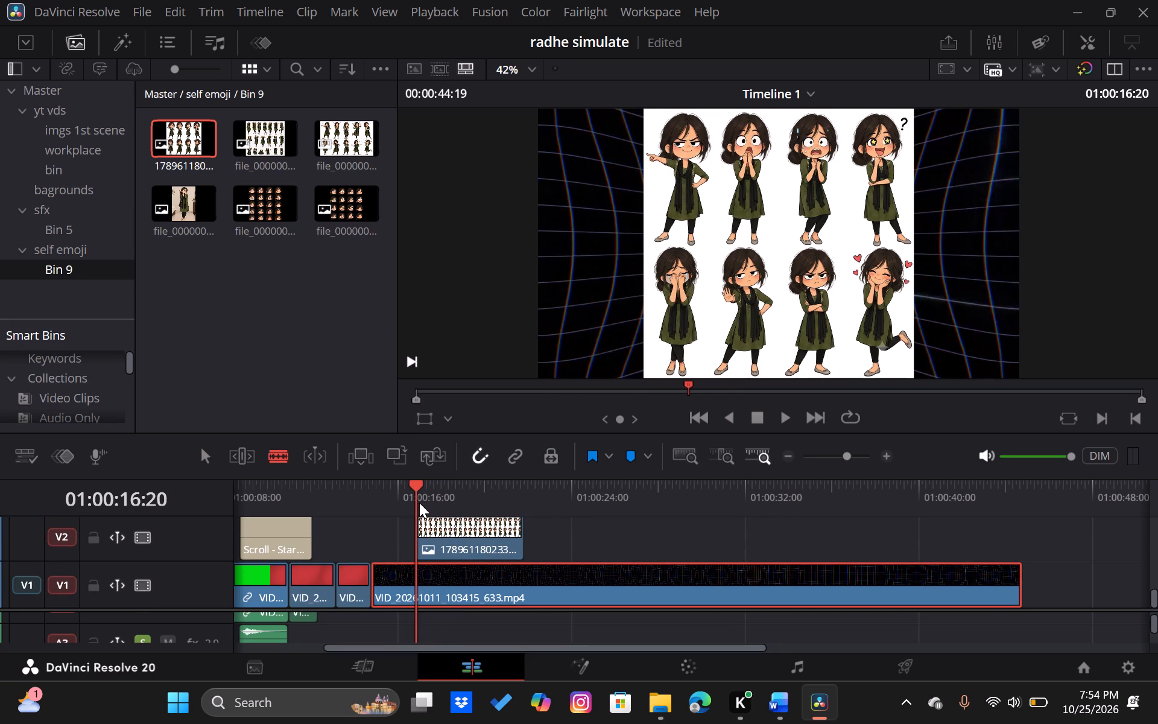
pyautogui.click(416, 589)
pyautogui.press('a')
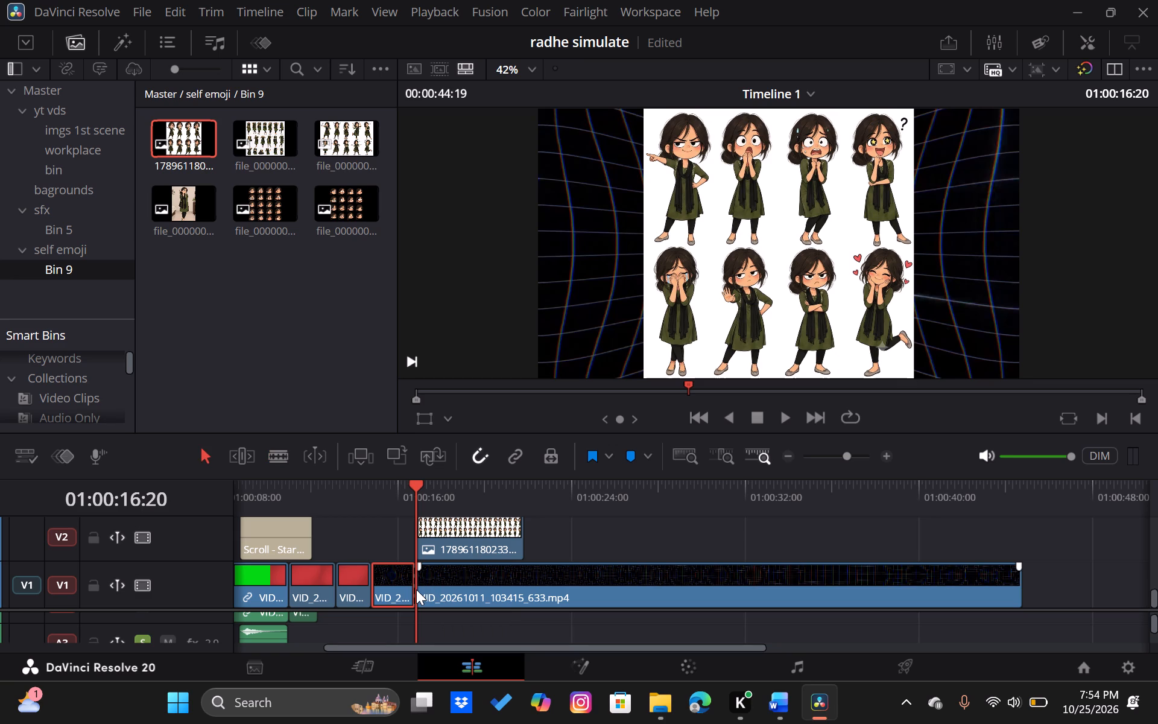
# Show the Inspector settings of the V1 grid clip portion after the cut and browse the Fusion effects.
pyautogui.click(430, 590)
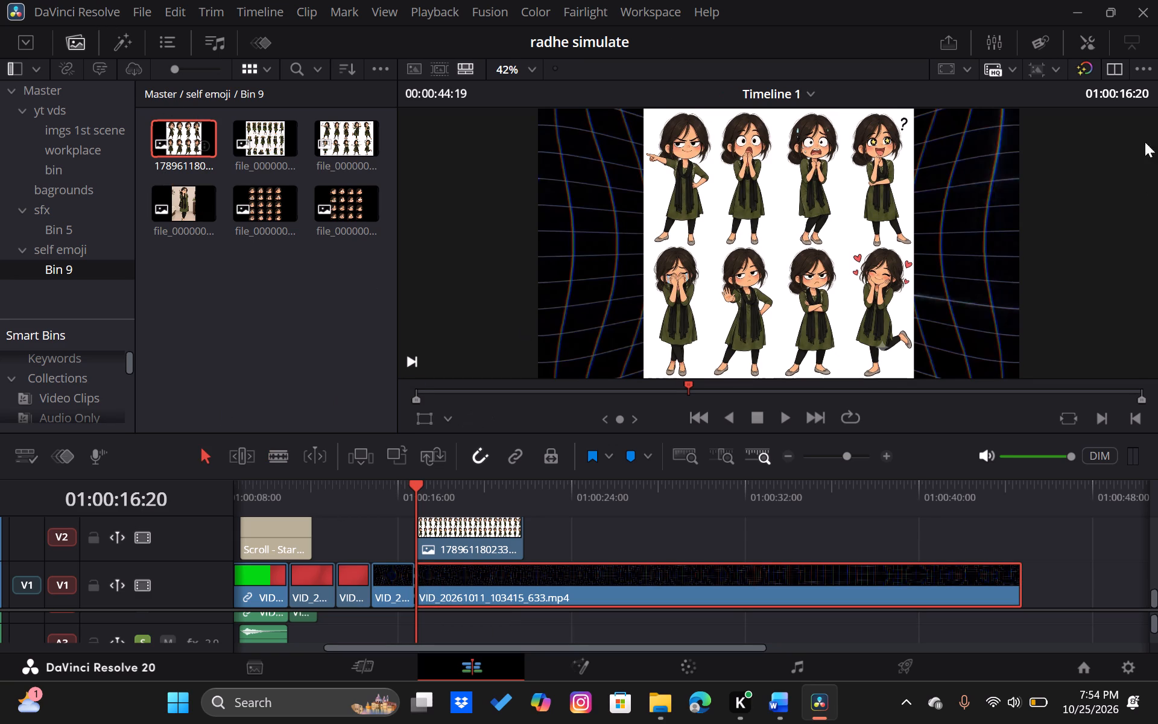
pyautogui.click(1098, 42)
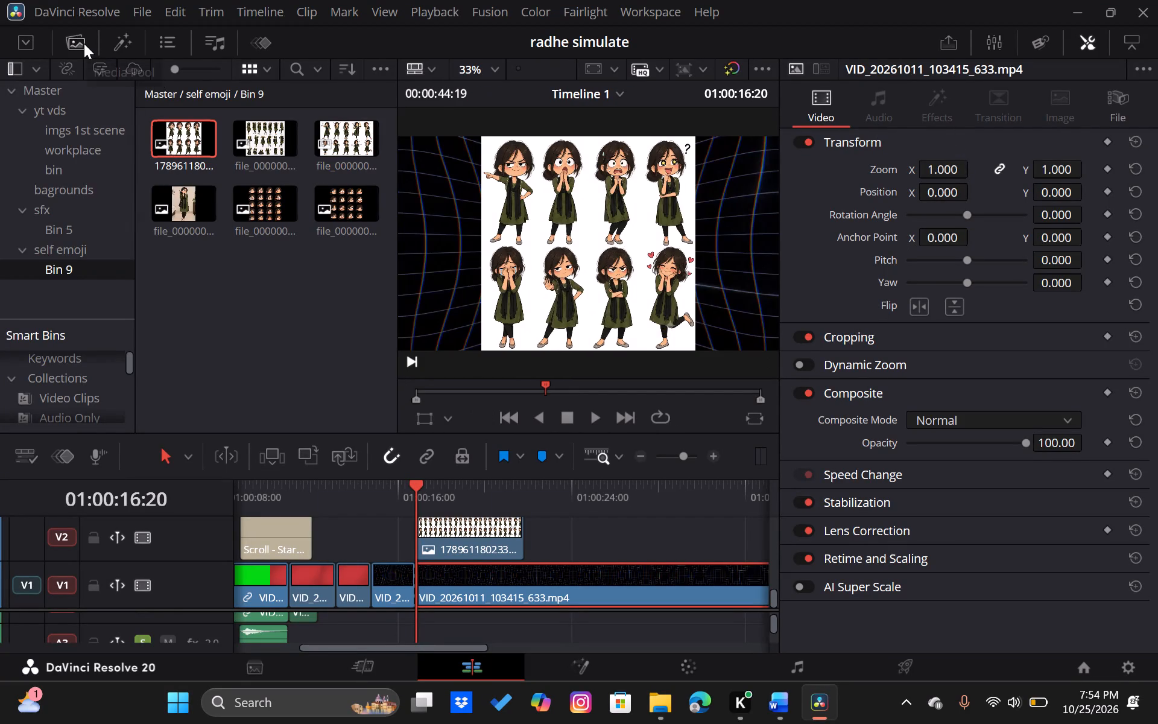
pyautogui.click(23, 48)
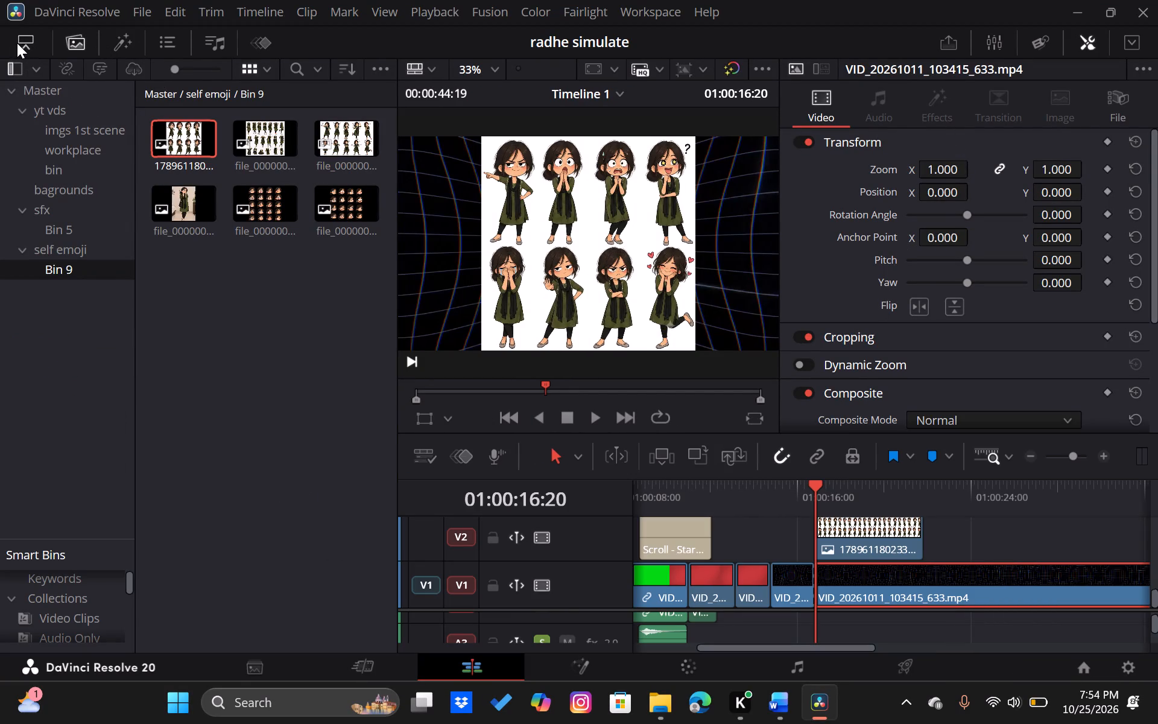
pyautogui.click(18, 43)
pyautogui.click(121, 43)
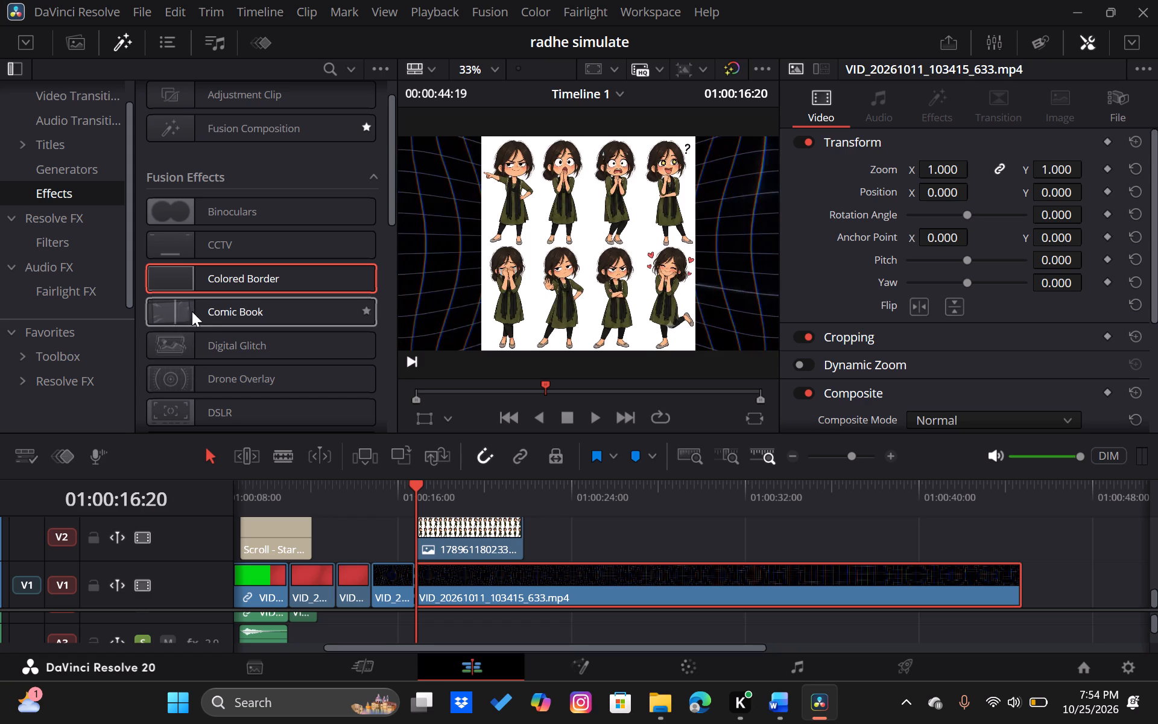
pyautogui.scroll(-1, 207, 311)
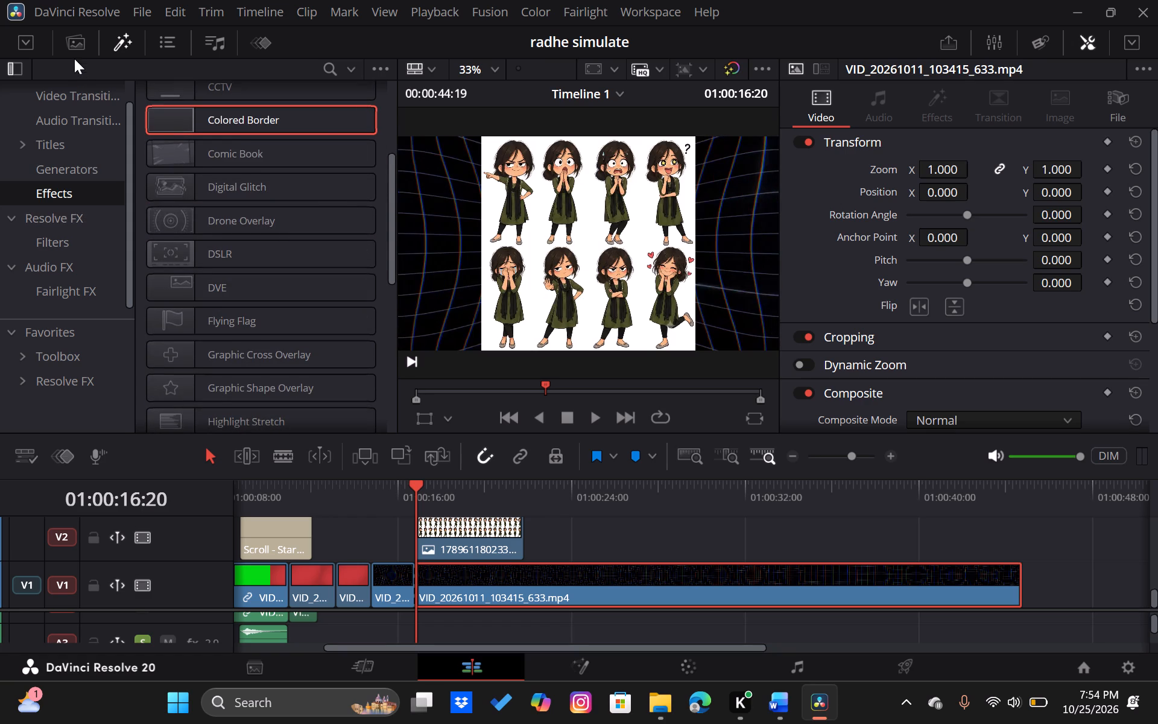
# Look through the bagrounds, workplace, Bin 5, Bin 9 and imgs 1st scene bins for media, checking the clip thumbnails and previews.
pyautogui.click(74, 48)
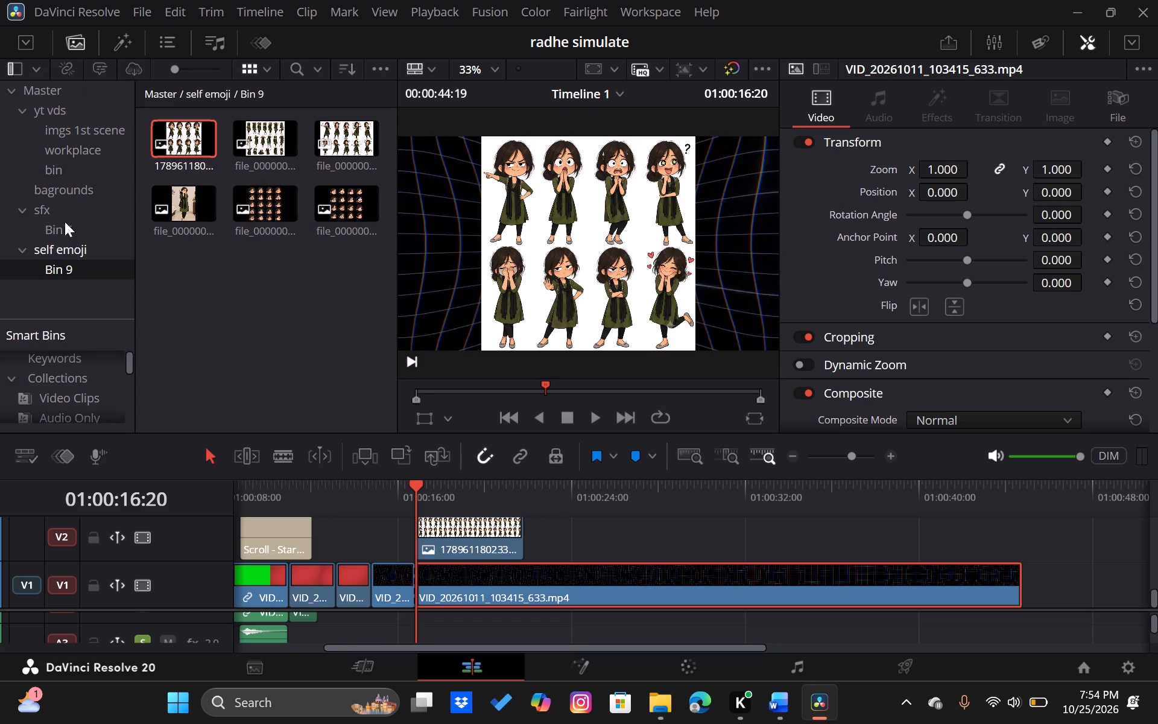
pyautogui.click(69, 192)
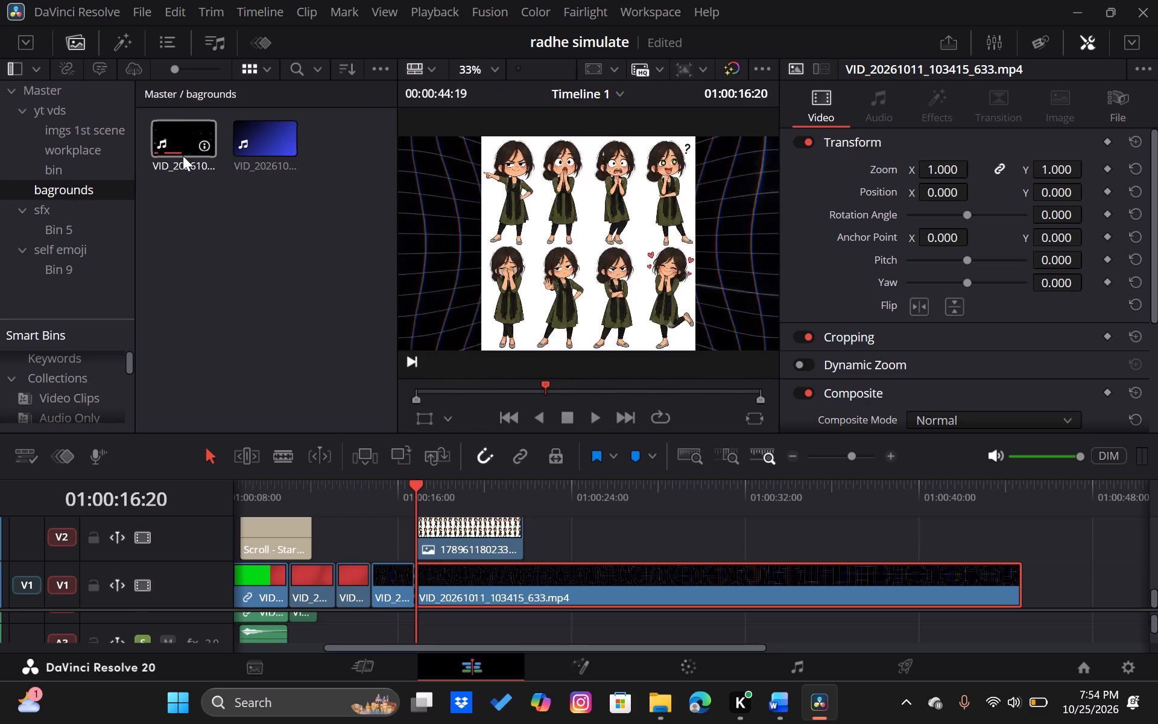
pyautogui.click(85, 152)
pyautogui.scroll(-1, 202, 209)
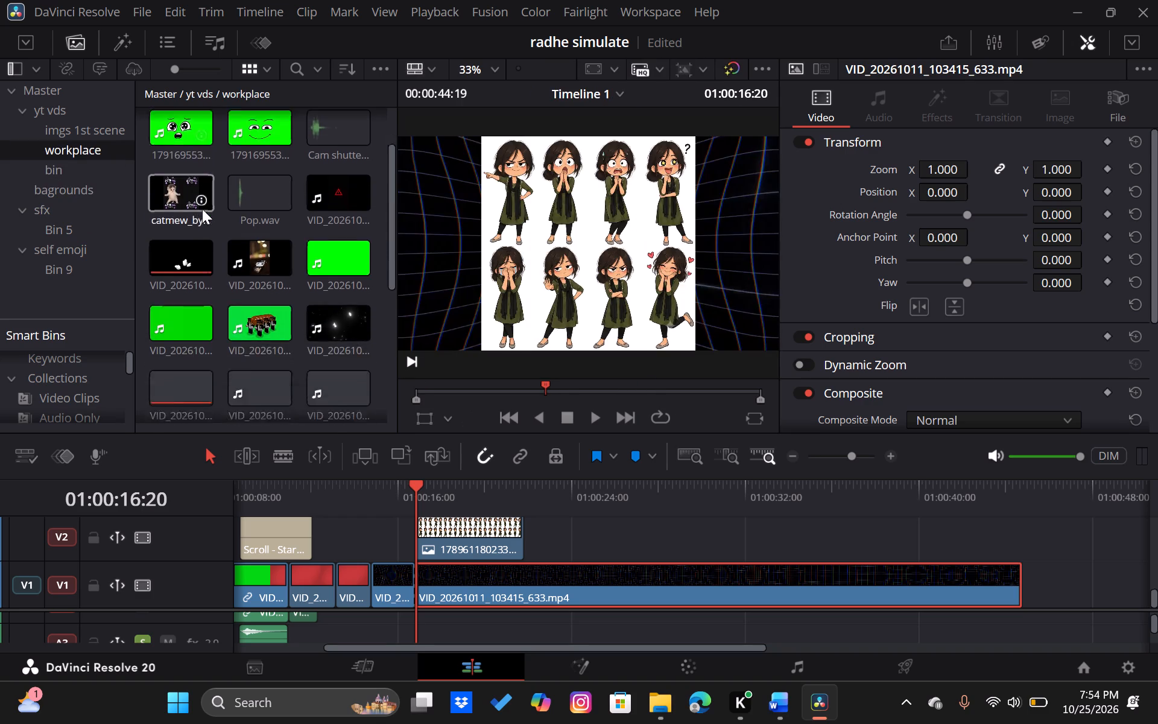
pyautogui.scroll(-3, 202, 209)
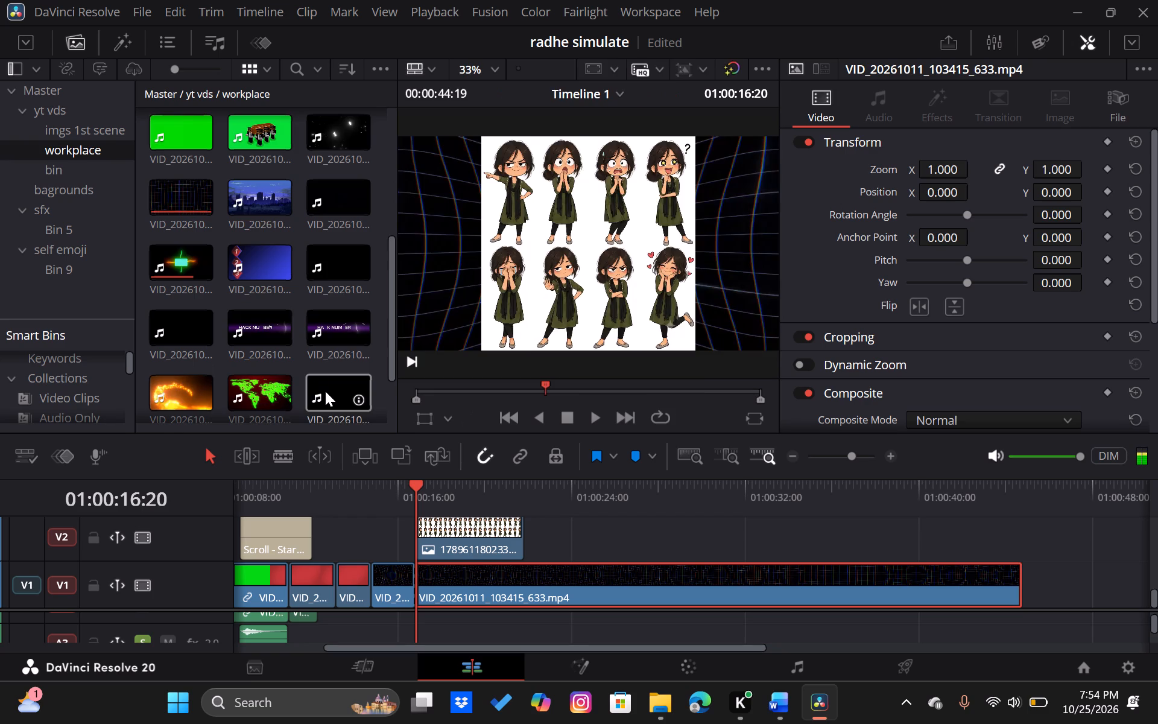
pyautogui.scroll(-1, 325, 391)
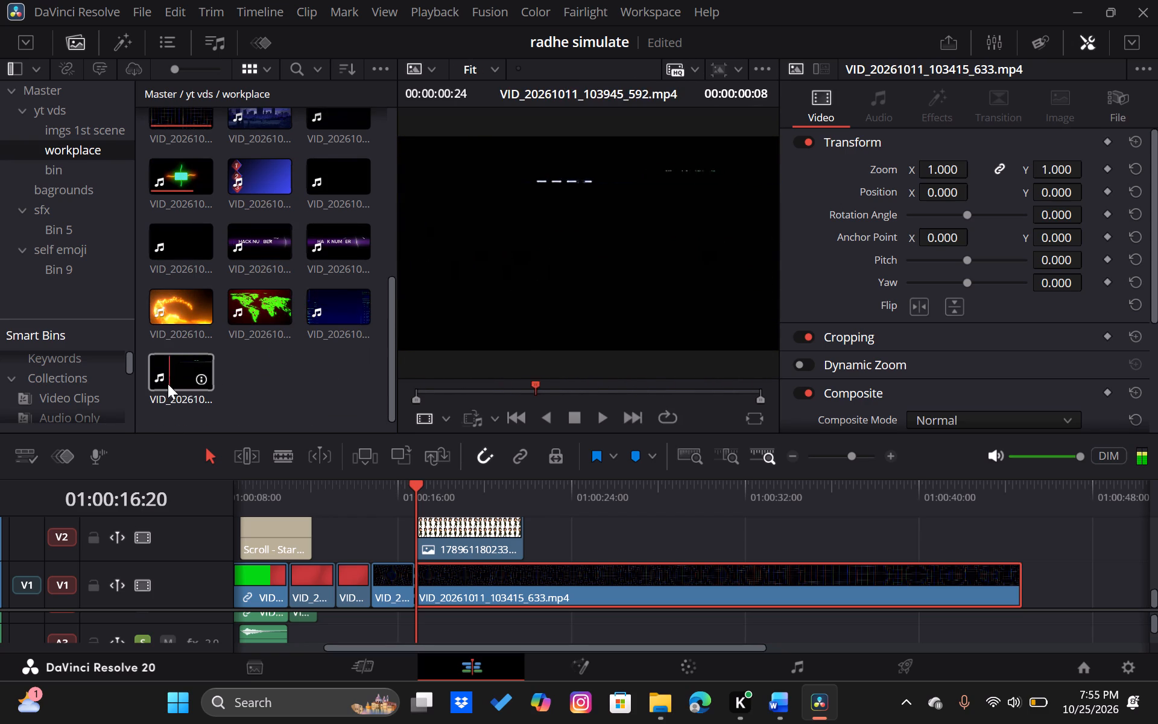
pyautogui.scroll(2, 332, 337)
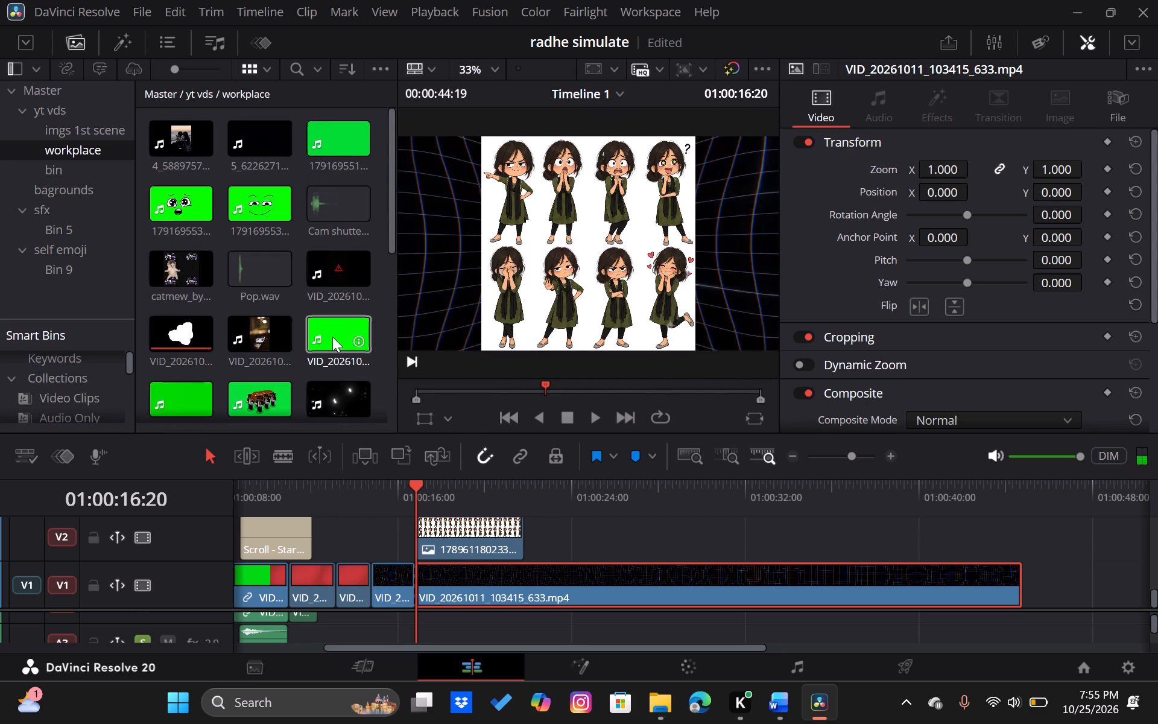
pyautogui.scroll(1, 332, 337)
pyautogui.click(57, 195)
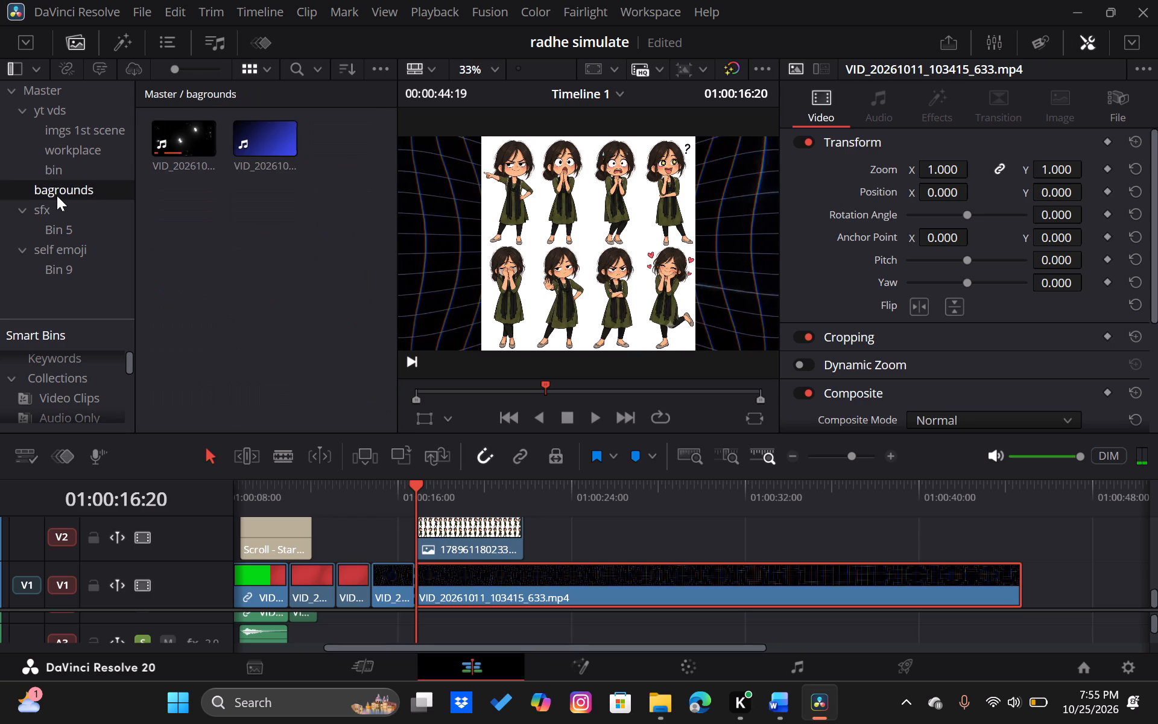
pyautogui.click(282, 131)
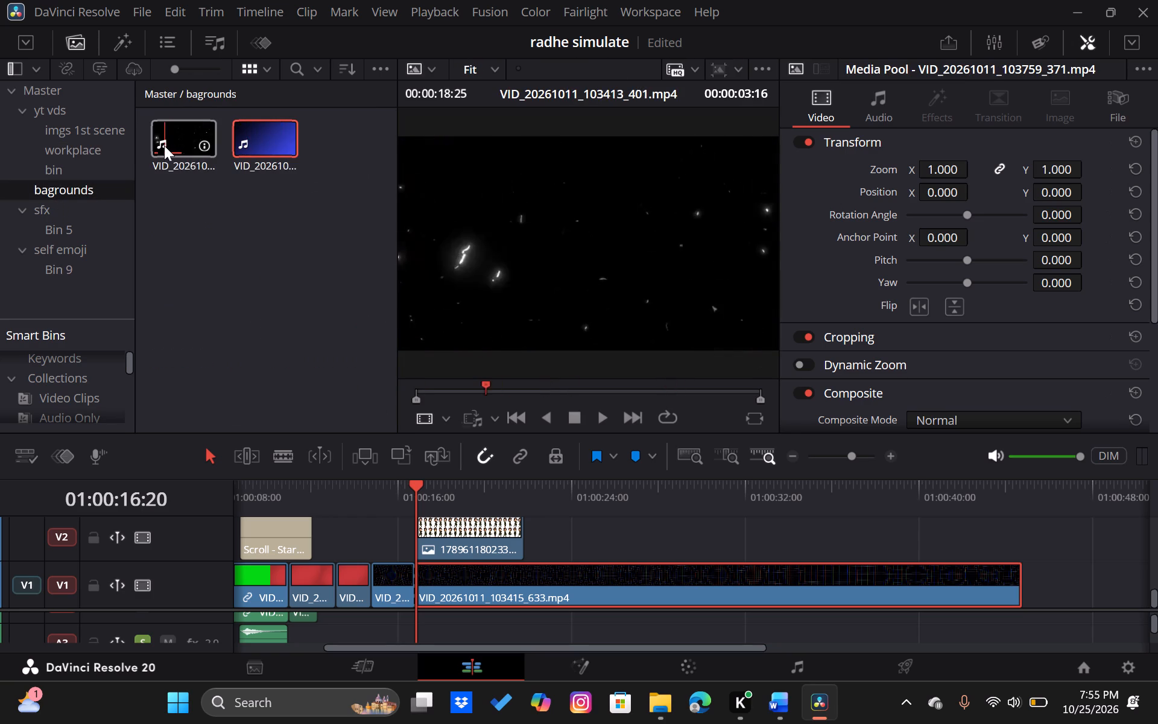
pyautogui.click(64, 226)
pyautogui.click(61, 262)
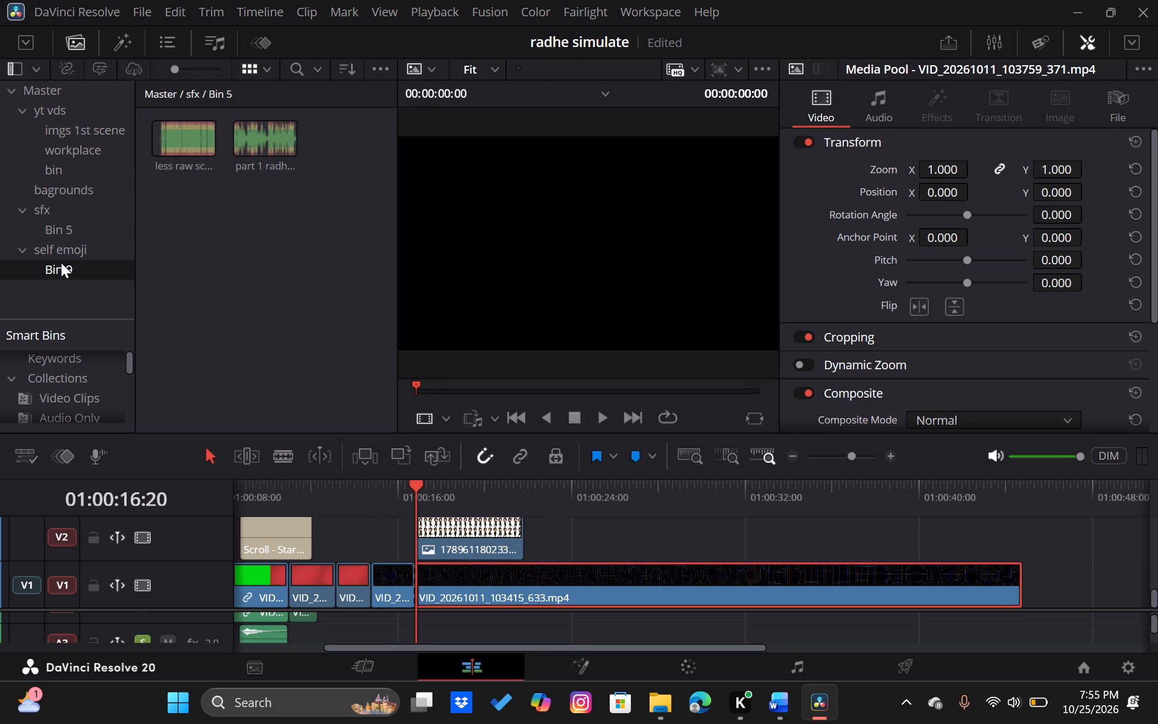
pyautogui.click(74, 126)
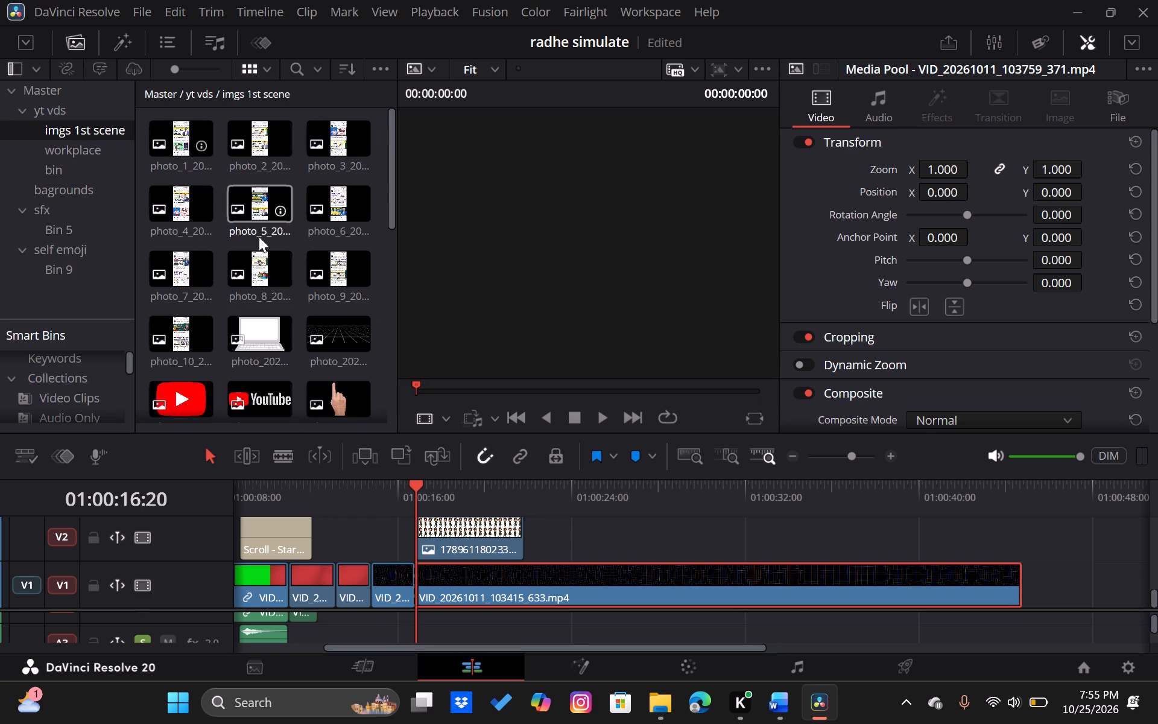
pyautogui.scroll(-2, 259, 237)
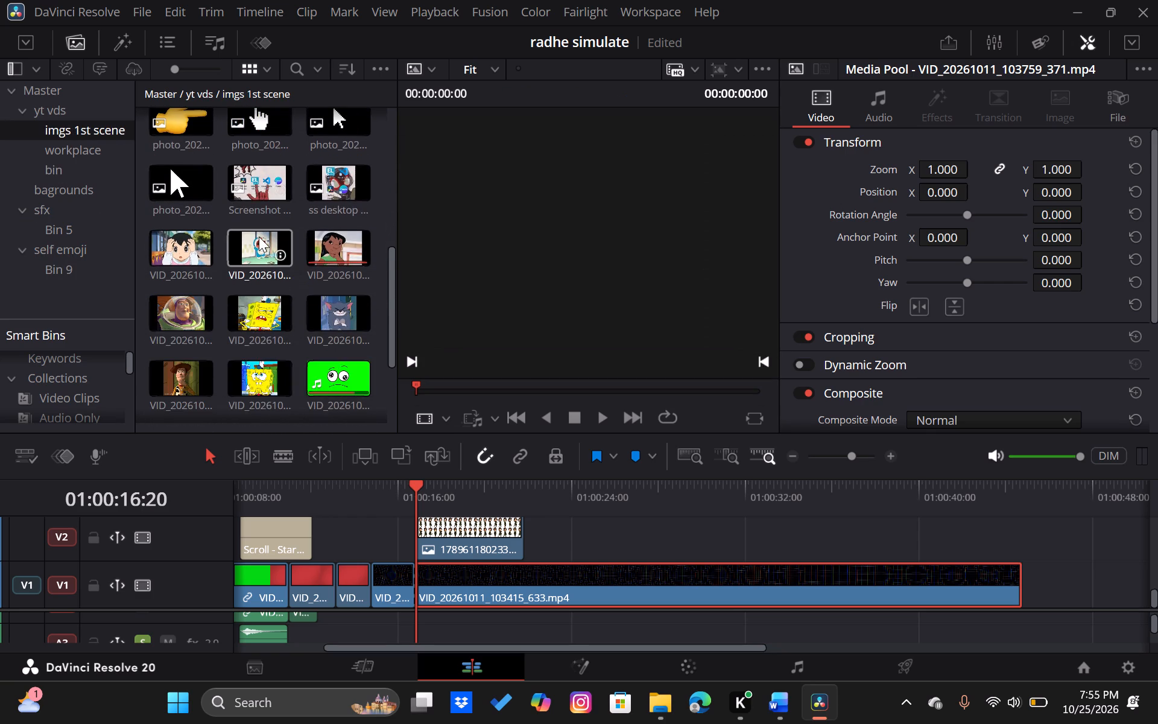
# Search Windows for "TE" and open the Telegram Desktop app.
pyautogui.scroll(-2, 259, 237)
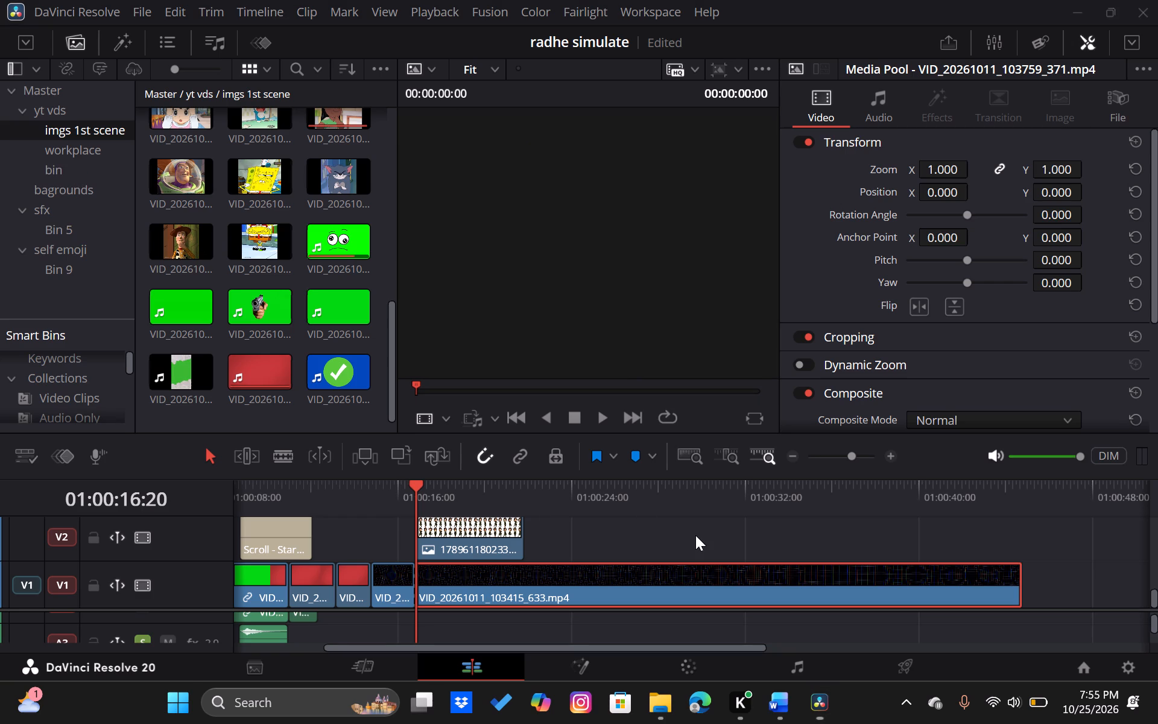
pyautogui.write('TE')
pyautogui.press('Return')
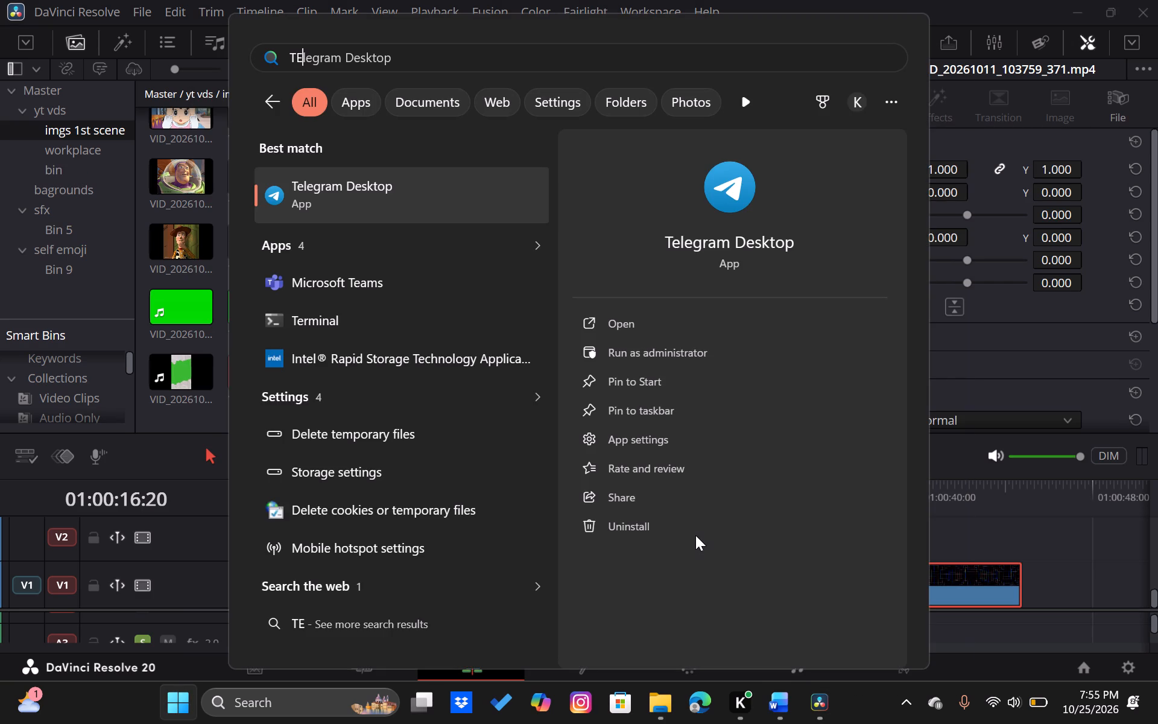
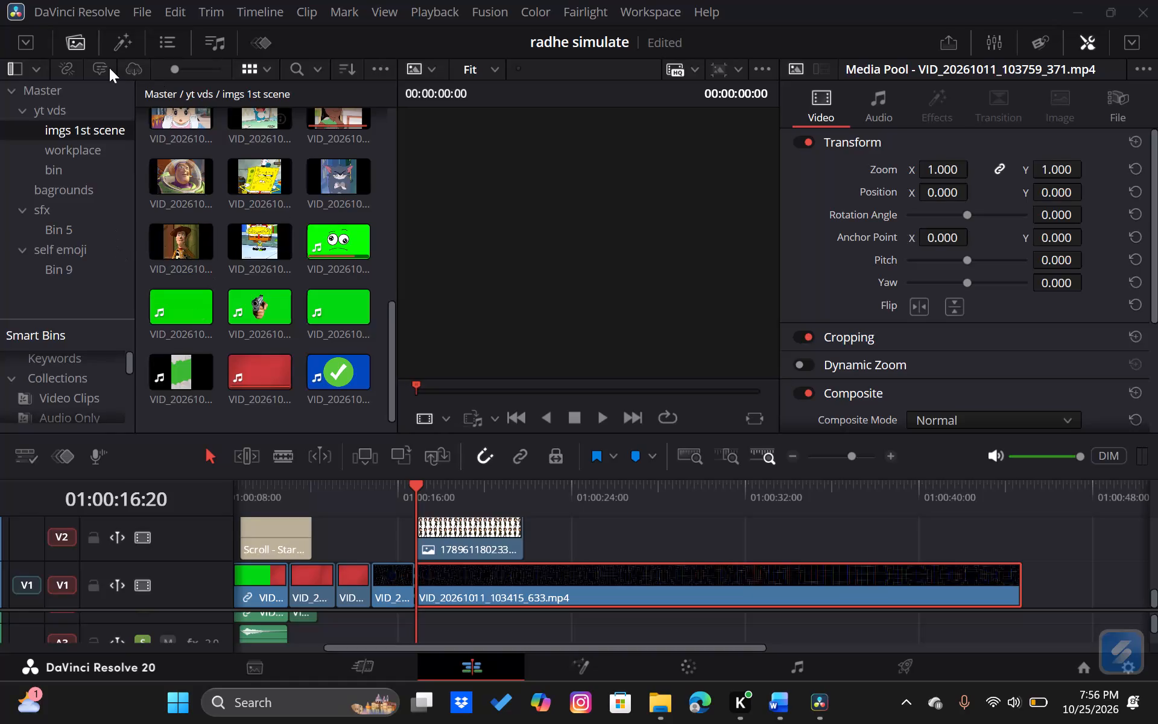
# Apply the Comic Book Fusion effect to the grid clip VID_20261011_103415_633.mp4 on V1 after the 01:00:16:20 cut.
pyautogui.click(124, 40)
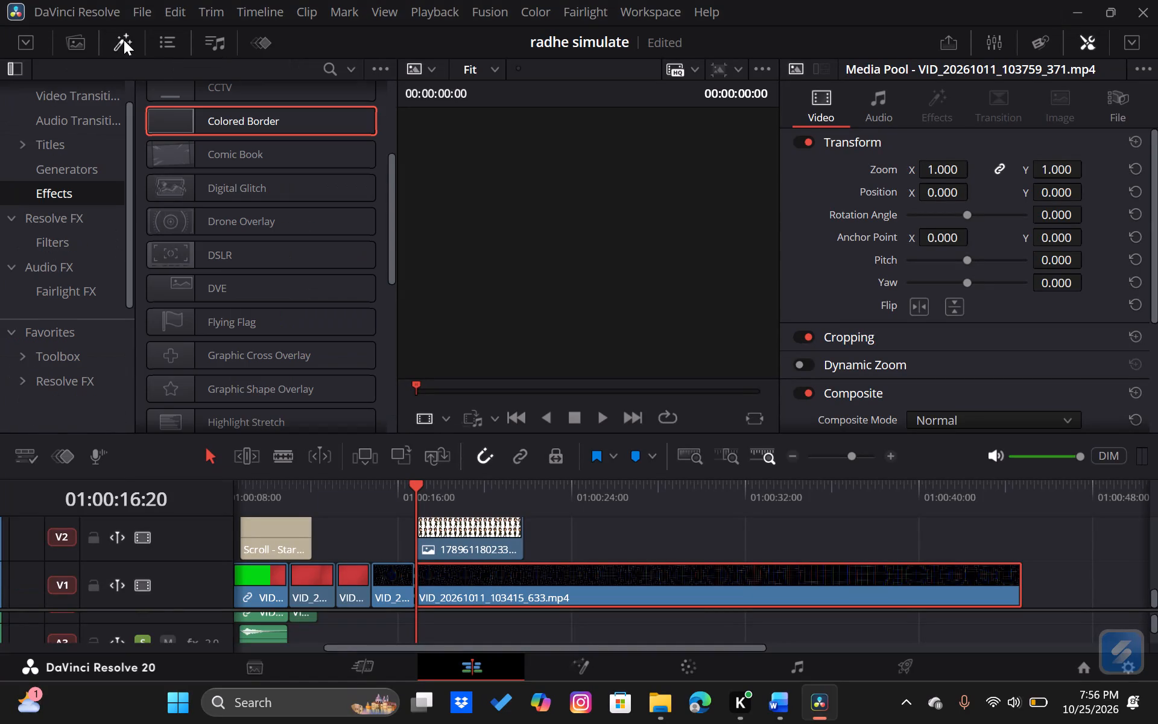
pyautogui.click(173, 152)
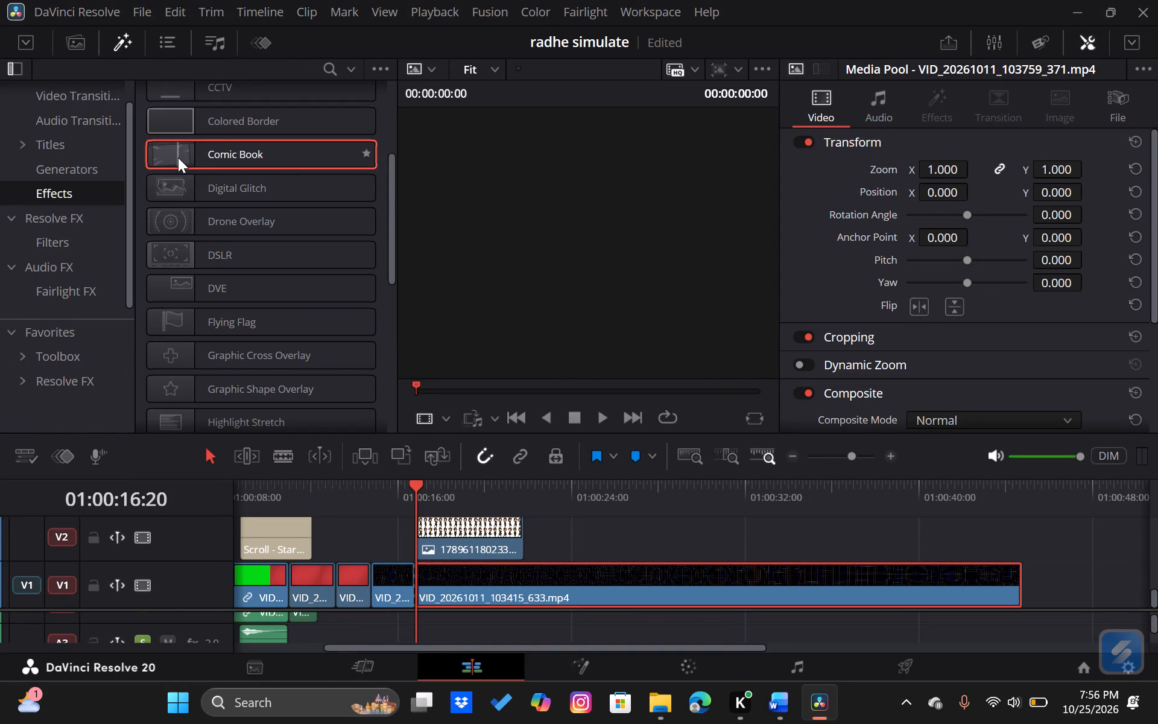
pyautogui.moveTo(191, 157); pyautogui.dragTo(463, 641)
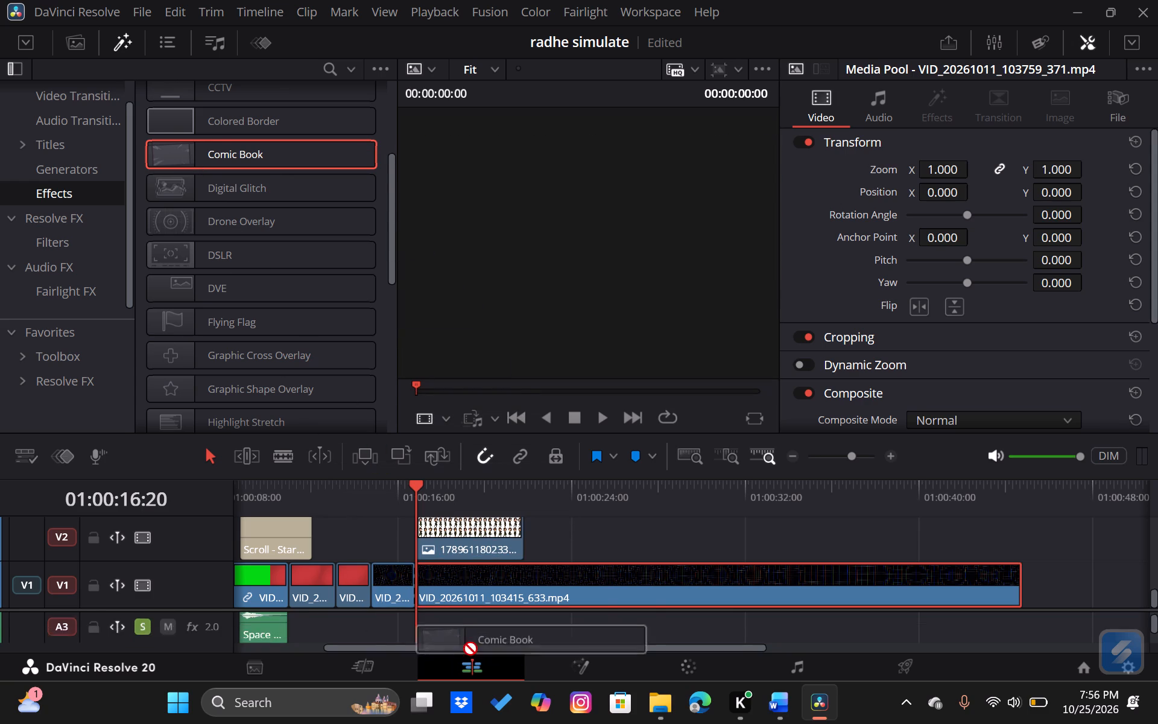
pyautogui.moveTo(463, 641); pyautogui.dragTo(446, 599)
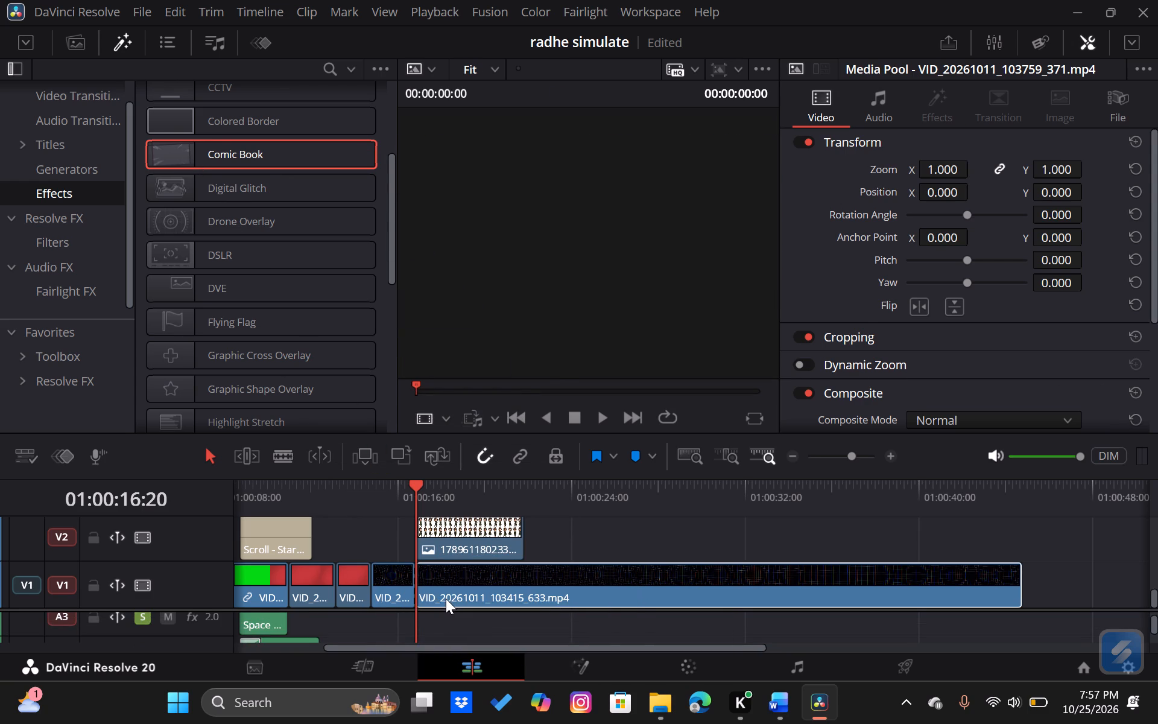
# Play Timeline 1 from 01:00:16:20 to about 01:00:17:04 to preview the Comic Book background behind the character-pose image.
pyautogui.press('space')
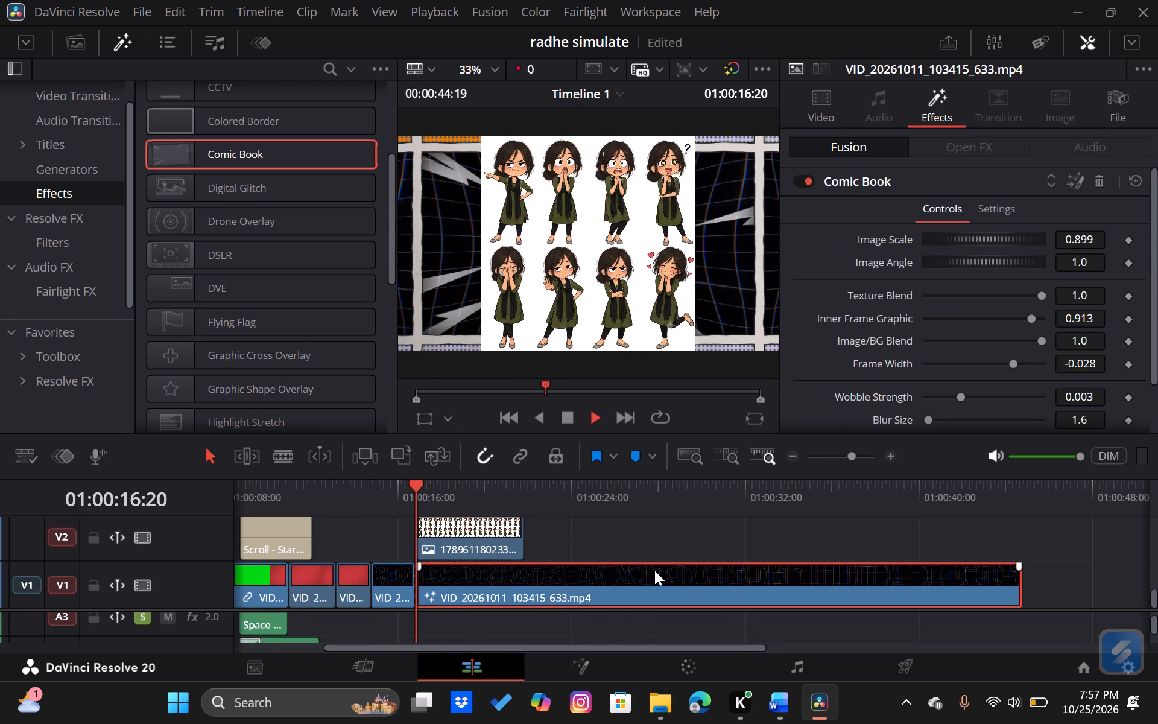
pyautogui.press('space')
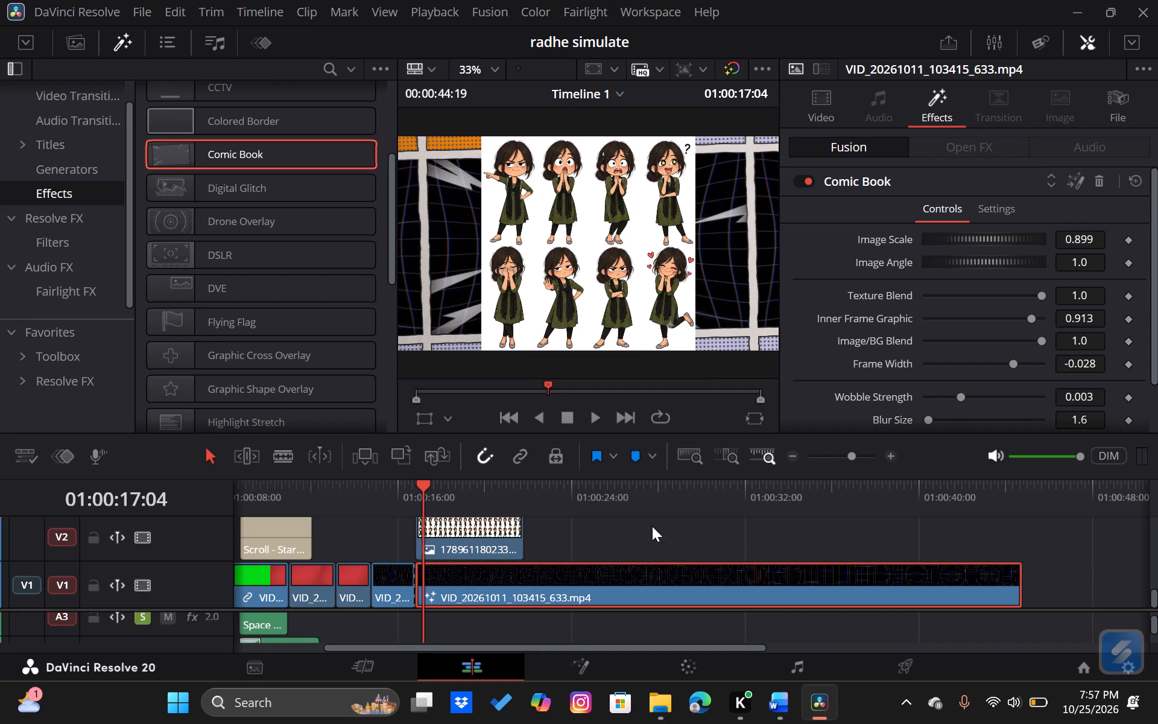
# Select the character-pose image 1789611802339.png on V2 to bring up its Transform settings in the Inspector.
pyautogui.click(671, 307)
pyautogui.click(492, 533)
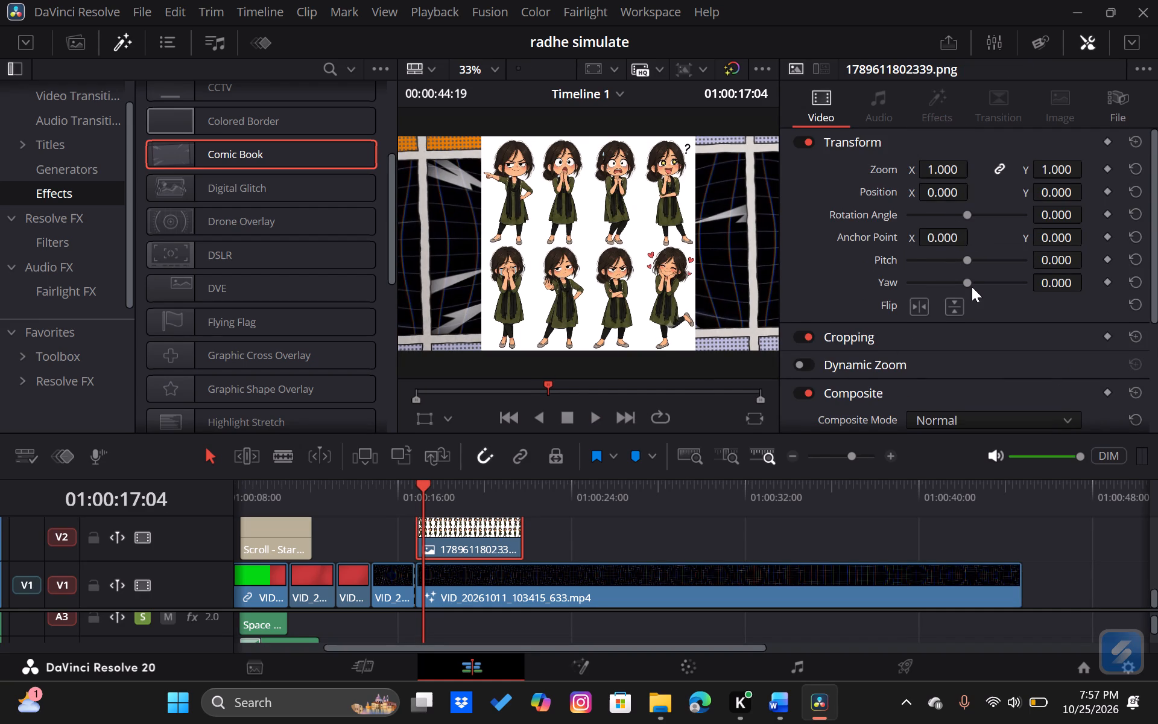
# Crop the character-pose image to the hand-raised pose in the lower row: Crop Left 247.331, Right 535.894, Top 552.400.
pyautogui.click(939, 314)
pyautogui.scroll(-1, 939, 314)
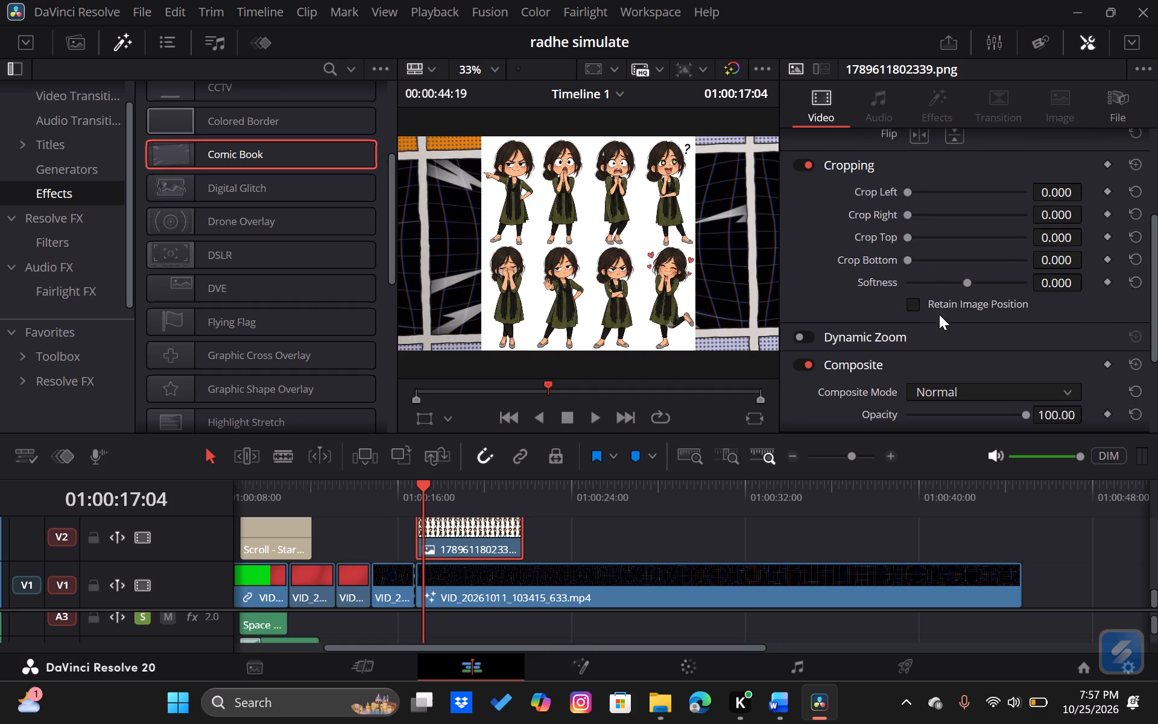
pyautogui.moveTo(910, 239); pyautogui.dragTo(954, 239)
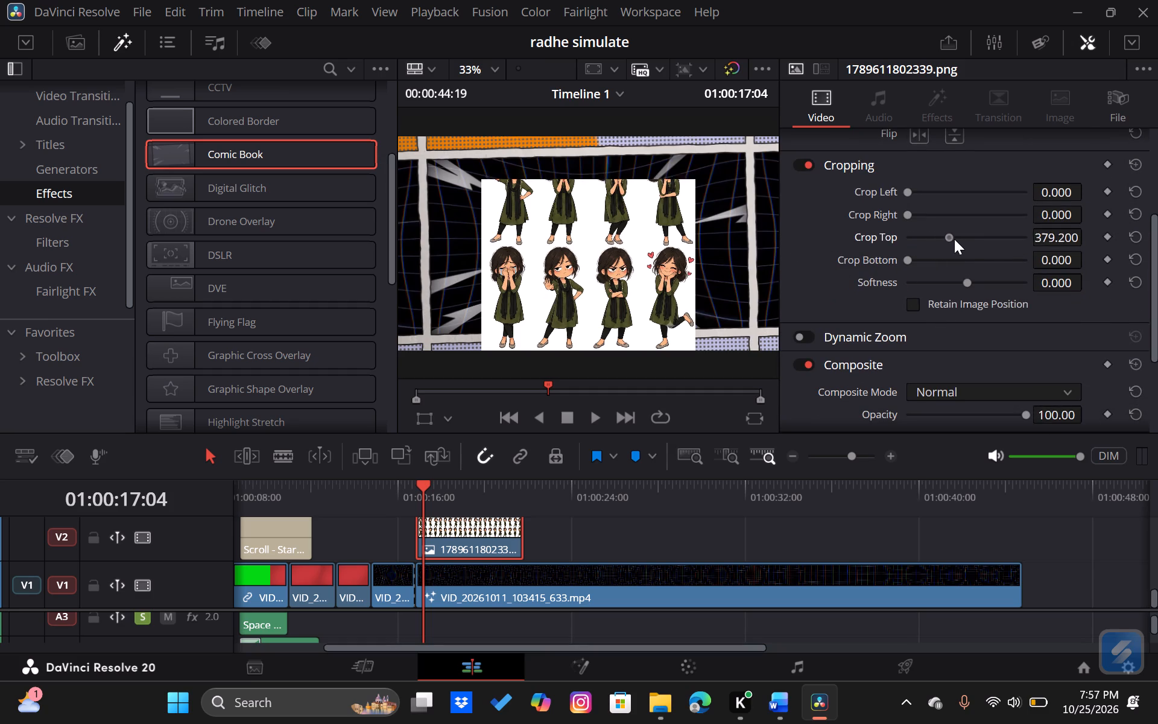
pyautogui.moveTo(954, 239); pyautogui.dragTo(976, 237)
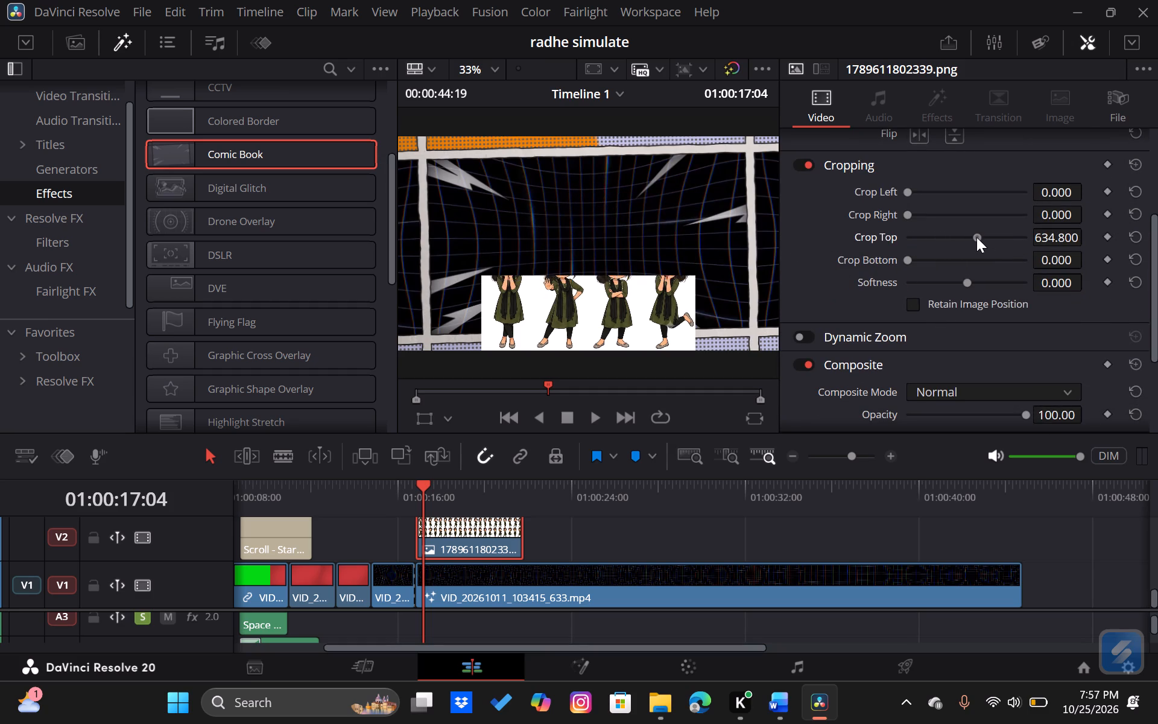
pyautogui.moveTo(976, 237); pyautogui.dragTo(970, 237)
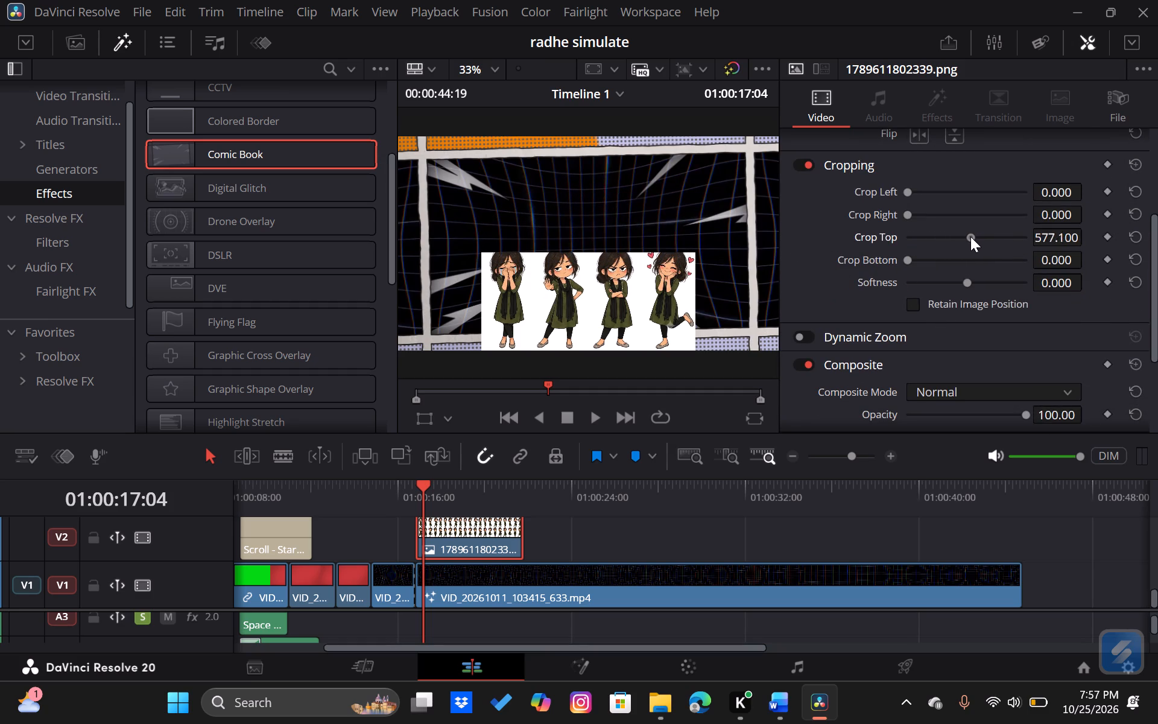
pyautogui.moveTo(970, 237); pyautogui.dragTo(968, 237)
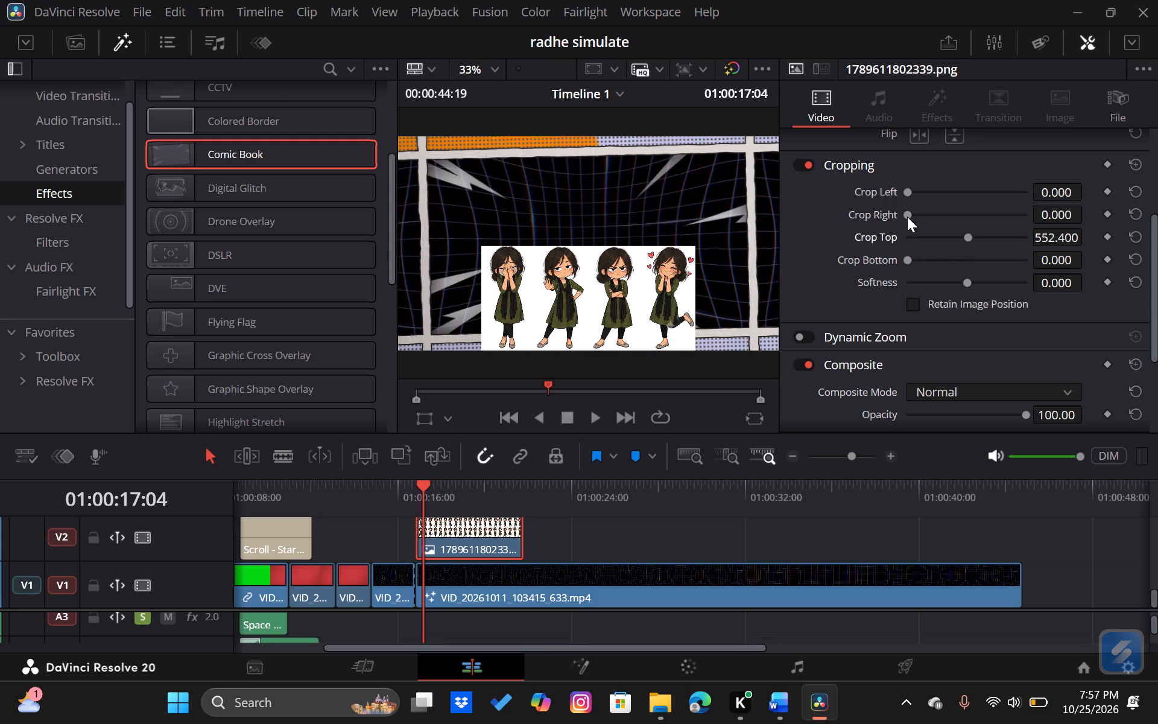
pyautogui.moveTo(907, 195); pyautogui.dragTo(934, 193)
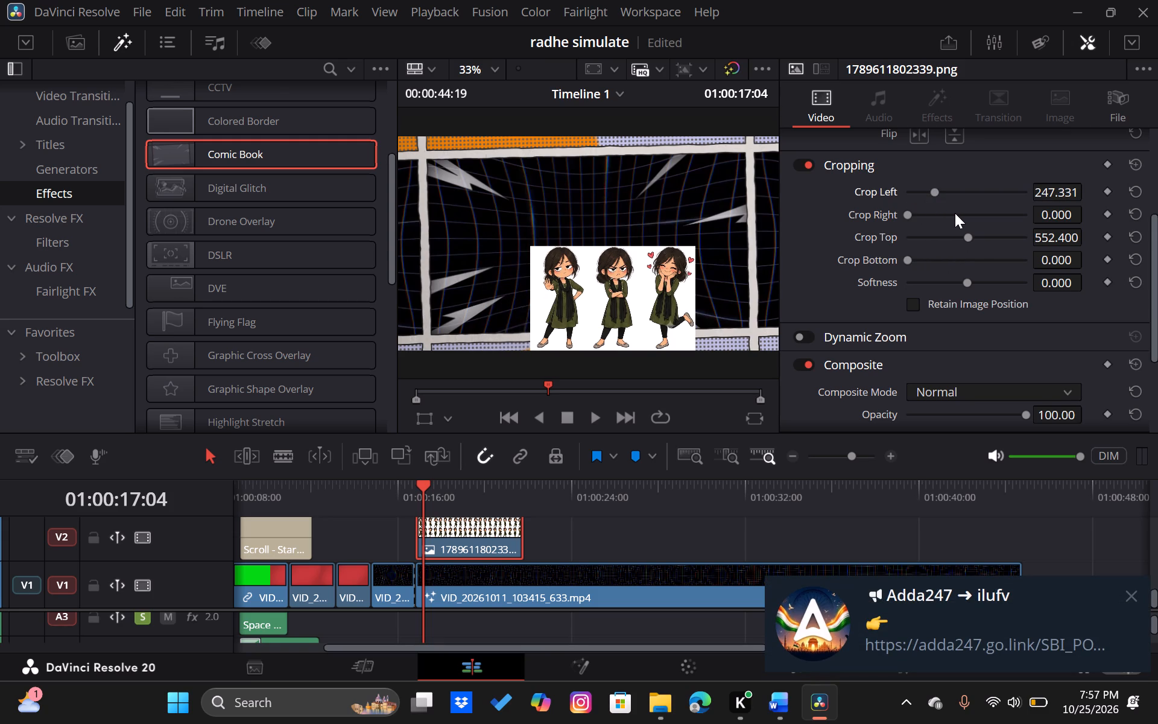
pyautogui.click(959, 213)
pyautogui.click(959, 213)
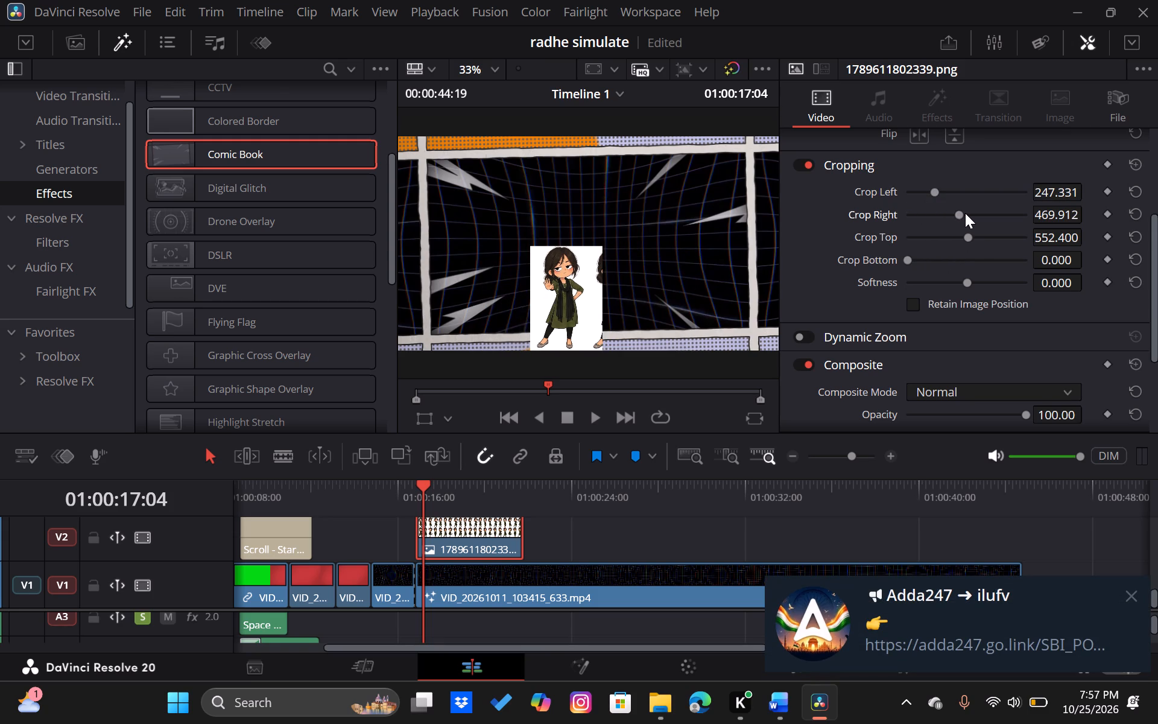
pyautogui.click(966, 213)
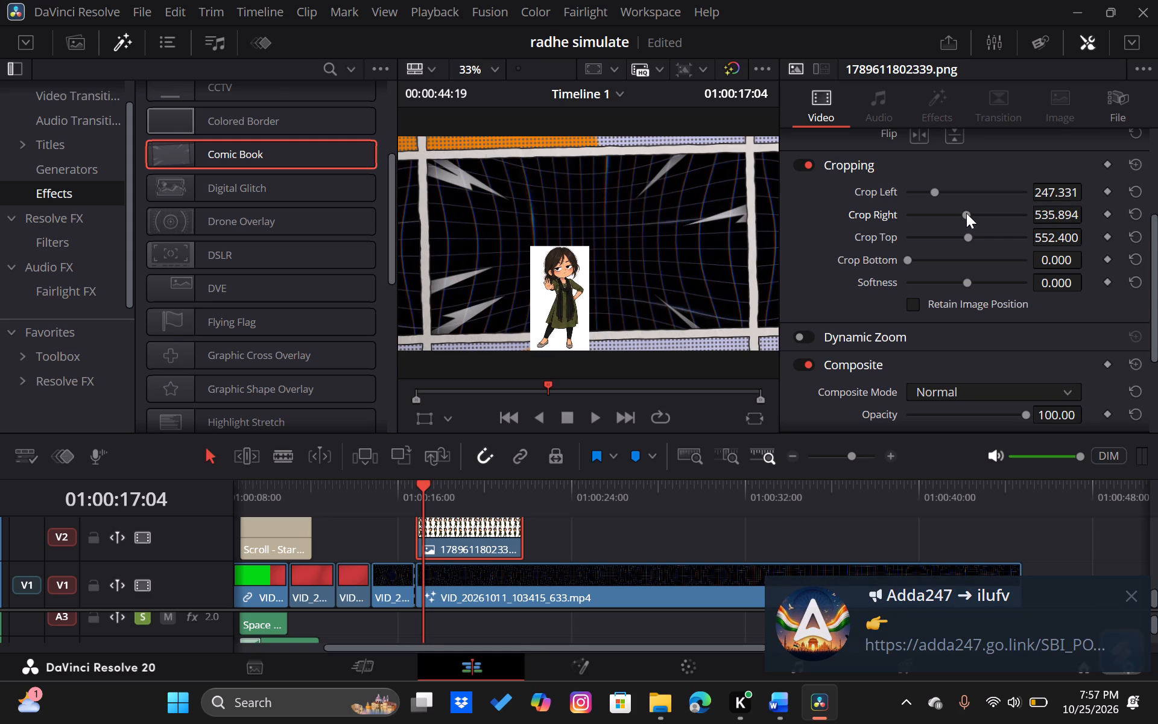
# Enlarge and centre the cropped character over the grid background with Zoom 1.290 and Position X 325, Y 265.
pyautogui.scroll(2, 934, 369)
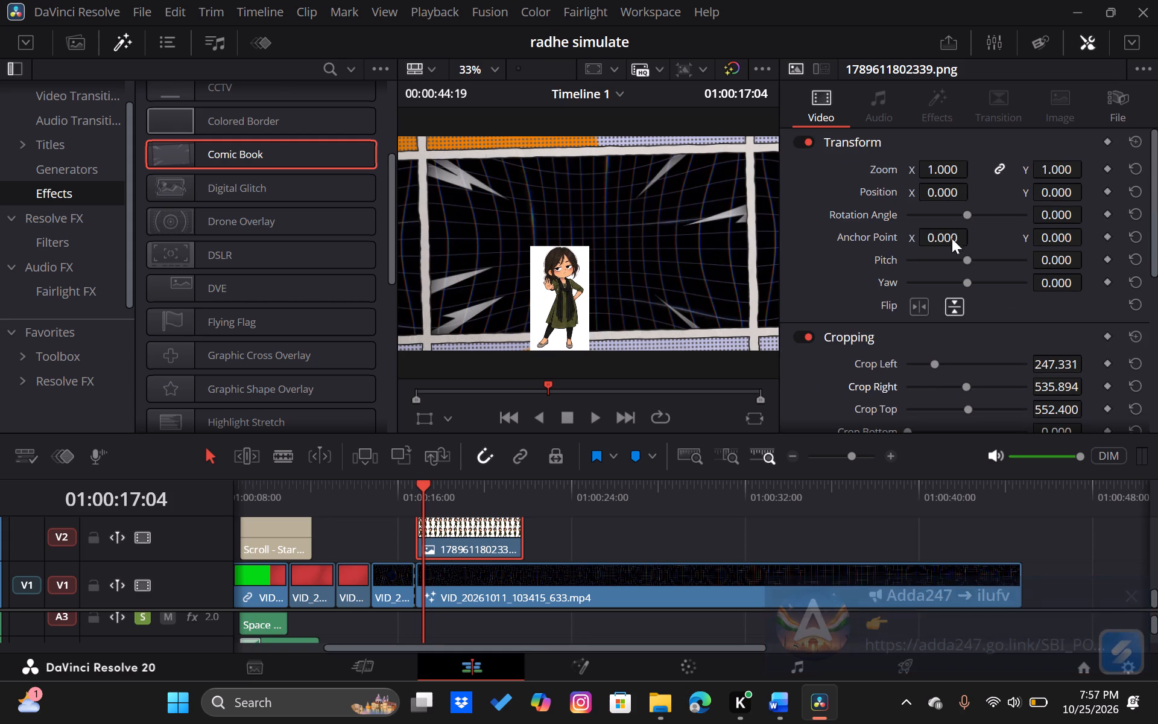
pyautogui.moveTo(948, 186); pyautogui.dragTo(970, 192)
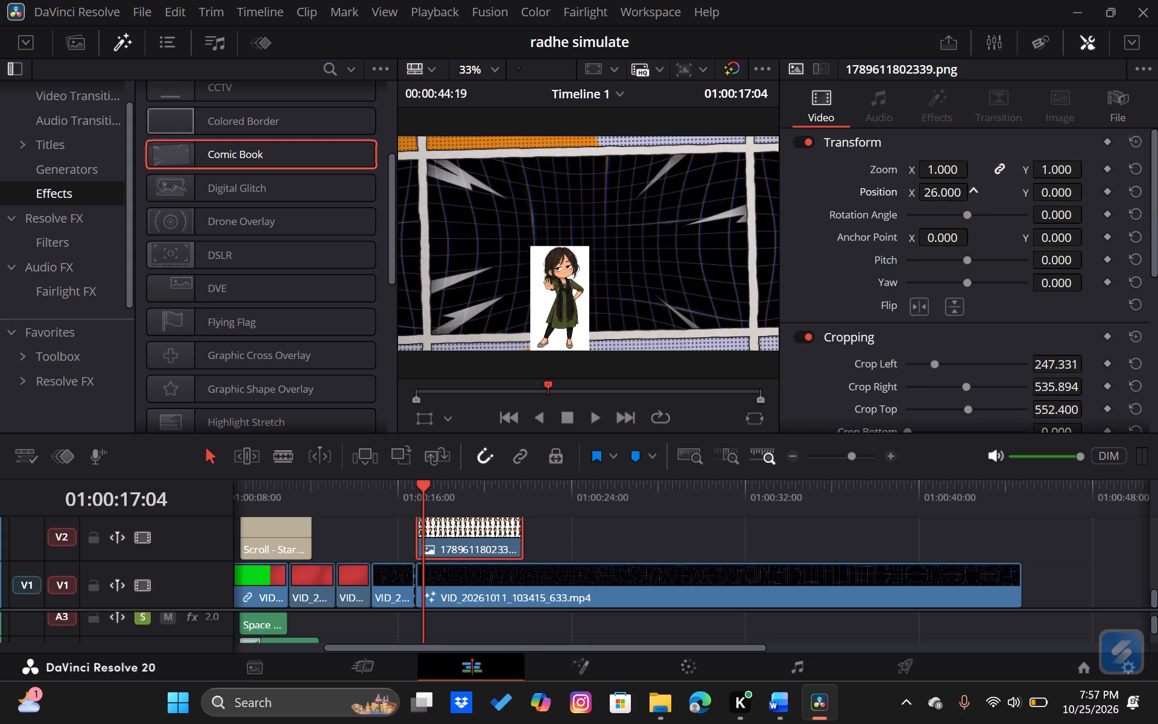
pyautogui.moveTo(970, 192); pyautogui.dragTo(1027, 210)
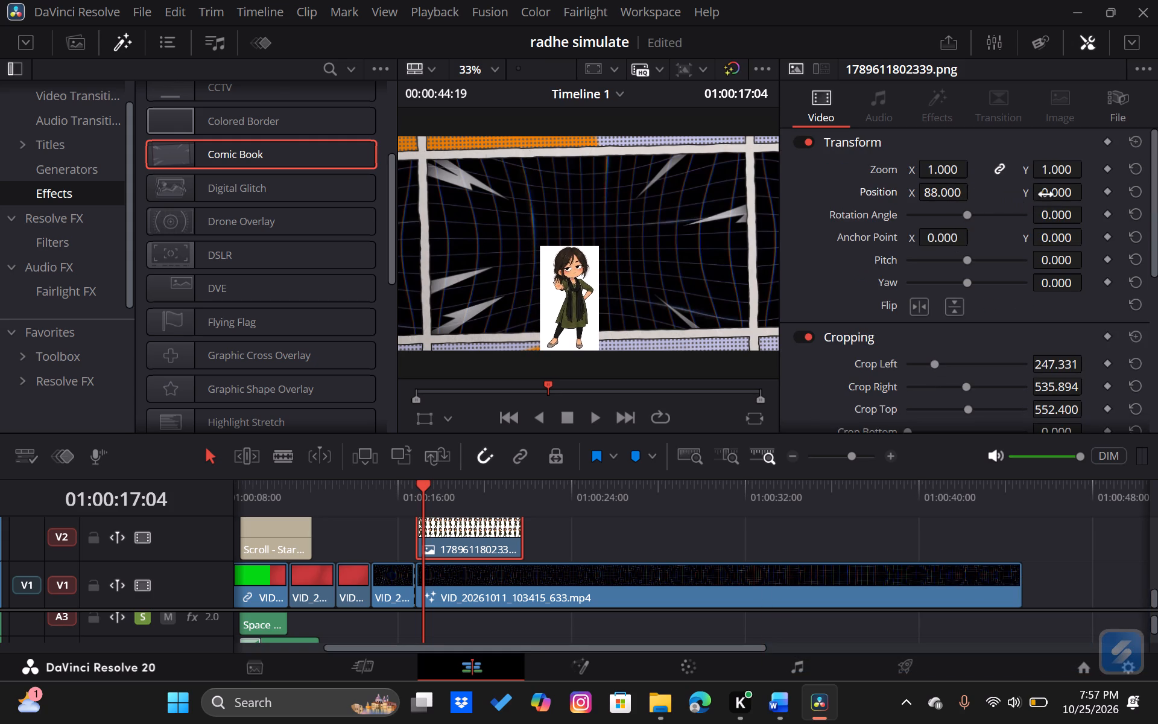
pyautogui.moveTo(1046, 194); pyautogui.dragTo(645, 376)
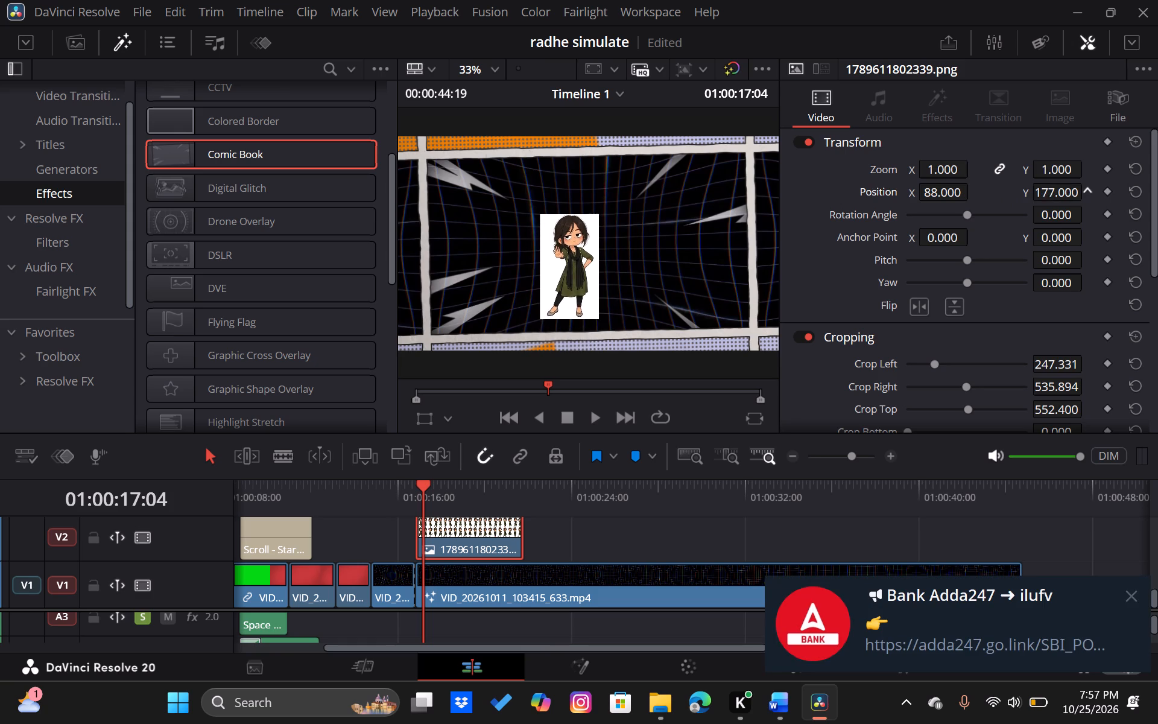
pyautogui.moveTo(645, 376); pyautogui.dragTo(645, 376)
pyautogui.moveTo(935, 191); pyautogui.dragTo(1005, 198)
pyautogui.moveTo(1055, 171); pyautogui.dragTo(1069, 171)
pyautogui.moveTo(1063, 196); pyautogui.dragTo(1081, 197)
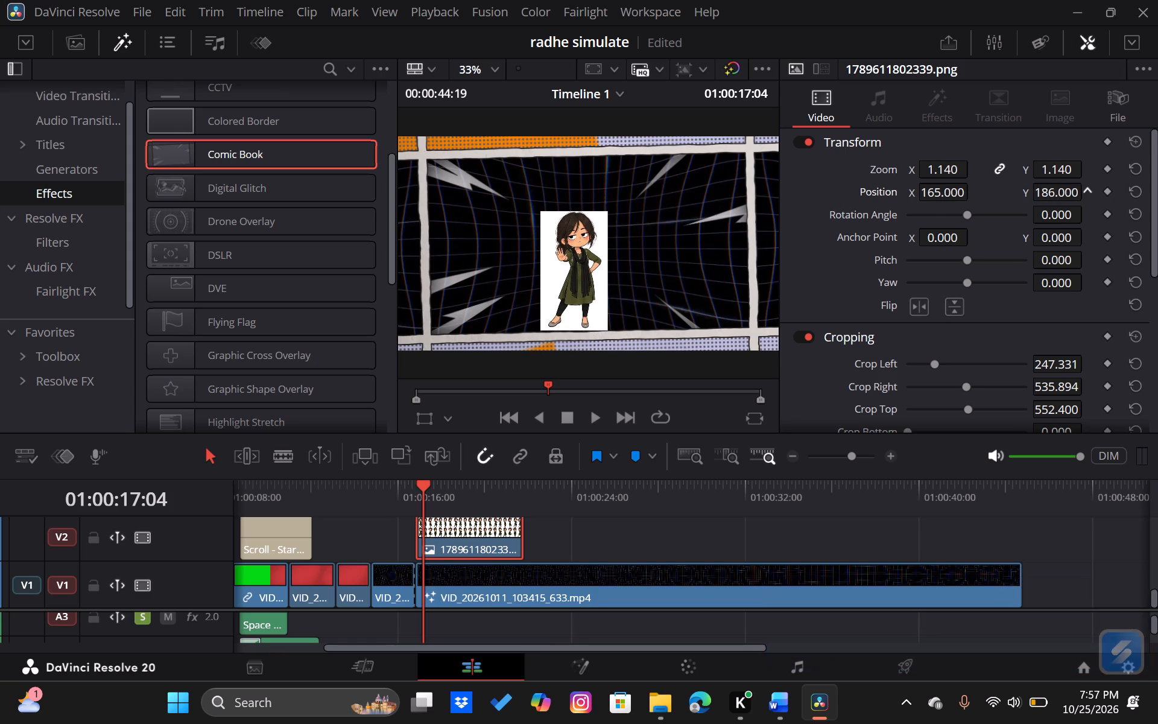
pyautogui.moveTo(1081, 197); pyautogui.dragTo(580, 362)
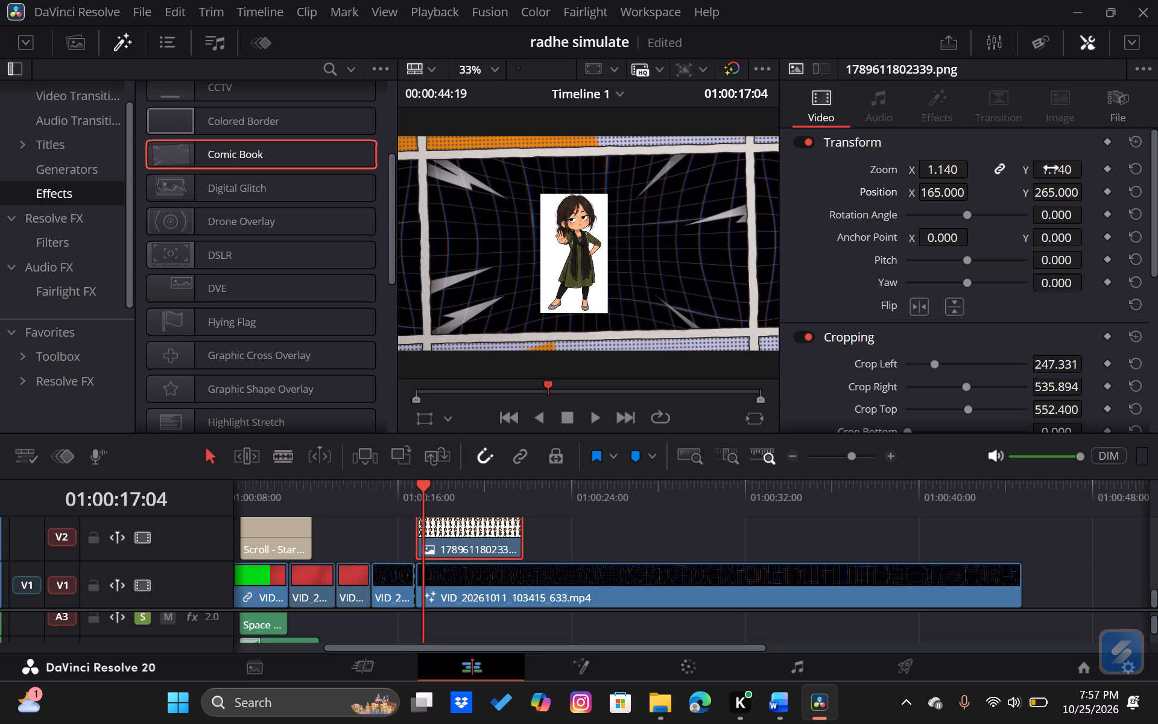
pyautogui.moveTo(1051, 168); pyautogui.dragTo(1065, 173)
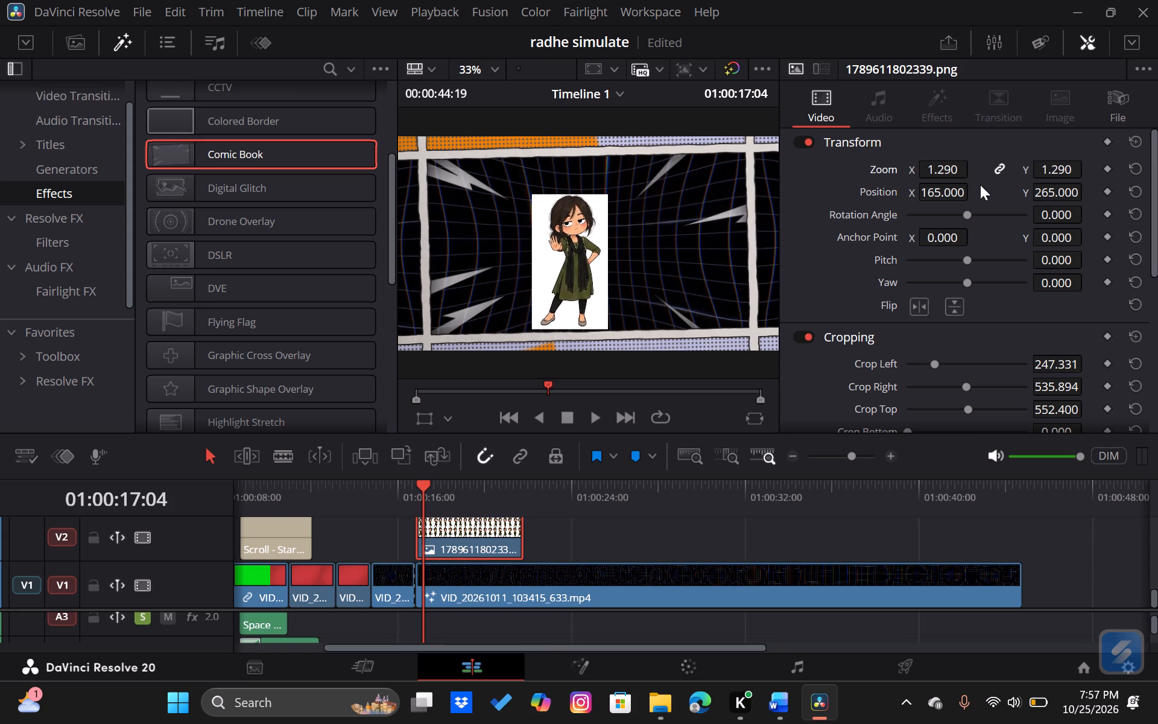
pyautogui.moveTo(946, 189); pyautogui.dragTo(1018, 194)
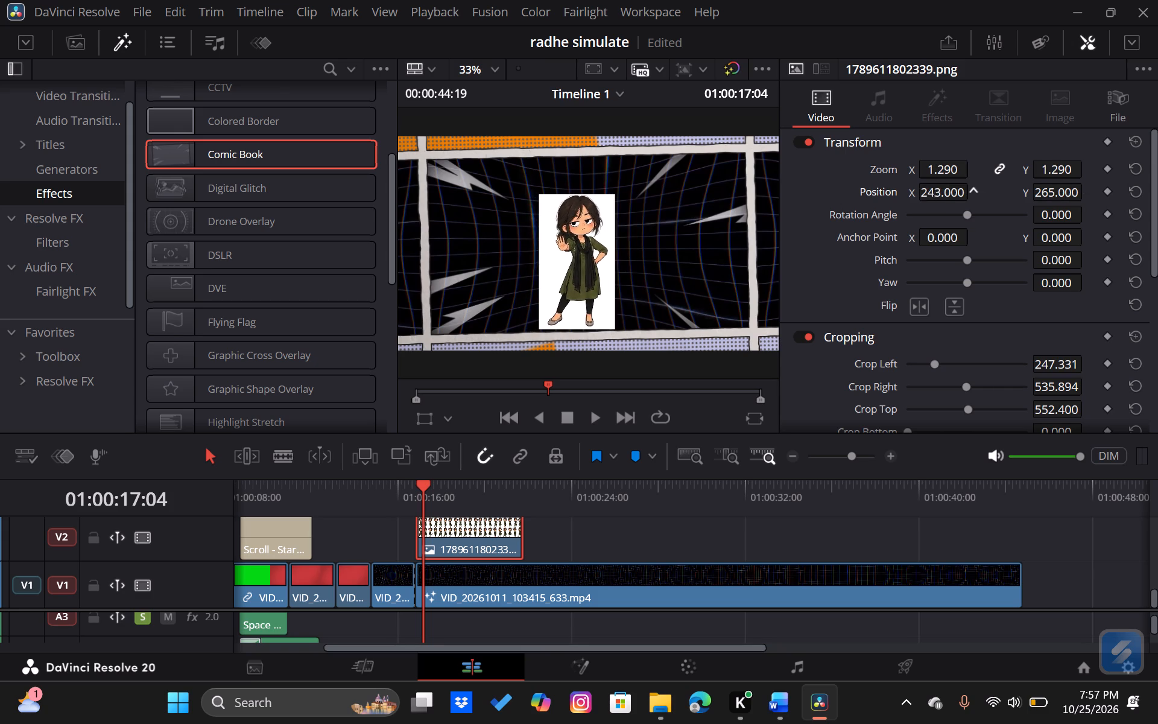
pyautogui.moveTo(1018, 194); pyautogui.dragTo(1091, 199)
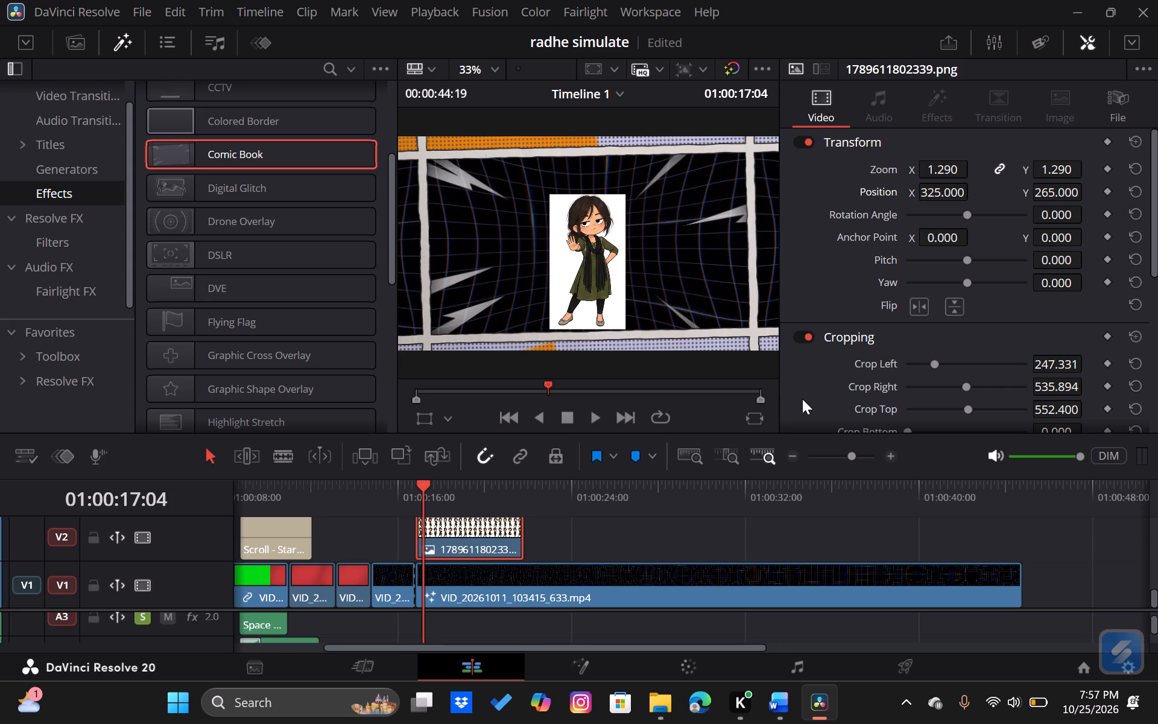
# In the character-pose image's Fusion composition, add a Luma Keyer between MediaIn1 and MediaOut1.
pyautogui.click(572, 670)
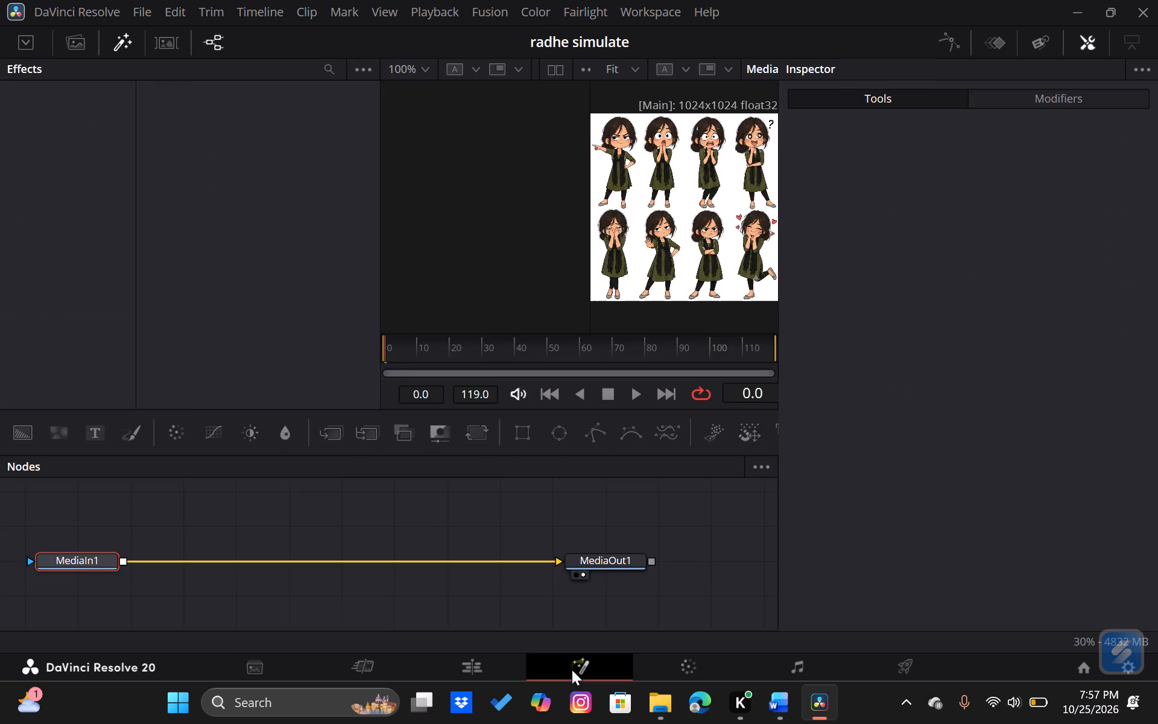
pyautogui.click(91, 558)
pyautogui.rightClick(91, 558)
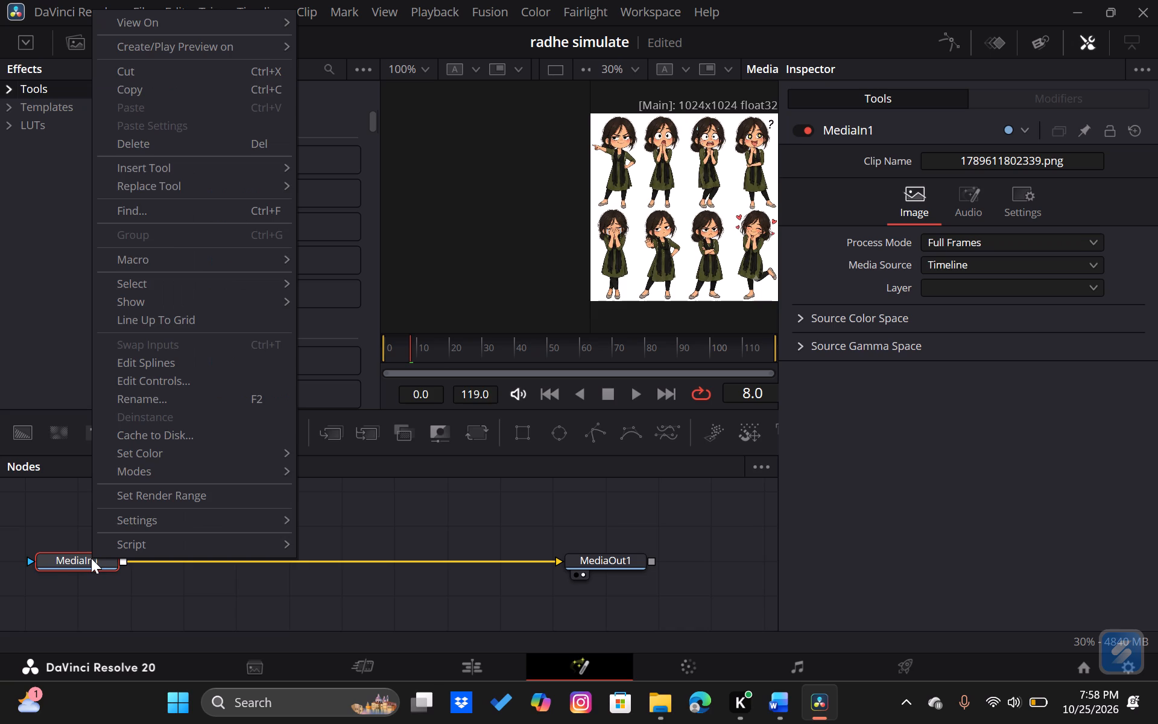
pyautogui.click(91, 558)
pyautogui.hotkey('shift', 'space')
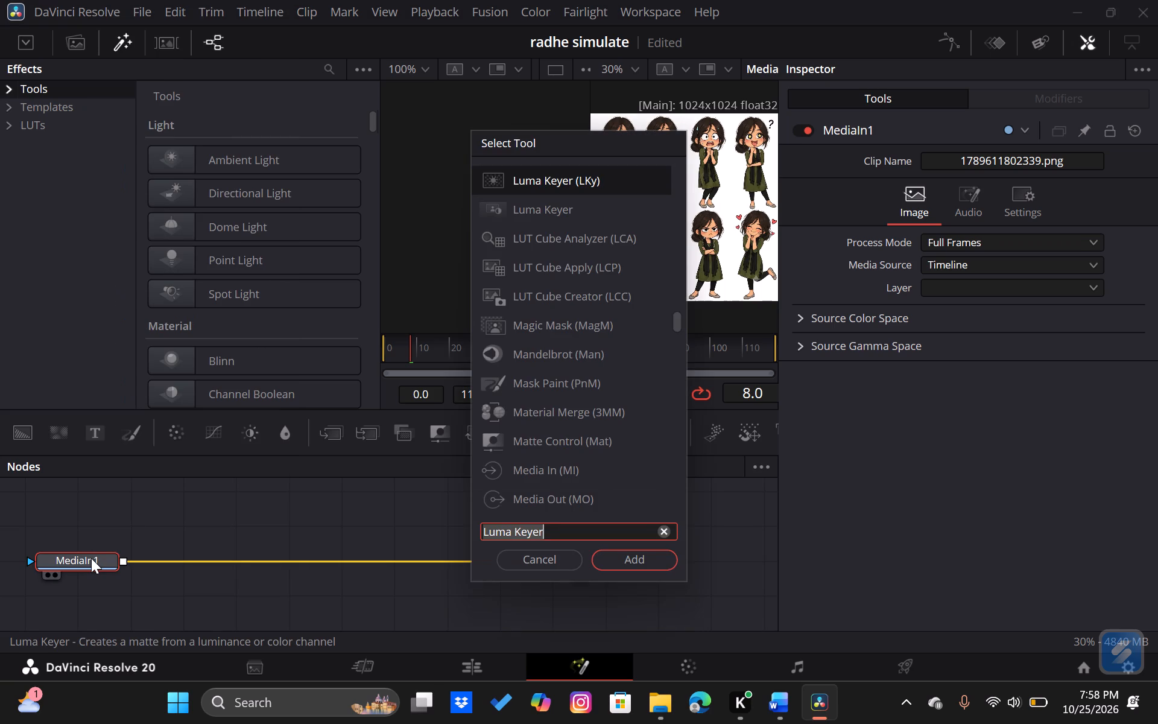
pyautogui.click(633, 560)
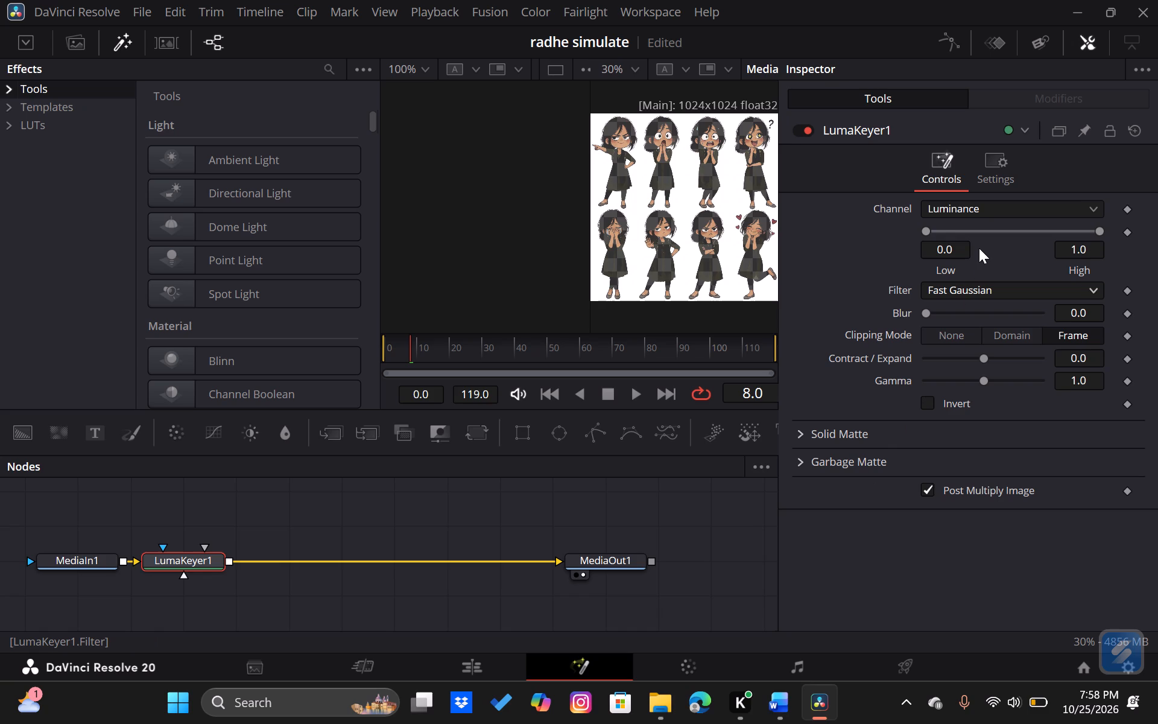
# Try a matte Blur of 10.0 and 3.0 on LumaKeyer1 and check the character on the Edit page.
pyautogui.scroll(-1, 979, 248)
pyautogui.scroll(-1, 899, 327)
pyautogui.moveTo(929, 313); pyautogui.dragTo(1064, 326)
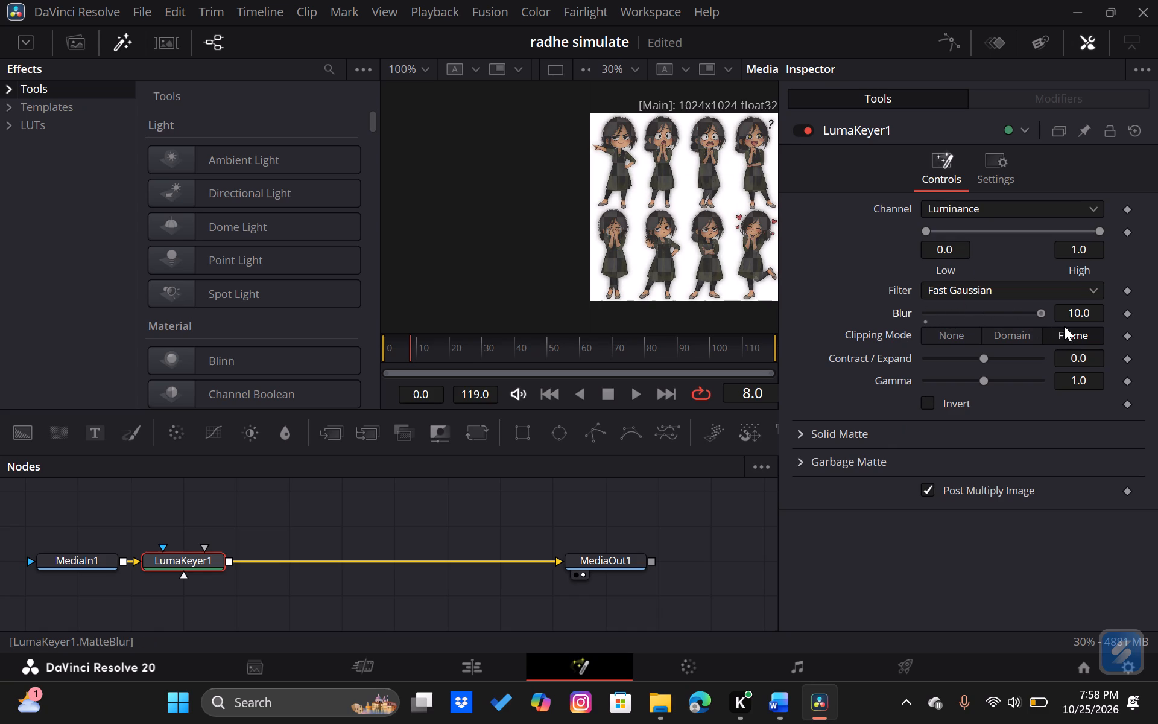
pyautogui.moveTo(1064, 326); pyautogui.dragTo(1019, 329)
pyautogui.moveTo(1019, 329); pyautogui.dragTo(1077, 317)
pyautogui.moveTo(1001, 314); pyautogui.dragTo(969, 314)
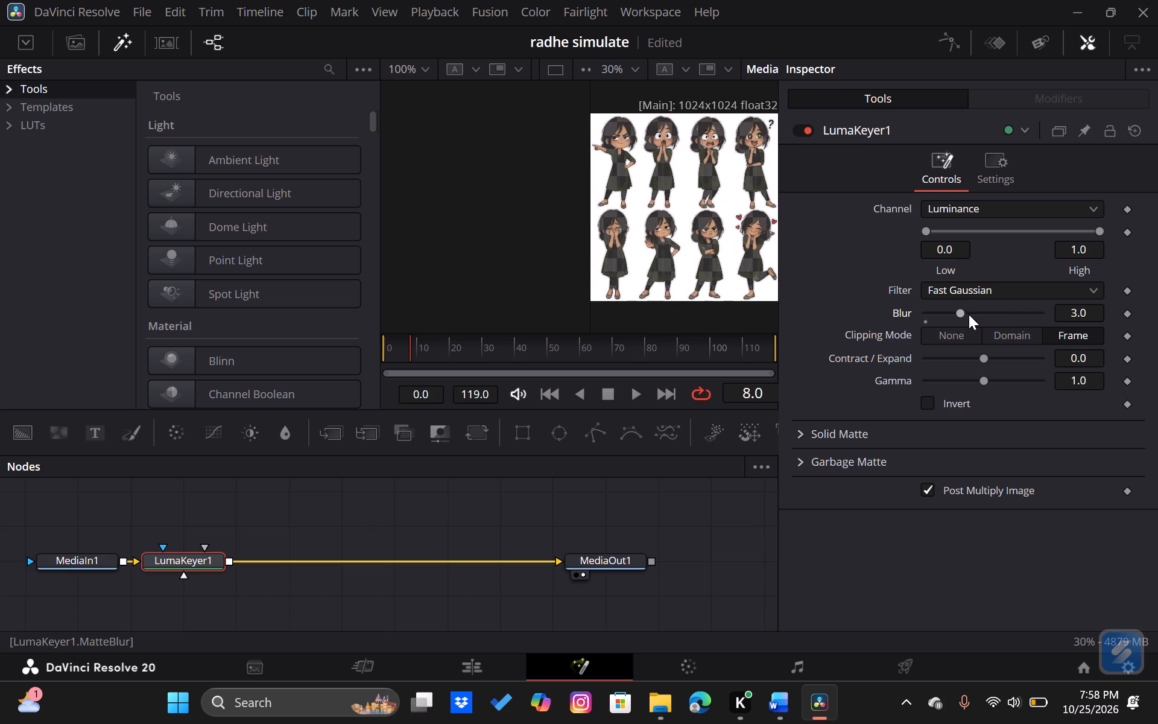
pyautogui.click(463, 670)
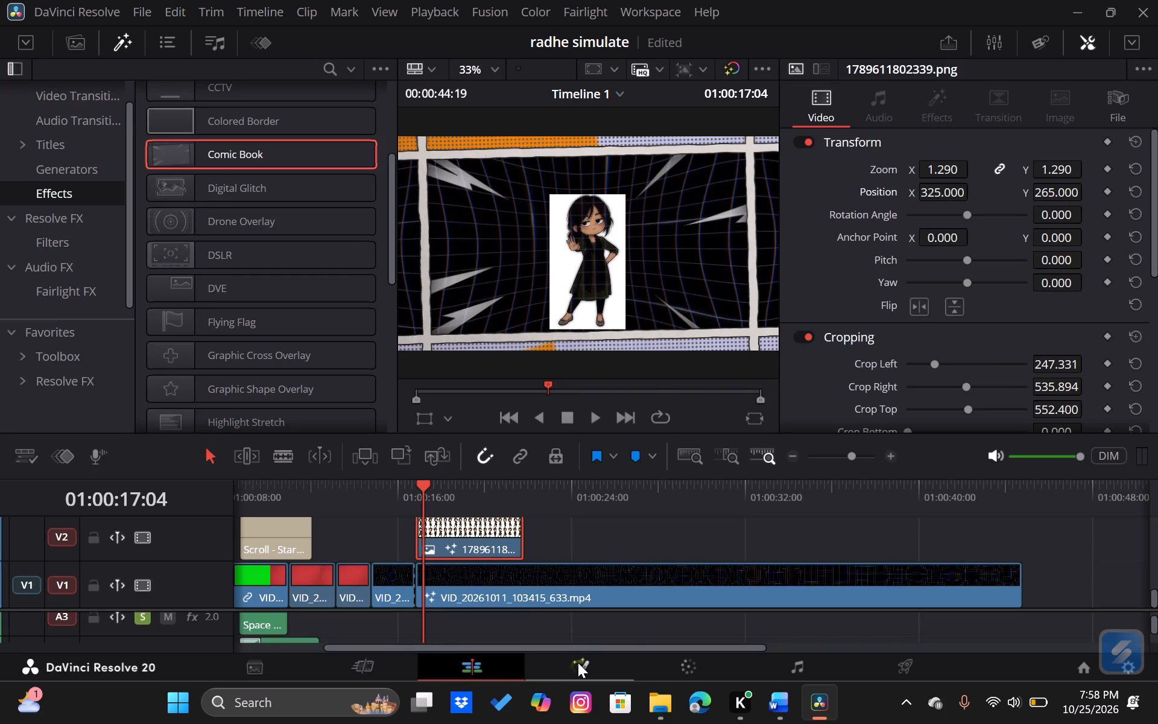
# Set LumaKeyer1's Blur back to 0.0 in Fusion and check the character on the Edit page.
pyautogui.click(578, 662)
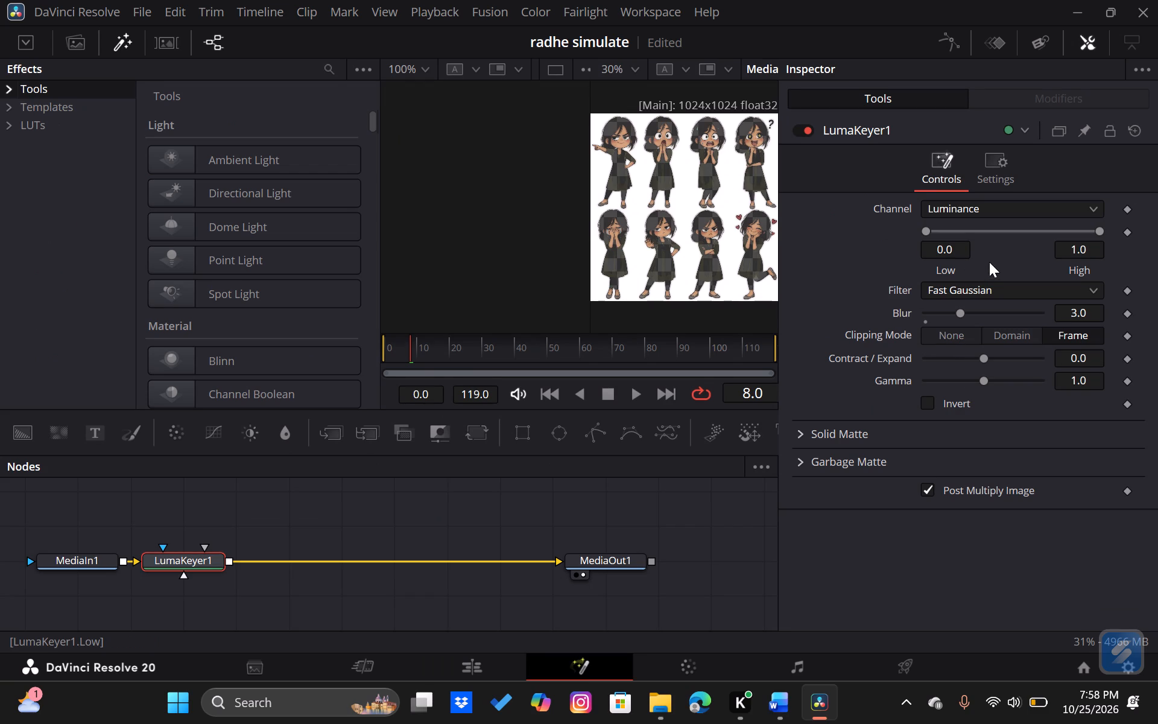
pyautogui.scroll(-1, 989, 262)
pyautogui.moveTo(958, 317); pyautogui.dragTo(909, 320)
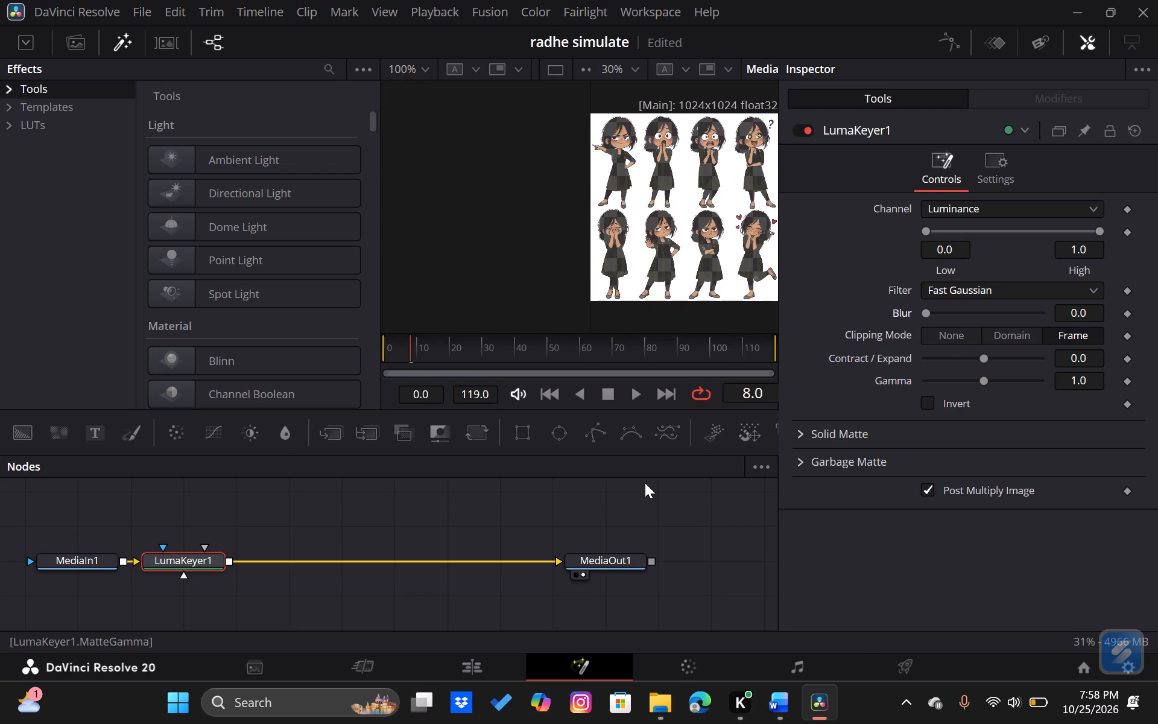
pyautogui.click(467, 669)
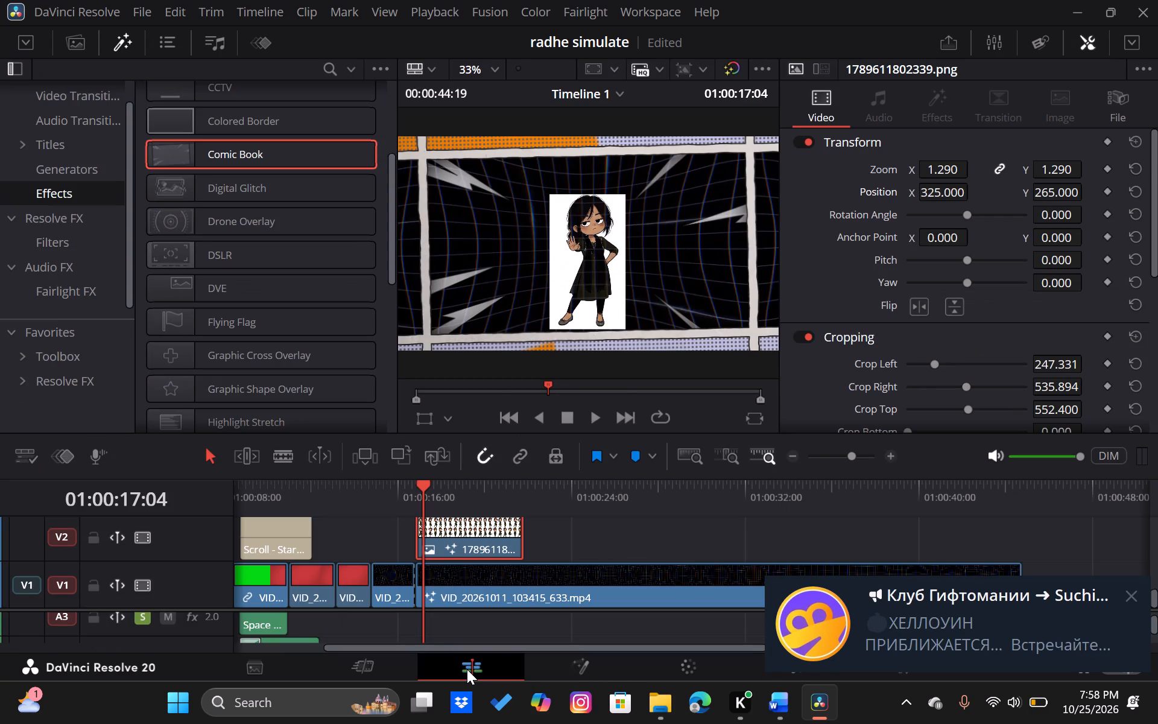
# Return to the Fusion composition and look through LumaKeyer1's controls and its processing, layer and script settings.
pyautogui.click(578, 671)
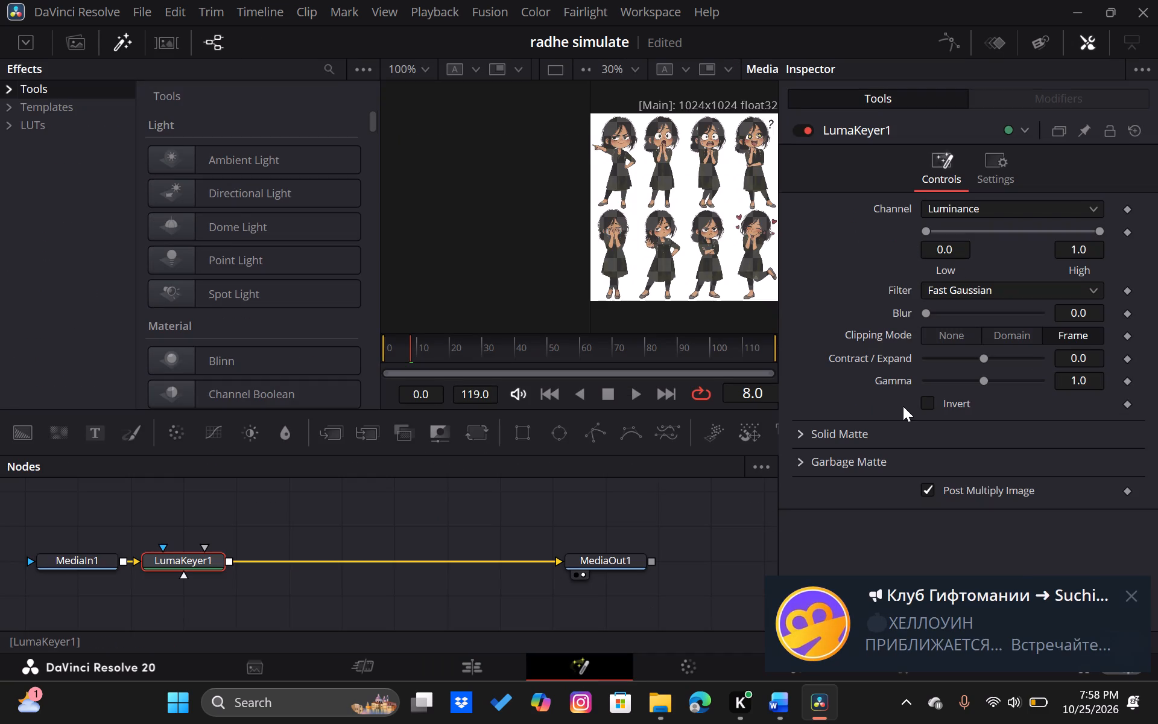
pyautogui.scroll(-1, 903, 406)
pyautogui.scroll(-1, 861, 348)
pyautogui.scroll(1, 861, 348)
pyautogui.scroll(-1, 861, 348)
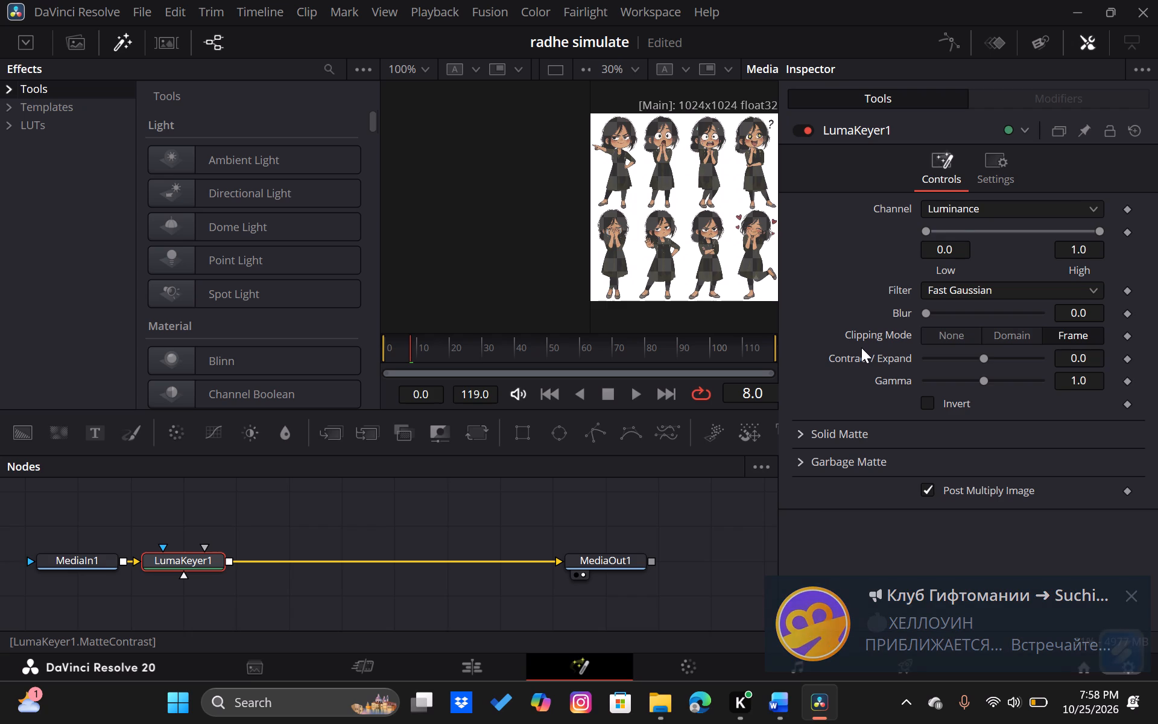
pyautogui.click(989, 168)
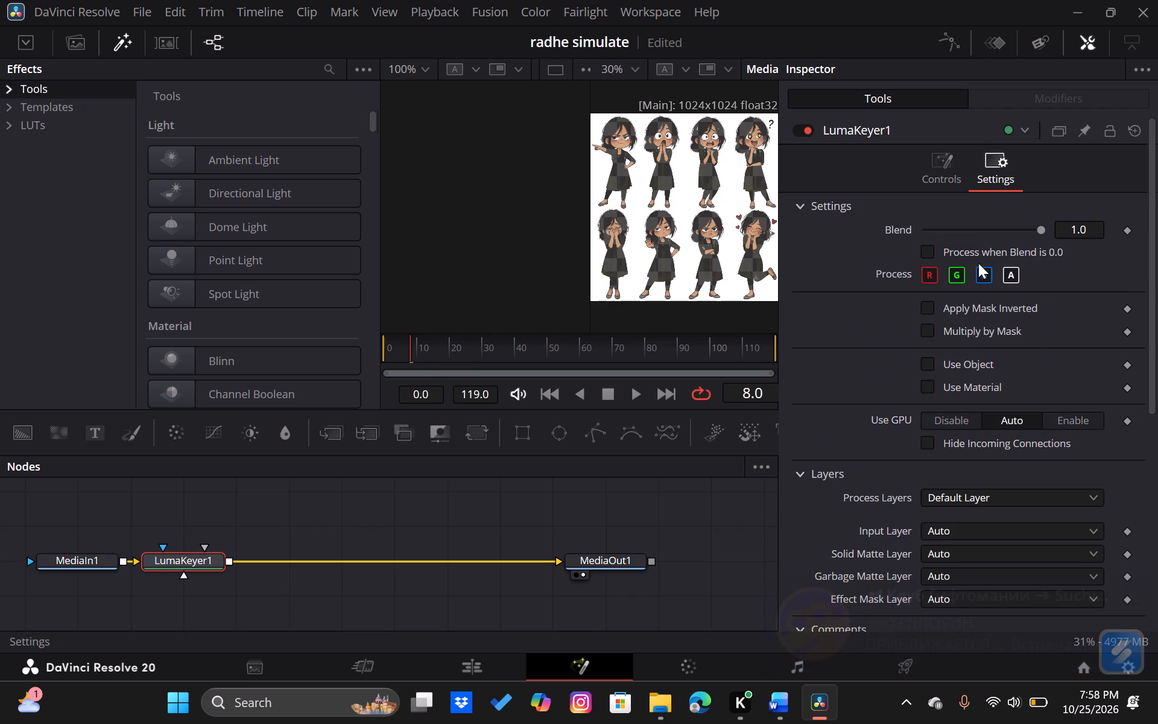
pyautogui.scroll(-1, 1019, 279)
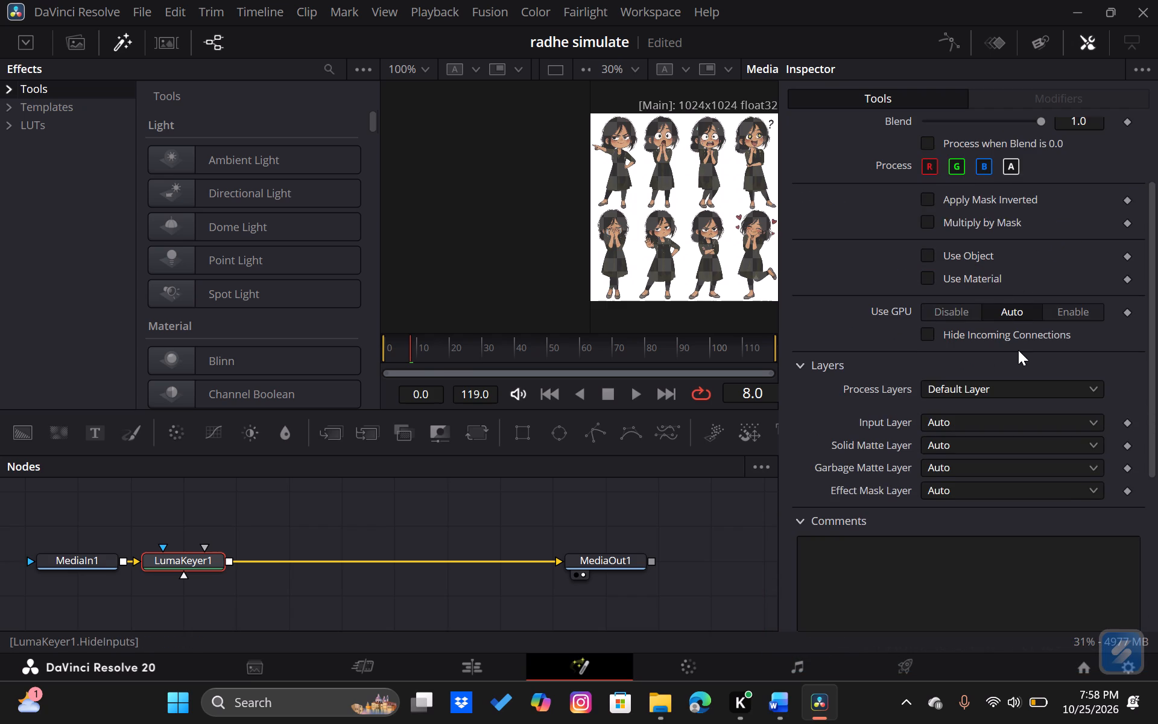
pyautogui.scroll(-1, 1018, 350)
pyautogui.scroll(-1, 875, 426)
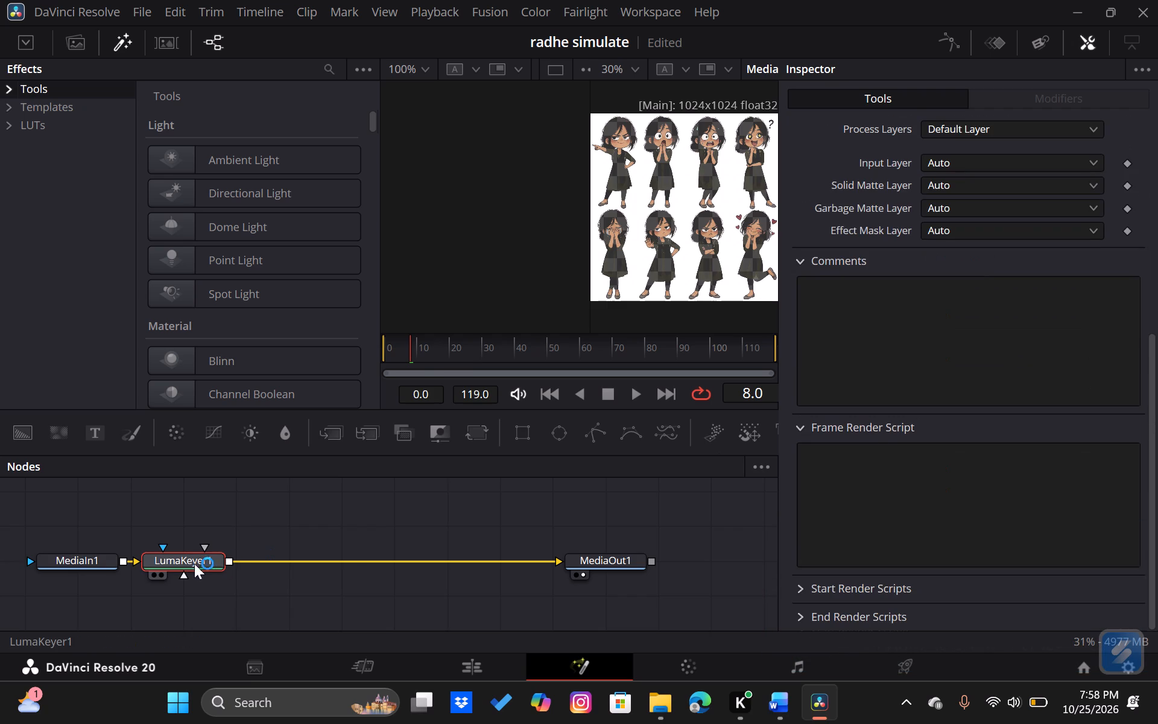
# Delete LumaKeyer1 from the character-pose image's Fusion composition.
pyautogui.click(180, 557)
pyautogui.rightClick(180, 557)
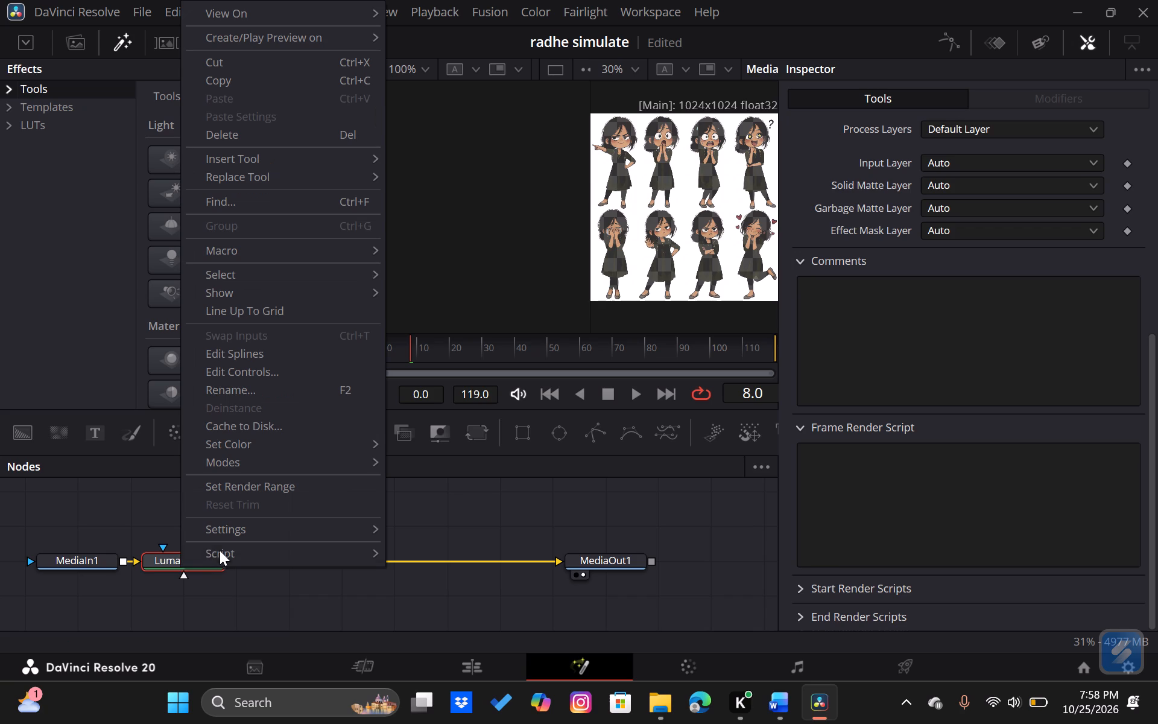
pyautogui.click(167, 559)
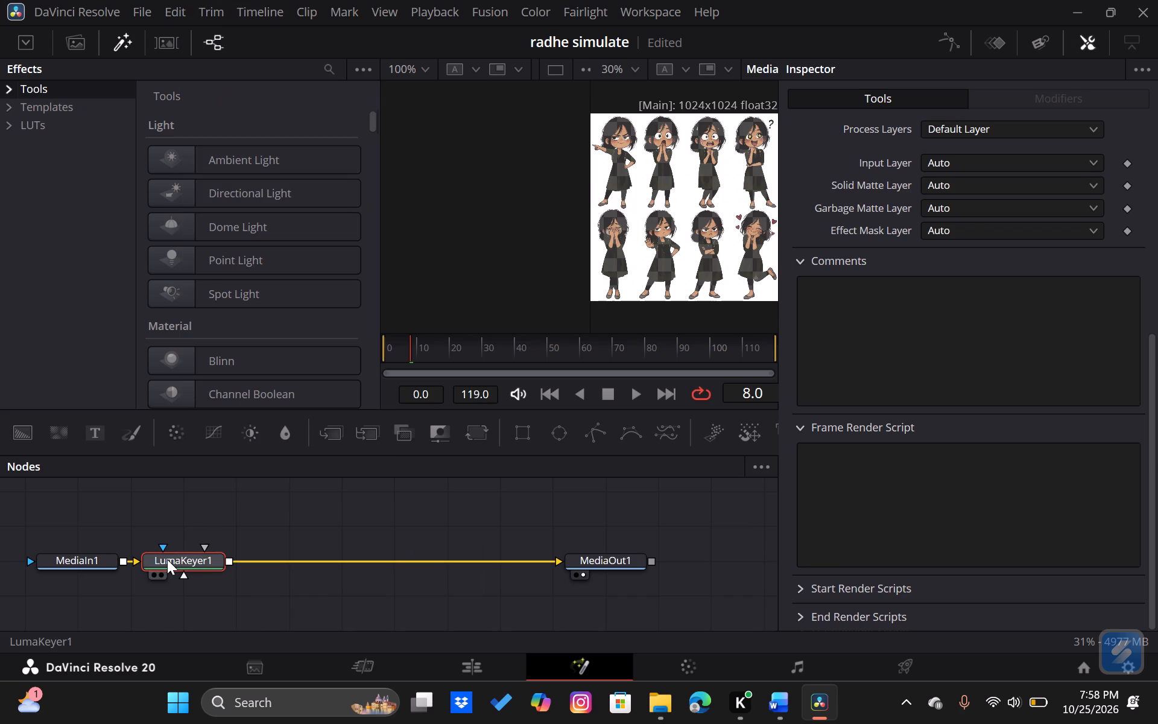
pyautogui.press('BackSpace')
pyautogui.click(69, 559)
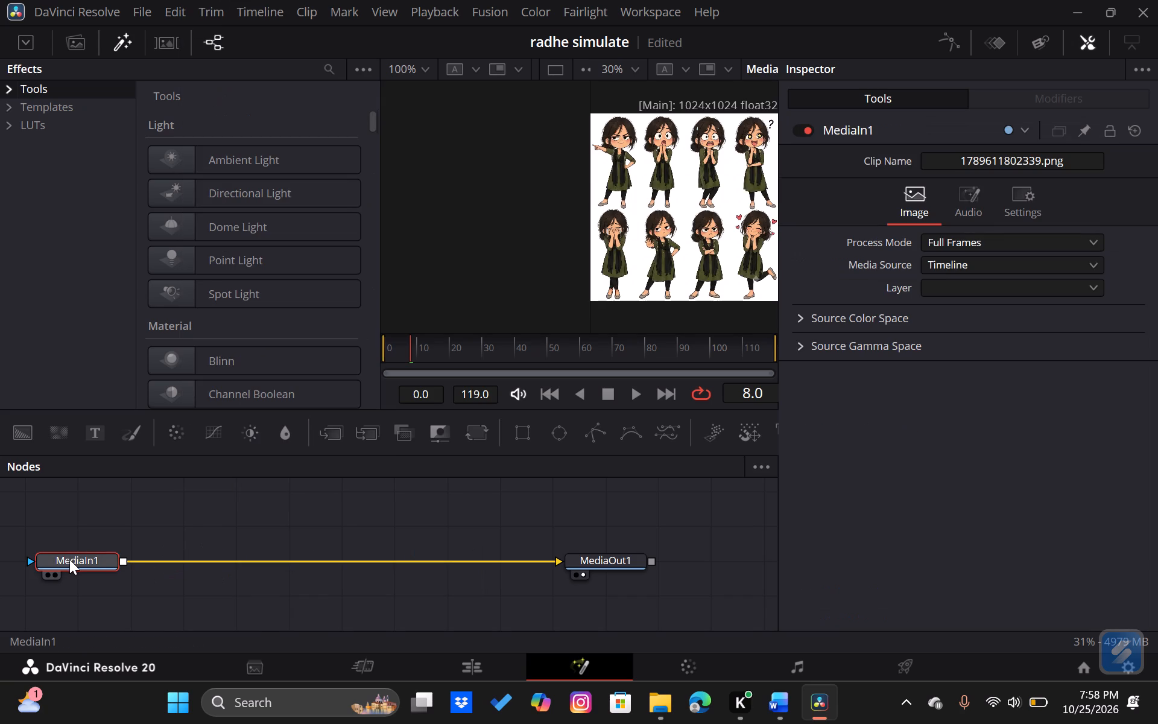
pyautogui.rightClick(69, 559)
pyautogui.click(69, 559)
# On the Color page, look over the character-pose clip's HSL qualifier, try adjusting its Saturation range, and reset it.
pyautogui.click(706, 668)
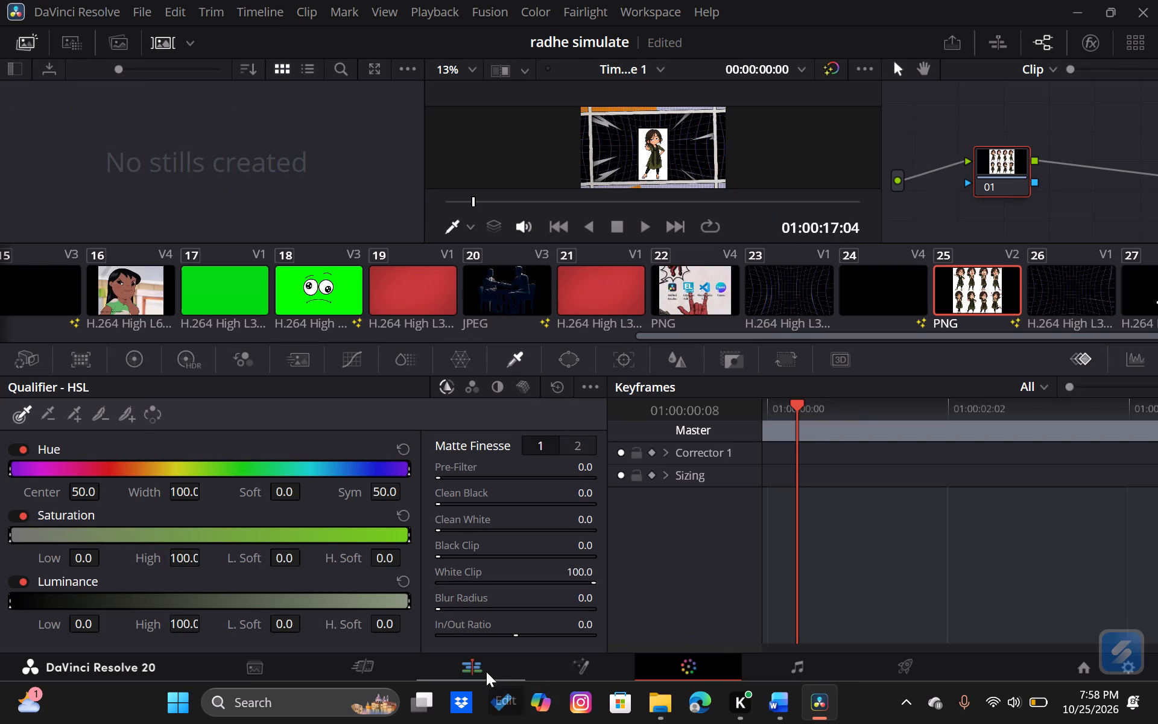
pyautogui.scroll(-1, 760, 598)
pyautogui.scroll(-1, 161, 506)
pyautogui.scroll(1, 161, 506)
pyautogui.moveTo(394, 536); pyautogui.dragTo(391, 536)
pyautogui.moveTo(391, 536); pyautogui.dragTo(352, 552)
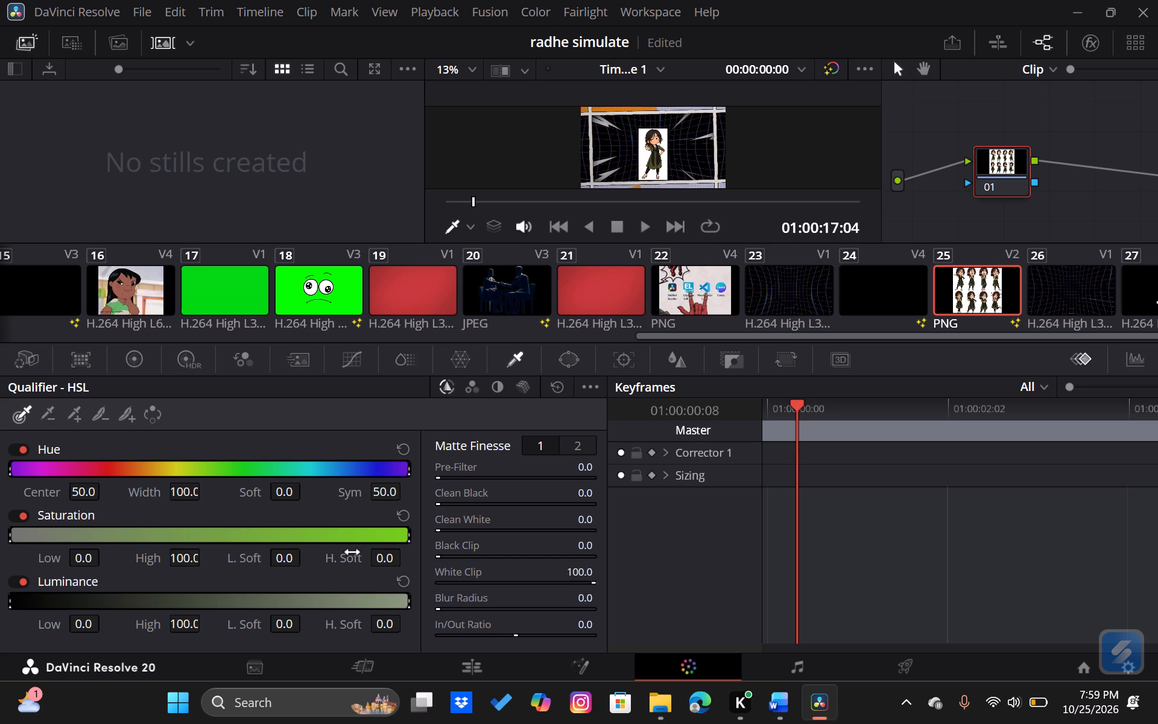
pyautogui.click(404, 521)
# Return to the Fusion composition, browse the available tools, and add a White Balance node fed by MediaIn1.
pyautogui.click(601, 669)
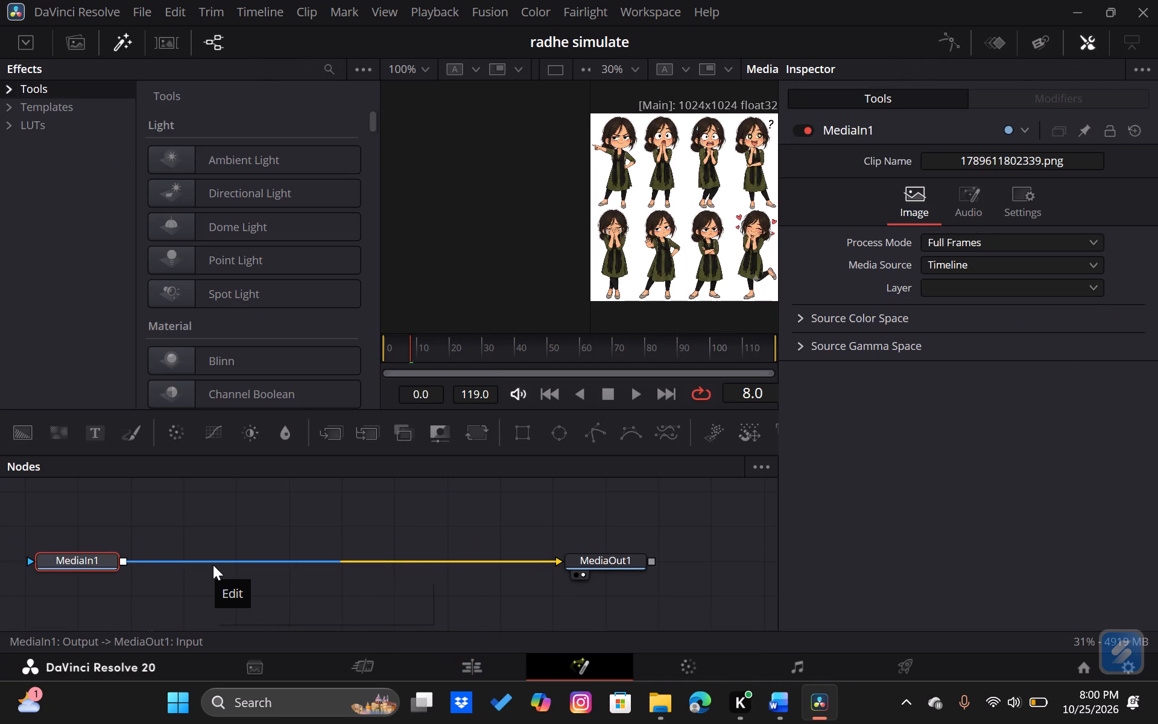
pyautogui.click(90, 567)
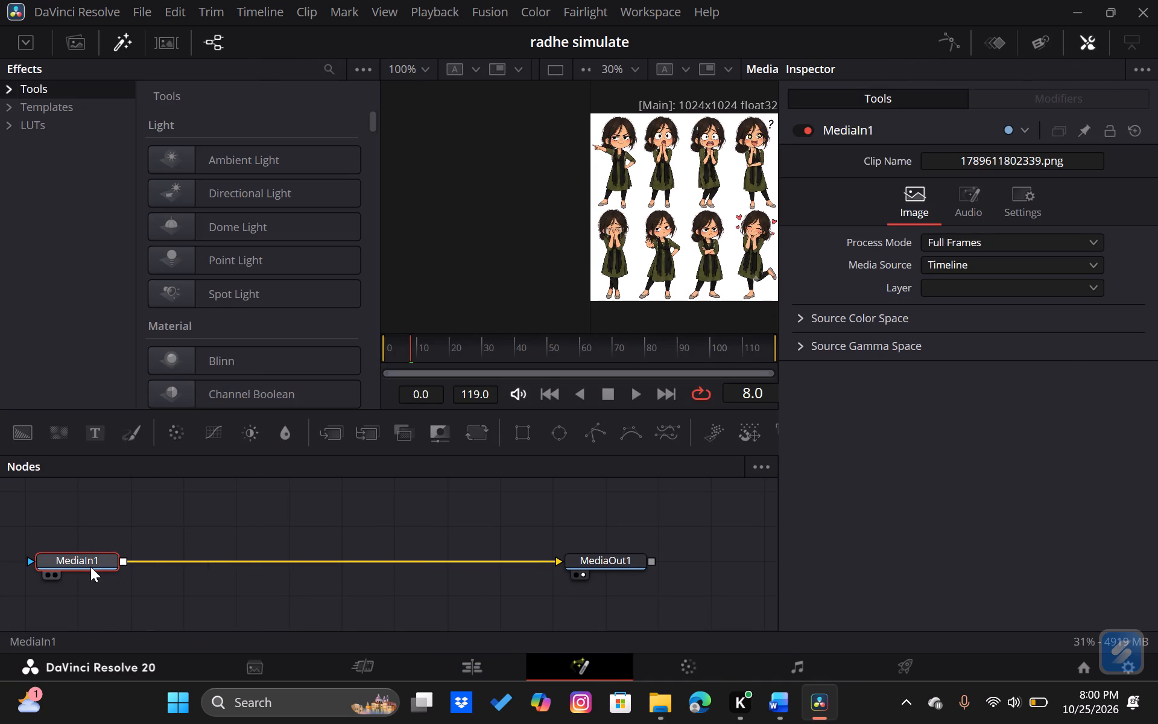
pyautogui.click(90, 567)
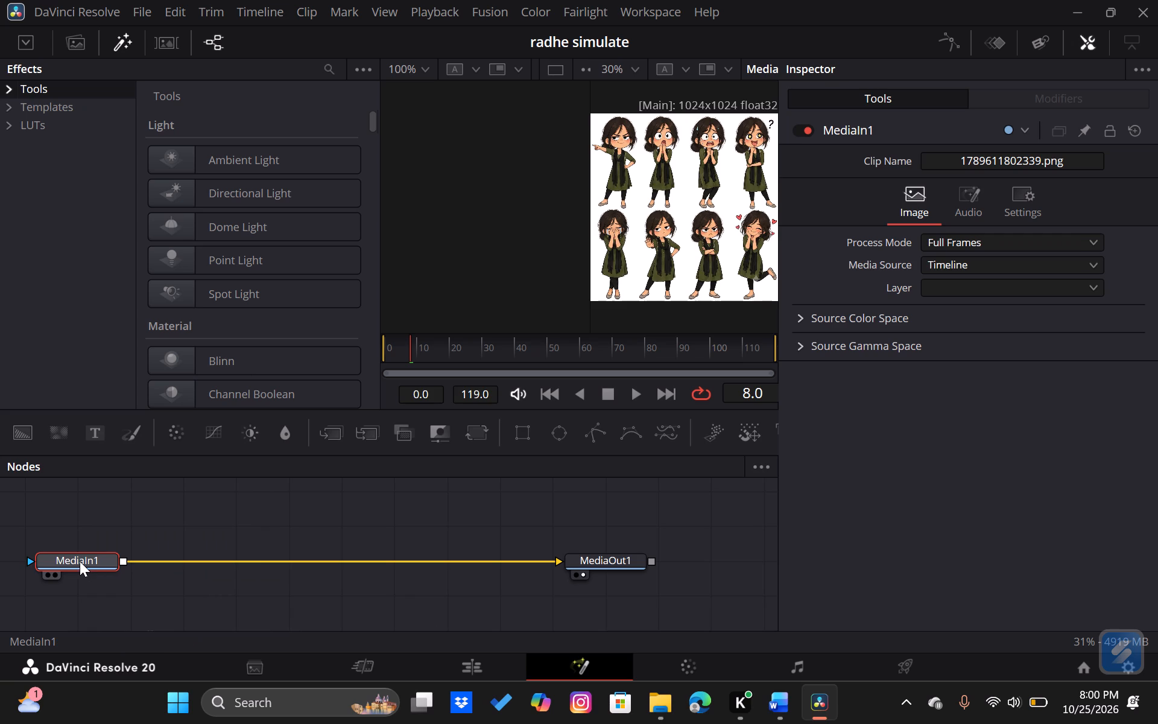
pyautogui.click(80, 561)
pyautogui.hotkey('shift', 'space')
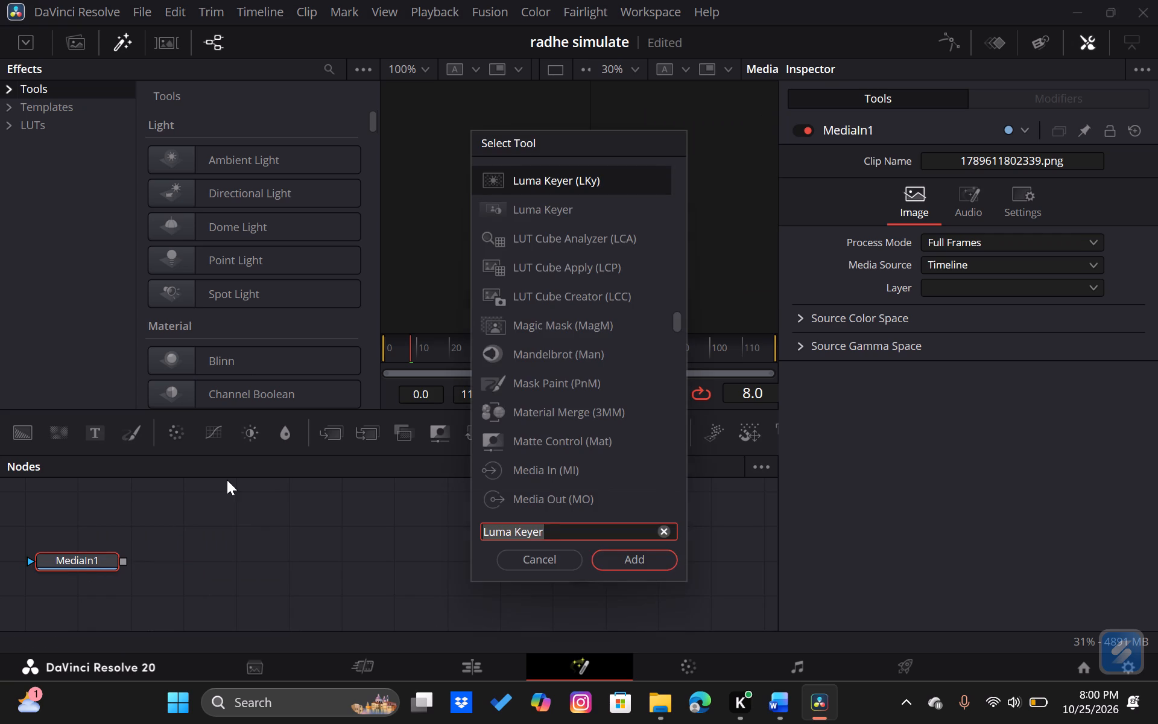
pyautogui.click(227, 480)
pyautogui.scroll(-1, 606, 357)
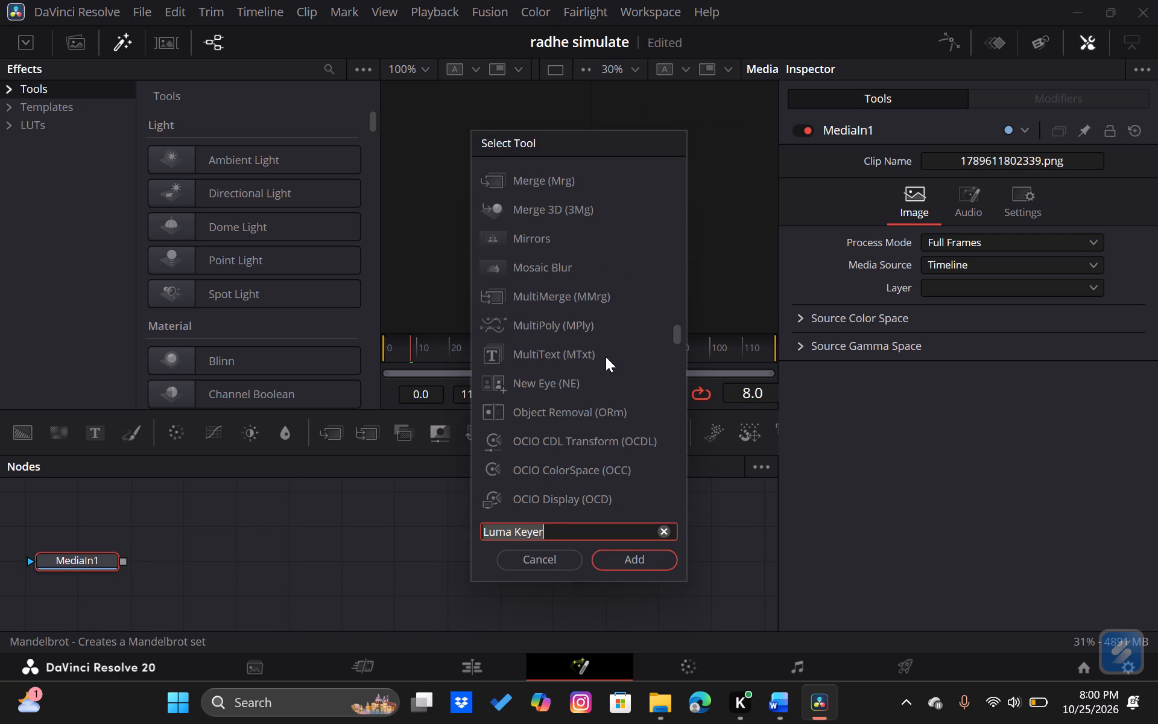
pyautogui.scroll(-1, 606, 357)
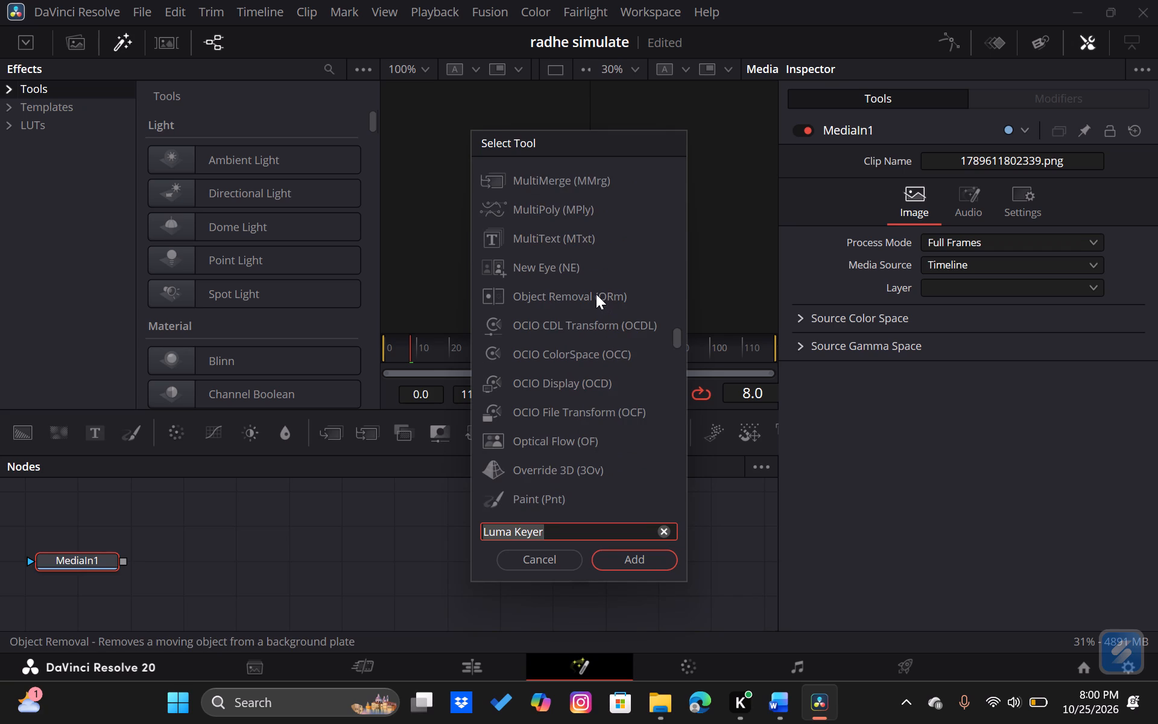
pyautogui.scroll(-1, 596, 294)
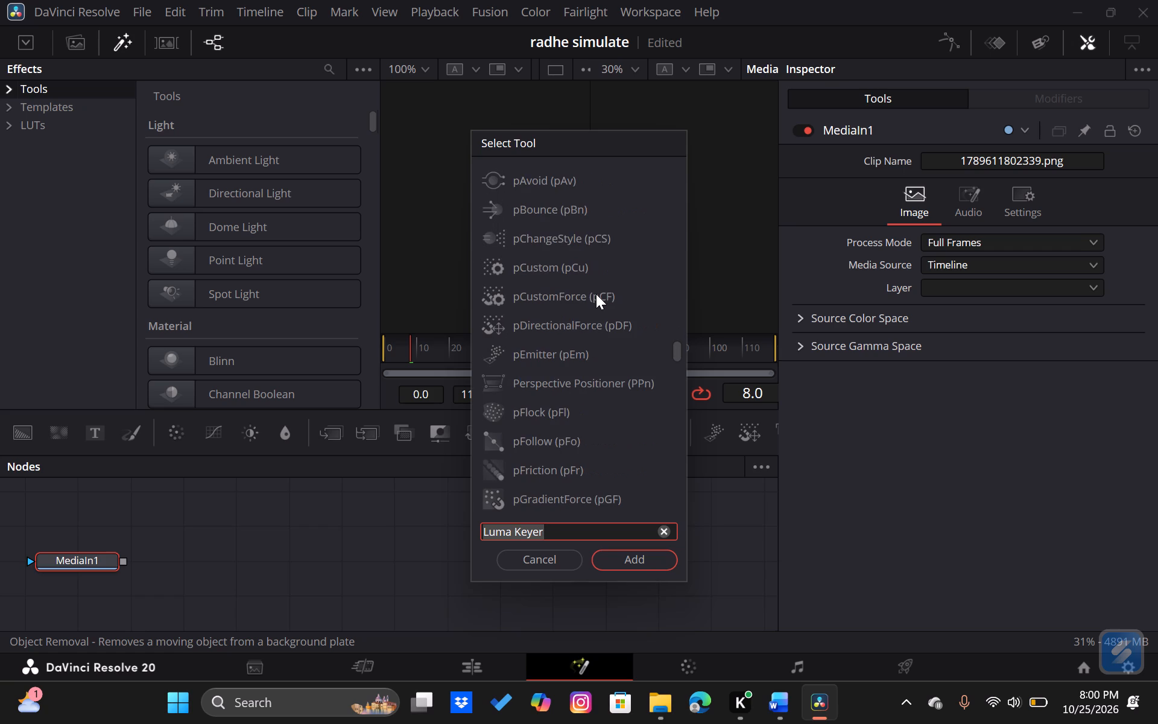
pyautogui.scroll(-2, 596, 294)
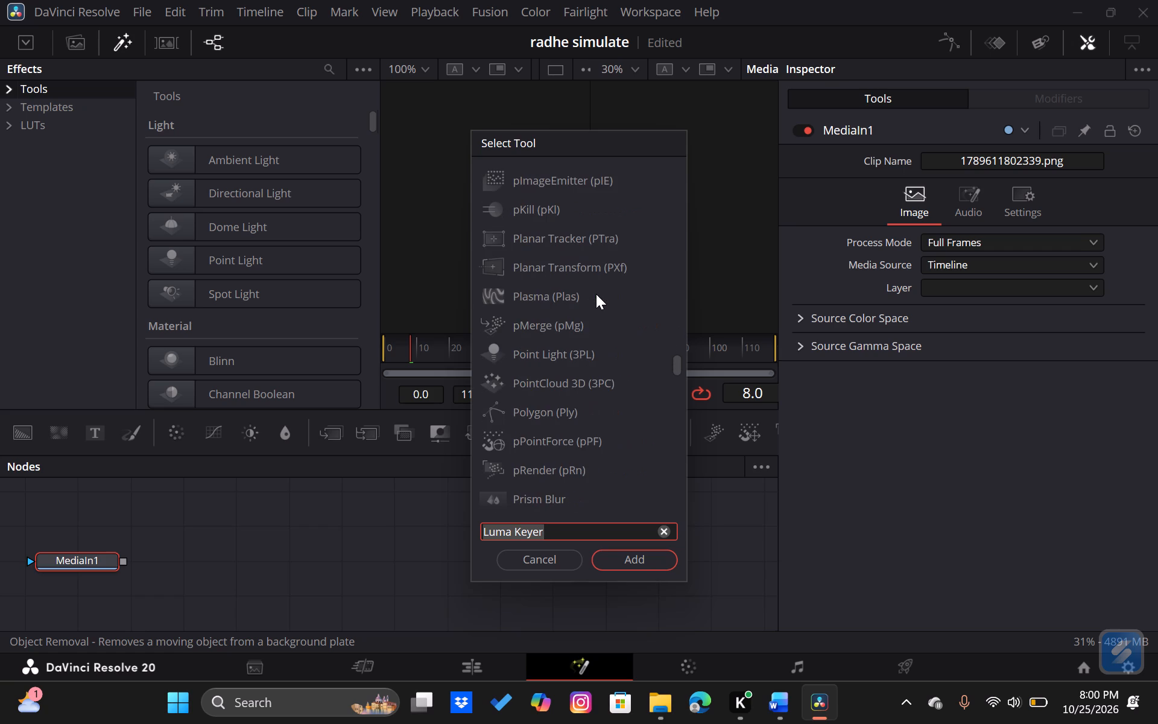
pyautogui.scroll(-3, 596, 294)
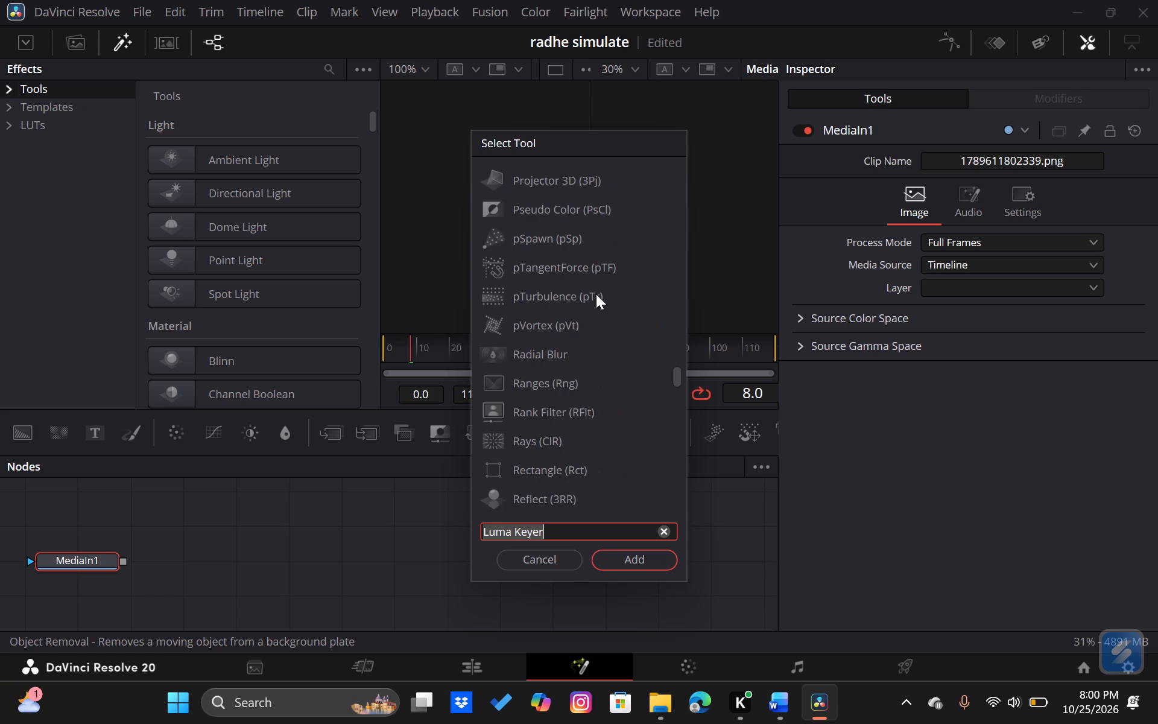
pyautogui.scroll(-1, 596, 294)
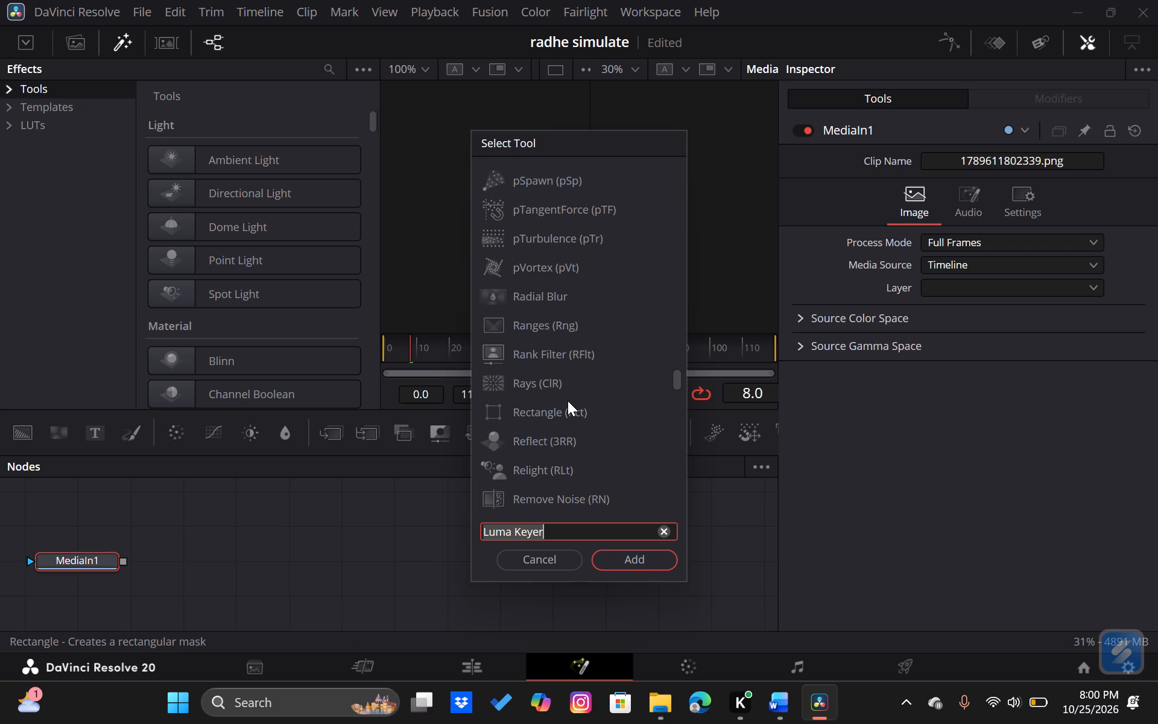
pyautogui.scroll(-1, 568, 401)
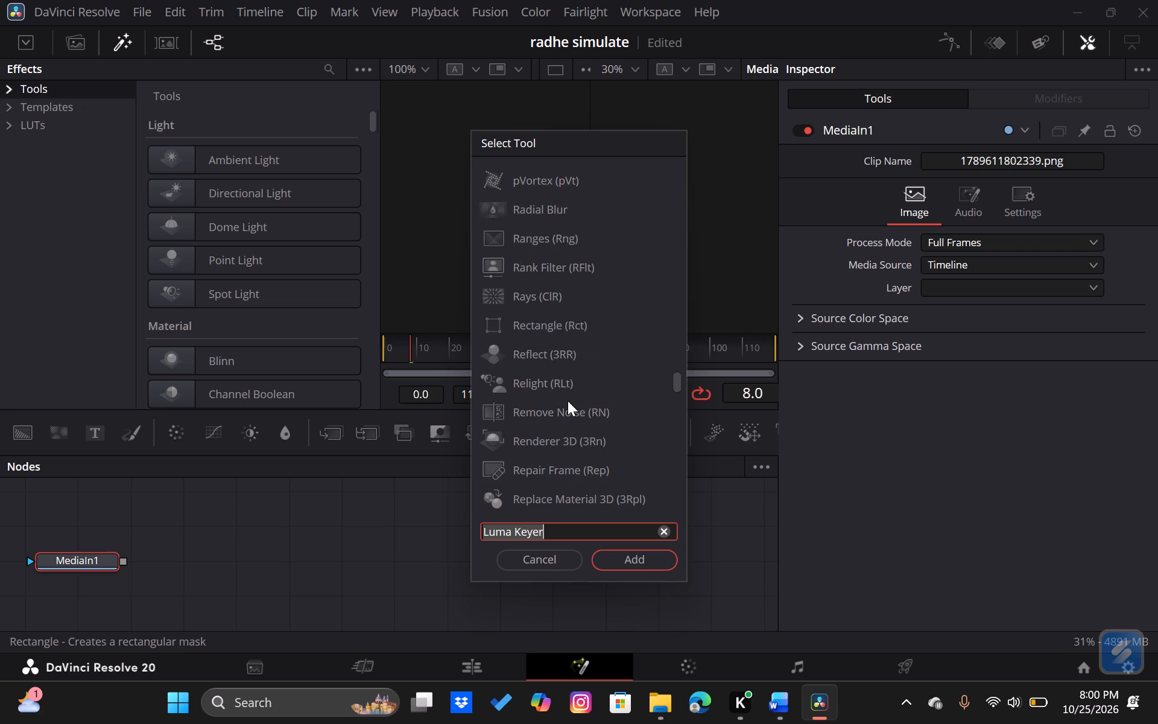
pyautogui.scroll(-1, 568, 401)
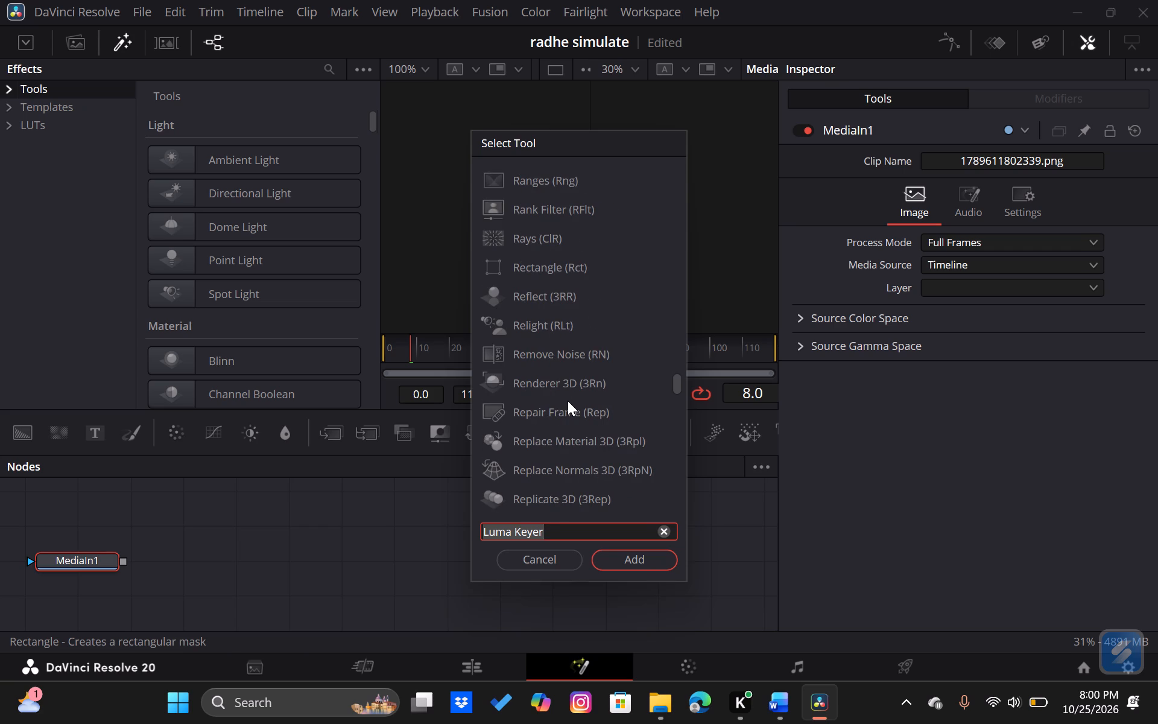
pyautogui.scroll(-1, 568, 401)
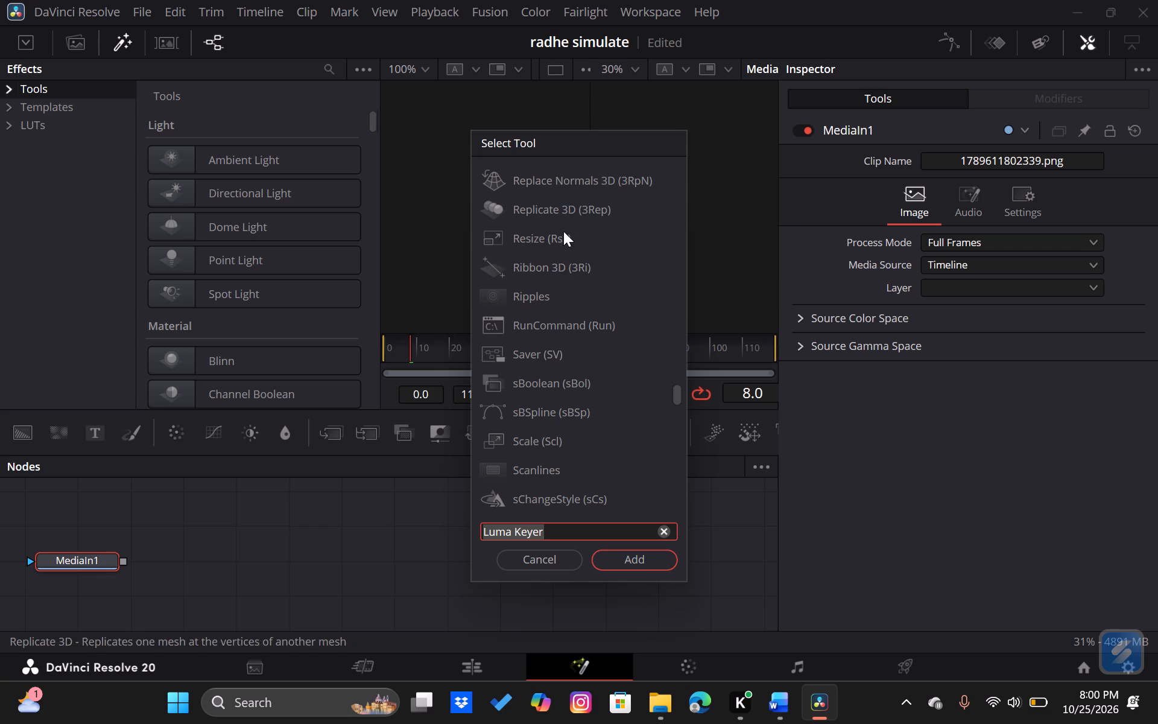
pyautogui.scroll(-1, 569, 296)
pyautogui.scroll(-1, 562, 399)
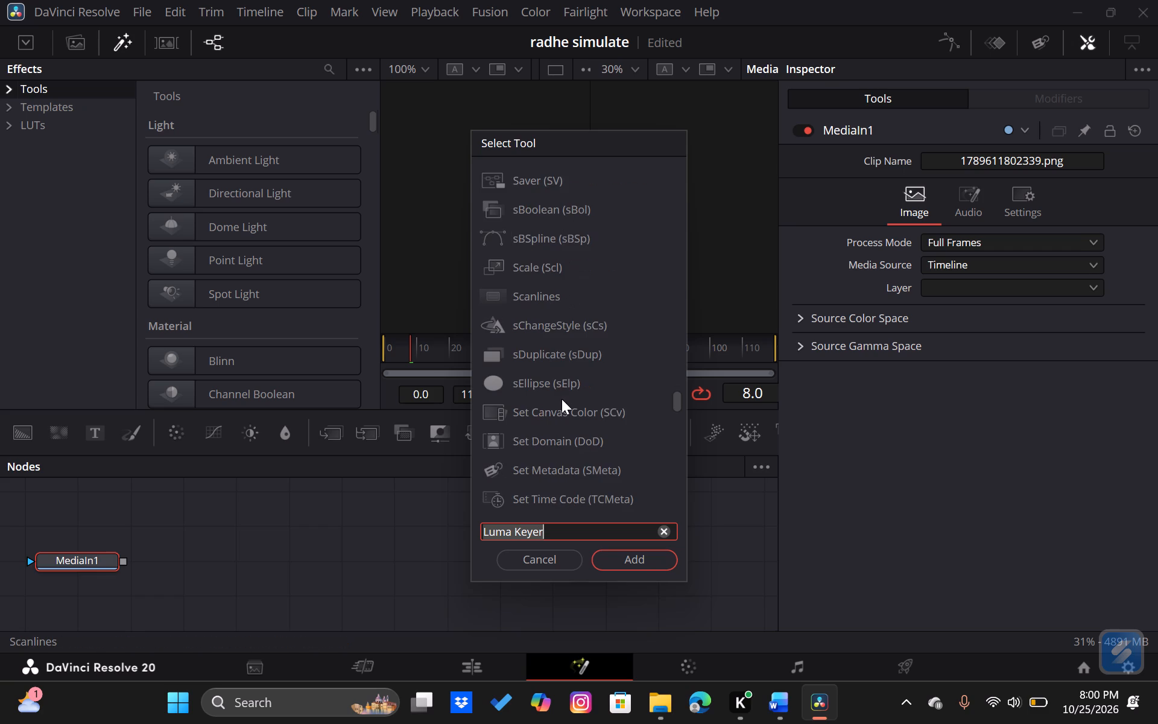
pyautogui.scroll(-1, 562, 399)
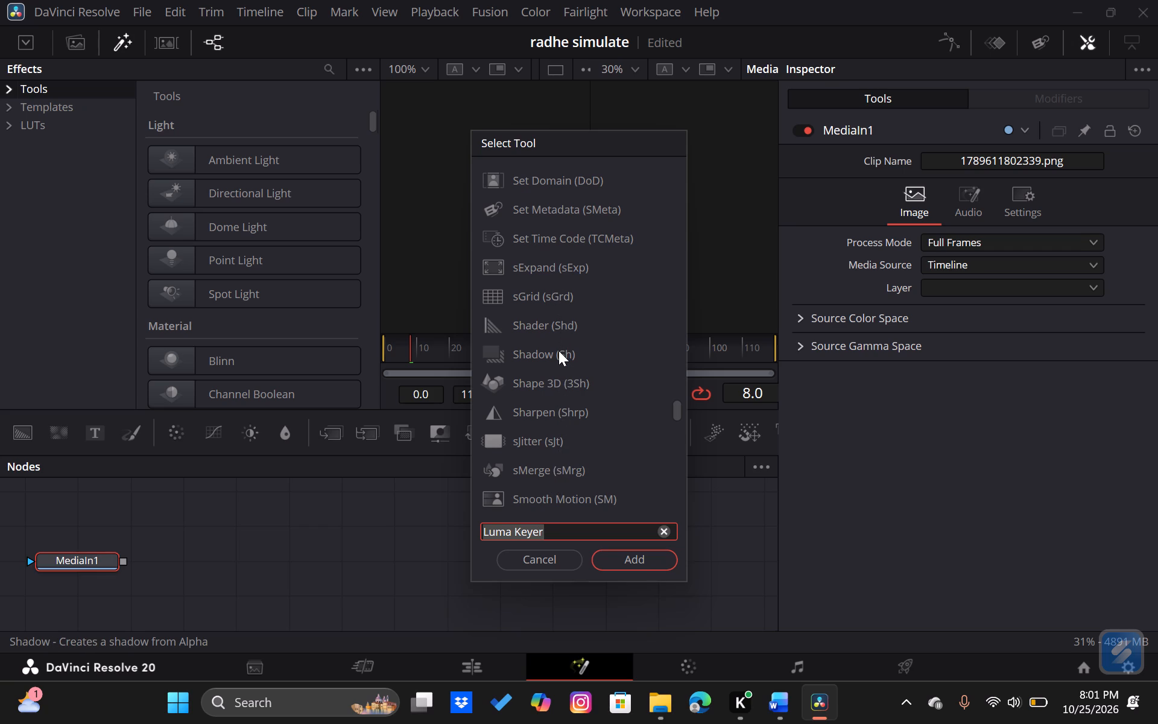
pyautogui.scroll(-2, 558, 351)
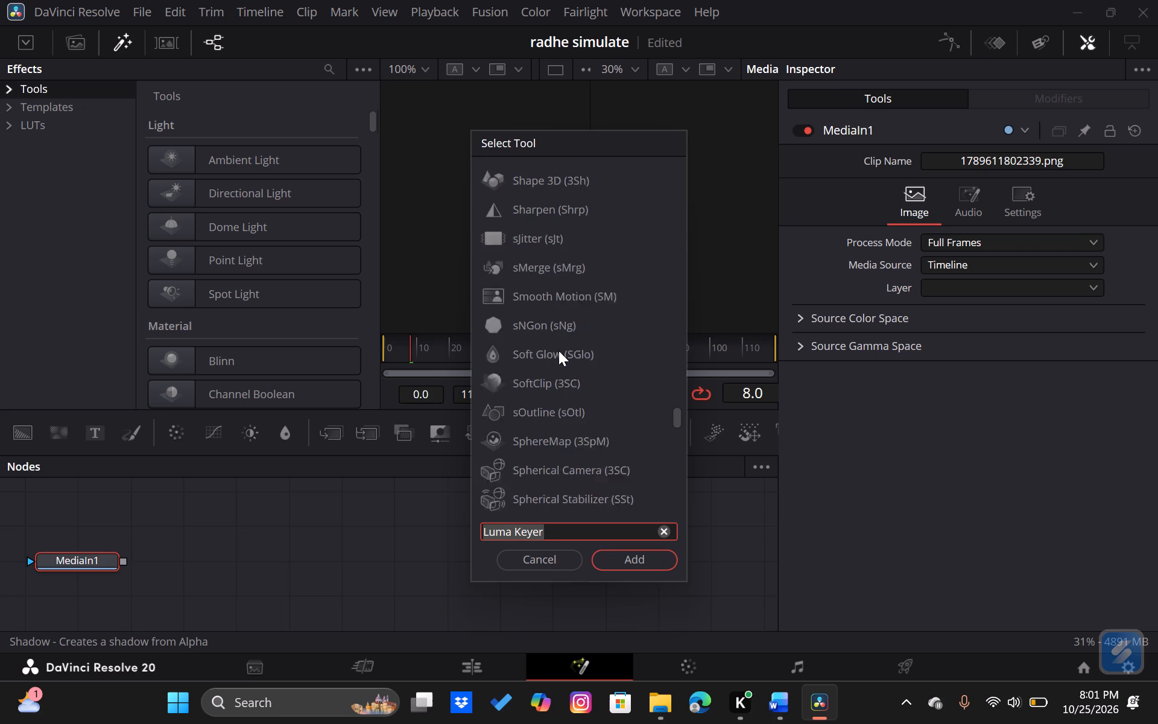
pyautogui.scroll(-2, 558, 351)
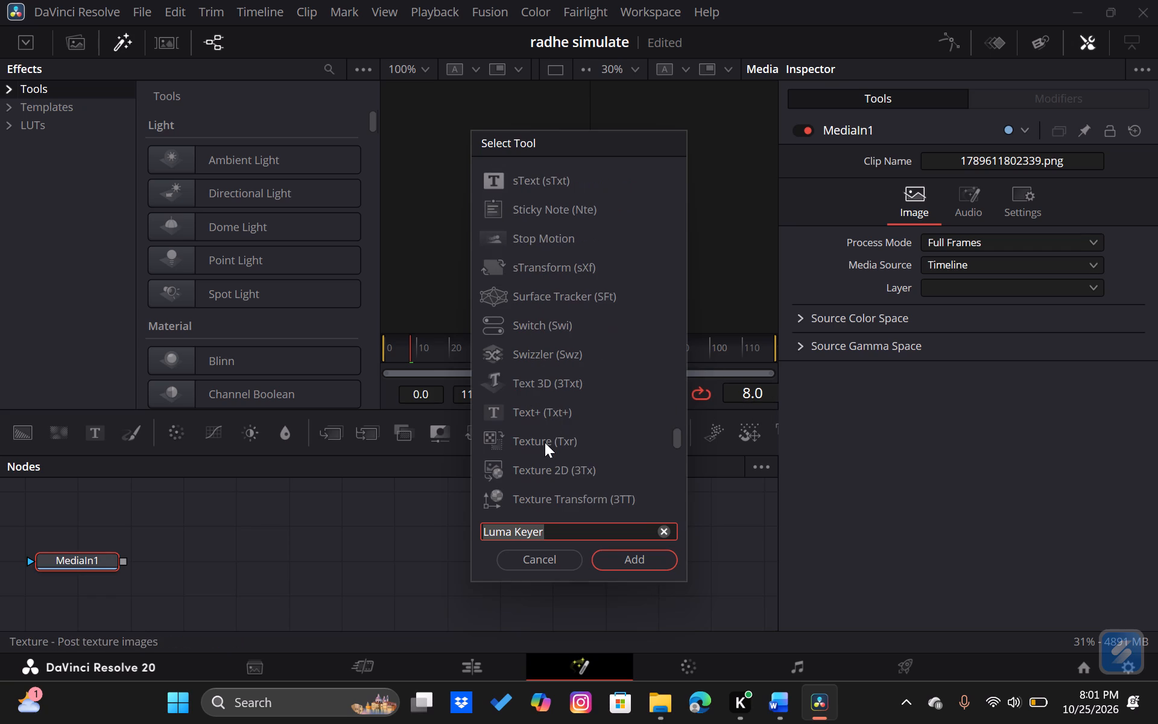
pyautogui.scroll(-1, 545, 442)
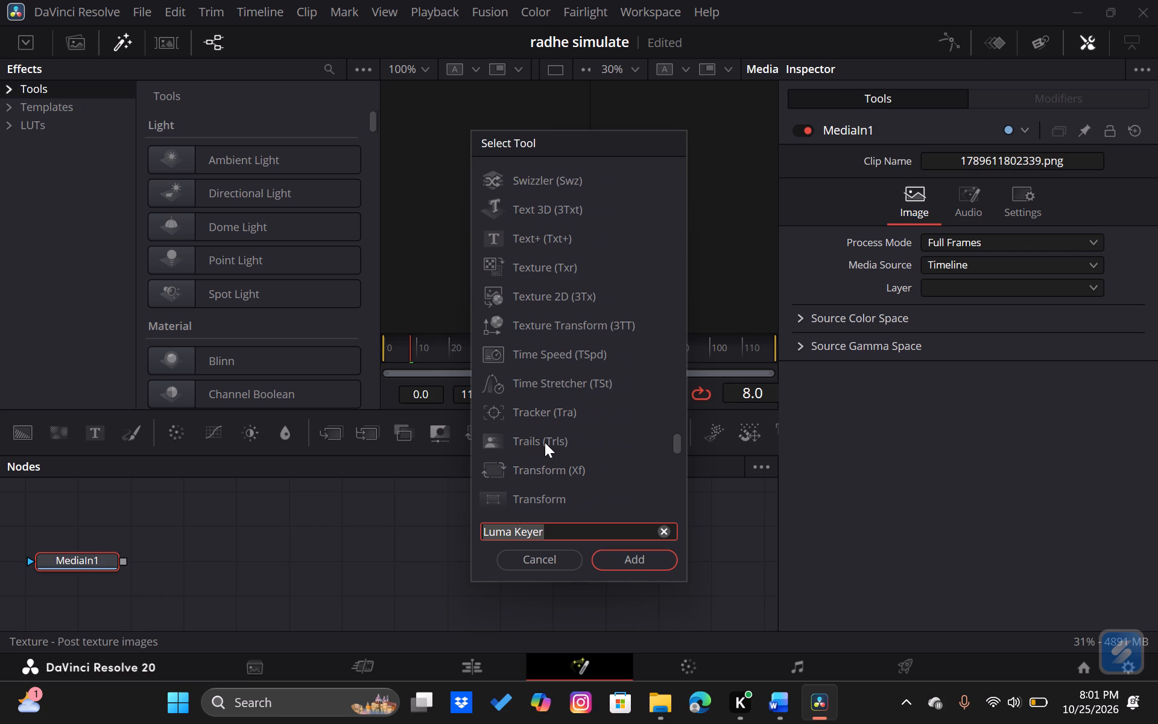
pyautogui.scroll(-2, 545, 442)
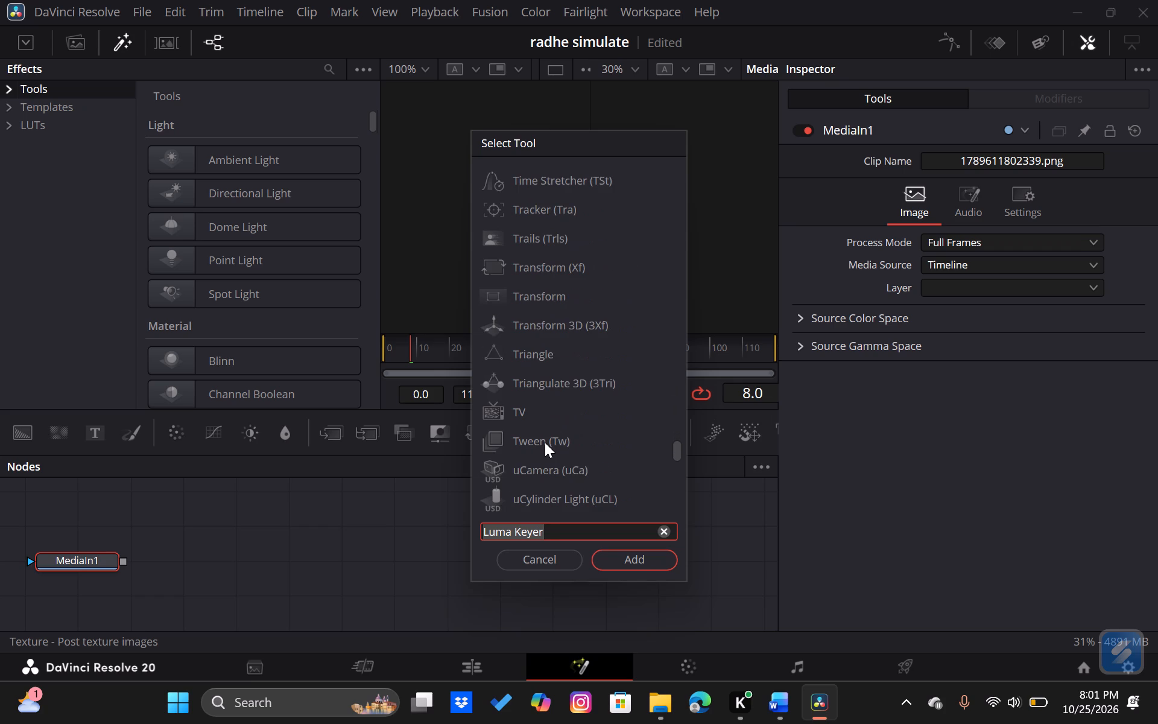
pyautogui.scroll(-3, 545, 442)
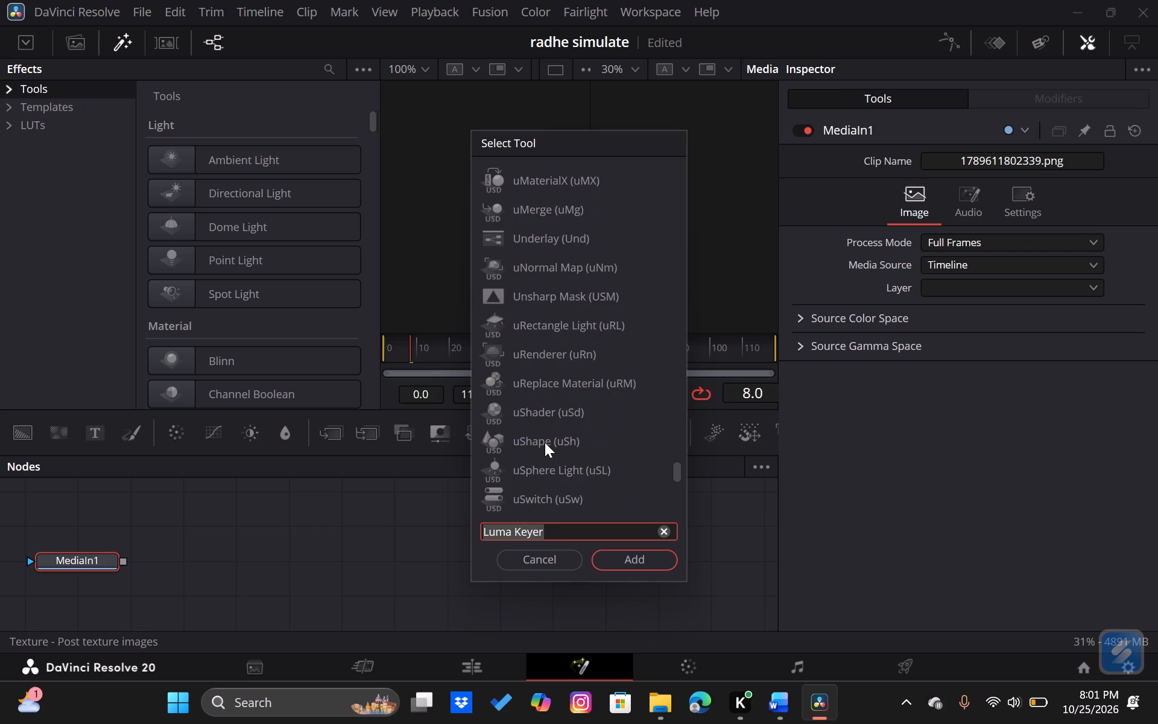
pyautogui.scroll(-3, 545, 442)
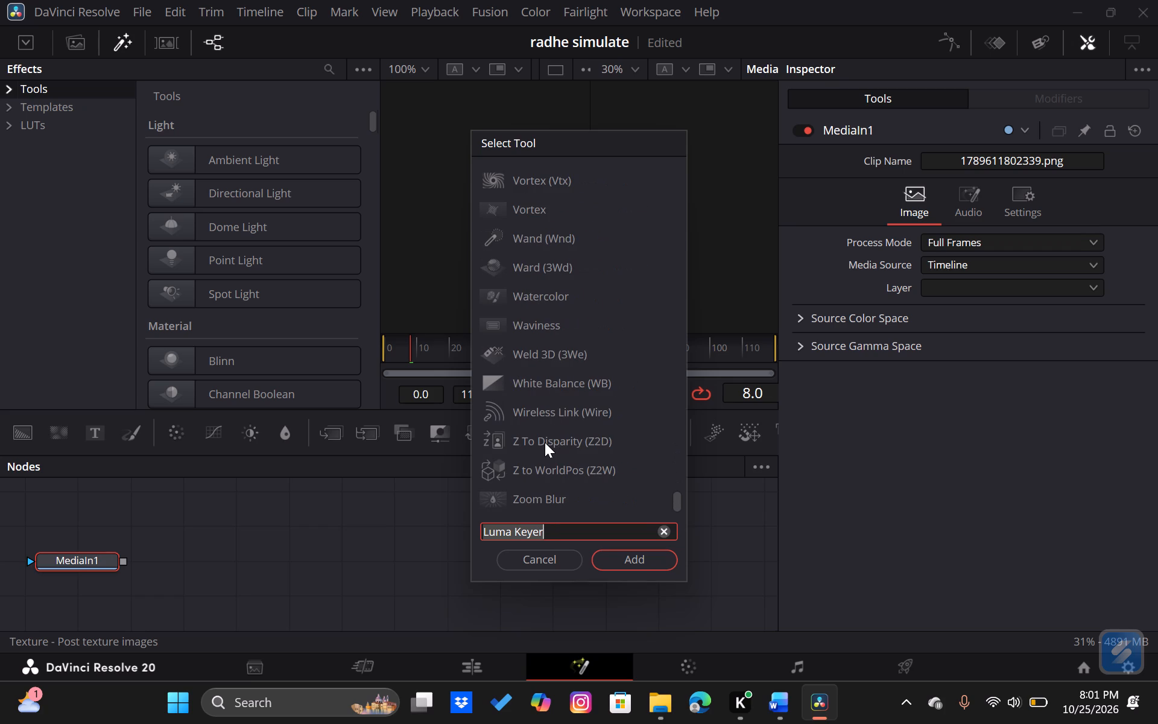
pyautogui.scroll(-1, 545, 442)
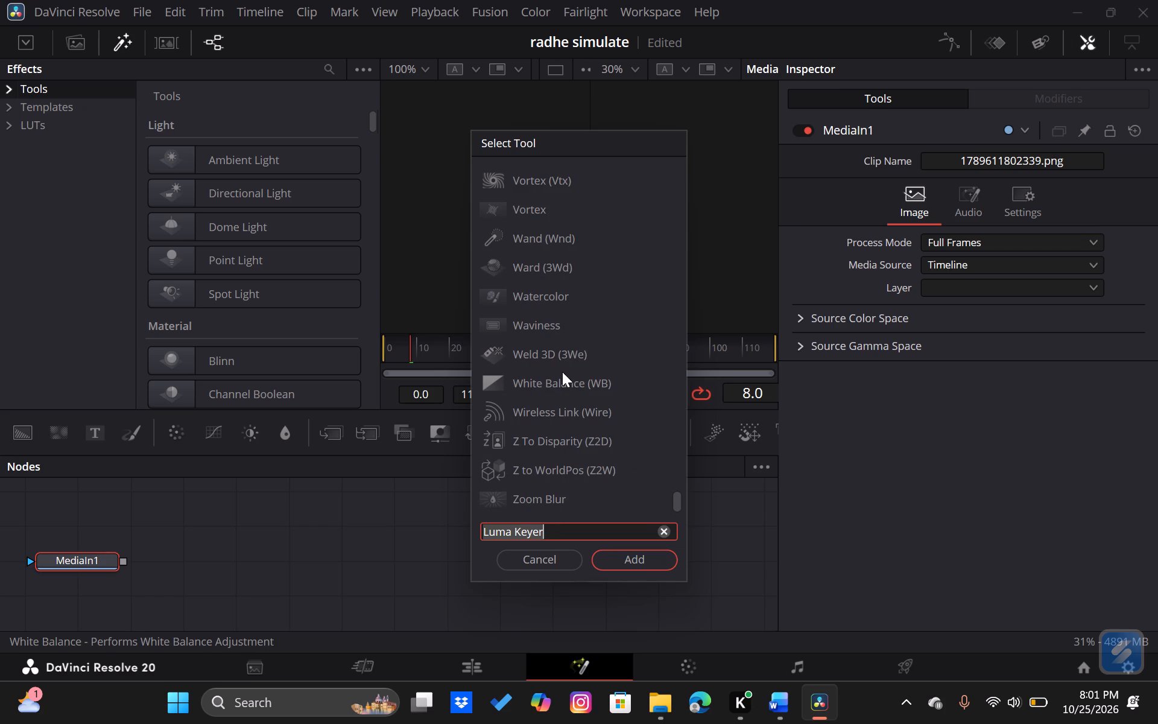
pyautogui.click(555, 380)
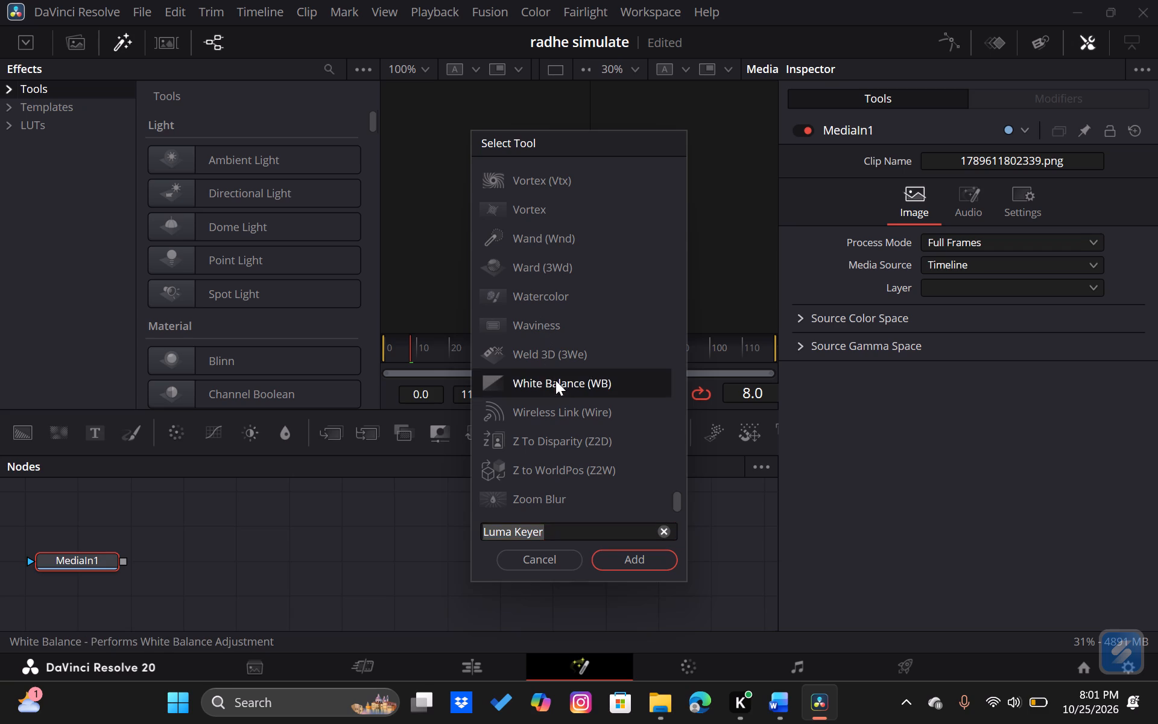
pyautogui.click(638, 559)
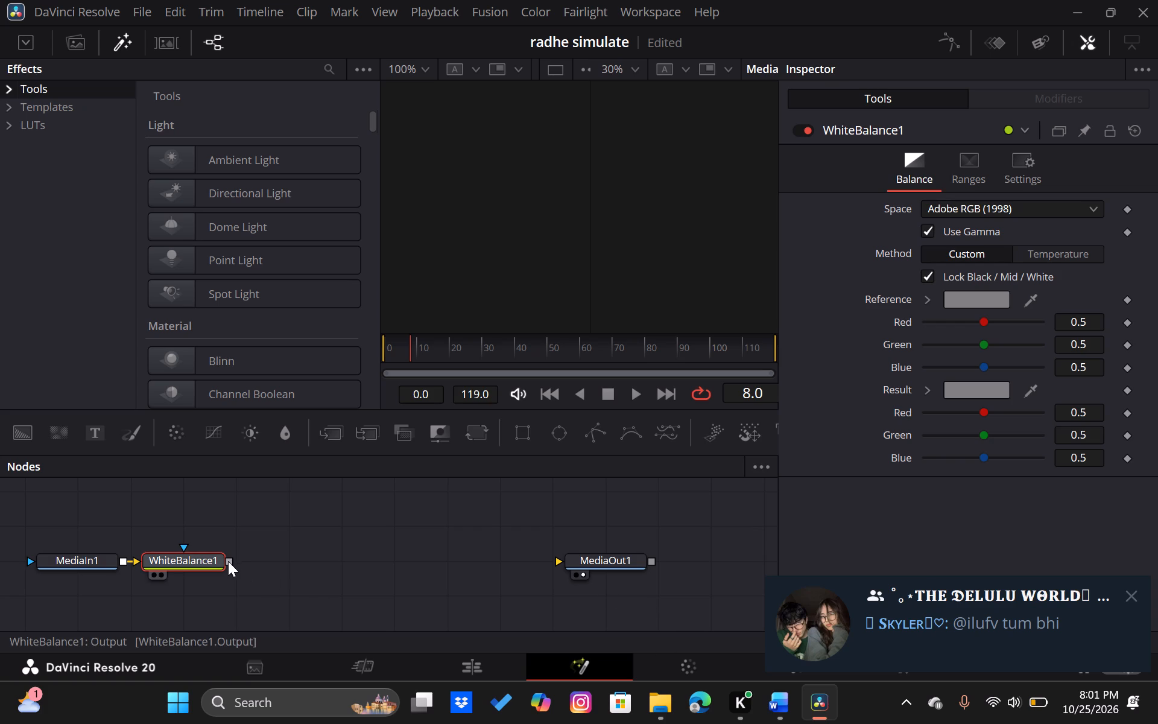
# Connect WhiteBalance1's output to MediaOut1.
pyautogui.moveTo(228, 561); pyautogui.dragTo(615, 568)
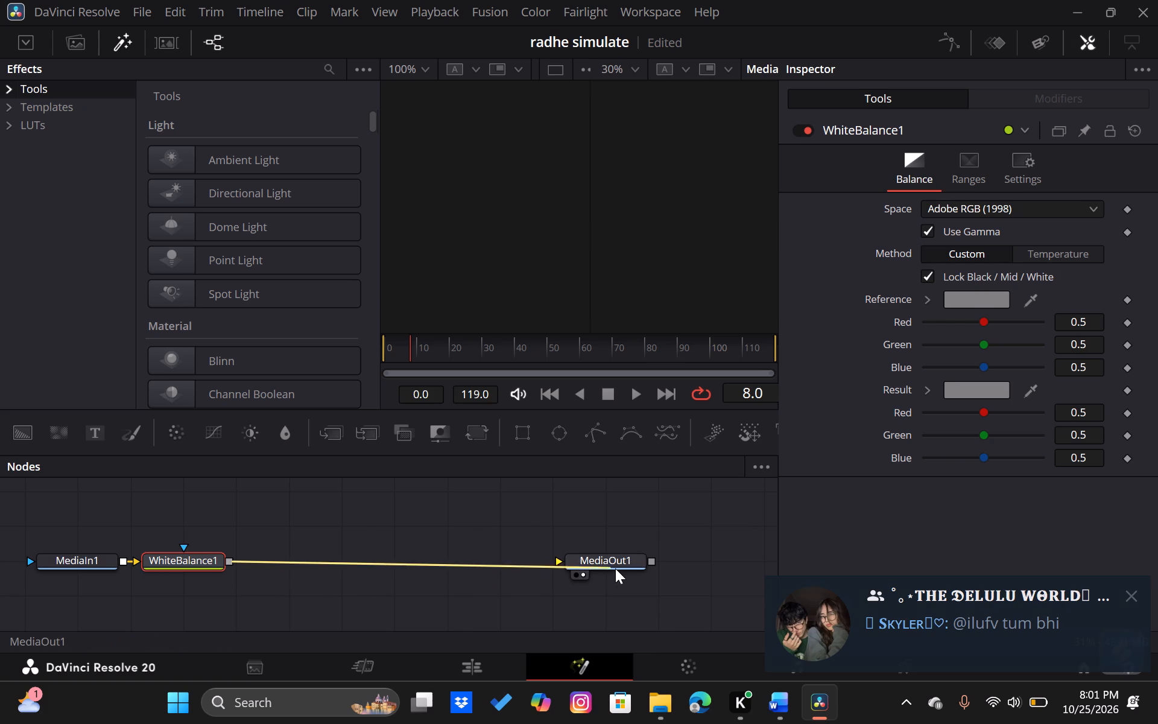
pyautogui.moveTo(615, 568); pyautogui.dragTo(616, 569)
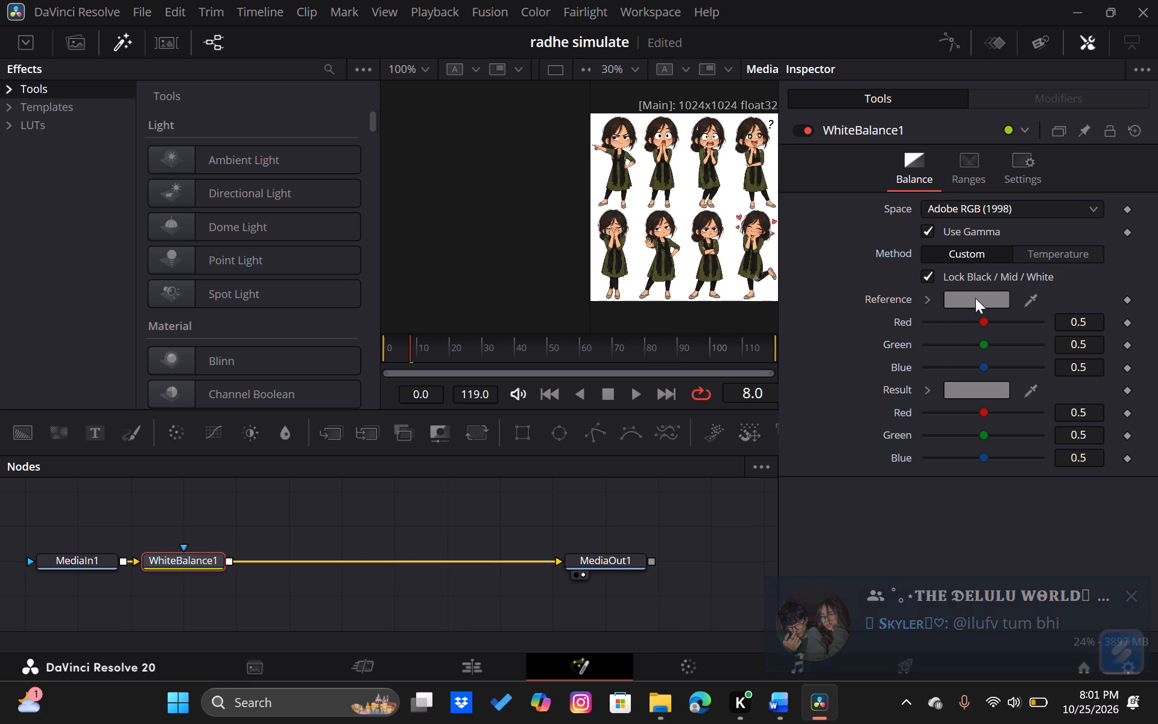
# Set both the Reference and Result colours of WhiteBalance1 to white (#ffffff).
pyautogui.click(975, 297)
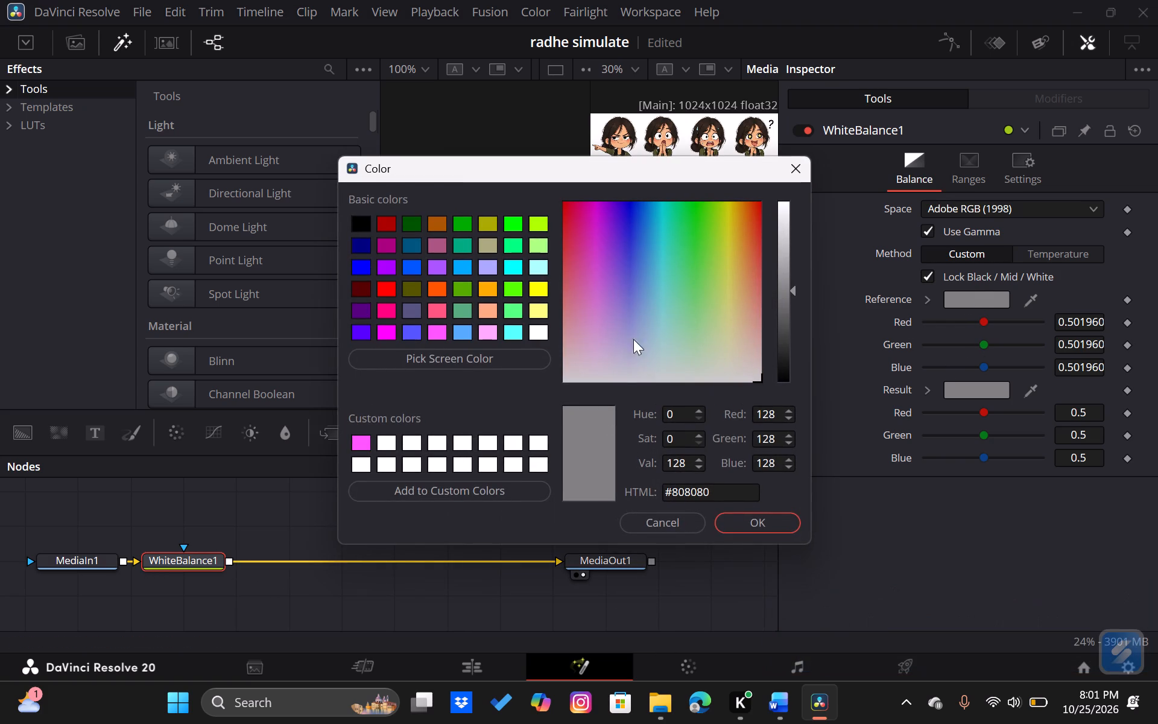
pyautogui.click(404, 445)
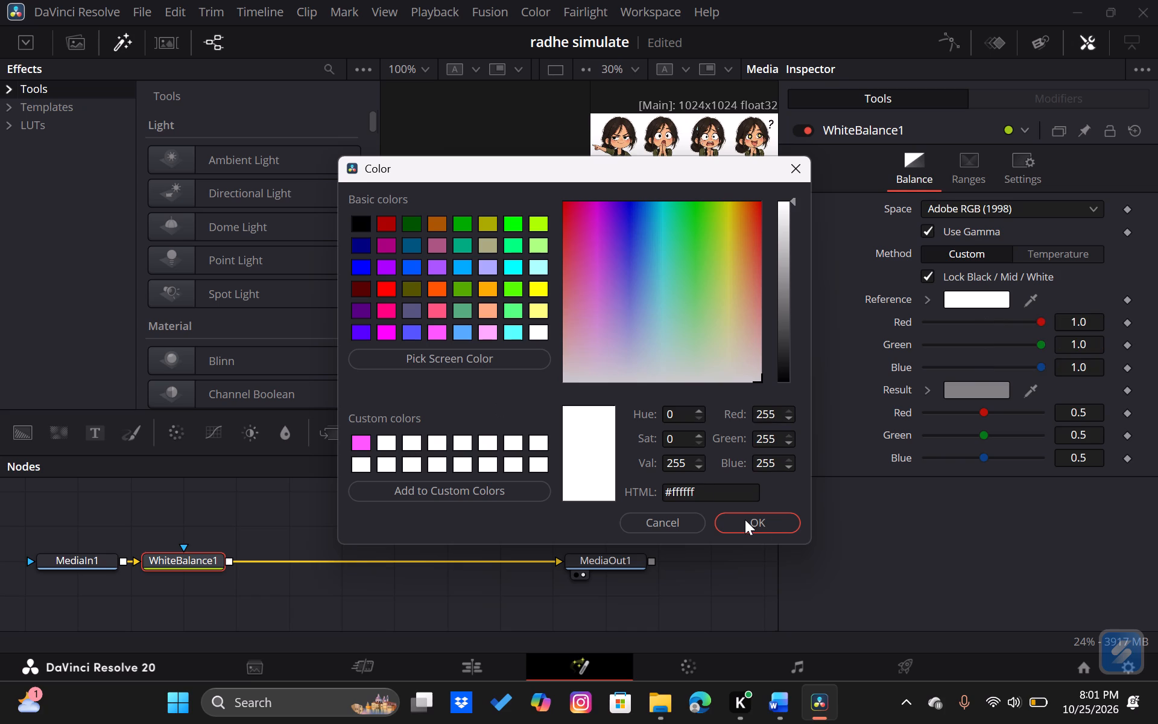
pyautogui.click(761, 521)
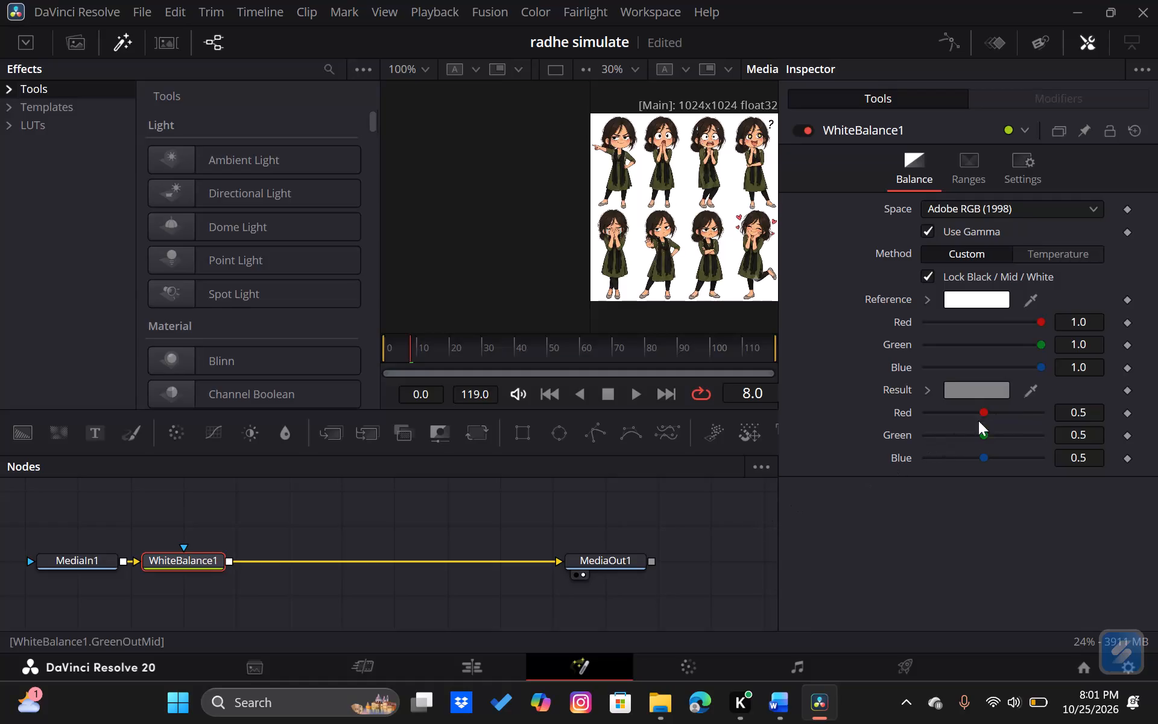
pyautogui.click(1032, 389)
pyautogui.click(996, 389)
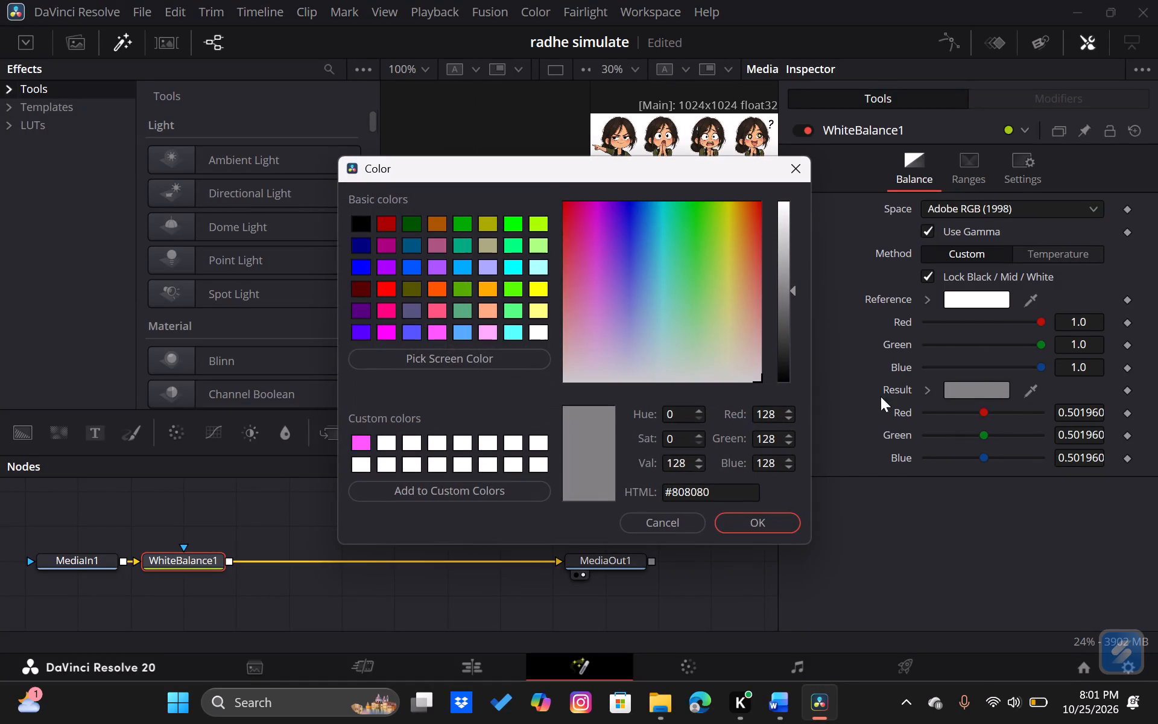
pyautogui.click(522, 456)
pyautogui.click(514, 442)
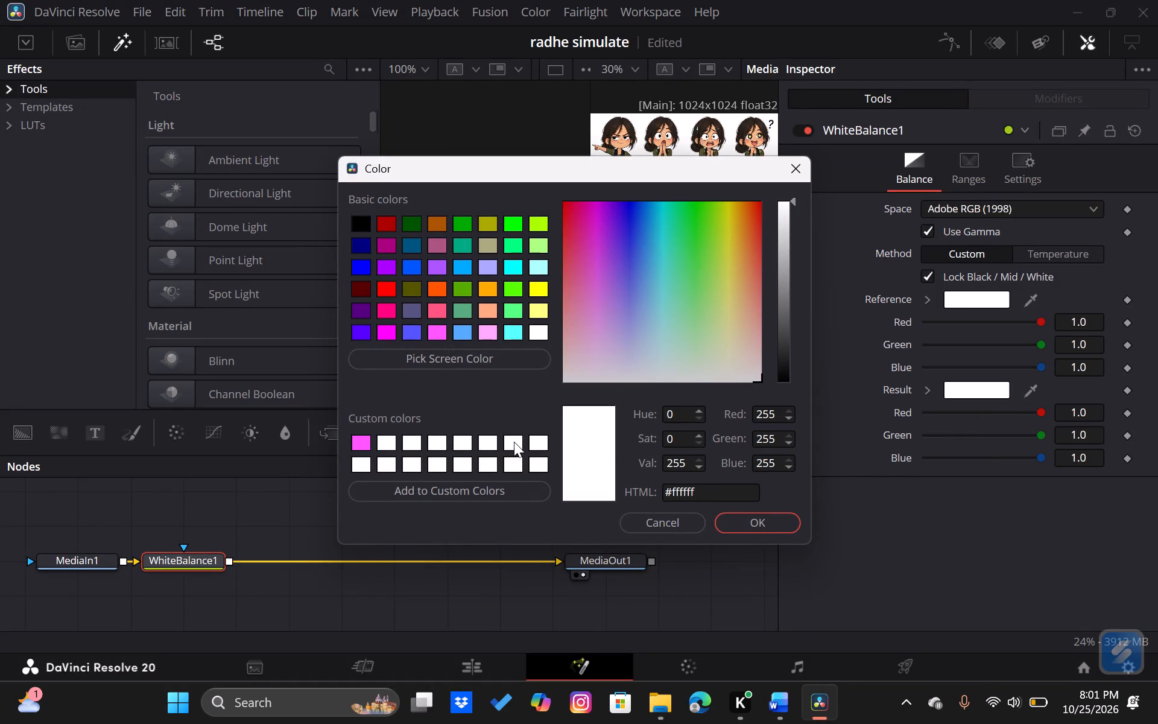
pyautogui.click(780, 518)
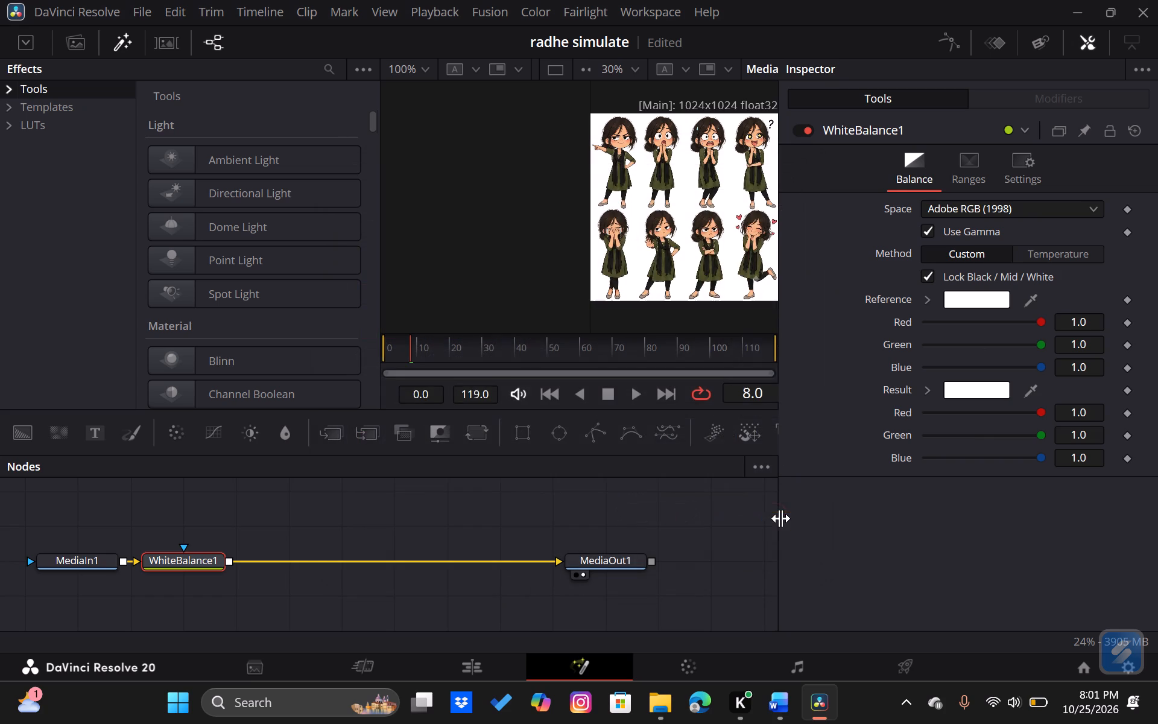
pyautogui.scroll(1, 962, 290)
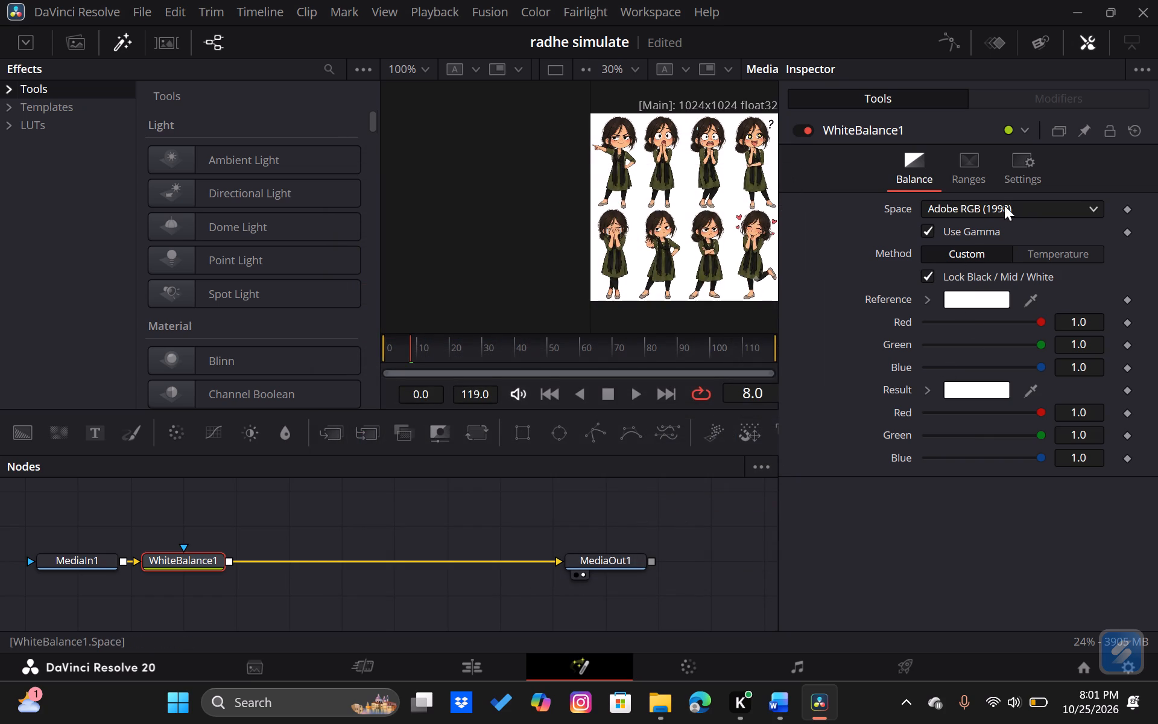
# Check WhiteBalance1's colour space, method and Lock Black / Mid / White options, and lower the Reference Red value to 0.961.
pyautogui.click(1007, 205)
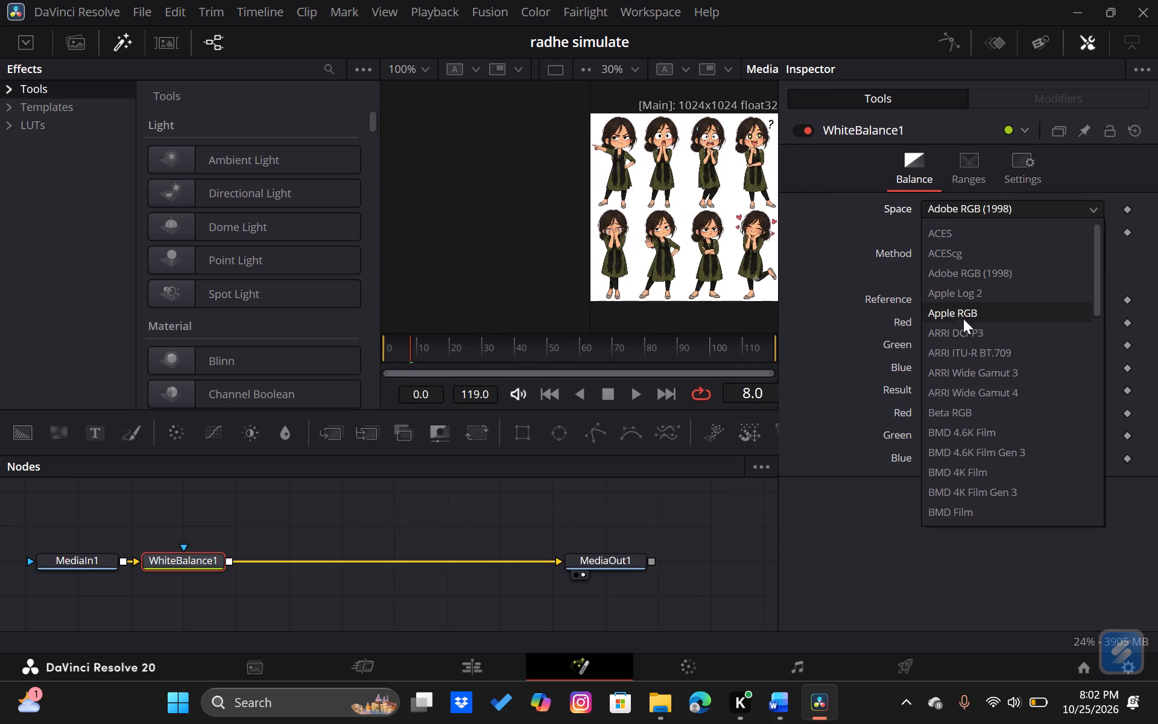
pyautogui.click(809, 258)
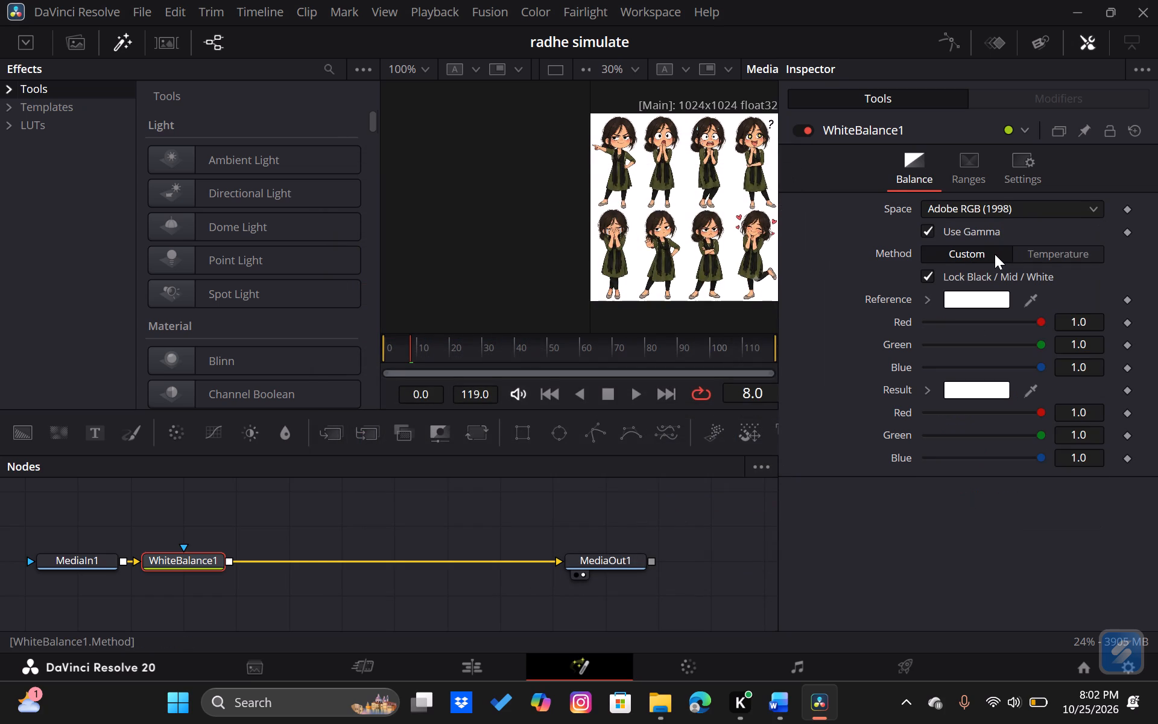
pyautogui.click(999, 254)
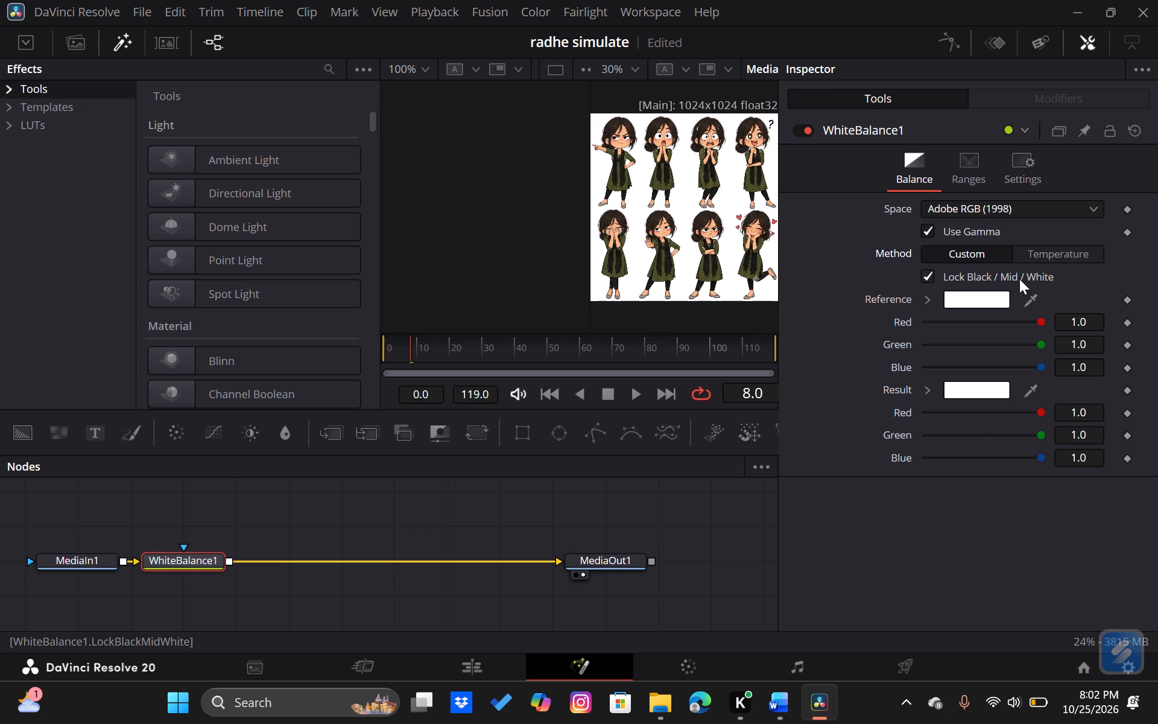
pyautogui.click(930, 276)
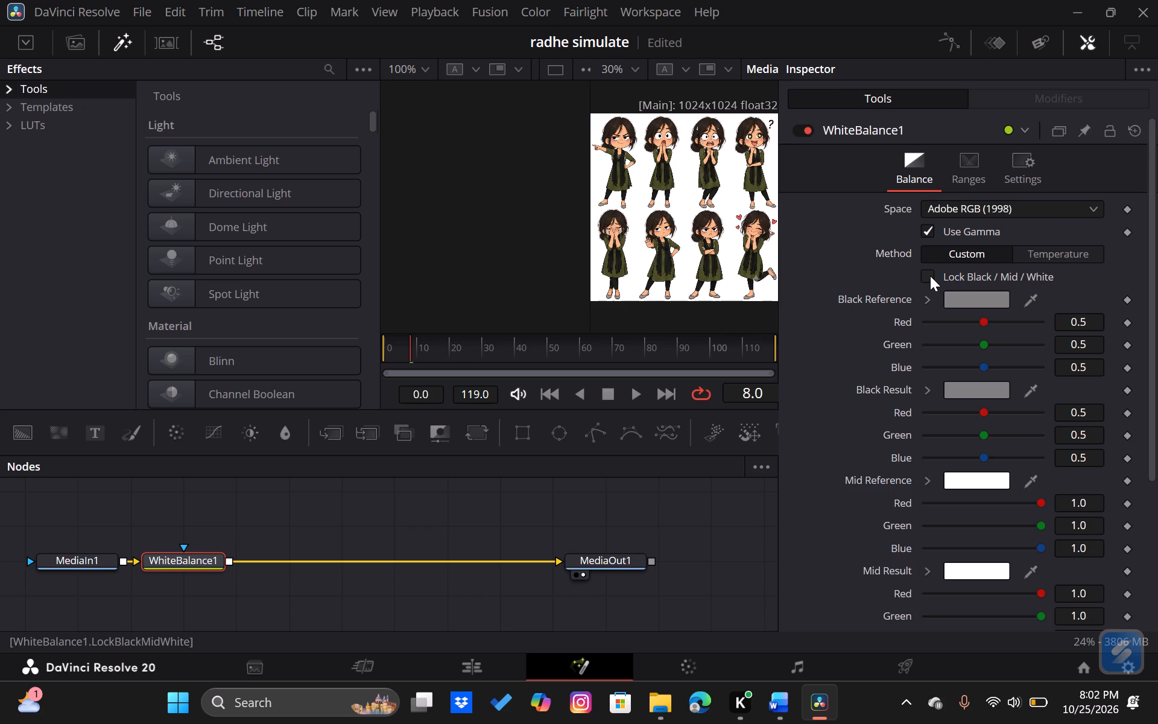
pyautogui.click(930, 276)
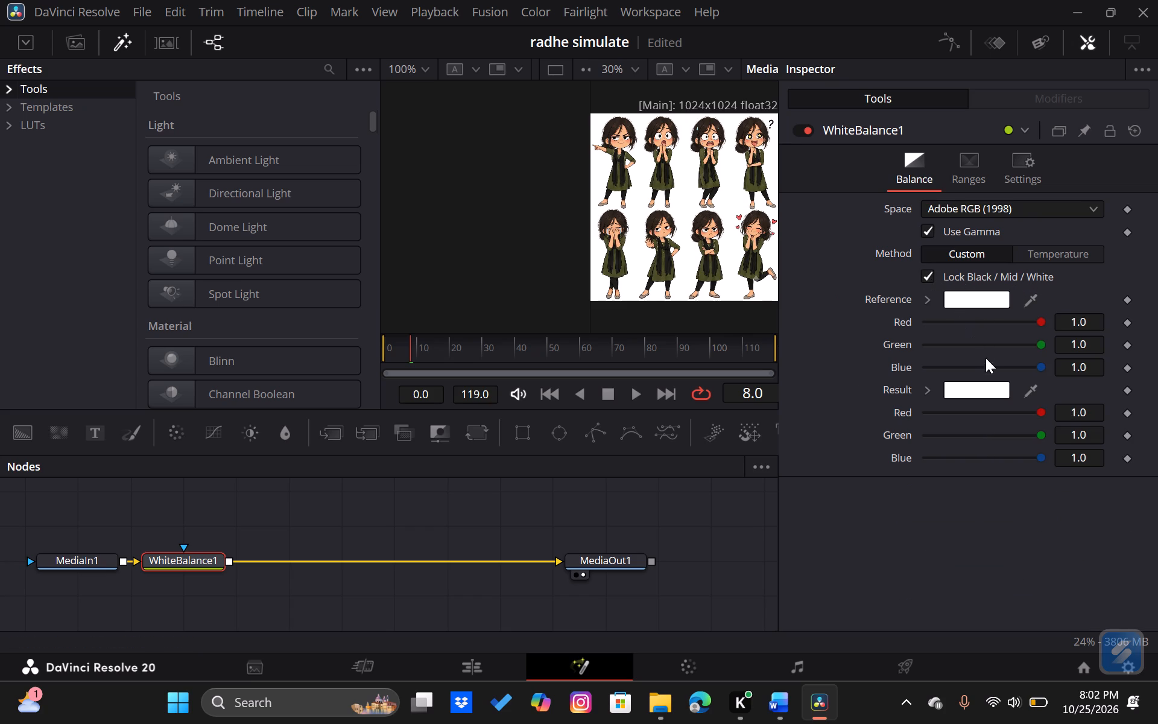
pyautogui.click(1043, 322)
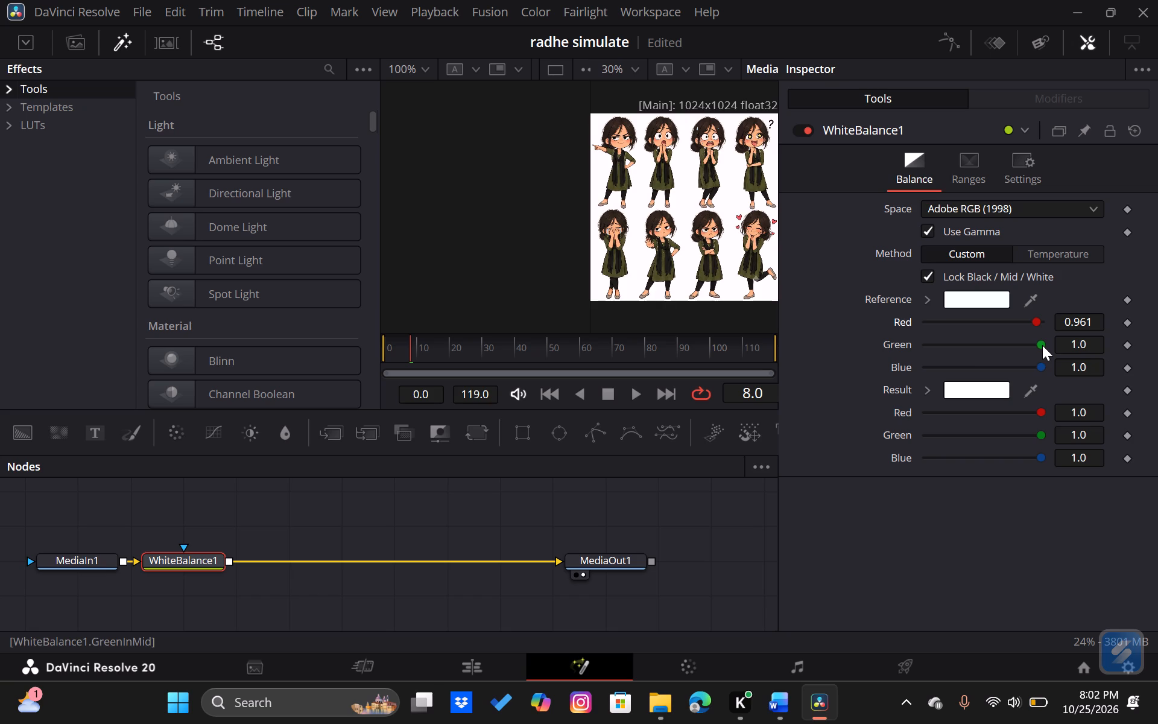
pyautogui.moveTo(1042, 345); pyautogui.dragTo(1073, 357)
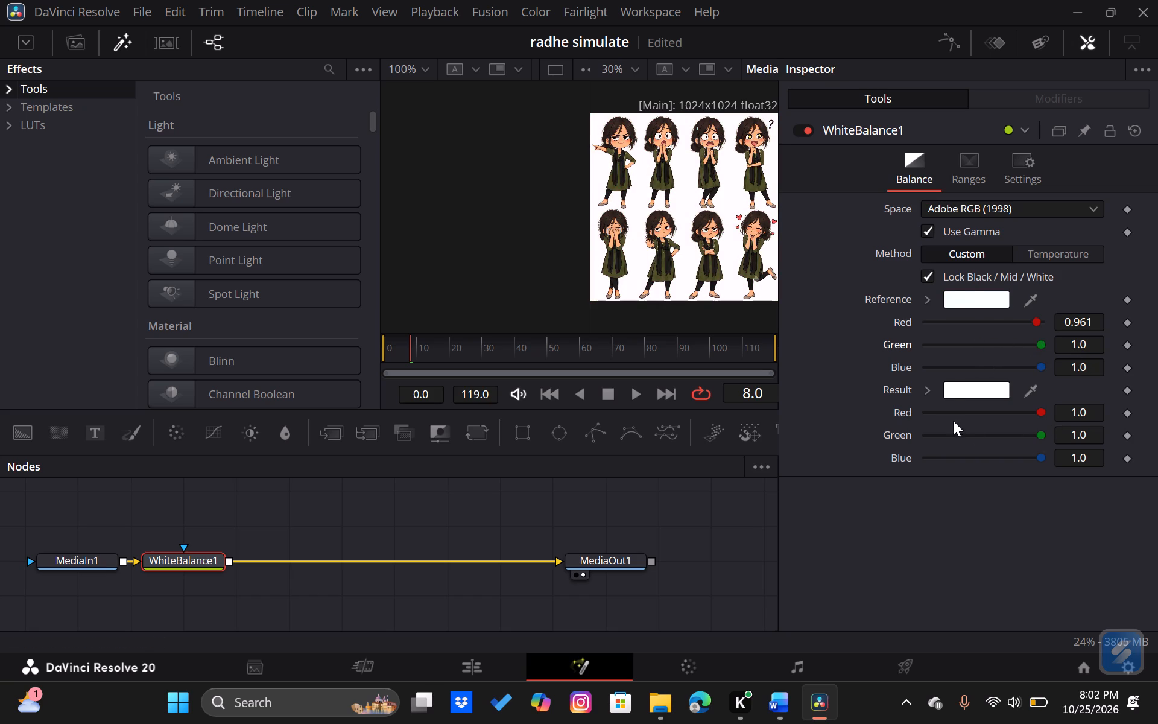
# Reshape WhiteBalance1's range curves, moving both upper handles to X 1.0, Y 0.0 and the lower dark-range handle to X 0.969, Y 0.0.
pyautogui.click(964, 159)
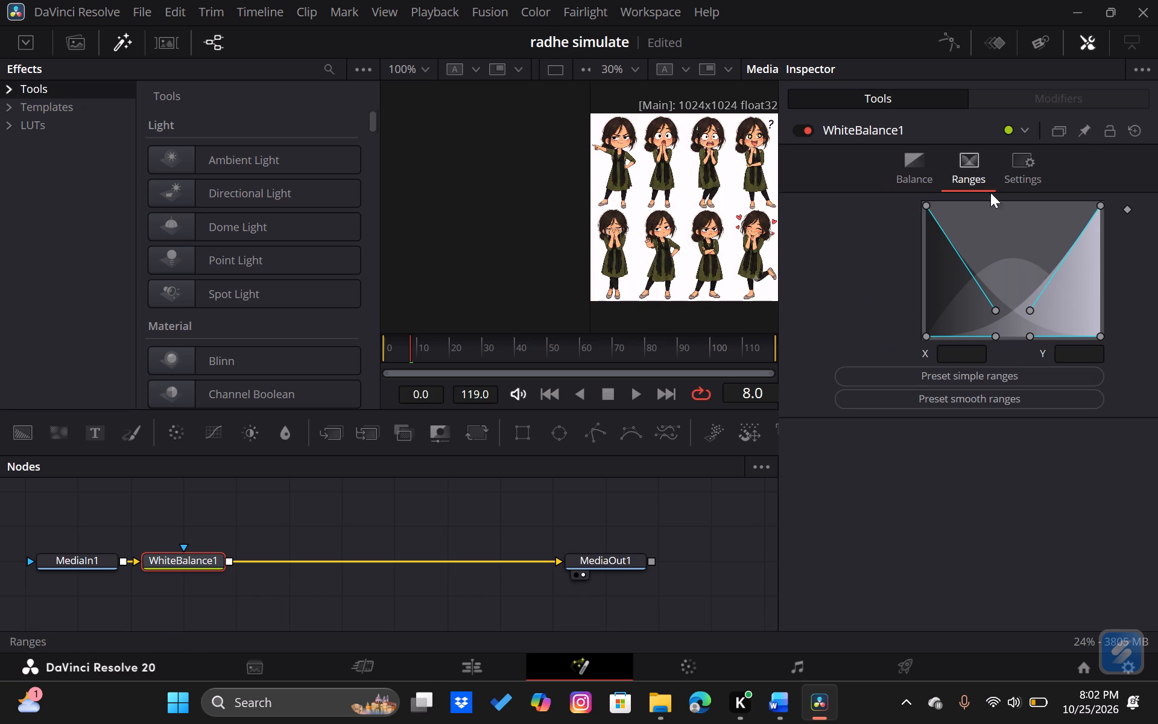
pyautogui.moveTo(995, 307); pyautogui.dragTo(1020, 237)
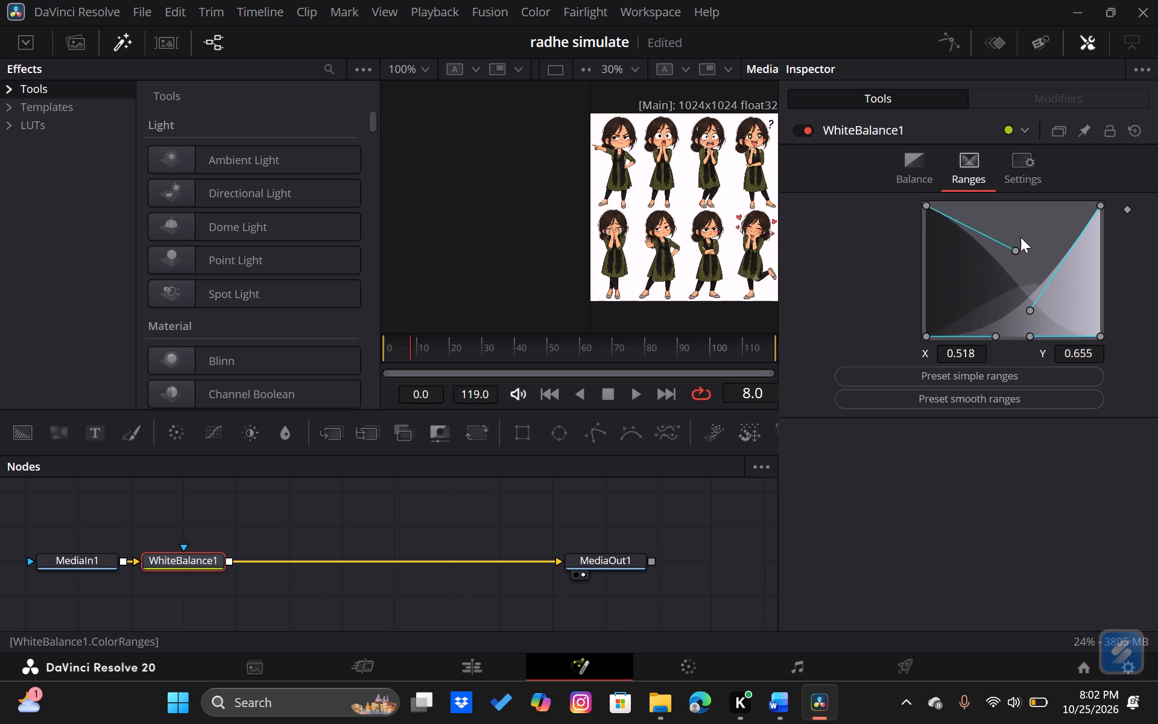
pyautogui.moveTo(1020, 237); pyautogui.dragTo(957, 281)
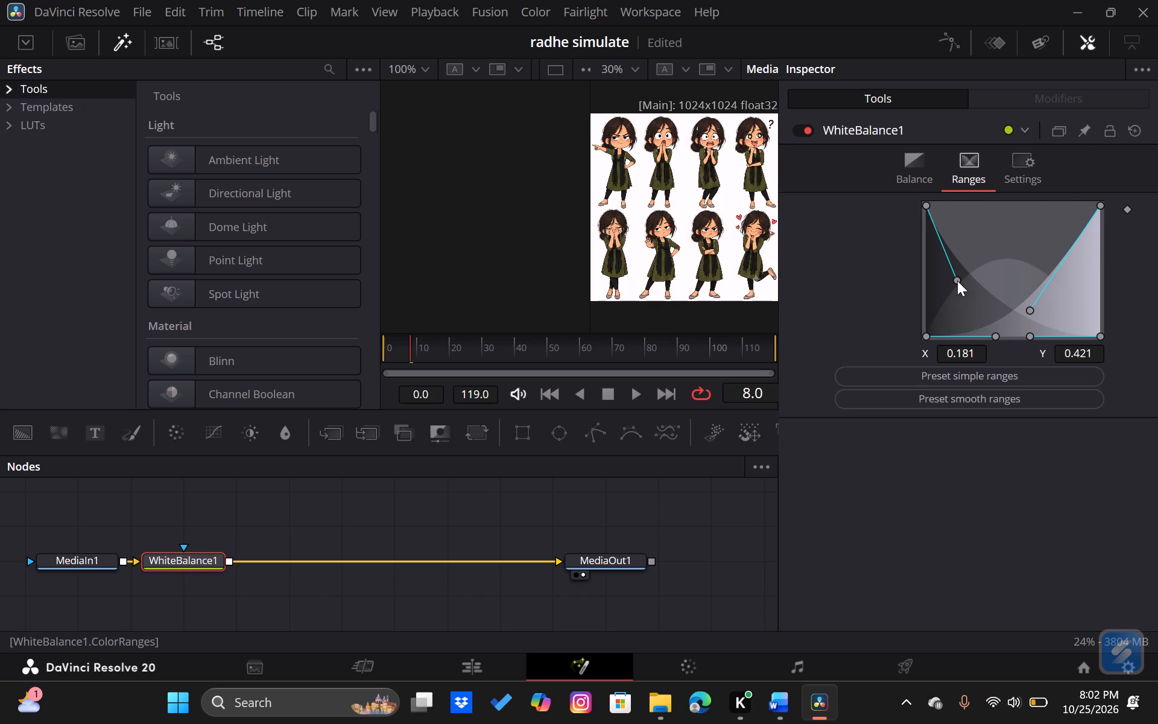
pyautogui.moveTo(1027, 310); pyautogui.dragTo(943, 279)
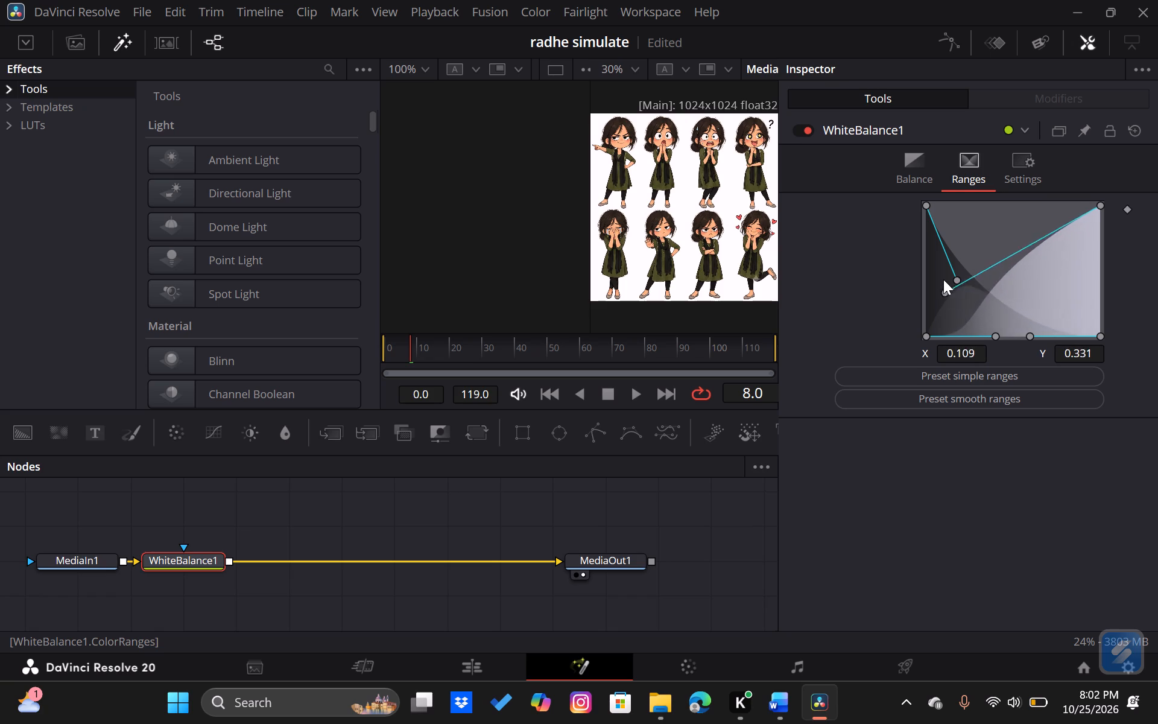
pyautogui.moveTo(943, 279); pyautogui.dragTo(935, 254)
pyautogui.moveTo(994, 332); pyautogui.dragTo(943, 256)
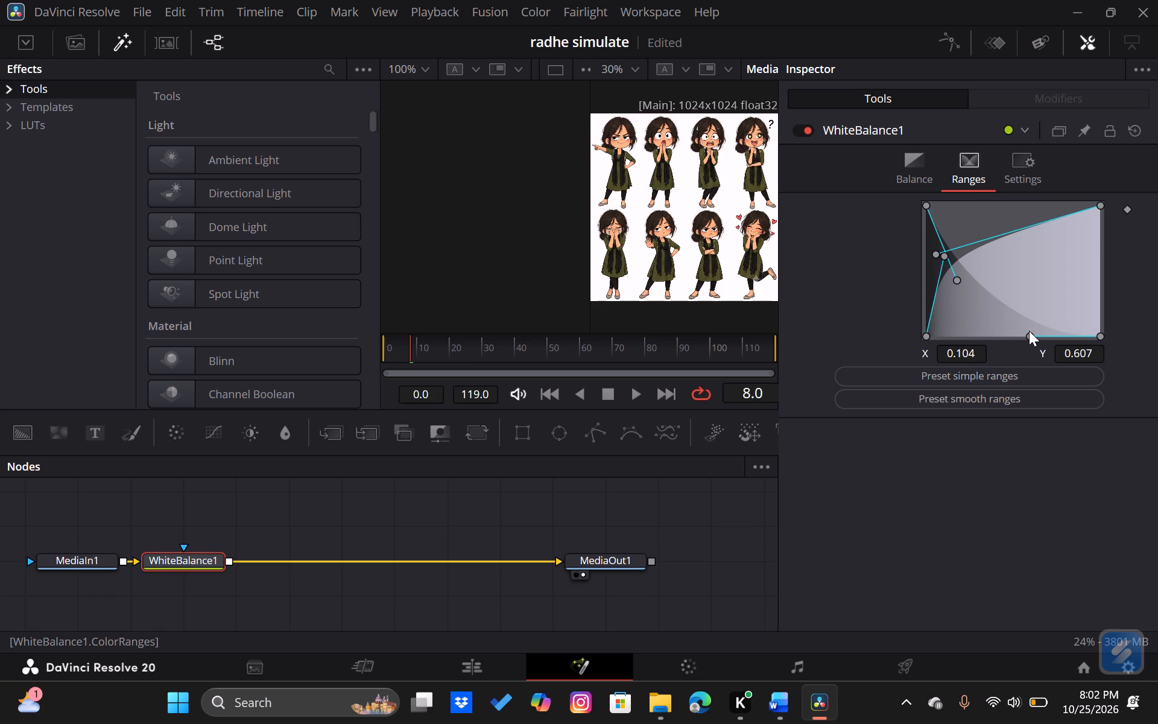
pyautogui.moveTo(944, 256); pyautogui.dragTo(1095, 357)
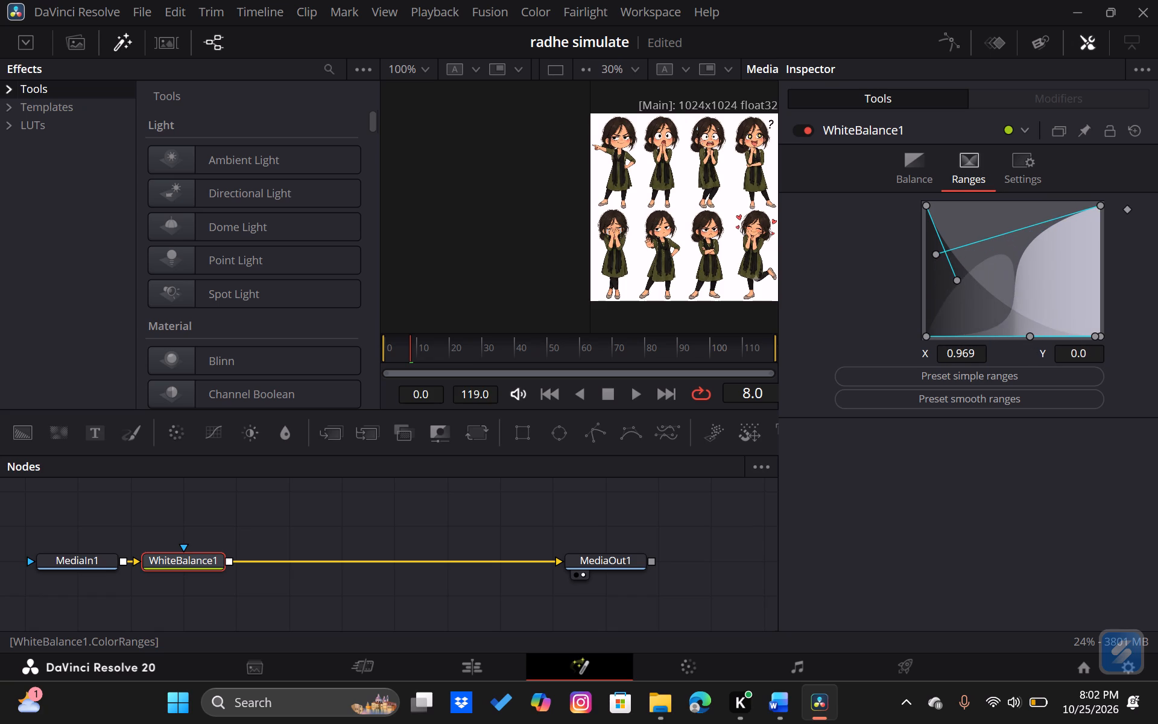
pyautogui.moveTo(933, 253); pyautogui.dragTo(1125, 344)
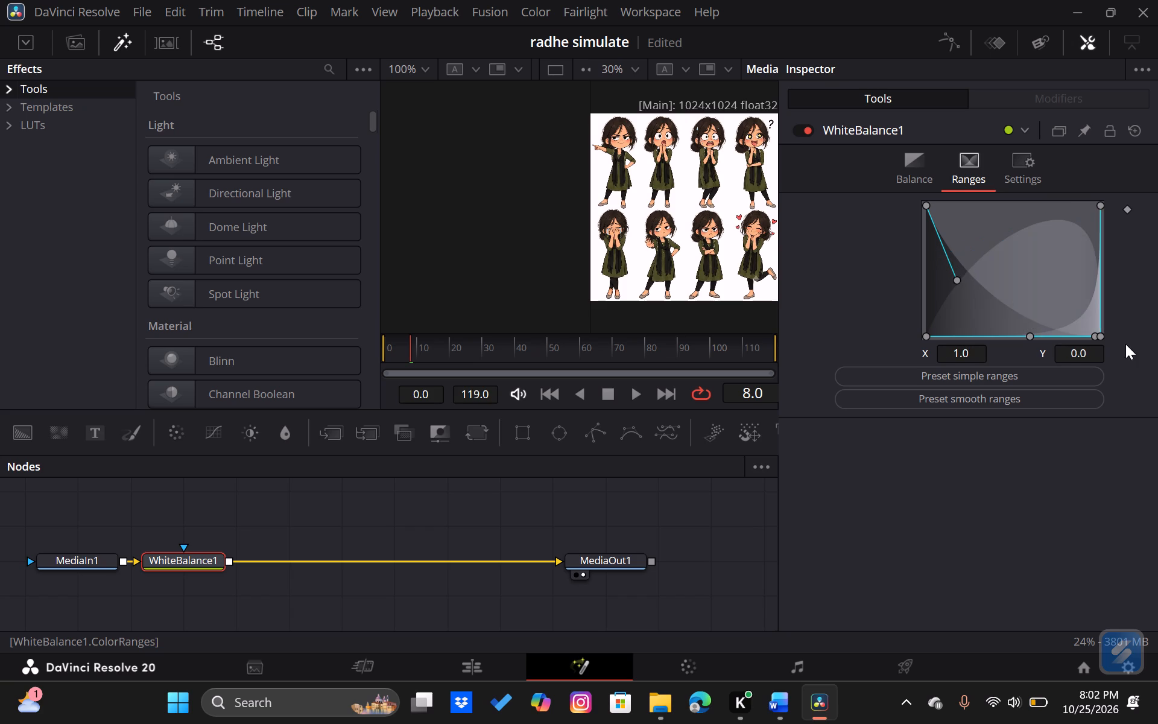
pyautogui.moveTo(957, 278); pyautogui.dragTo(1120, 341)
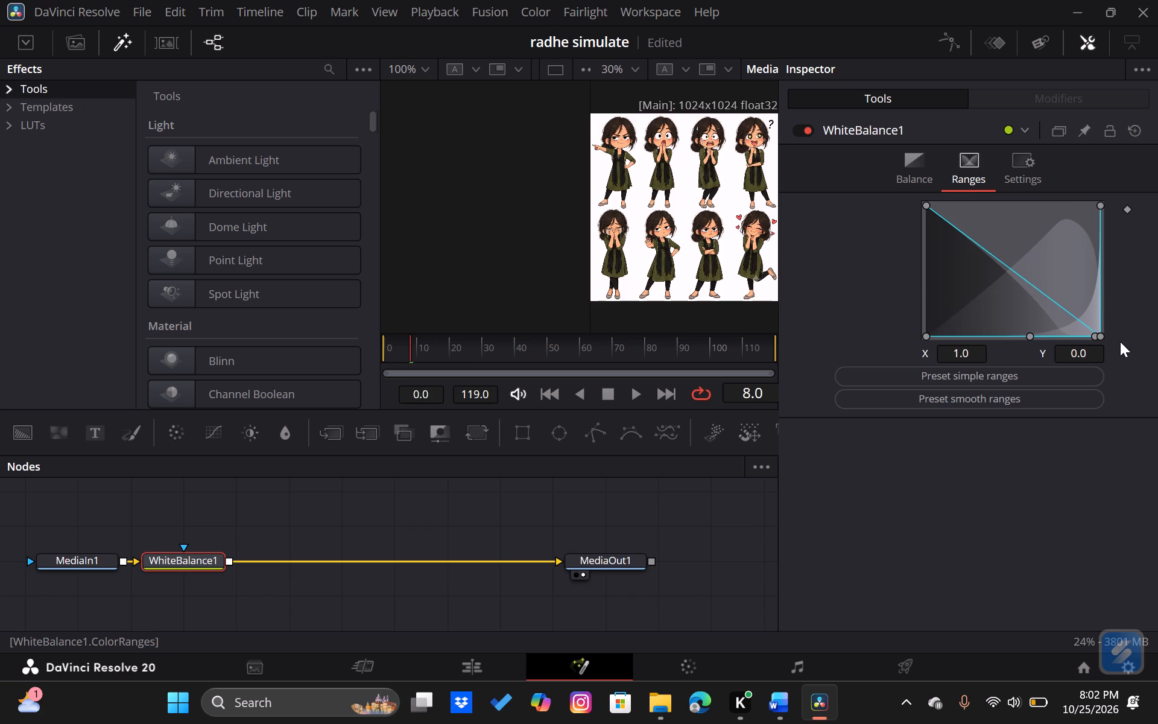
# Check WhiteBalance1's general settings and delete the node from the composition.
pyautogui.click(1024, 165)
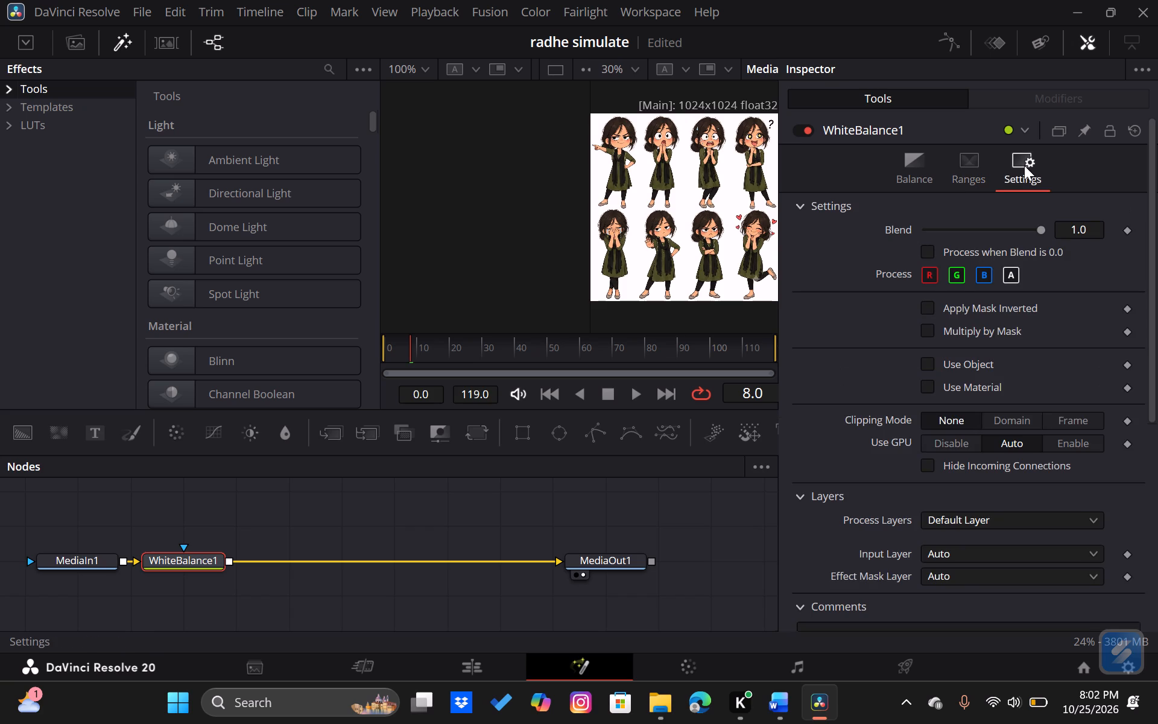
pyautogui.click(188, 562)
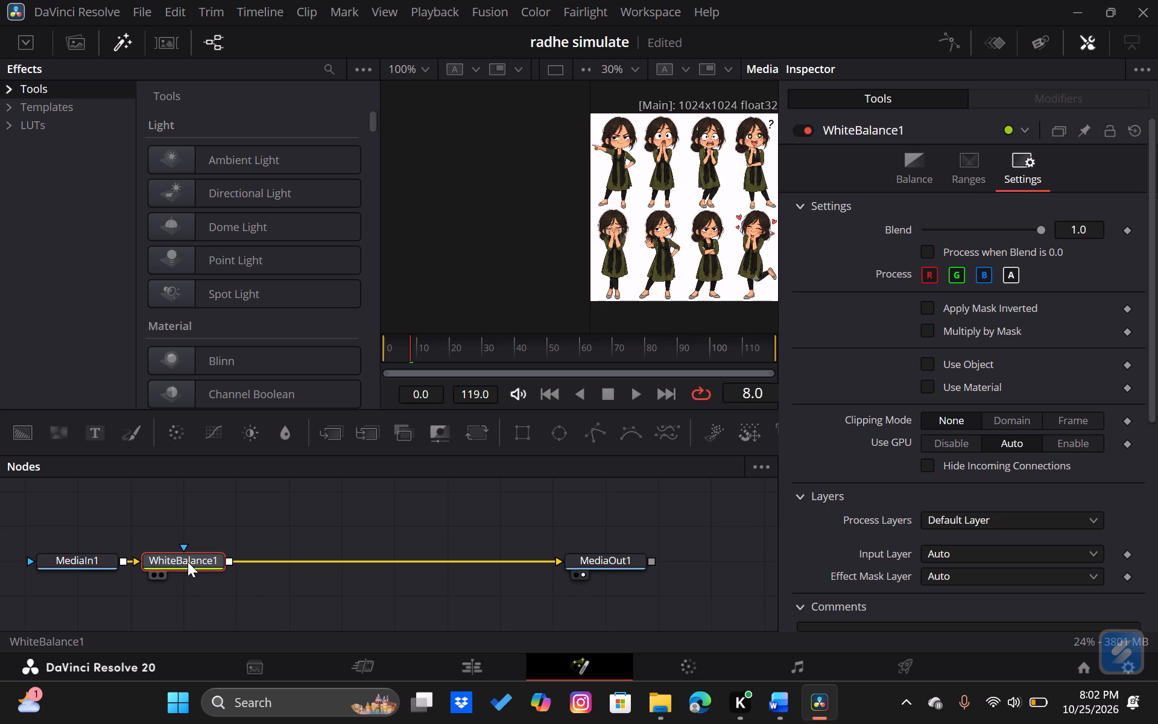
pyautogui.press('BackSpace')
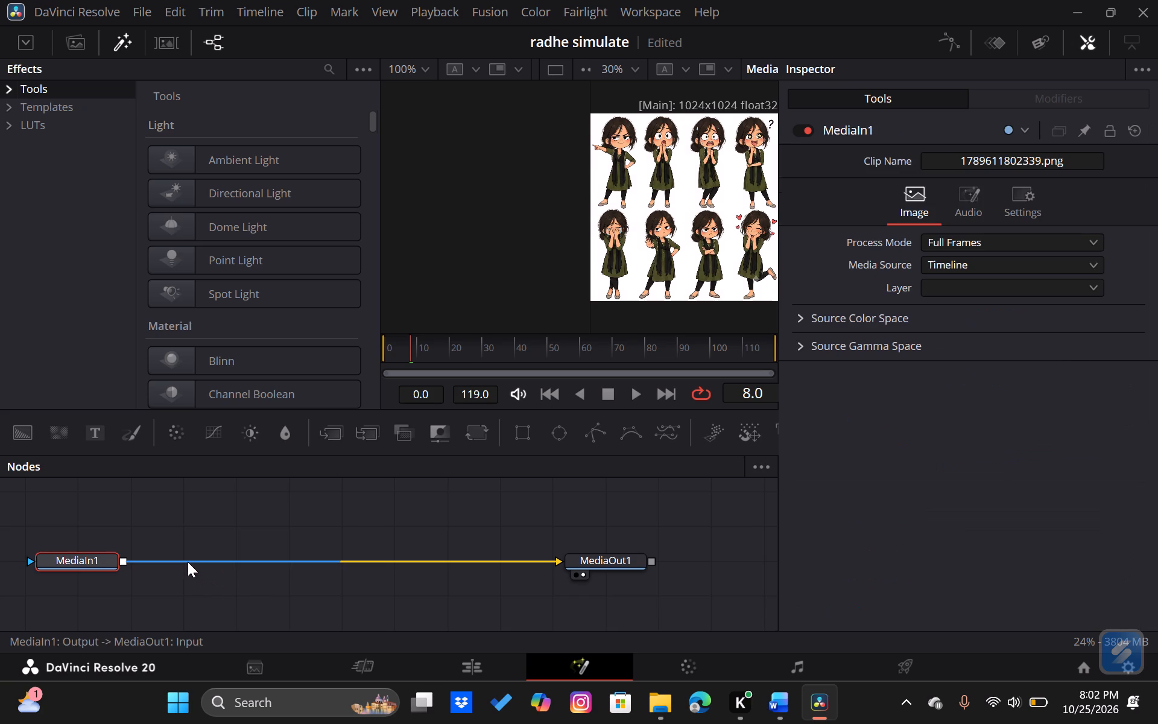
# On the Edit page, look through the character-pose clip's cropping, composite and lens correction settings, and return to its Fusion composition.
pyautogui.scroll(-1, 289, 281)
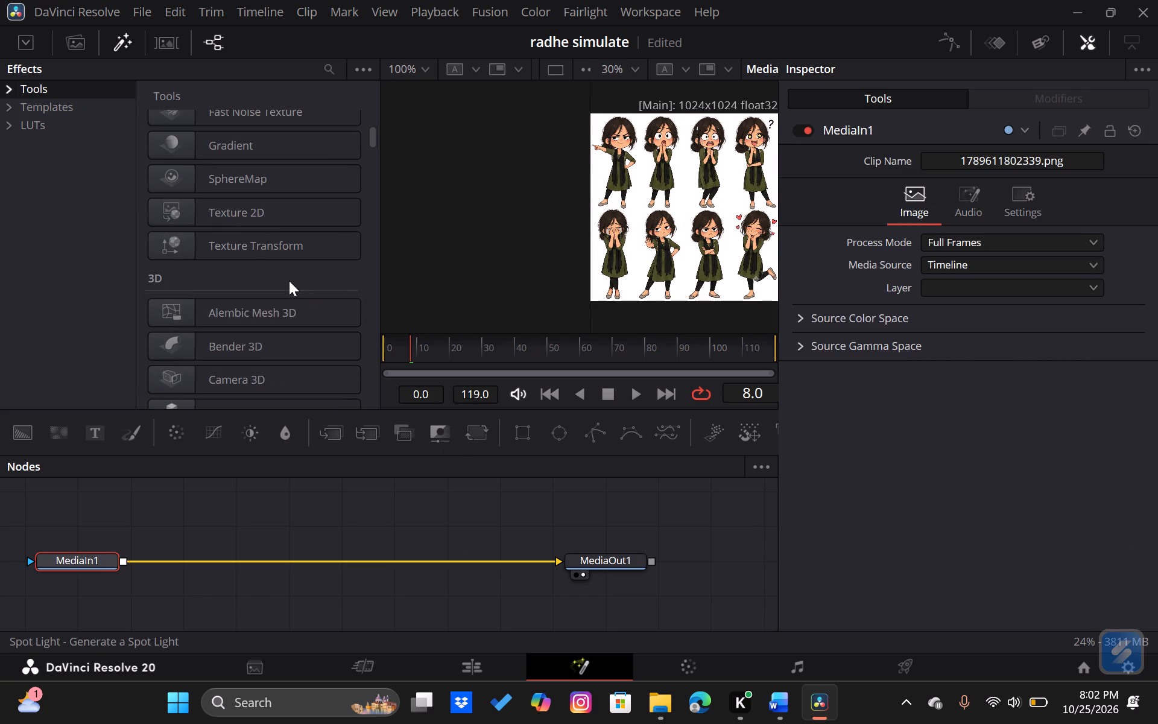
pyautogui.click(446, 664)
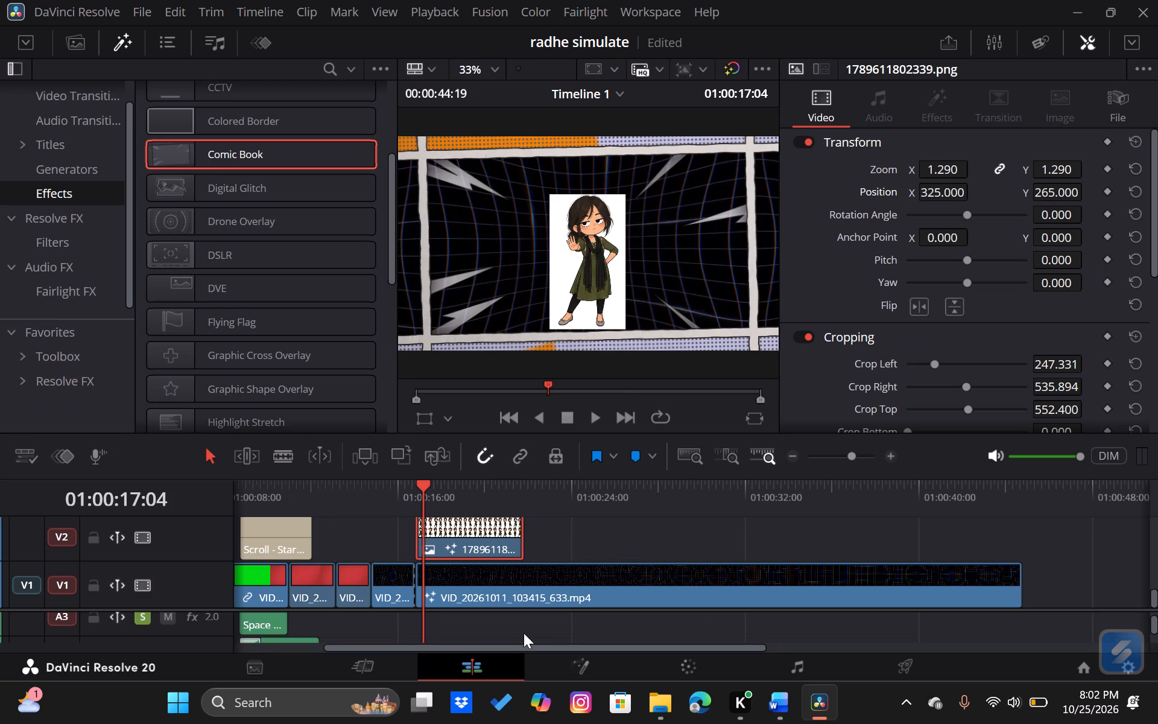
pyautogui.scroll(-1, 820, 349)
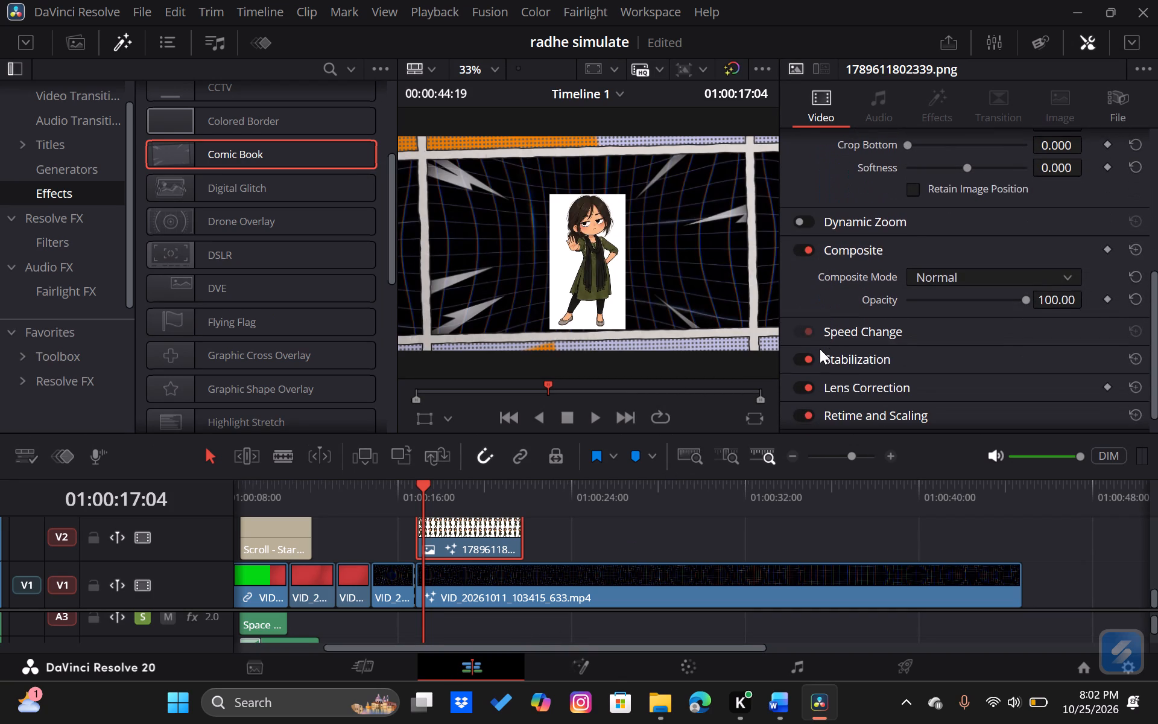
pyautogui.scroll(-1, 820, 349)
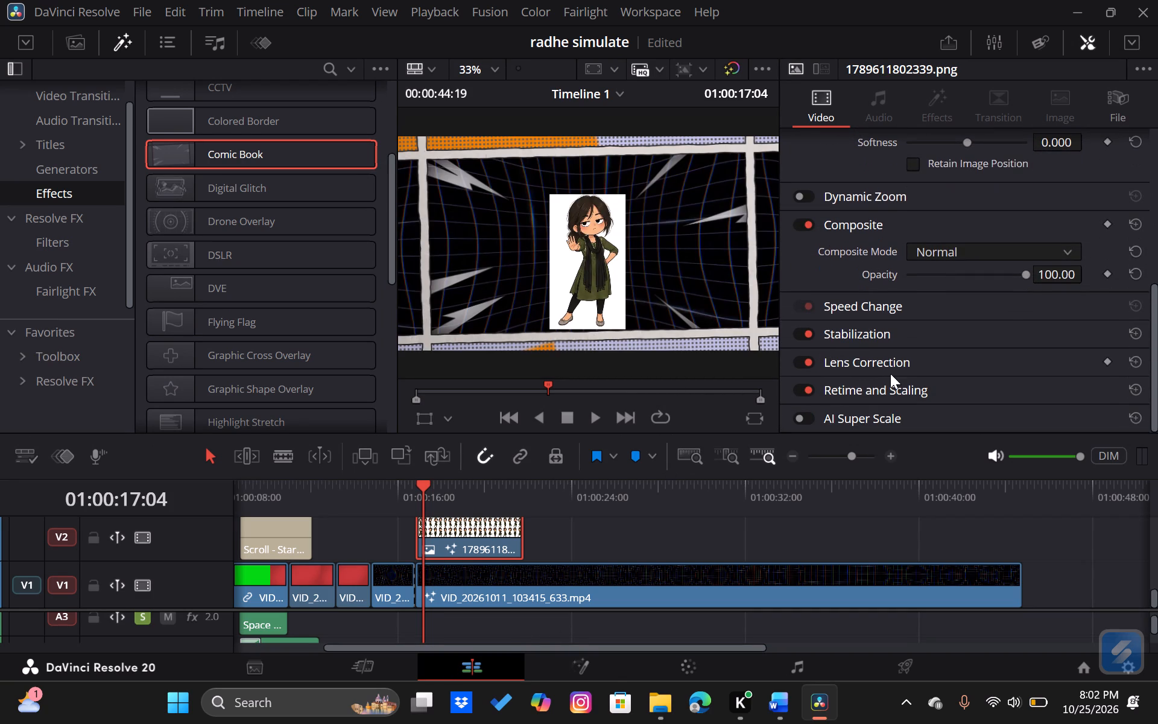
pyautogui.click(893, 363)
pyautogui.scroll(-1, 893, 363)
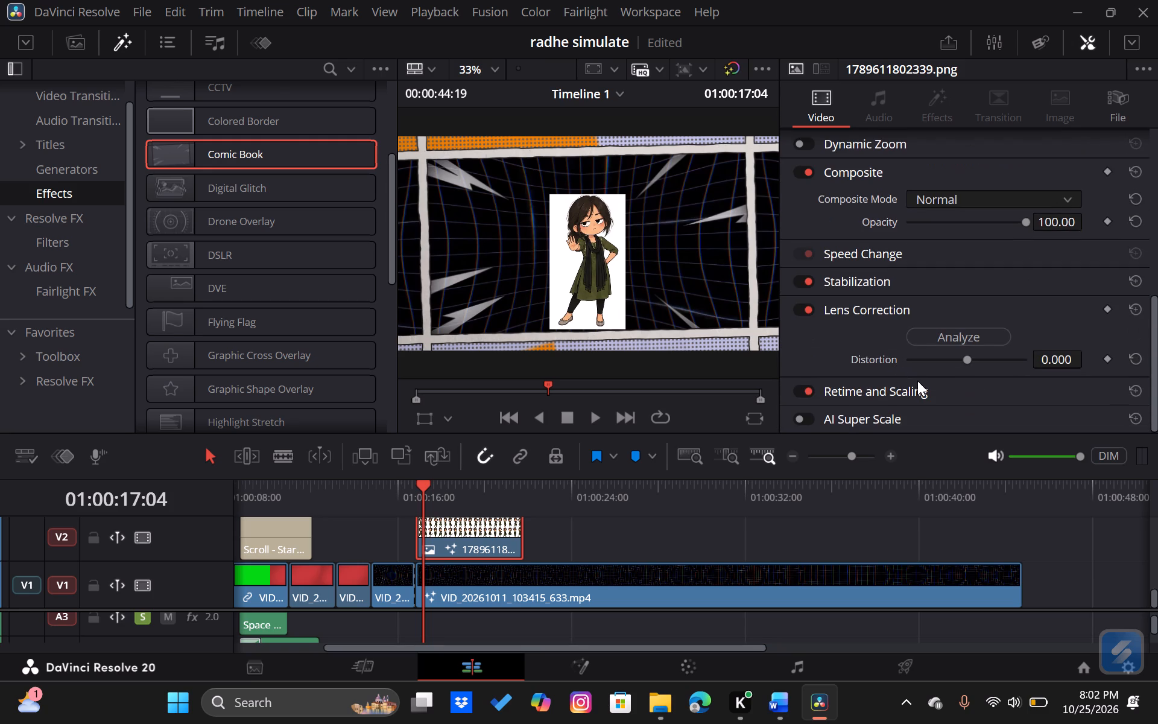
pyautogui.scroll(-1, 917, 381)
pyautogui.scroll(1, 917, 381)
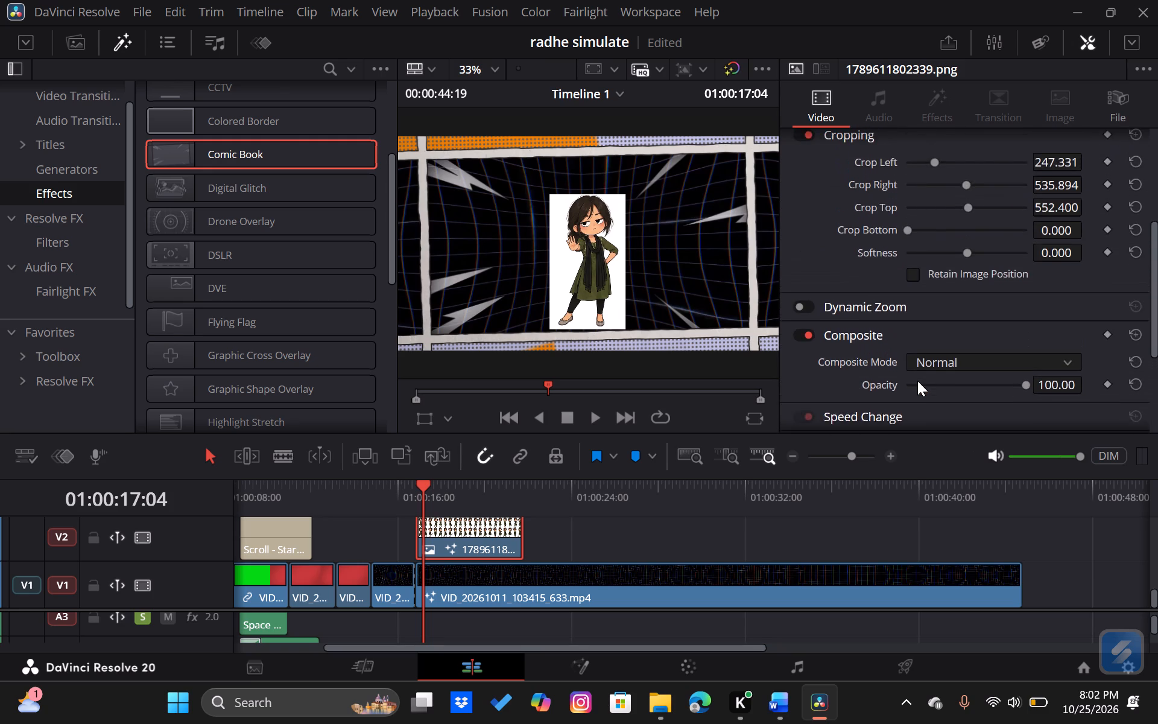
pyautogui.scroll(1, 917, 381)
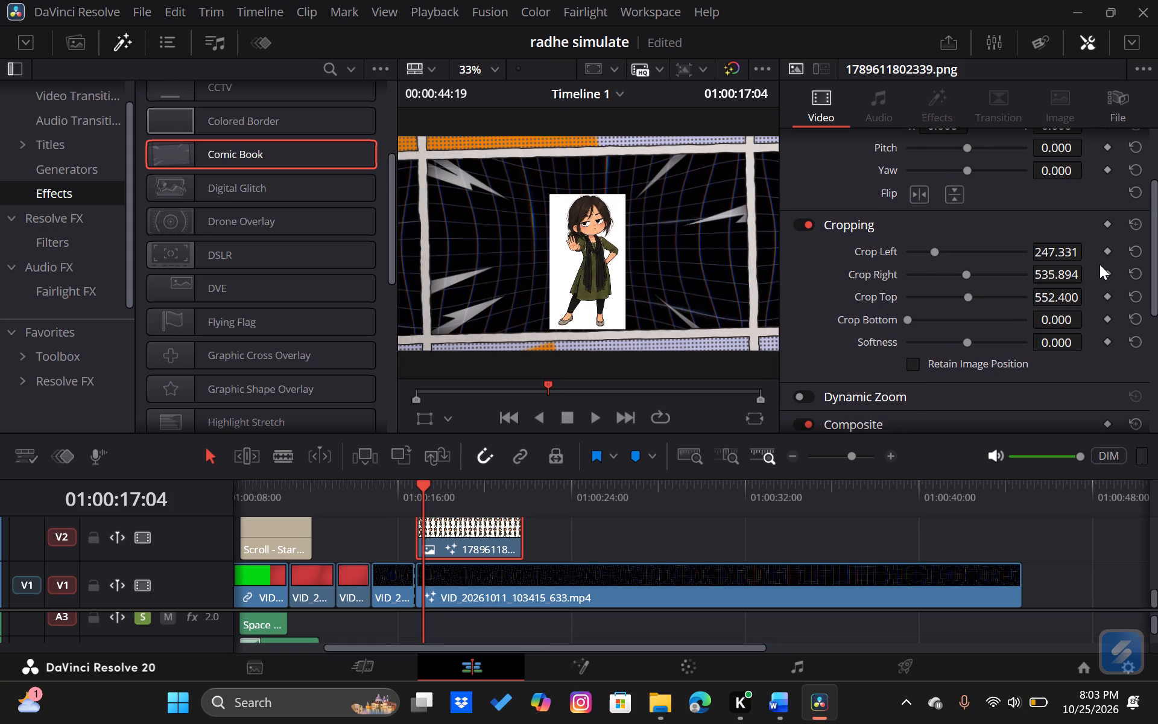
pyautogui.click(567, 660)
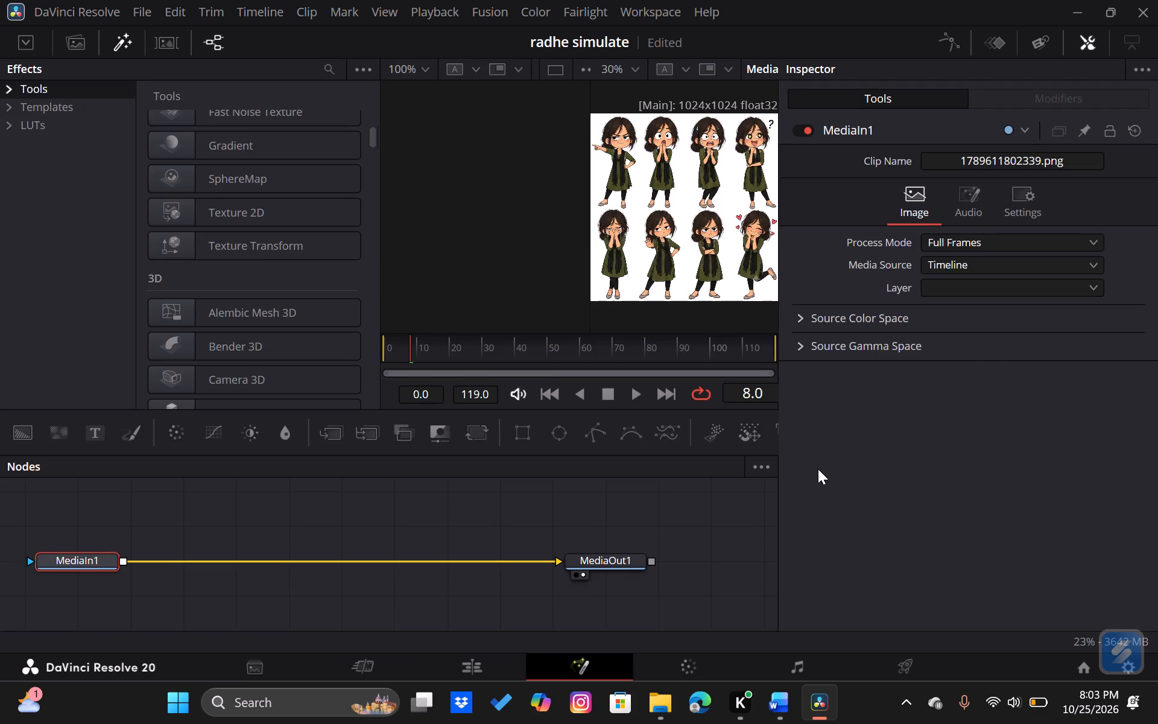
# Check MediaIn1's process mode options and expand its source colour space and source gamma space settings.
pyautogui.click(1034, 247)
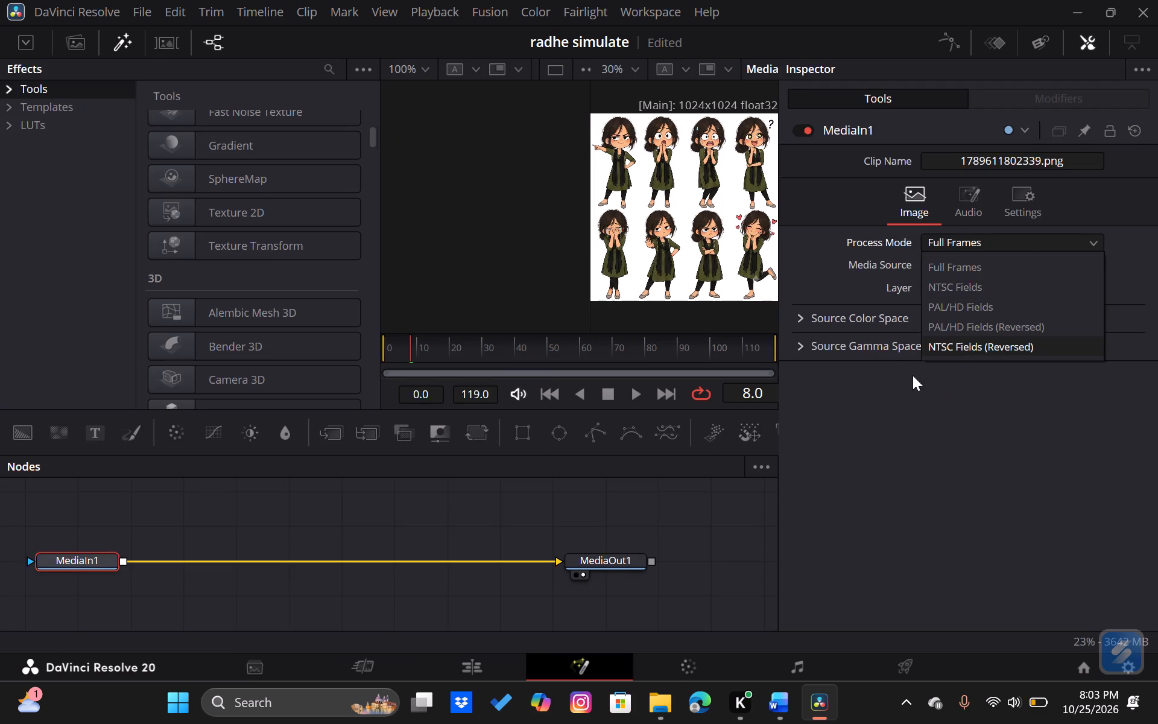
pyautogui.click(875, 320)
pyautogui.click(875, 320)
pyautogui.moveTo(875, 320); pyautogui.dragTo(857, 320)
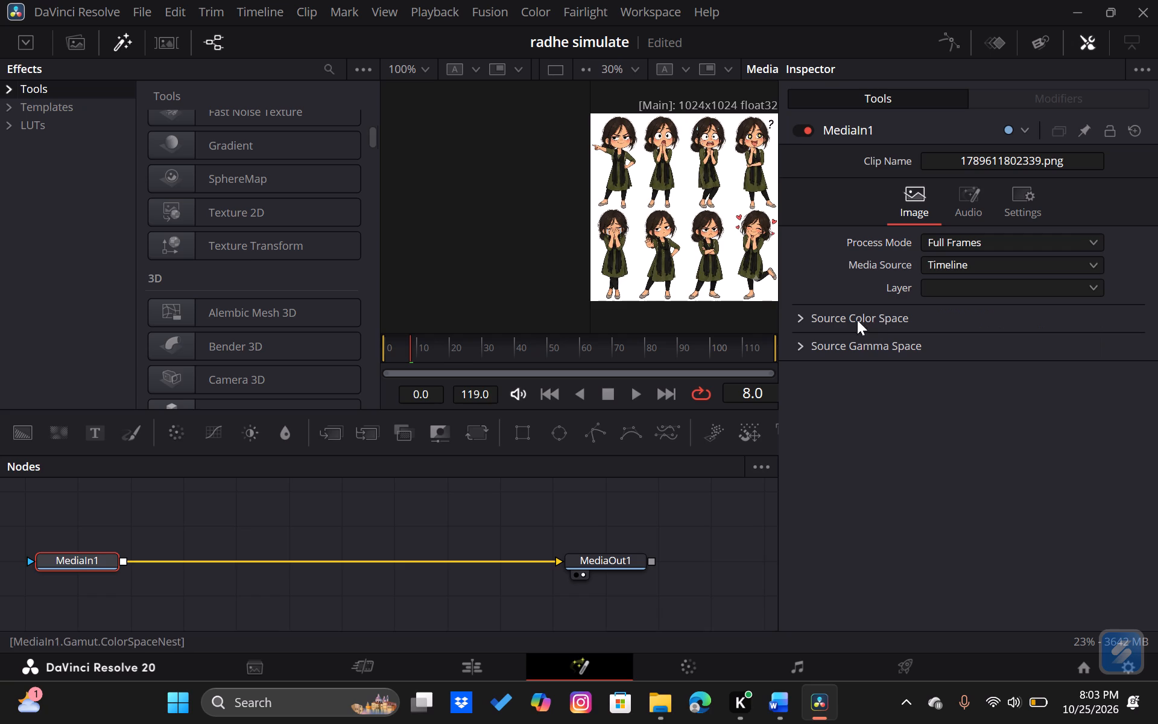
pyautogui.moveTo(857, 320); pyautogui.dragTo(800, 317)
pyautogui.click(800, 317)
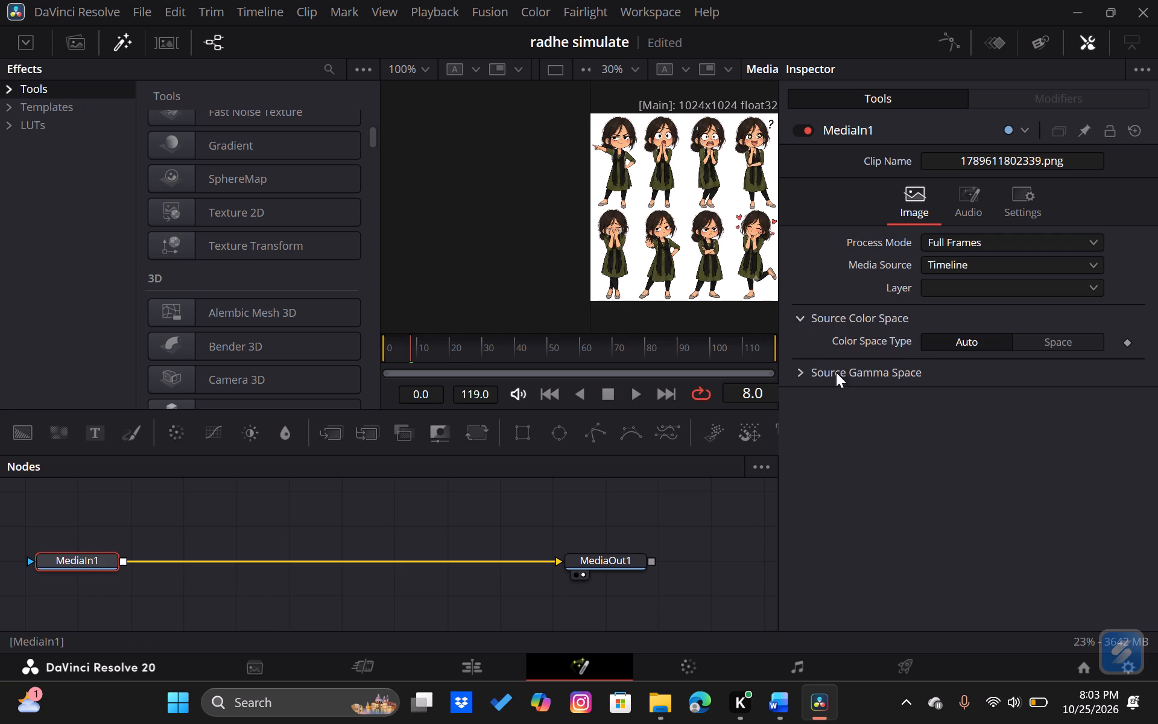
pyautogui.click(799, 372)
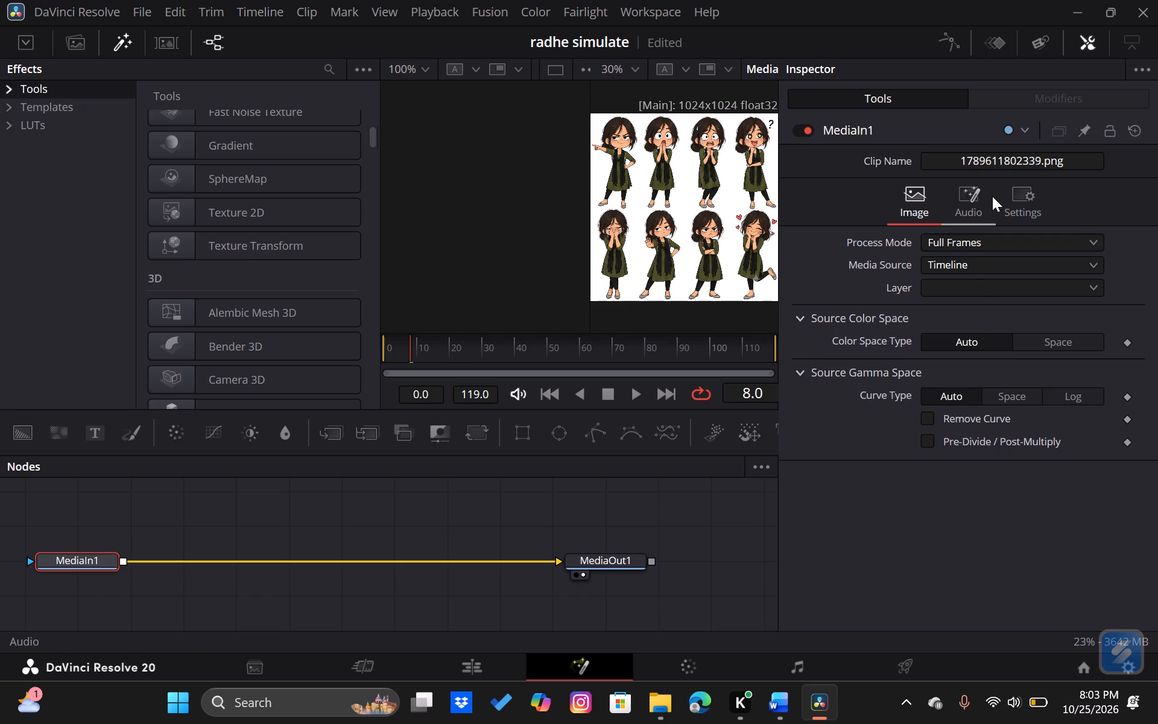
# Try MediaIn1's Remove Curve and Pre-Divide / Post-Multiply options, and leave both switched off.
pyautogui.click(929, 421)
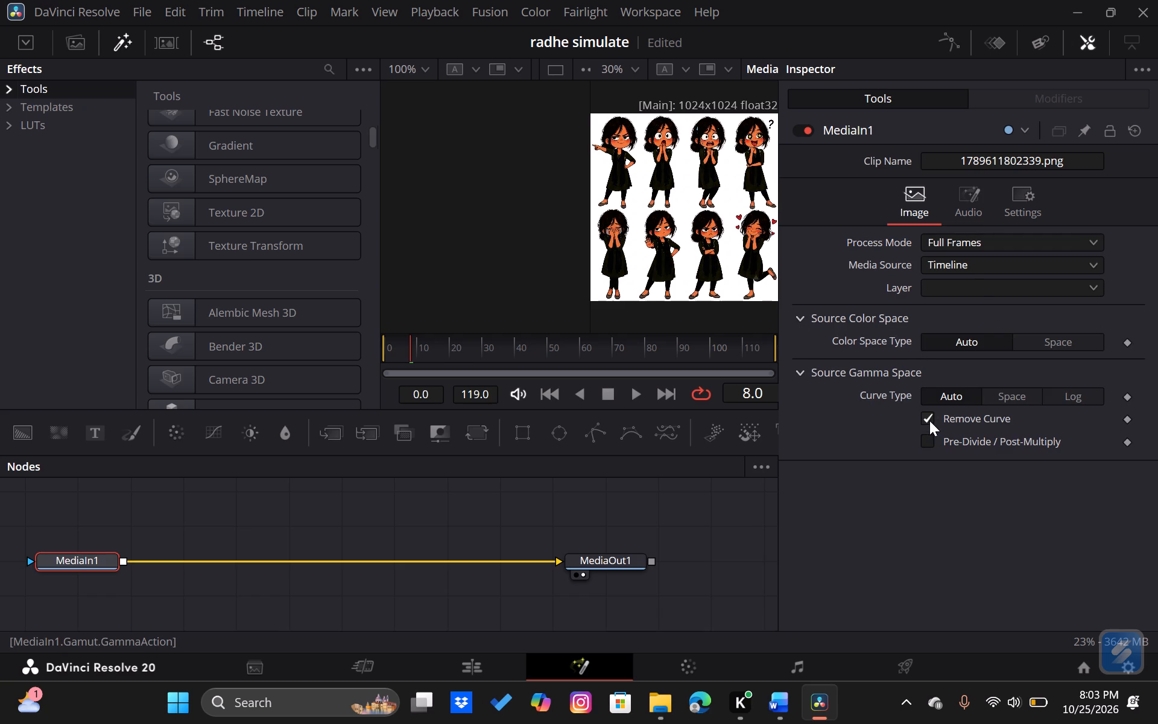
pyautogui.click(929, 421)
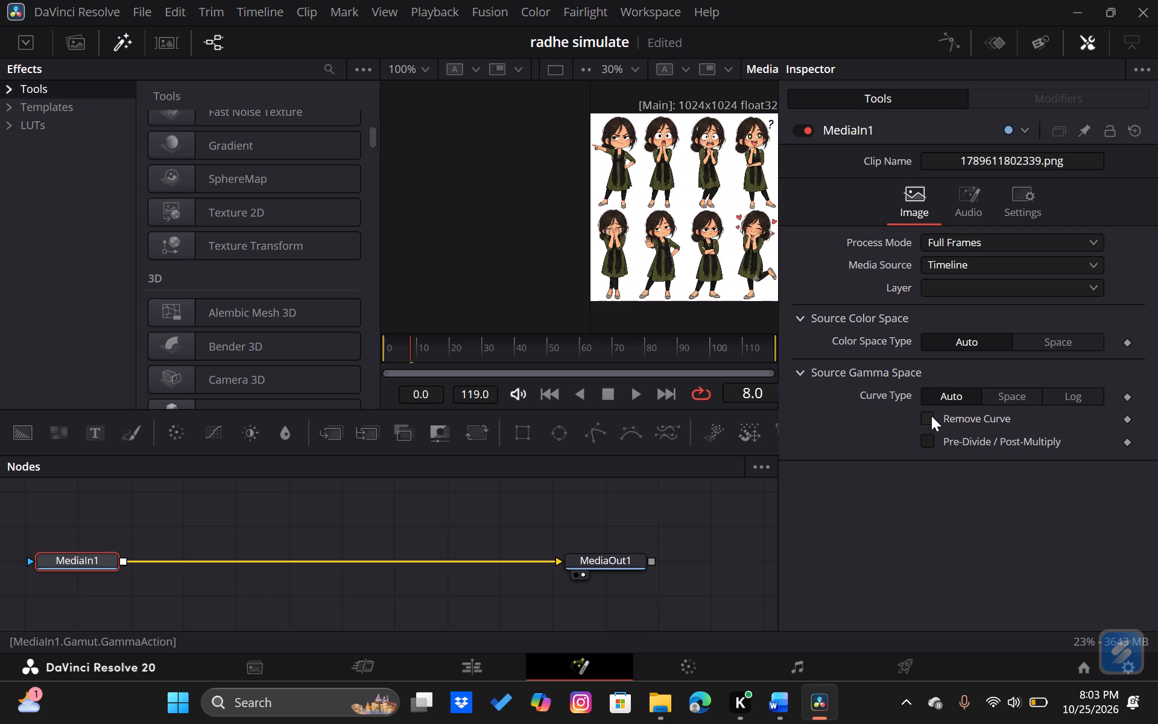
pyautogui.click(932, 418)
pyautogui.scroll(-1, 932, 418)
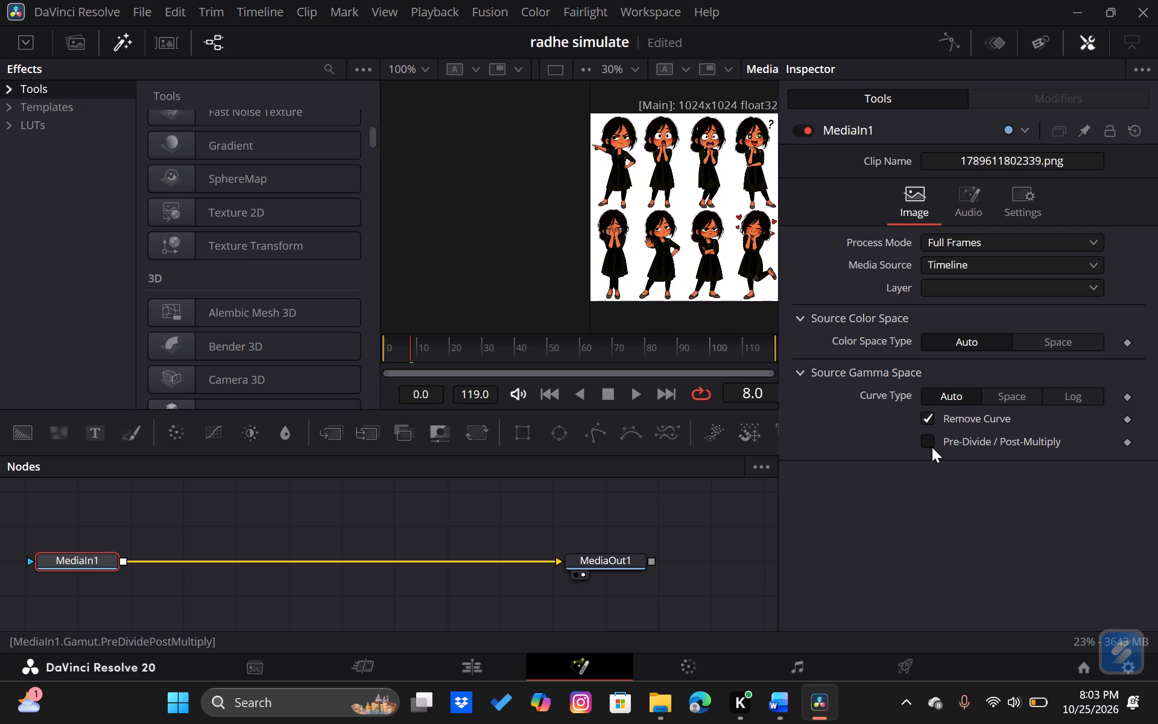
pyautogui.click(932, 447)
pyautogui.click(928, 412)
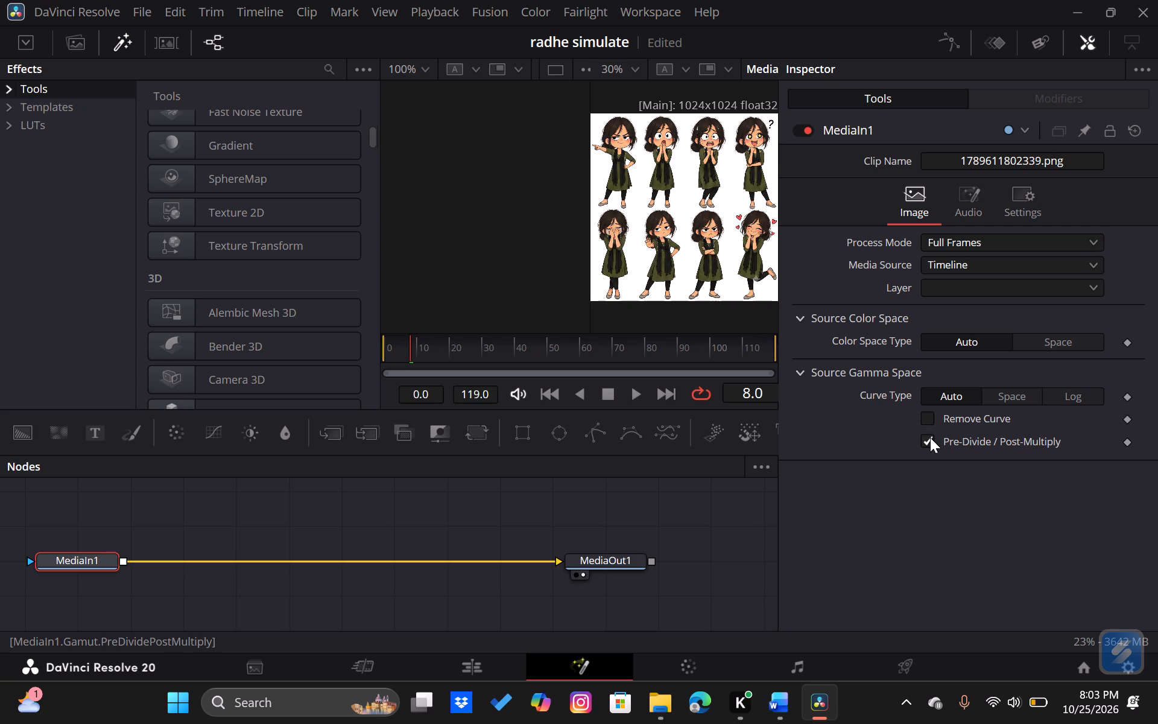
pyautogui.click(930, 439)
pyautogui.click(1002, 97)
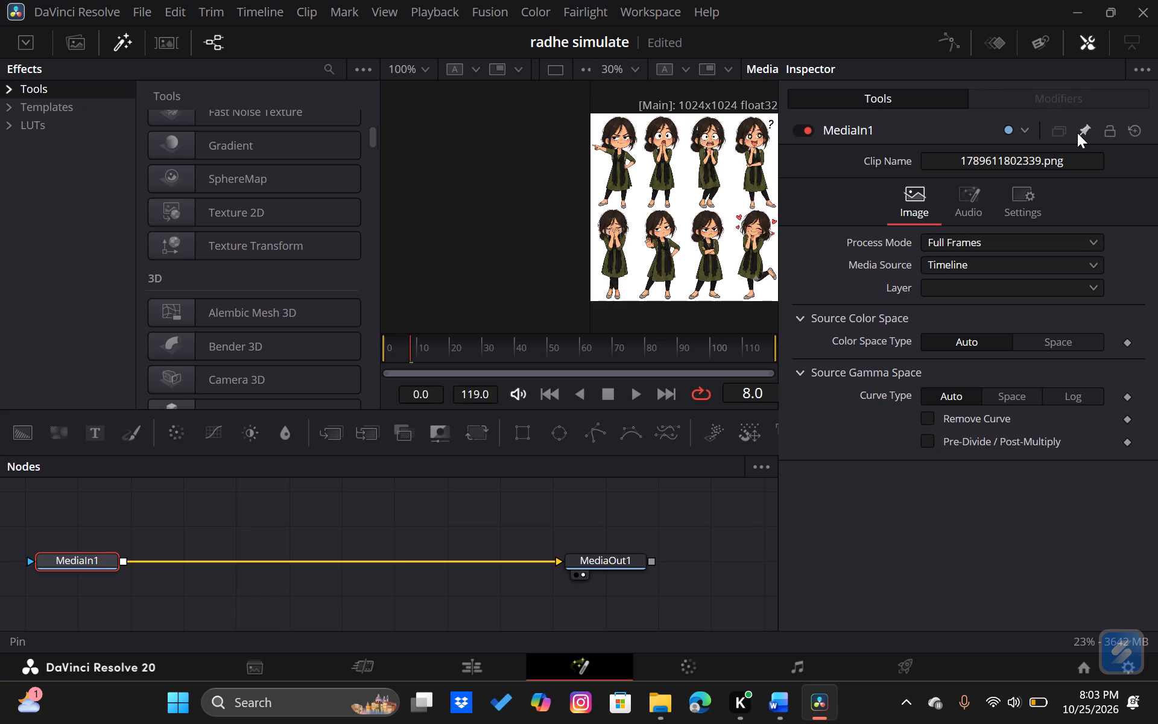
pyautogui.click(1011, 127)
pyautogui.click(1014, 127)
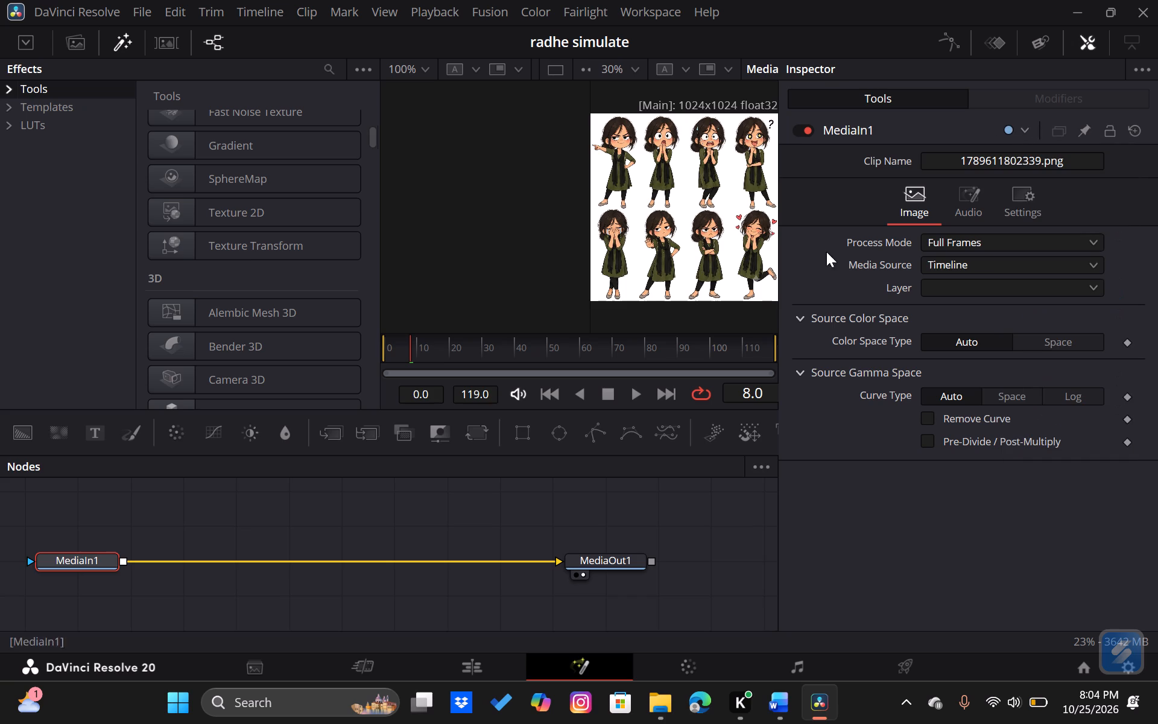
# Add a 3D Keyer node between MediaIn1 and MediaOut1.
pyautogui.click(90, 564)
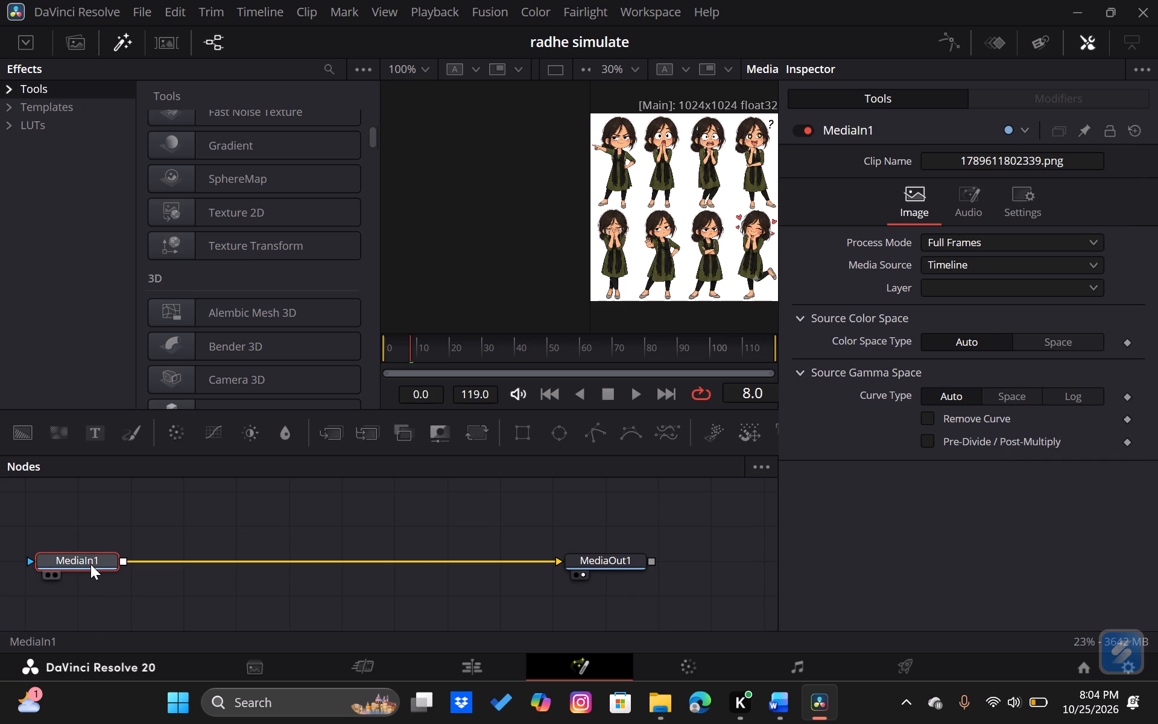
pyautogui.hotkey('shift', 'space')
pyautogui.scroll(9, 551, 364)
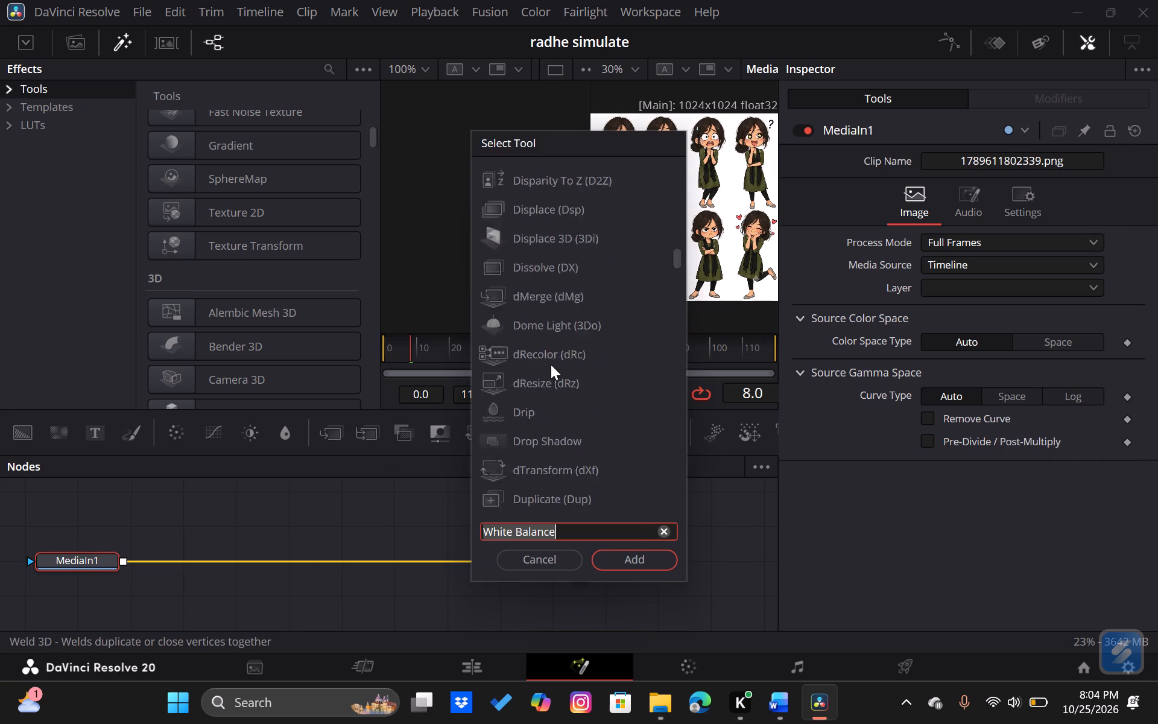
pyautogui.scroll(15, 551, 364)
pyautogui.click(561, 182)
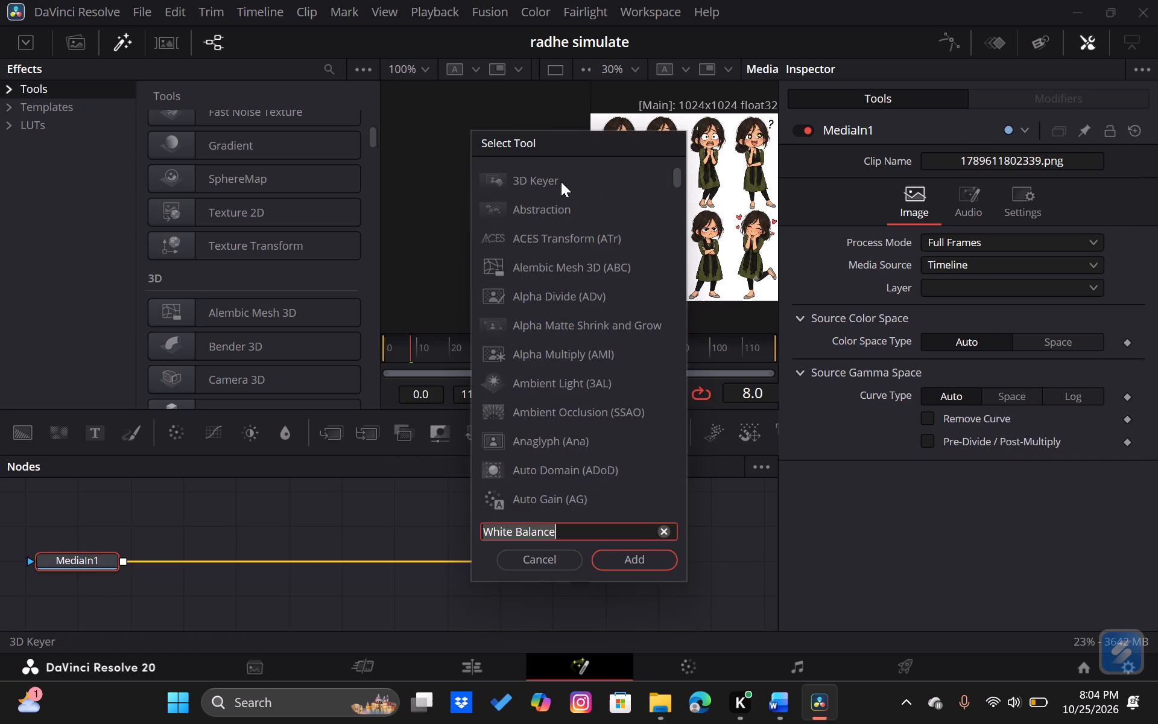
pyautogui.click(621, 564)
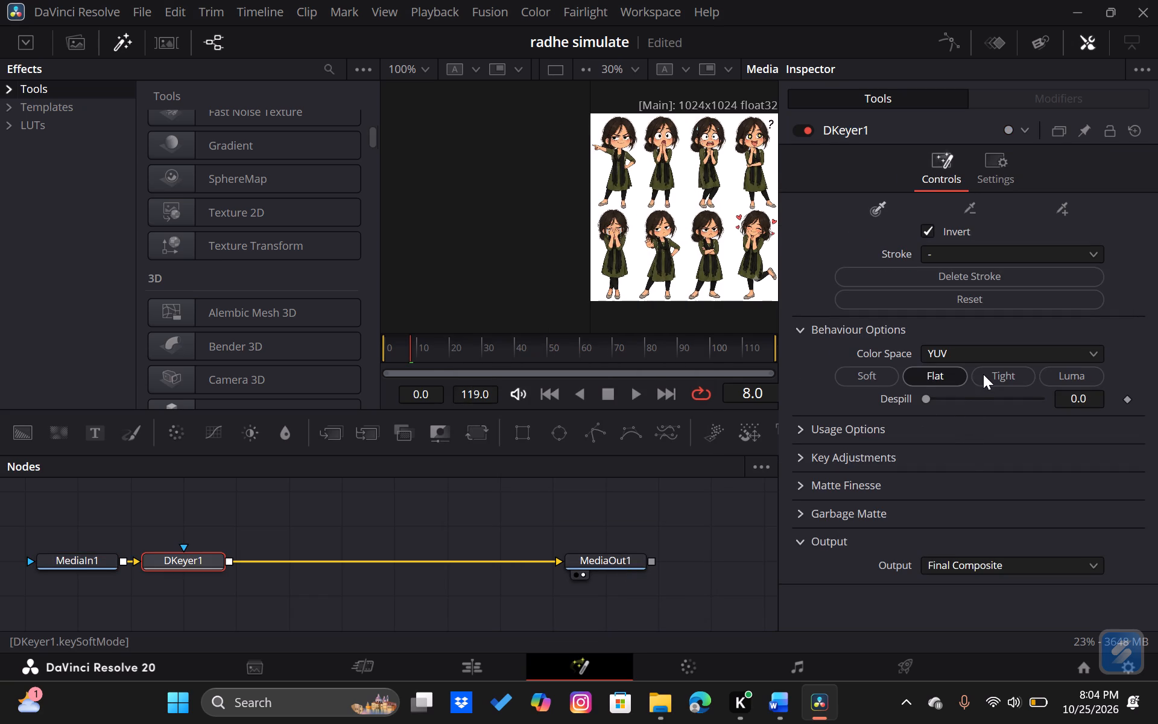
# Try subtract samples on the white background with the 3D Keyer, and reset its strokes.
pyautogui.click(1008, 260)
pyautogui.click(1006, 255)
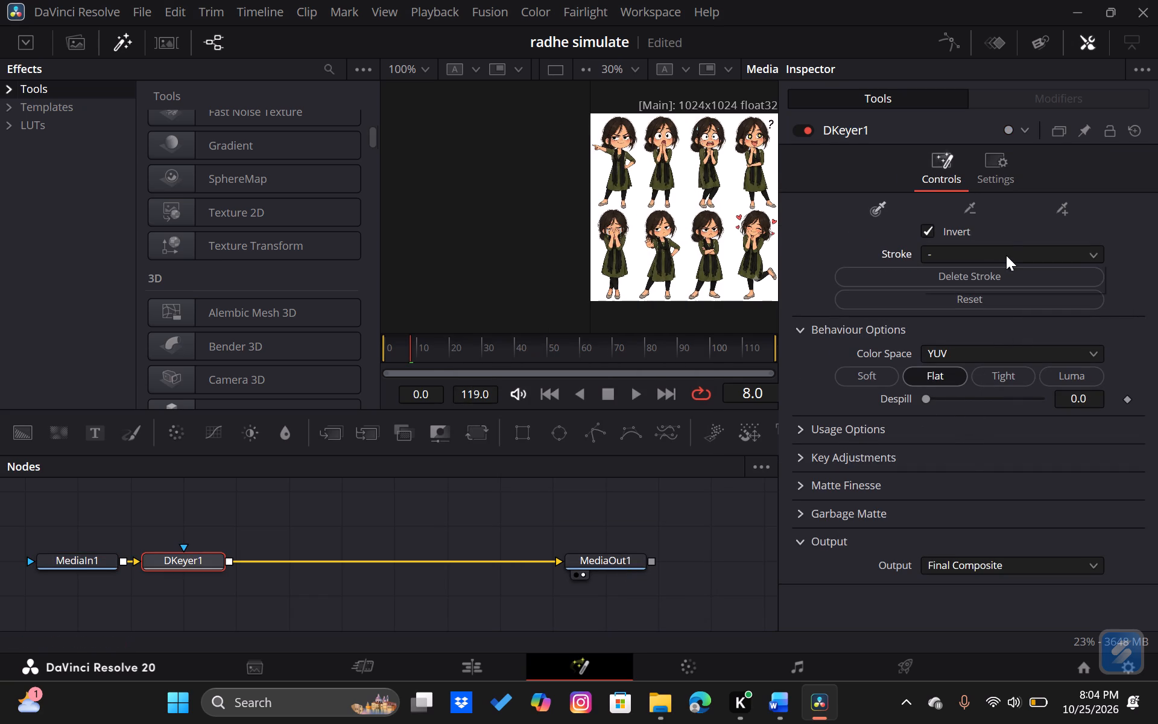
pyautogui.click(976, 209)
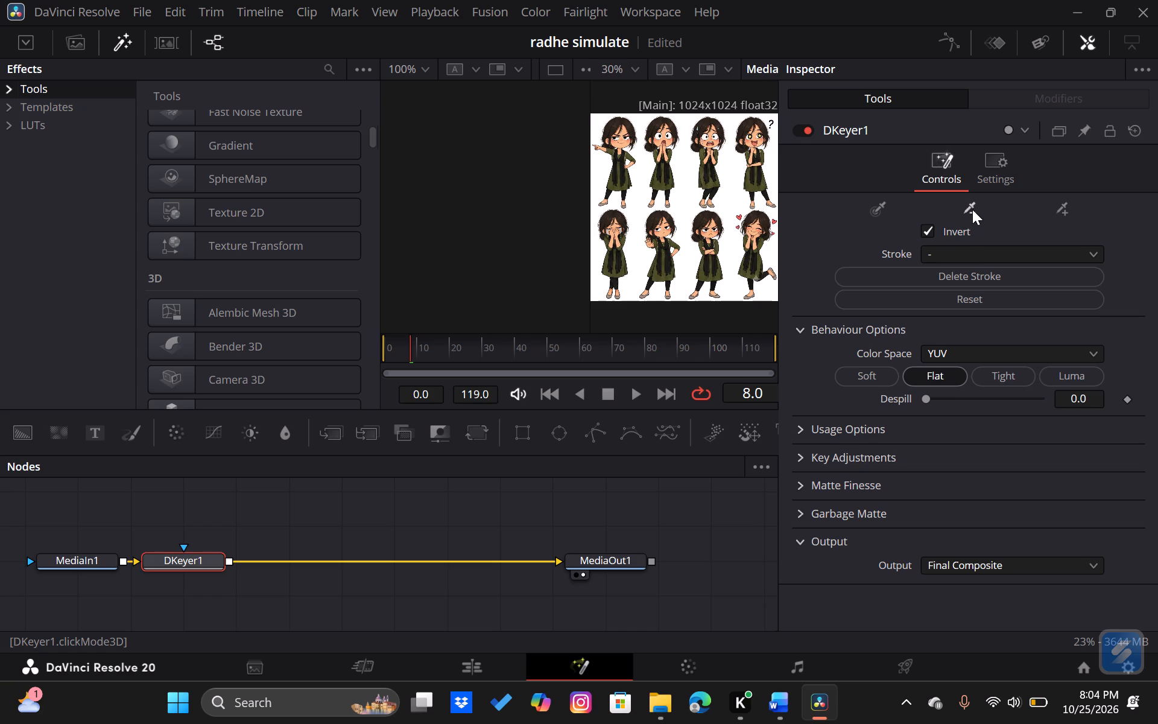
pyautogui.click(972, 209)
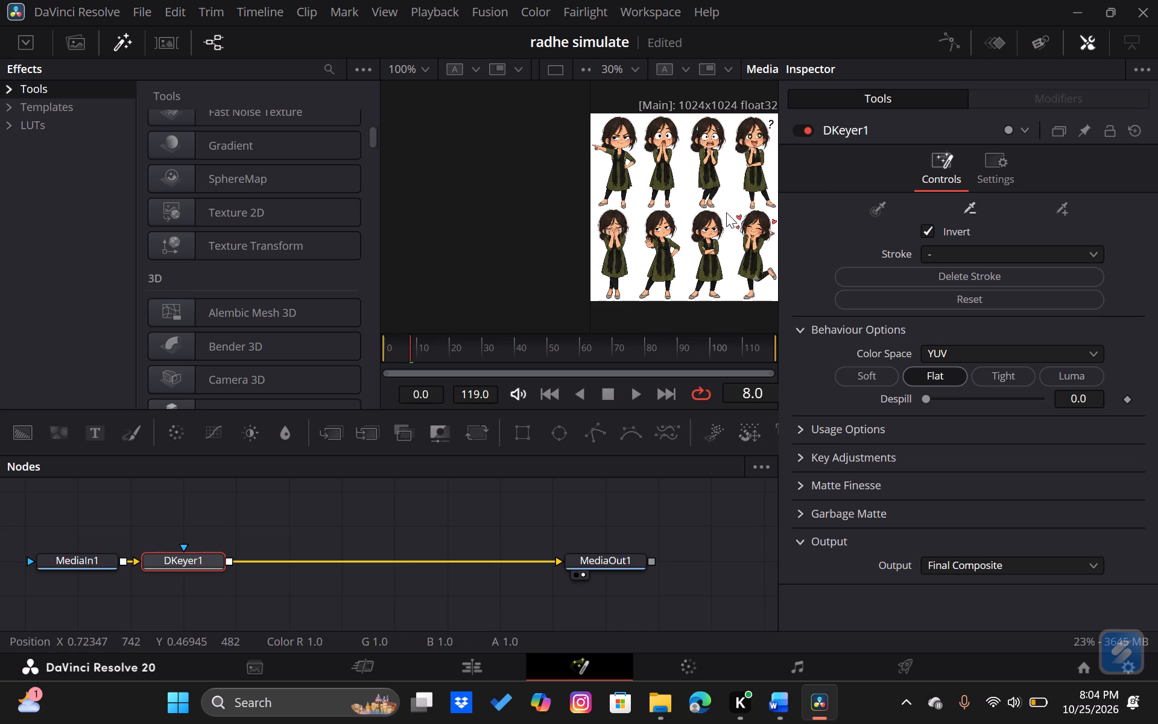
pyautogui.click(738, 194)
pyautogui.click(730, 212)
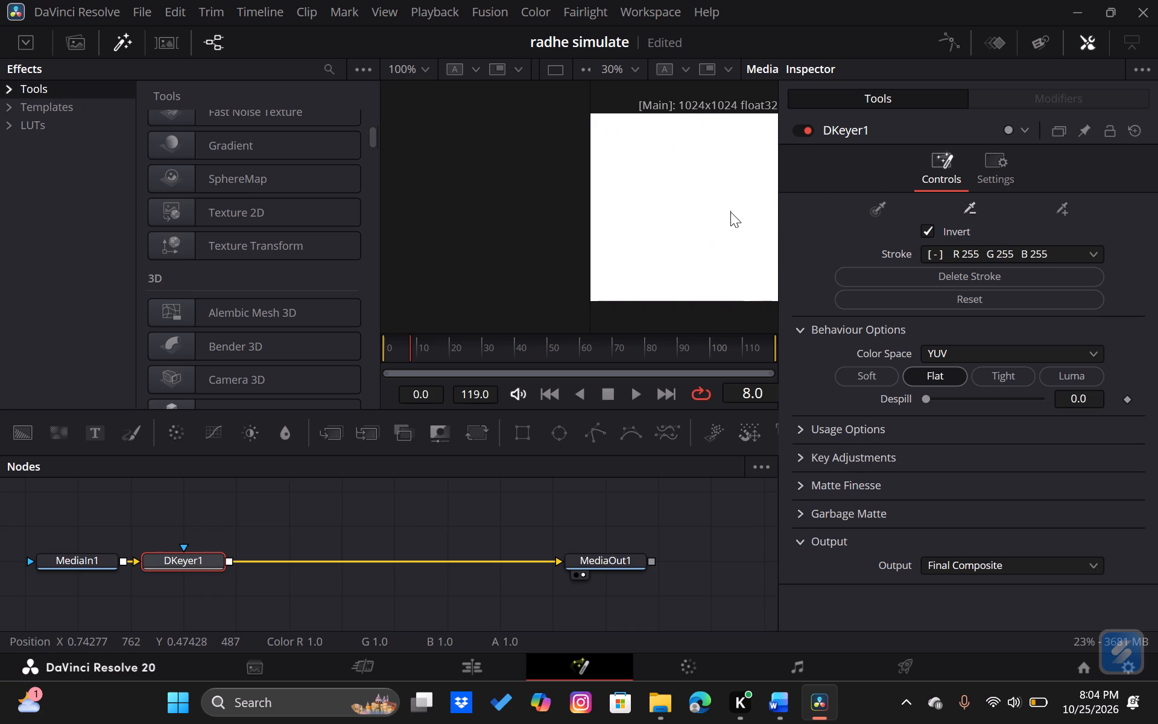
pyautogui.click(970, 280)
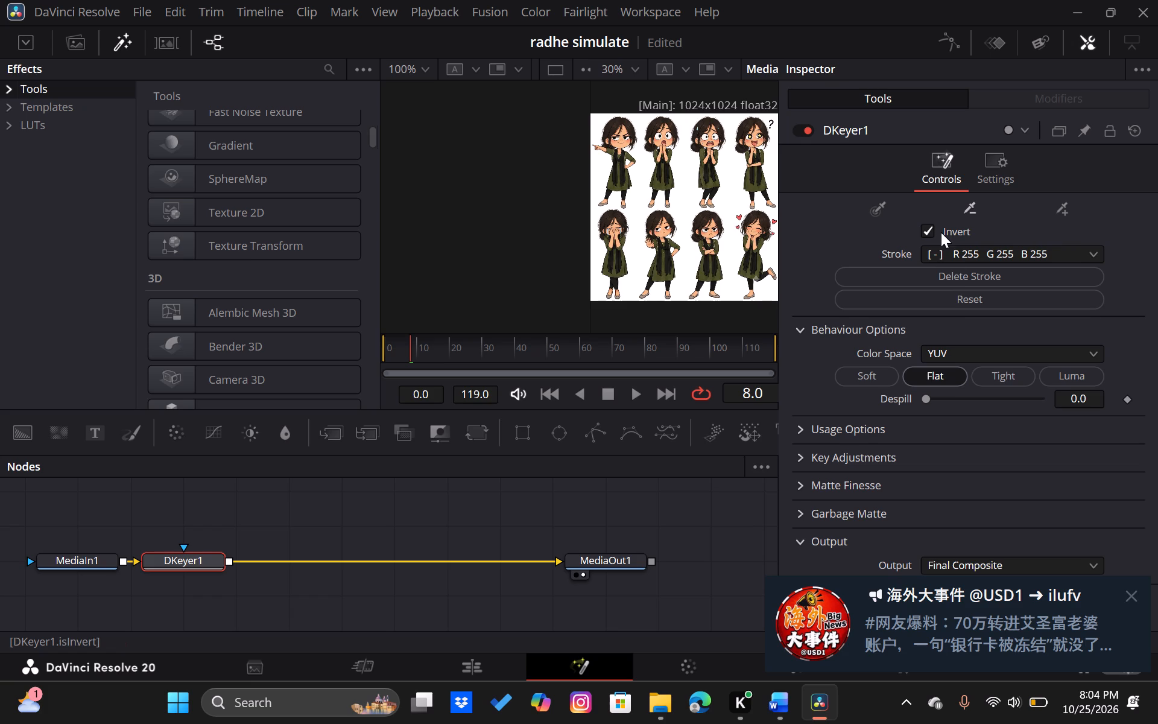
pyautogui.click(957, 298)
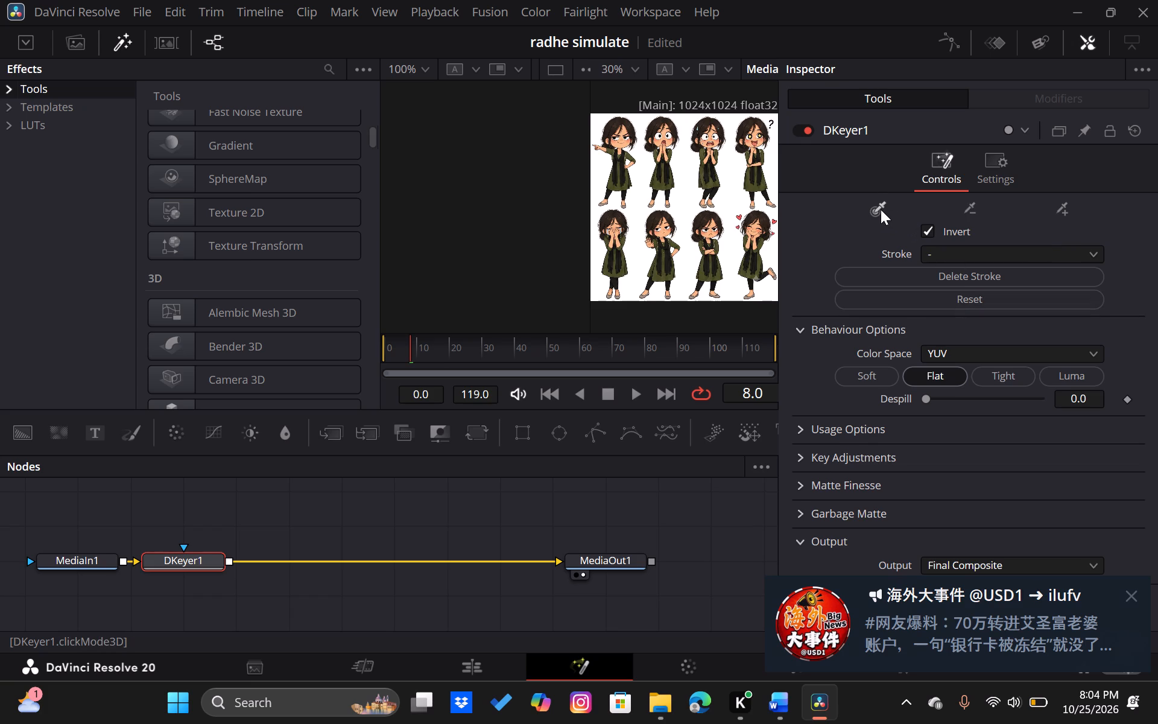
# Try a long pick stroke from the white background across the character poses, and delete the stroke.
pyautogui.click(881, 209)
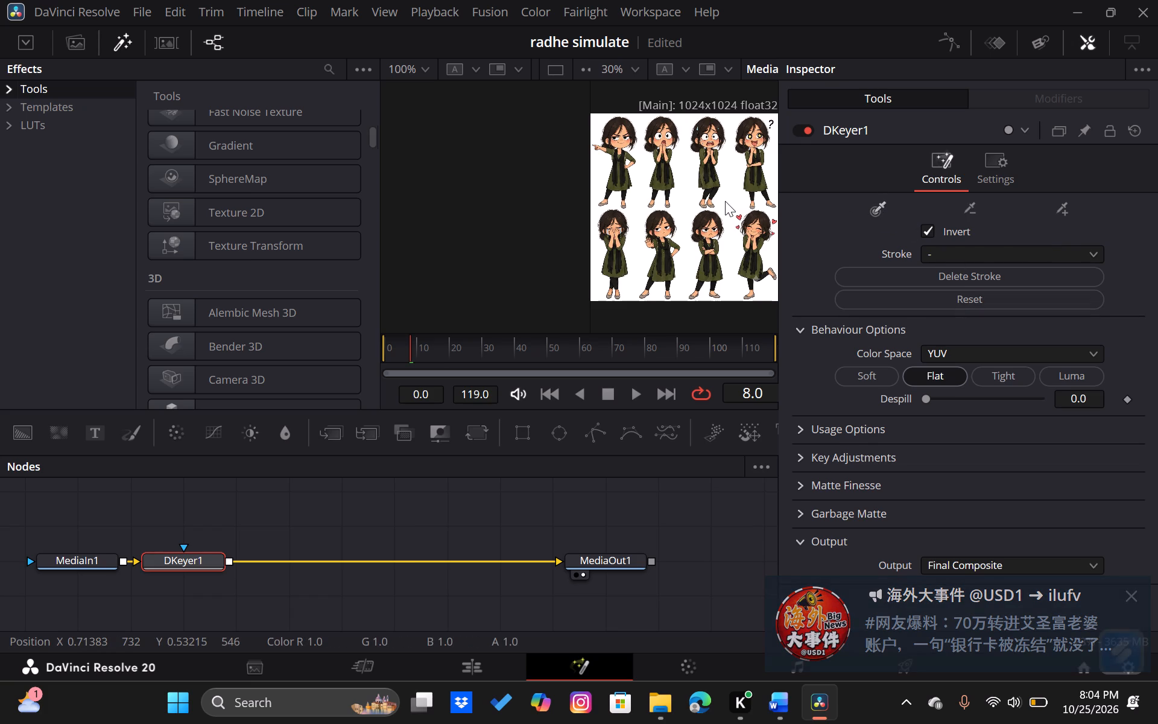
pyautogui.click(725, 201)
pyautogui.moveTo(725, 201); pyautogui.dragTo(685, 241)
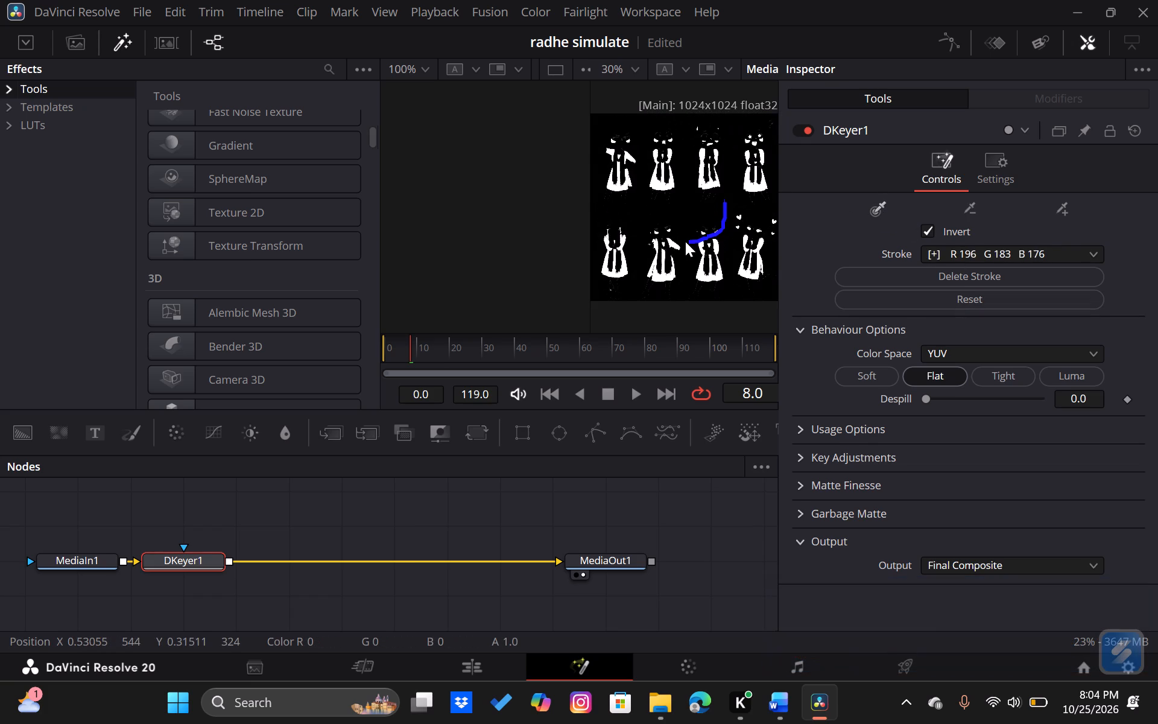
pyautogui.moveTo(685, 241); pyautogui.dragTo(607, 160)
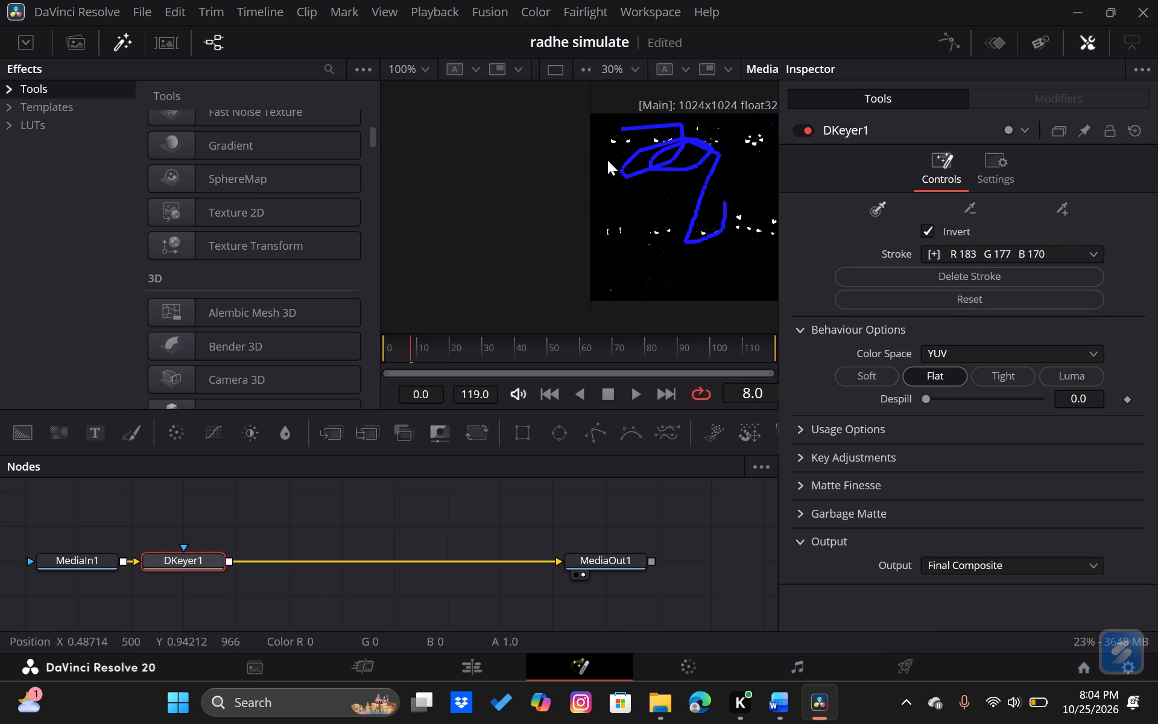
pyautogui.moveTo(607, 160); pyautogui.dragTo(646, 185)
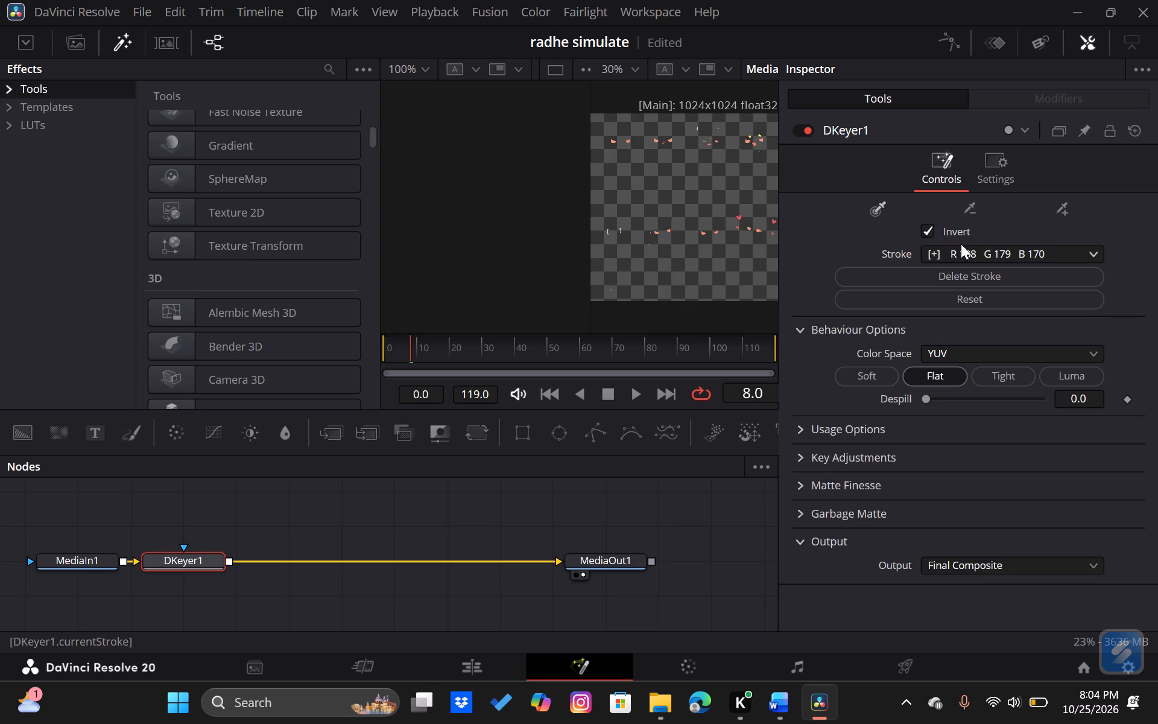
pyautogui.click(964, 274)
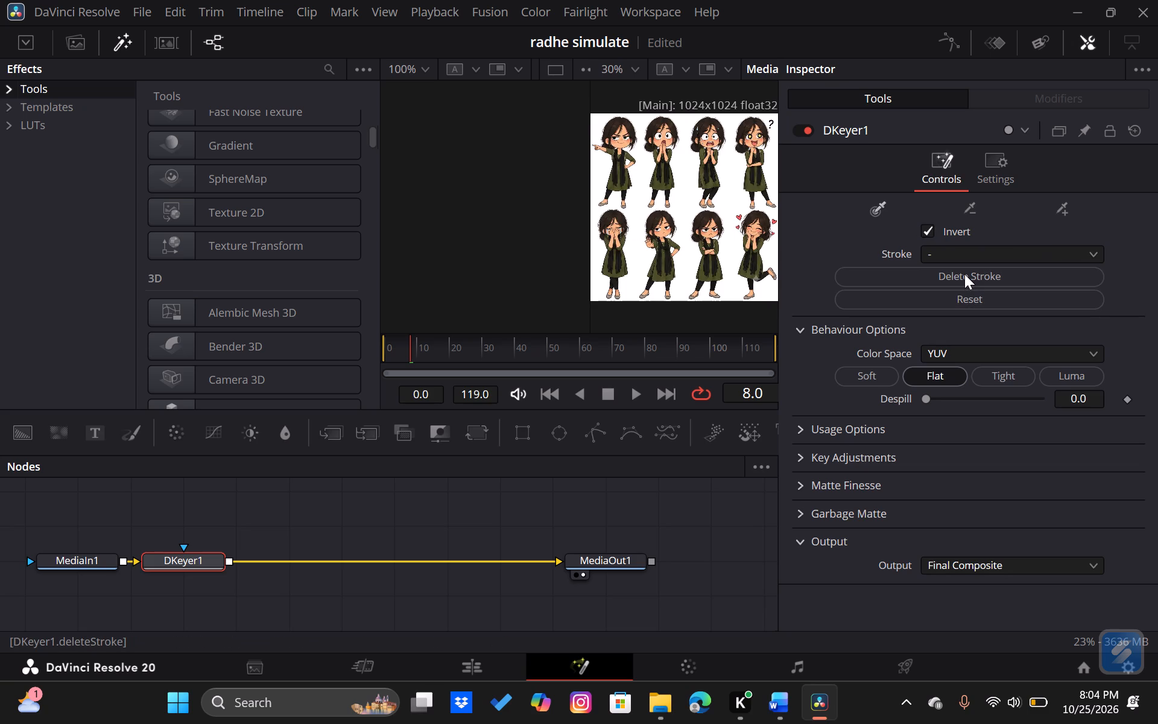
# Key out the white background with a short pick stroke beside the upper-row fourth character pose.
pyautogui.click(872, 209)
pyautogui.click(773, 170)
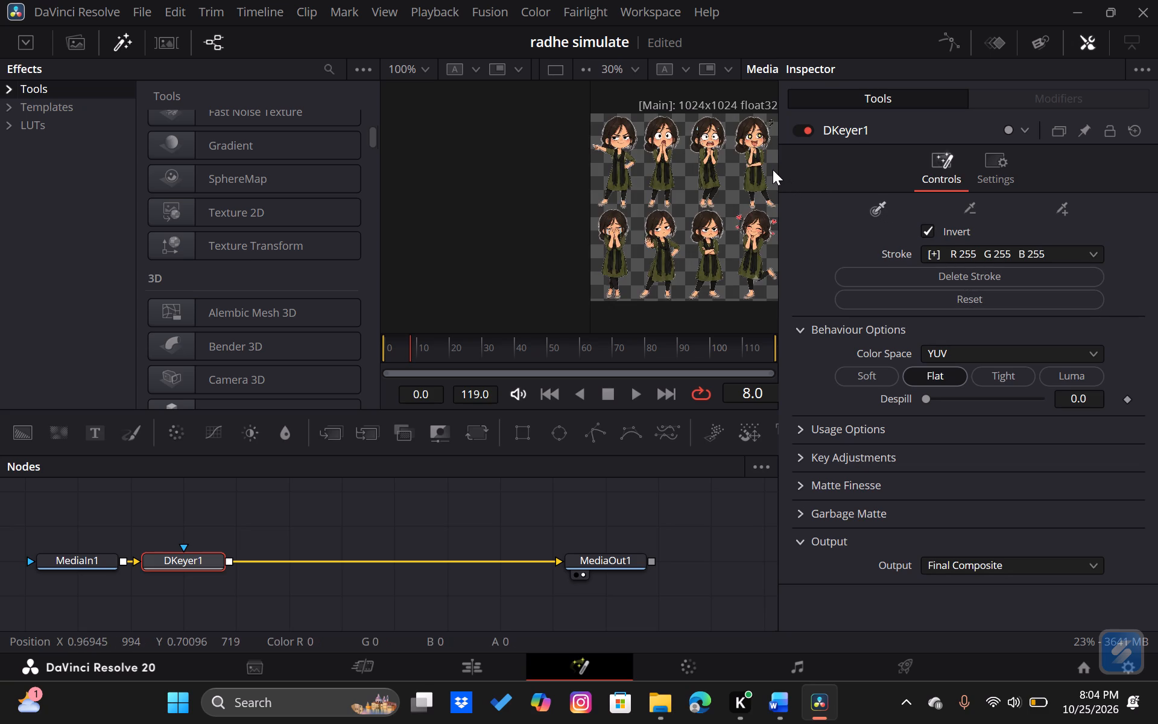
pyautogui.moveTo(773, 170); pyautogui.dragTo(773, 164)
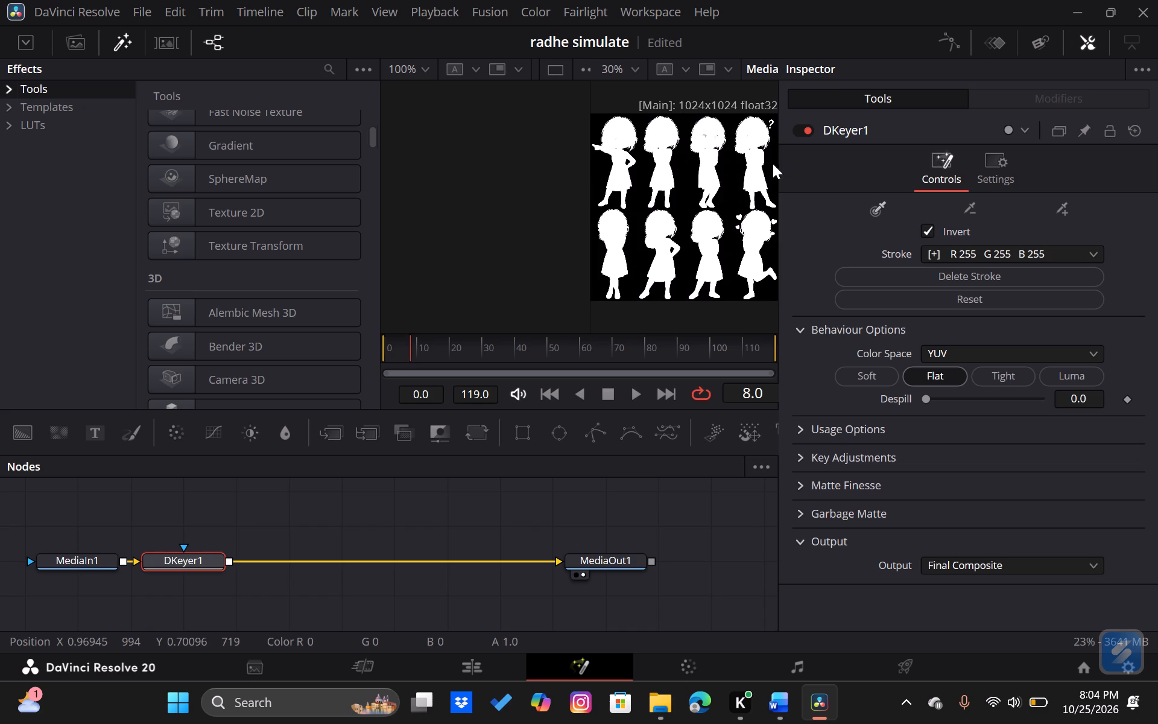
pyautogui.moveTo(773, 164); pyautogui.dragTo(772, 162)
pyautogui.click(772, 162)
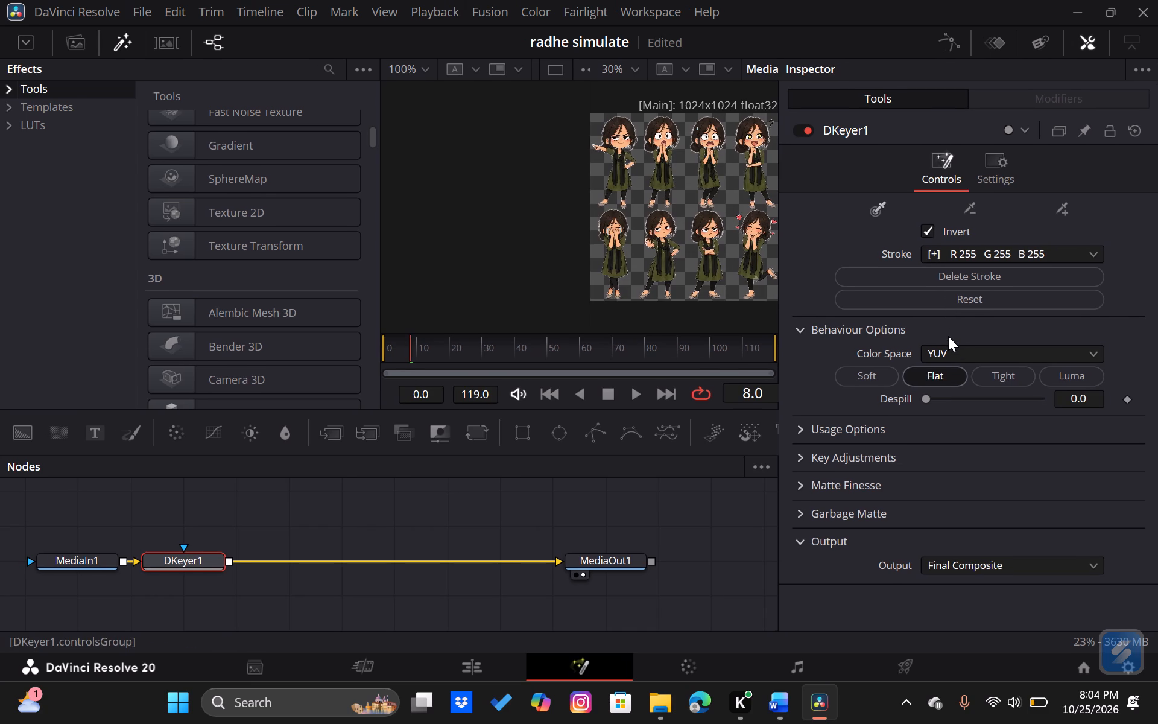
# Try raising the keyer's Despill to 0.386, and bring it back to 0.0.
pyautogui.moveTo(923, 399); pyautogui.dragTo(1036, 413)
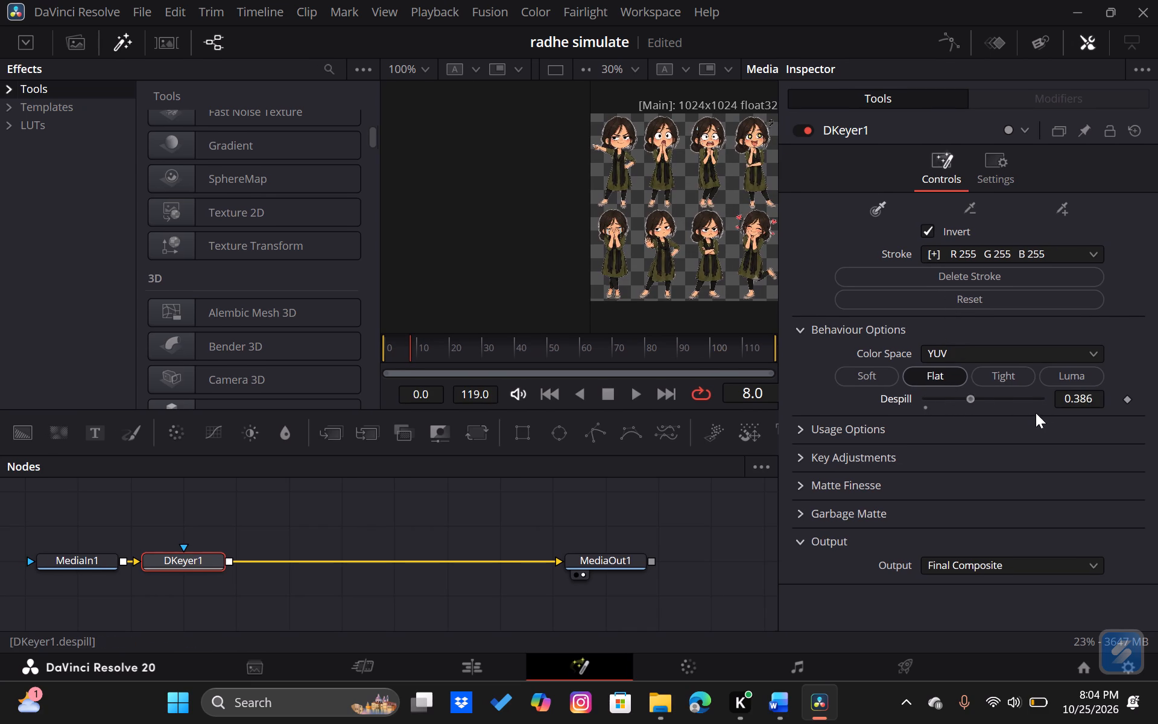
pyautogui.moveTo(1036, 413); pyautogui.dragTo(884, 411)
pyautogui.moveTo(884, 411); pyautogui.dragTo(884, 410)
# Add a subtract sample on the background between the third and fourth upper-row character poses.
pyautogui.click(970, 211)
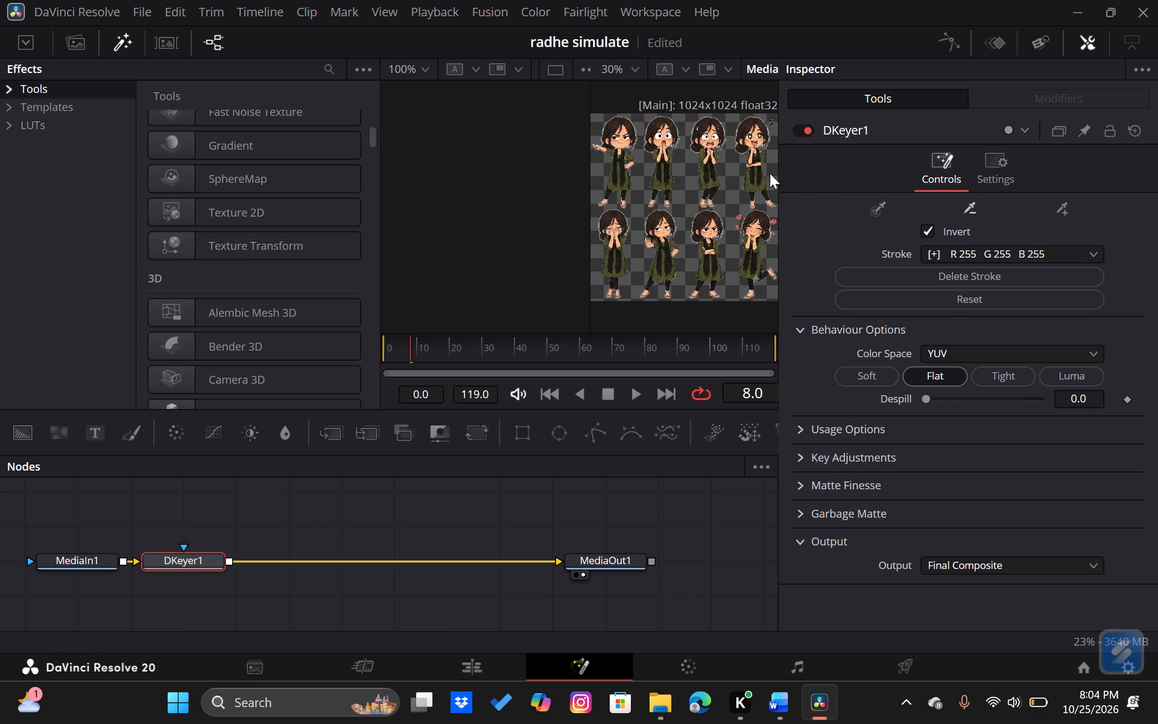
pyautogui.click(726, 174)
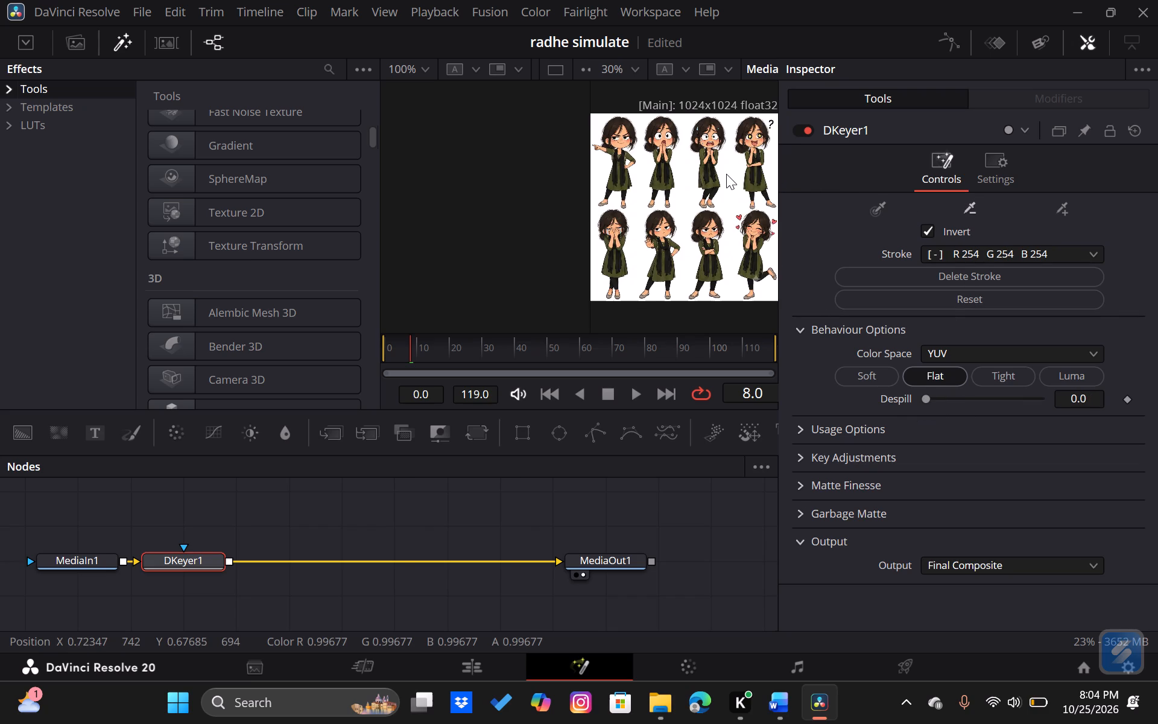
pyautogui.click(726, 174)
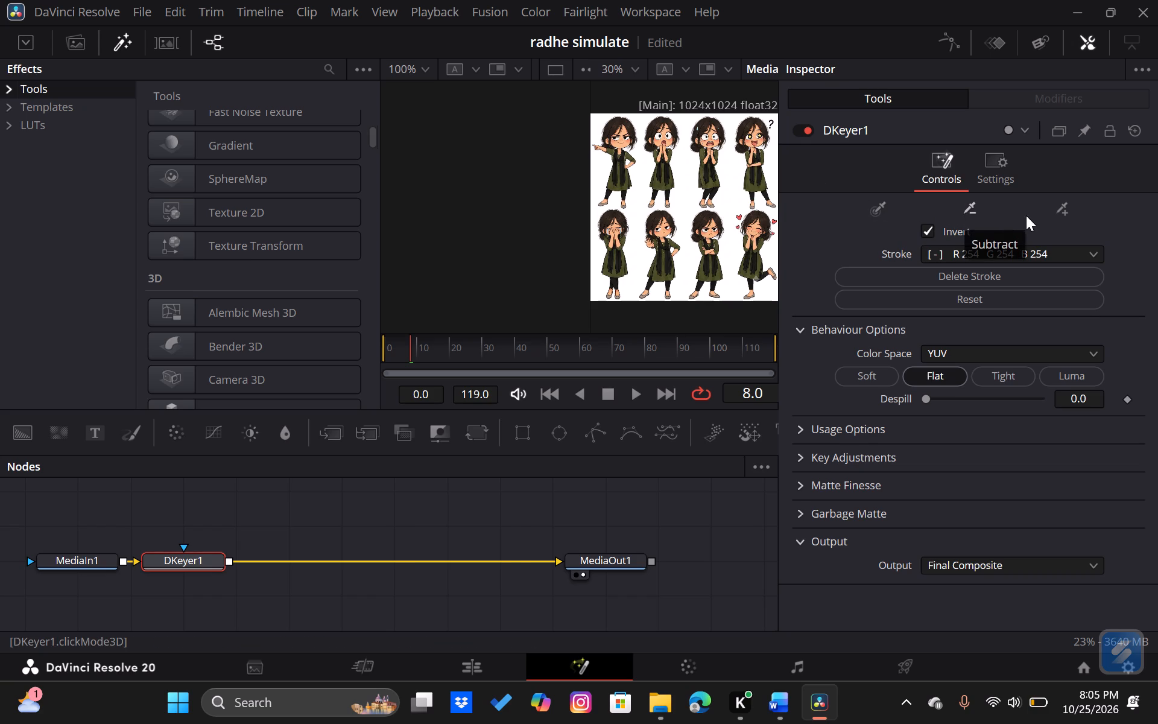
# Add an add sample on the background between the third and fourth upper-row character poses.
pyautogui.click(1063, 212)
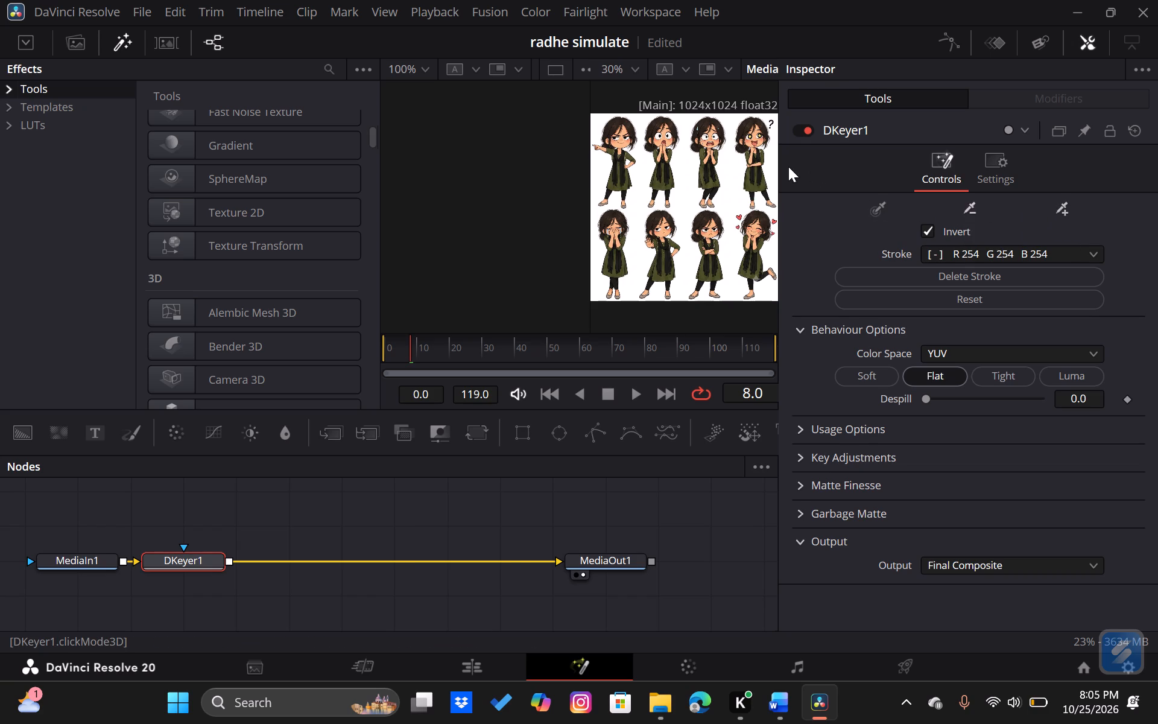
pyautogui.click(730, 174)
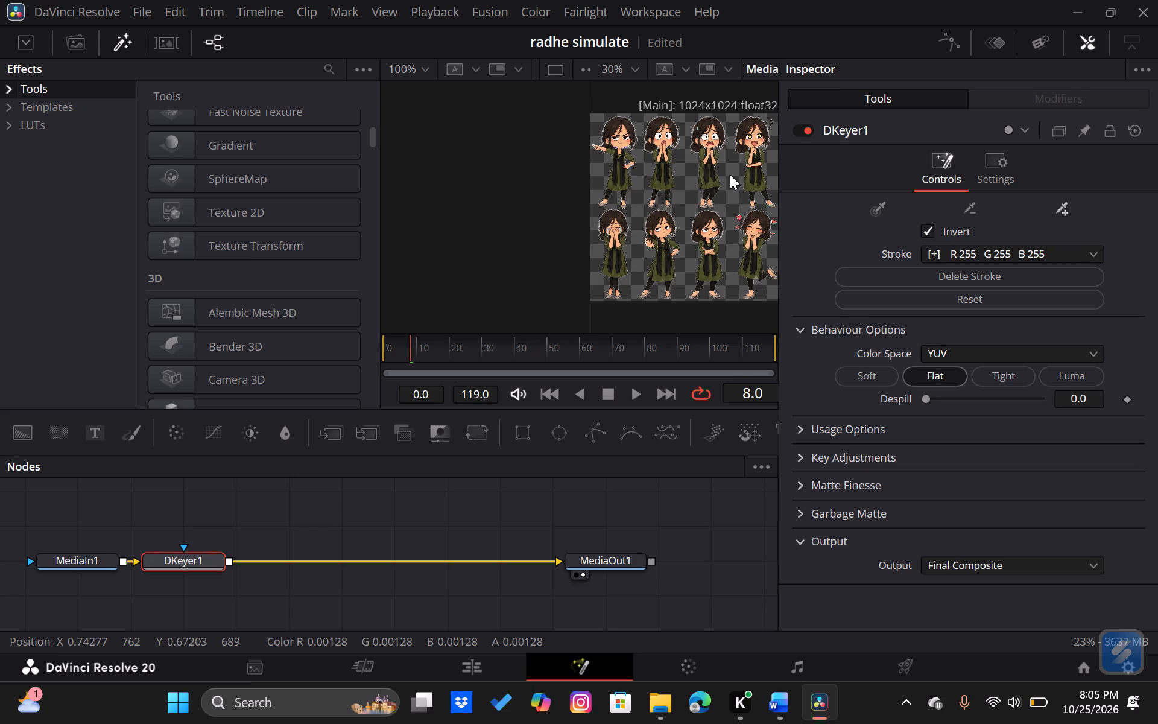
# Select the last R 255 G 255 B 255 add entry among the keyer's strokes.
pyautogui.doubleClick(1028, 251)
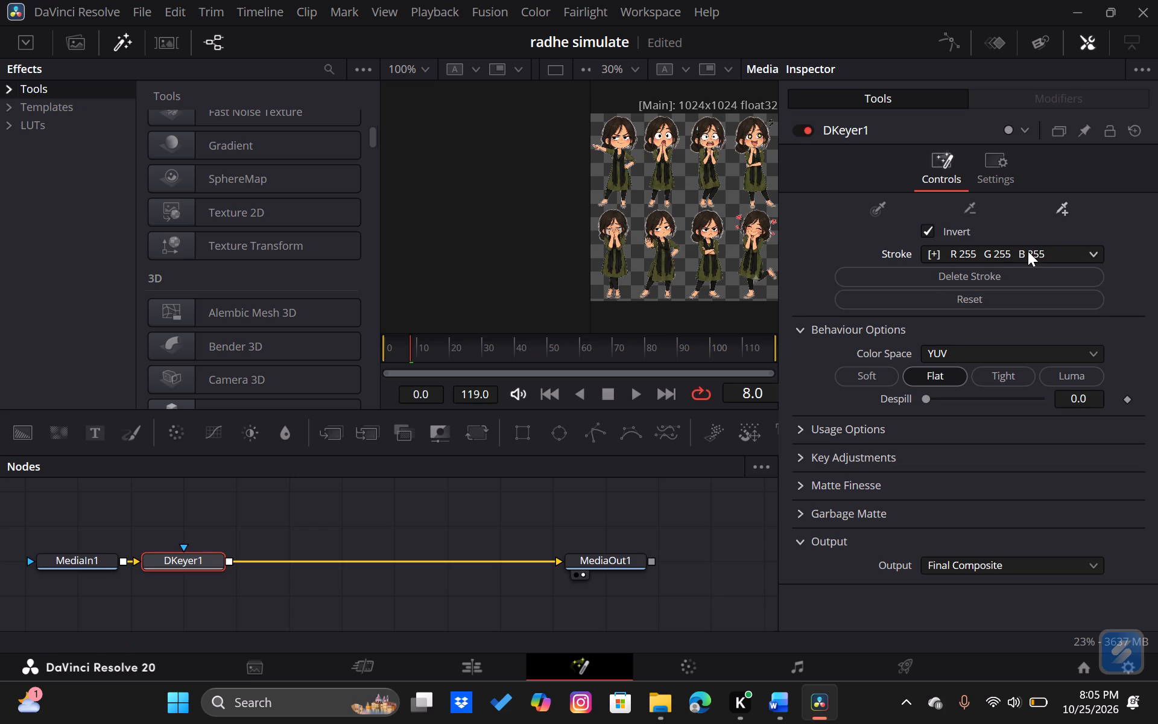
pyautogui.click(1028, 251)
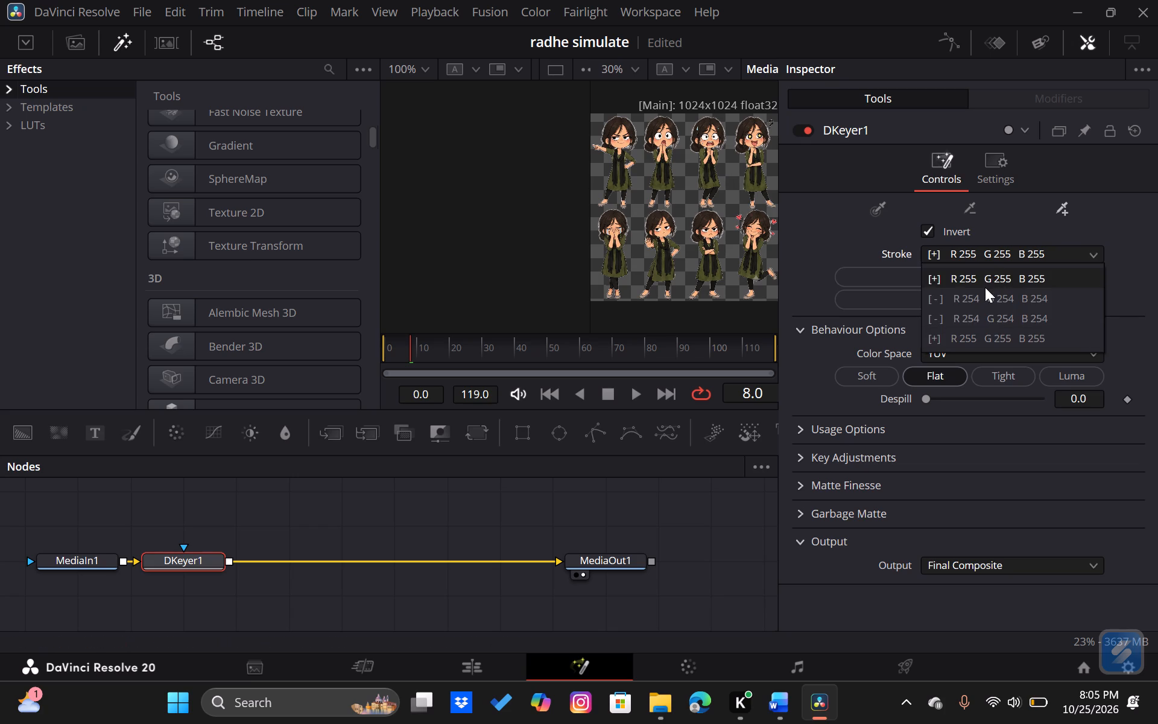
pyautogui.scroll(-1, 983, 334)
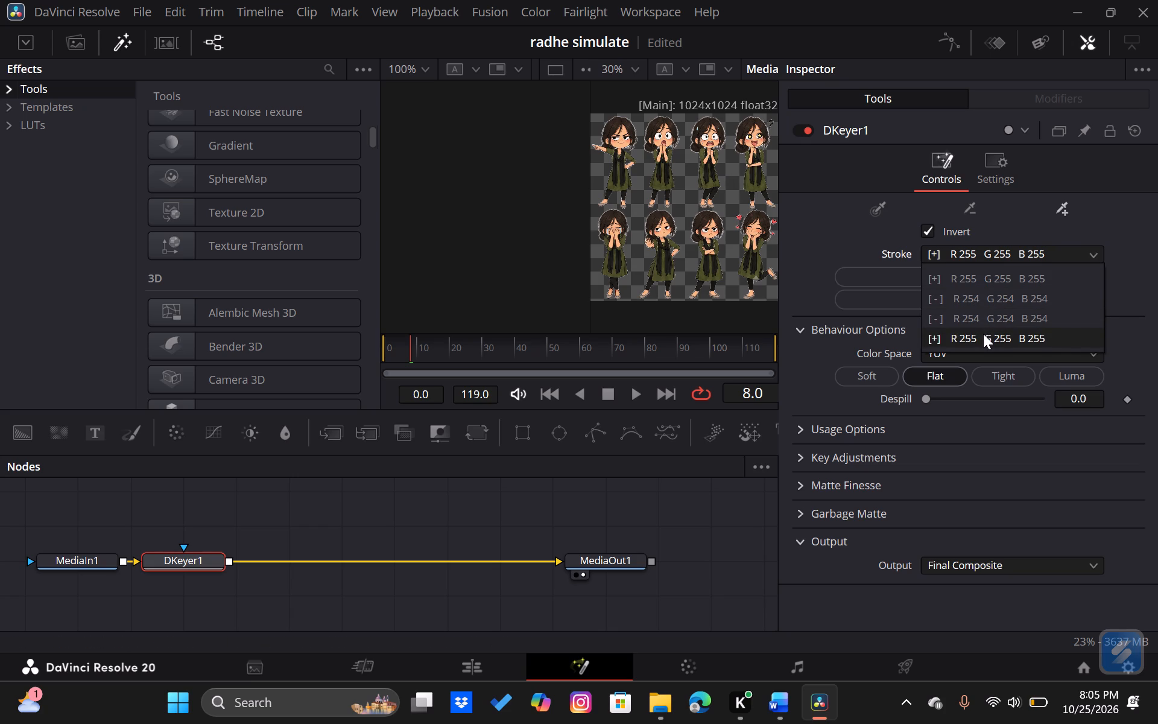
pyautogui.scroll(-1, 983, 334)
pyautogui.click(983, 334)
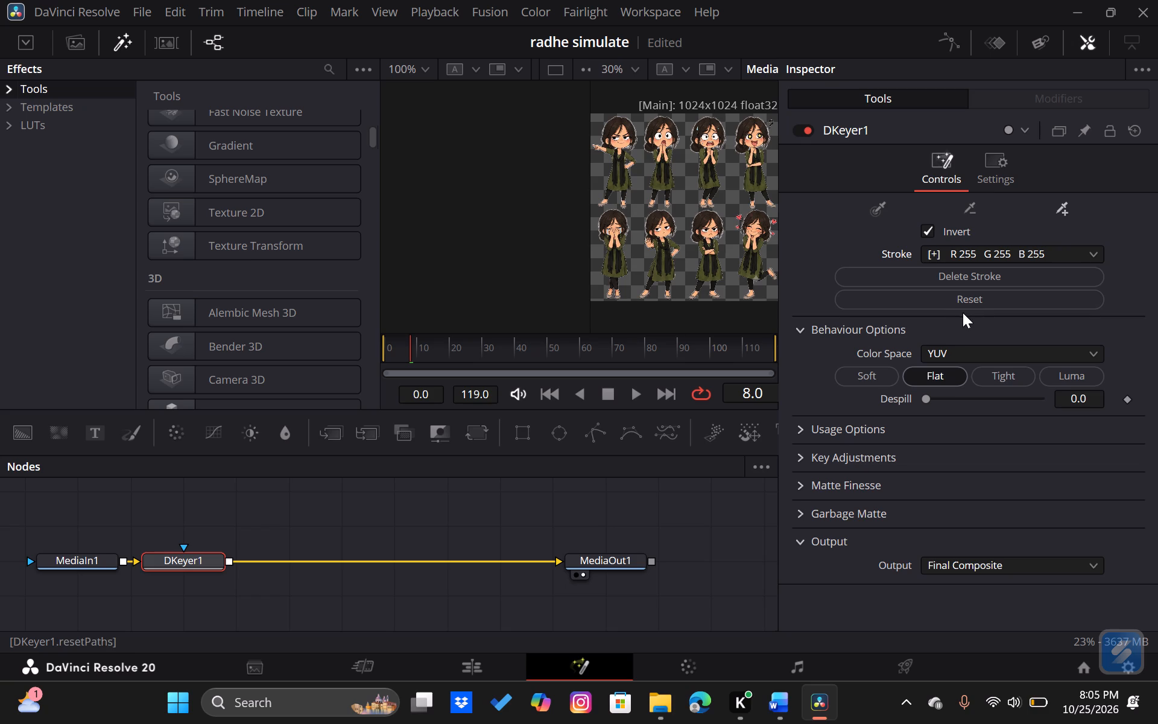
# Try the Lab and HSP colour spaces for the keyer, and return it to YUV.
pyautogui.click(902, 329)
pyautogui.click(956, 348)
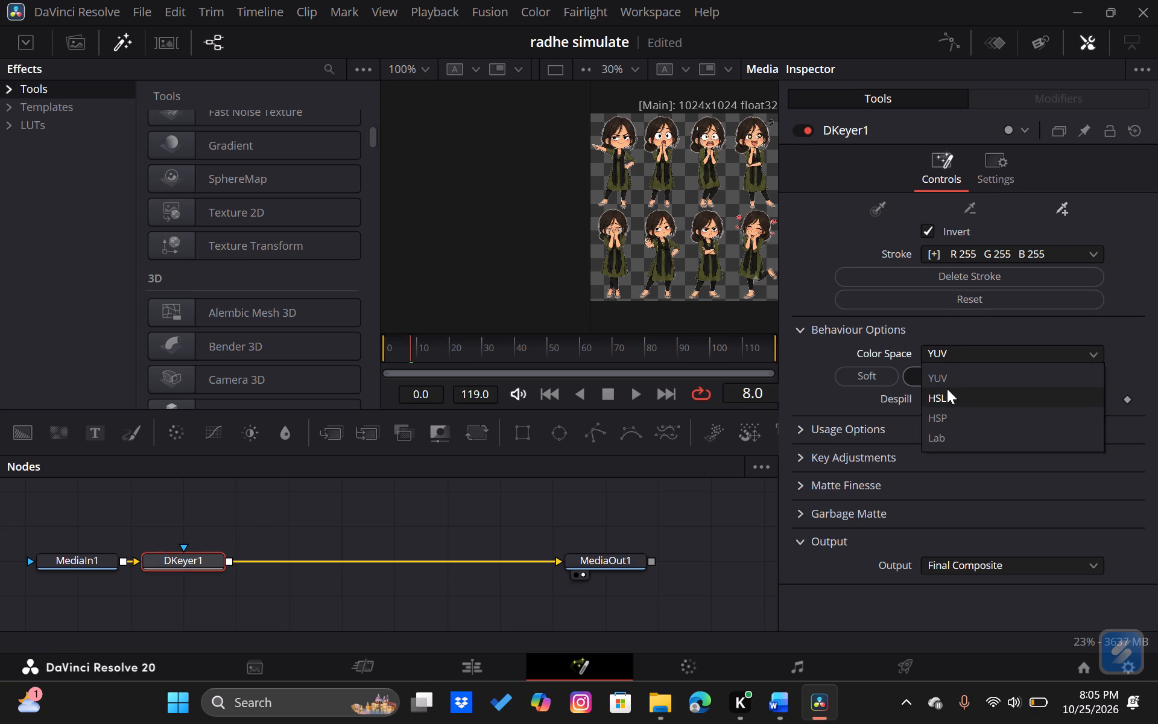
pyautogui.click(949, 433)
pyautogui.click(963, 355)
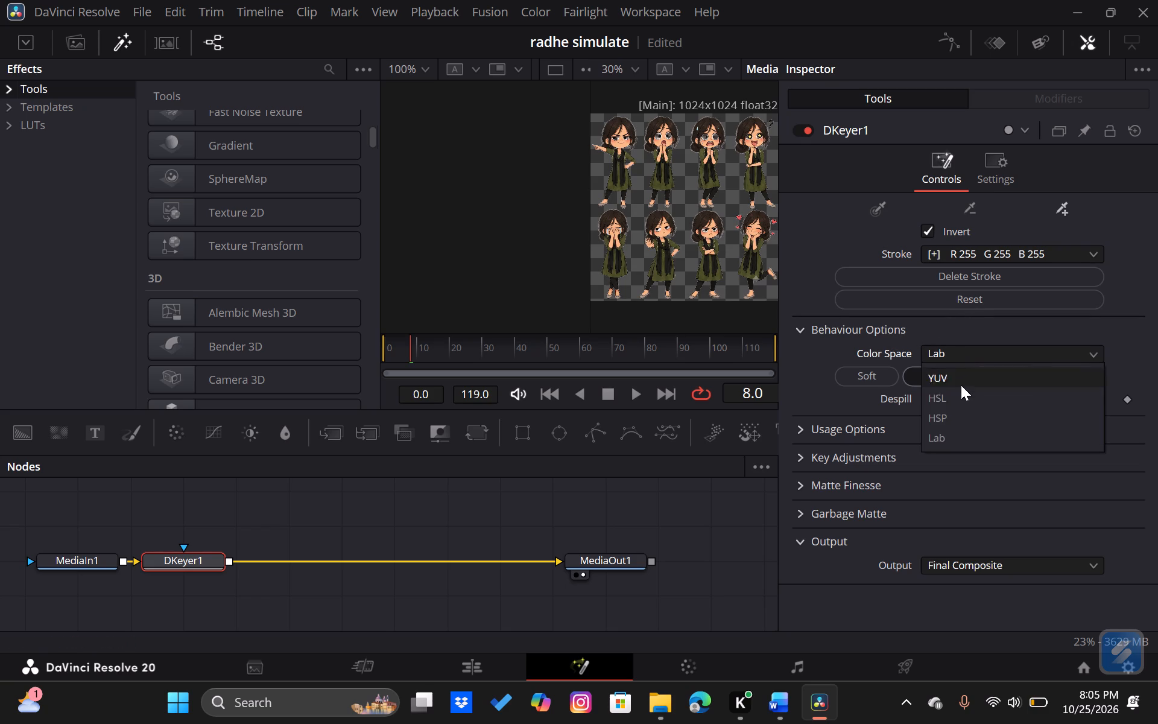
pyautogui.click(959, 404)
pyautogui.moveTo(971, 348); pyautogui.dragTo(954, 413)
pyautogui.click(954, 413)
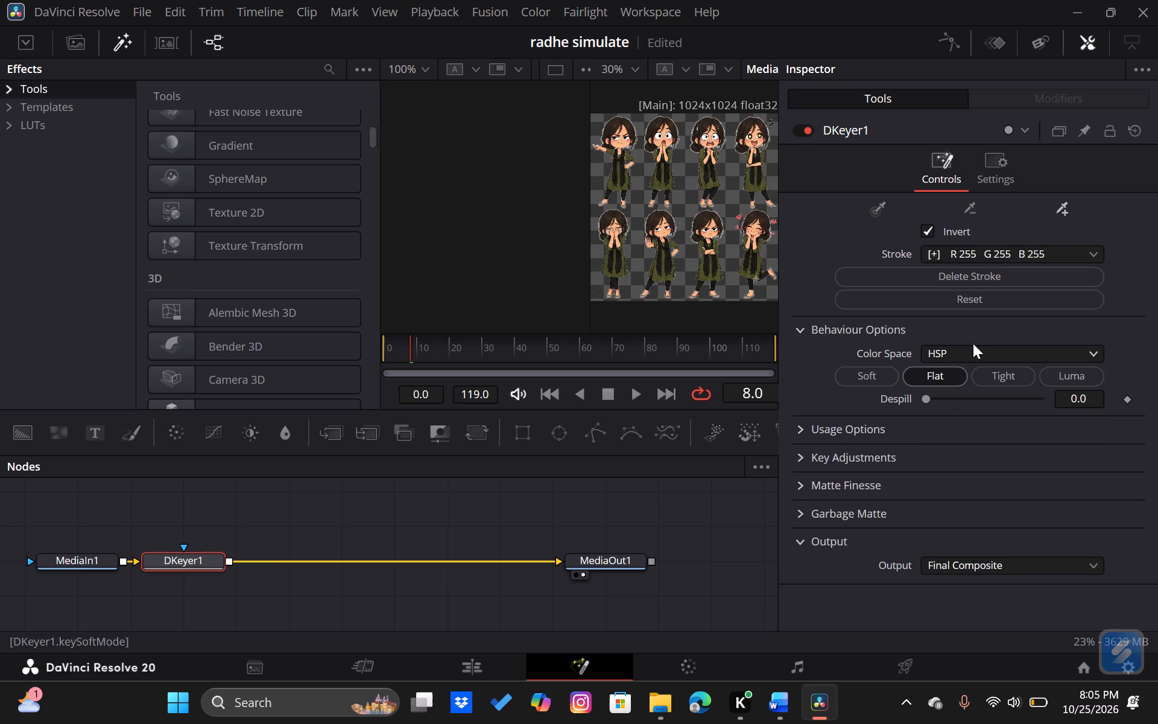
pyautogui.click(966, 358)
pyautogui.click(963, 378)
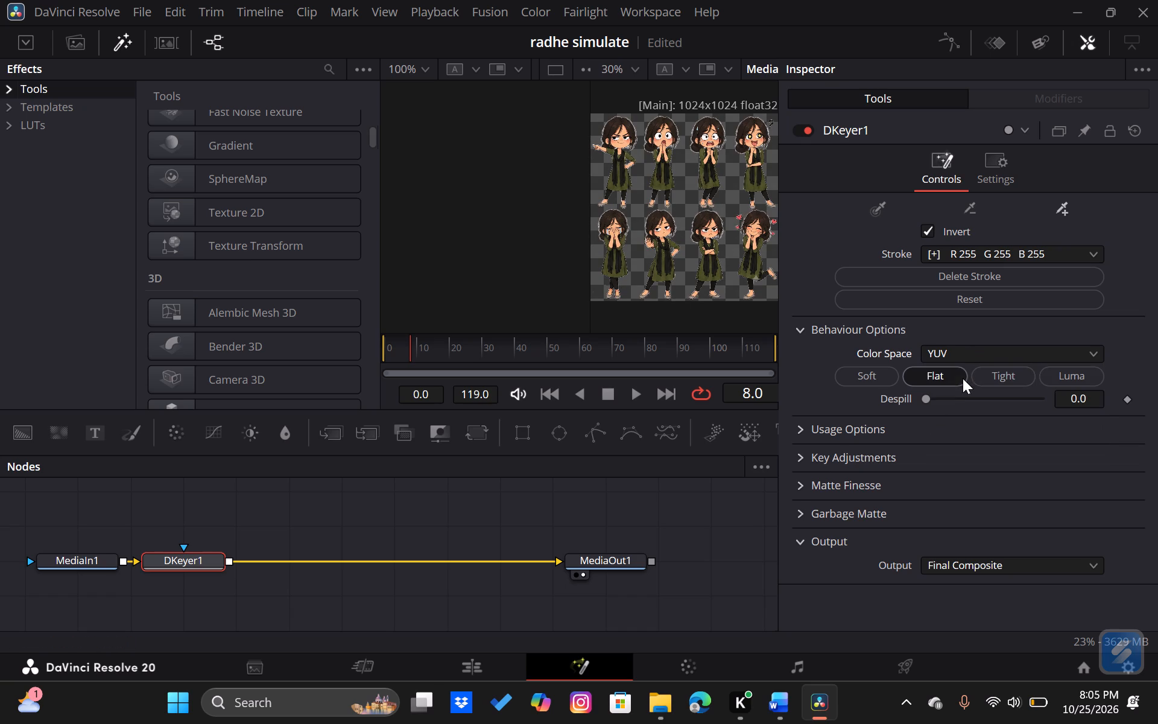
# Compare the keyer's Soft, Tight and Luma behaviours, and set it to Soft.
pyautogui.click(879, 373)
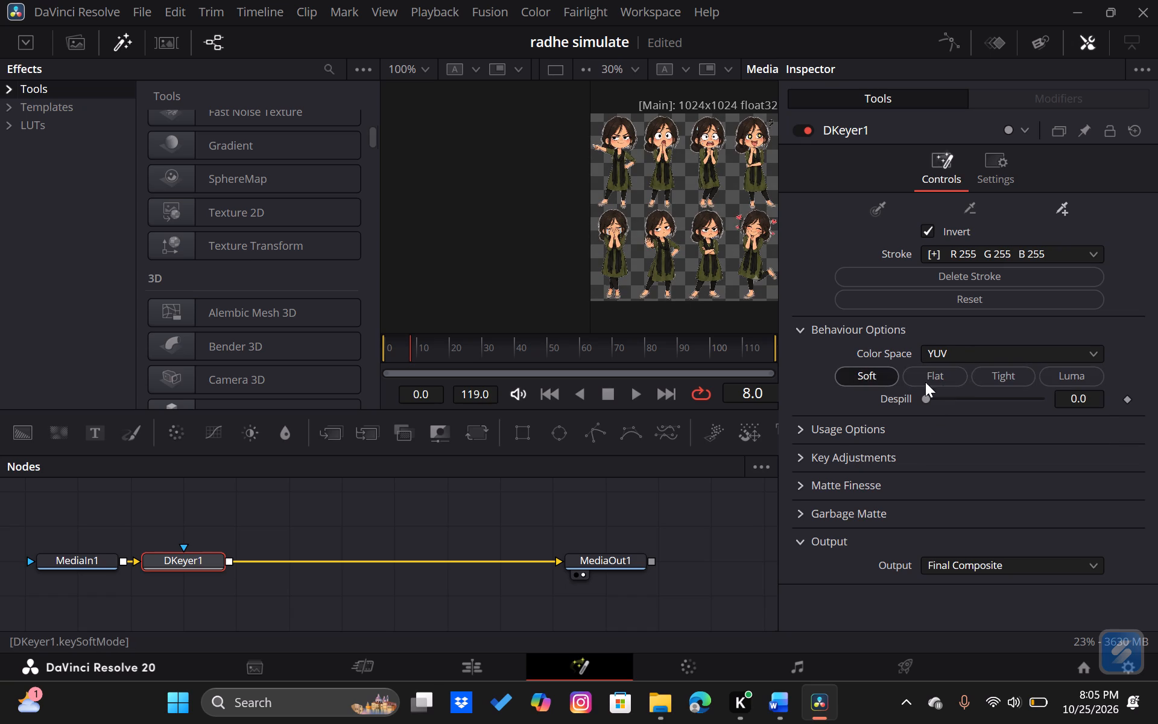
pyautogui.click(1003, 377)
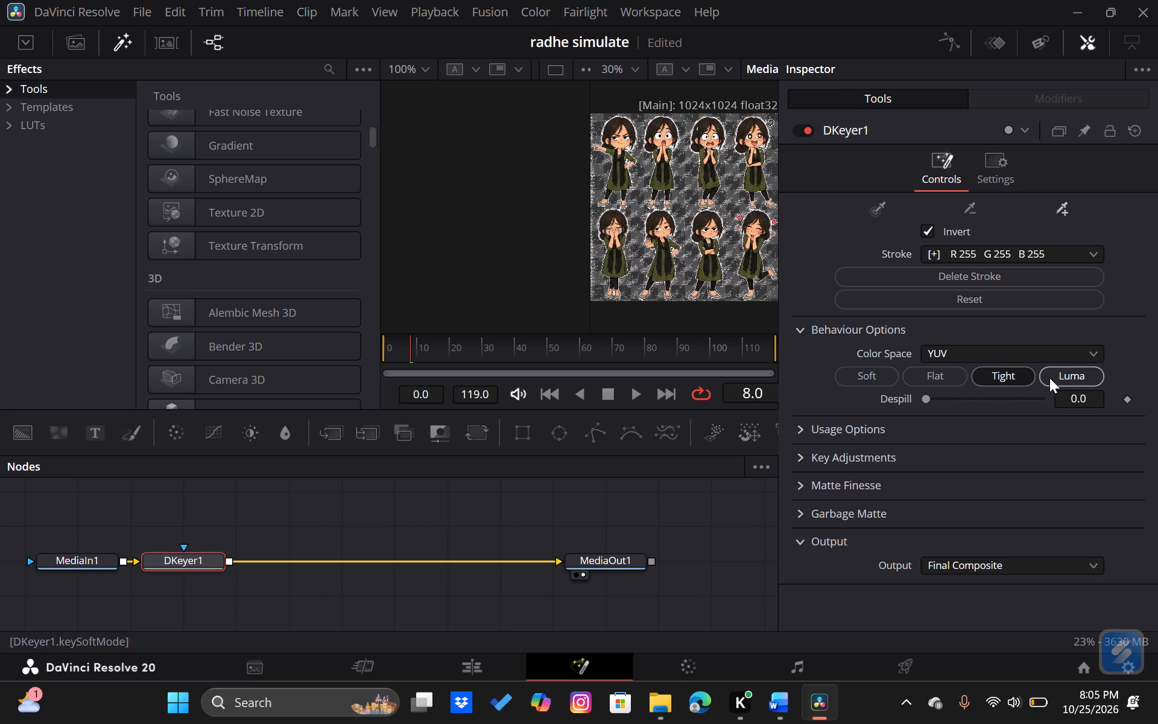
pyautogui.click(1058, 378)
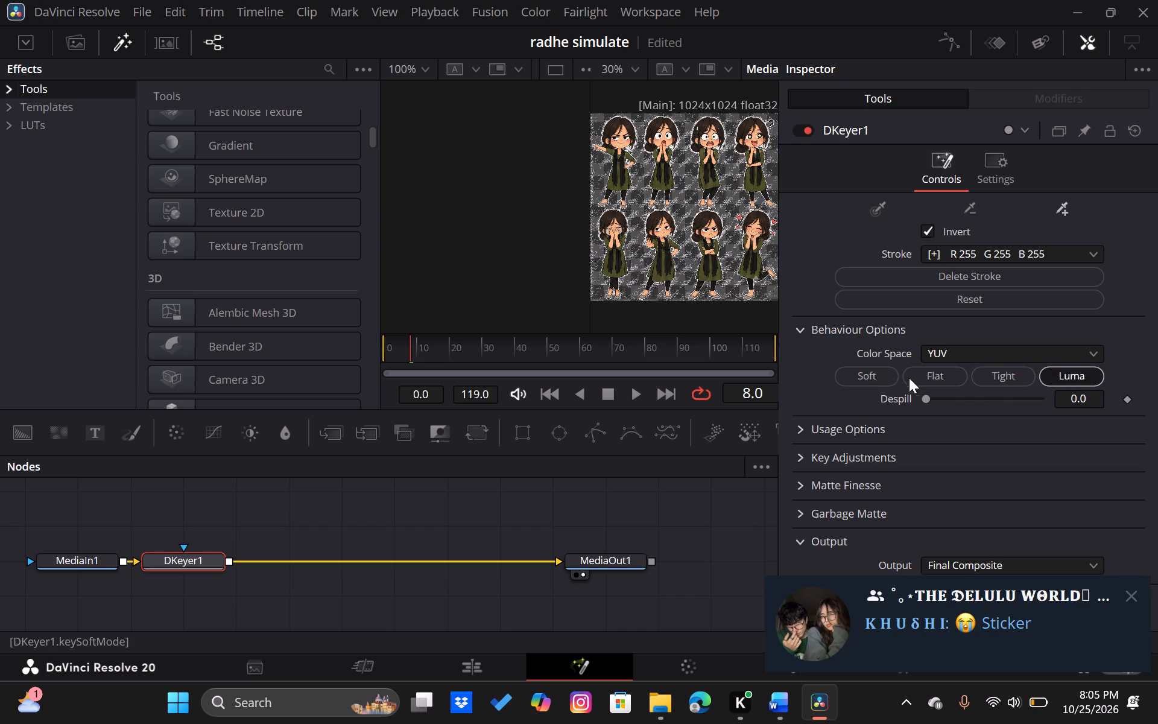
pyautogui.click(876, 378)
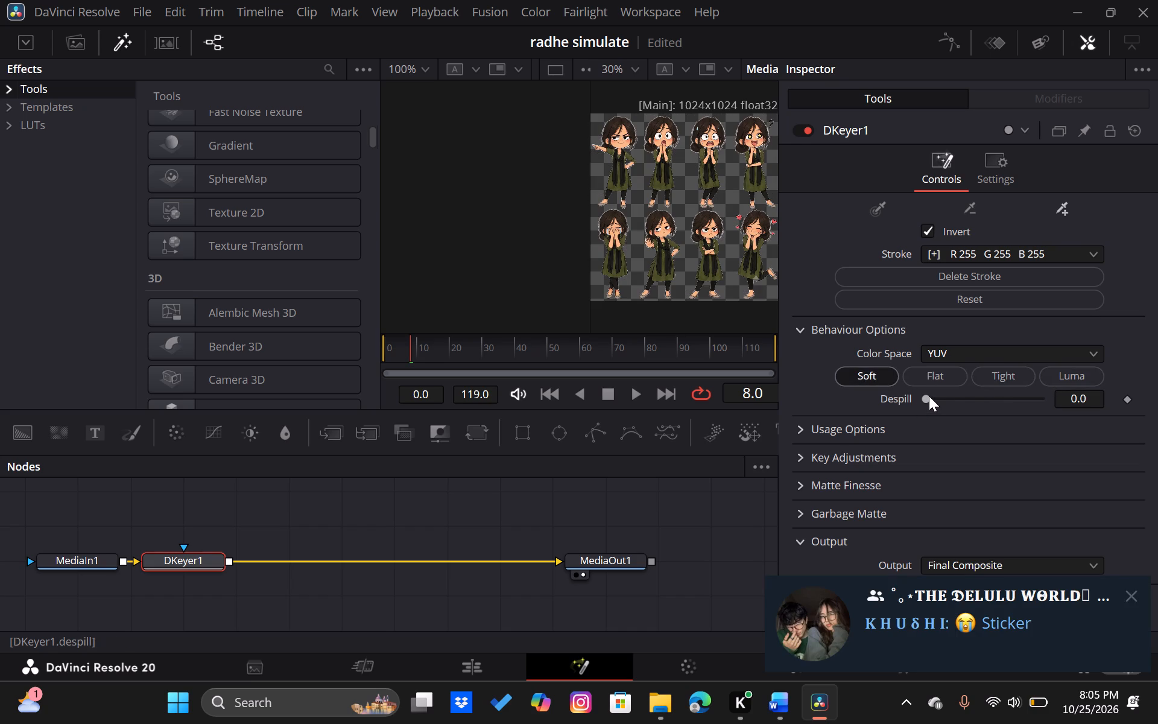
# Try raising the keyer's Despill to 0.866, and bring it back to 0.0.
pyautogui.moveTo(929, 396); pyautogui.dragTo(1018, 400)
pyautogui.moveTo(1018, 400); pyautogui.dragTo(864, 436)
# Expand the keyer's usage options, and toggle Show Paths and Show Key Map on and off again.
pyautogui.scroll(-1, 864, 436)
pyautogui.click(851, 428)
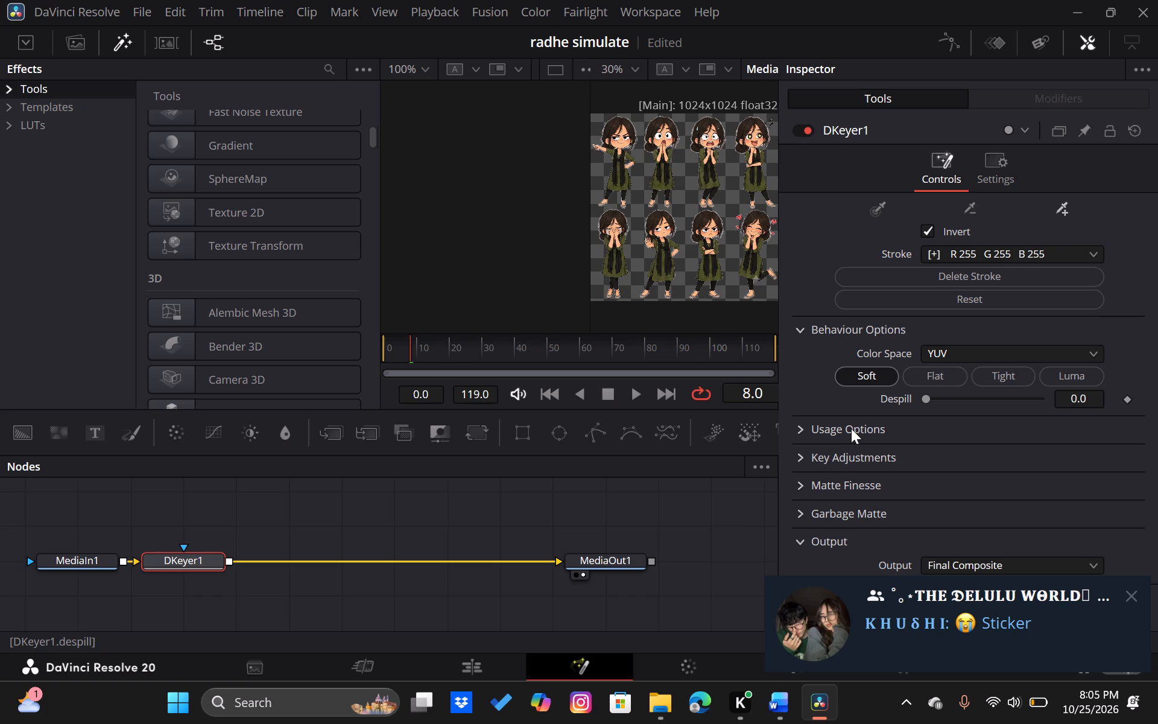
pyautogui.scroll(-1, 851, 428)
pyautogui.click(799, 428)
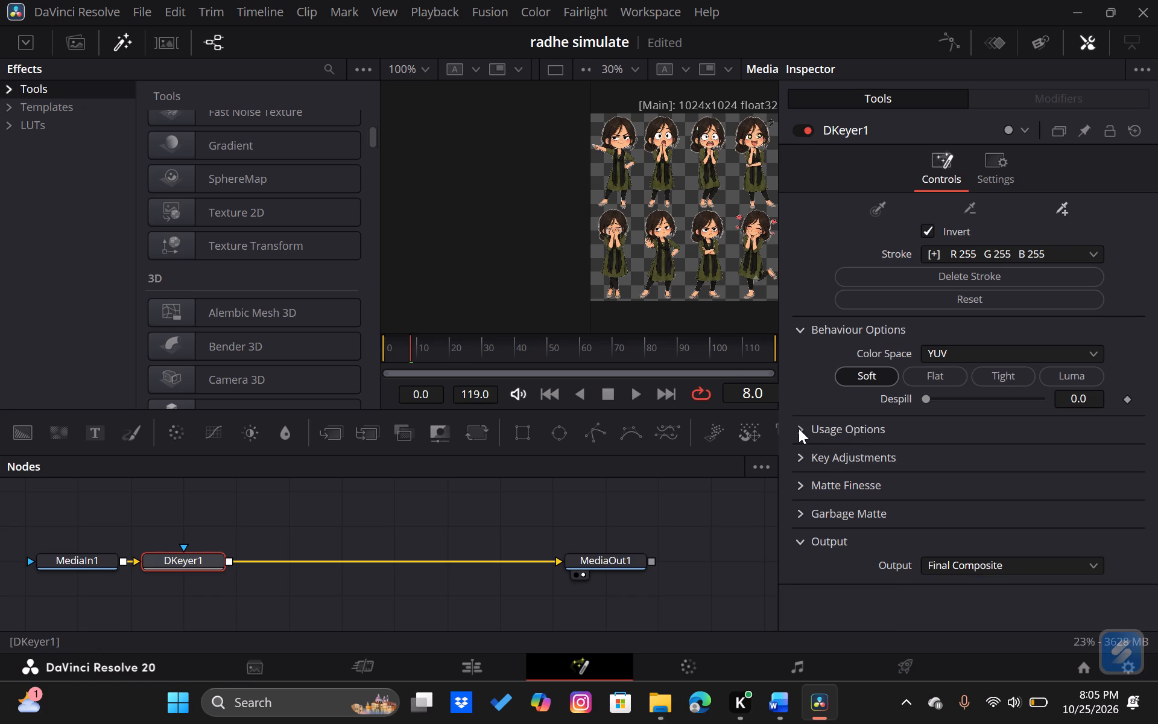
pyautogui.scroll(-1, 799, 428)
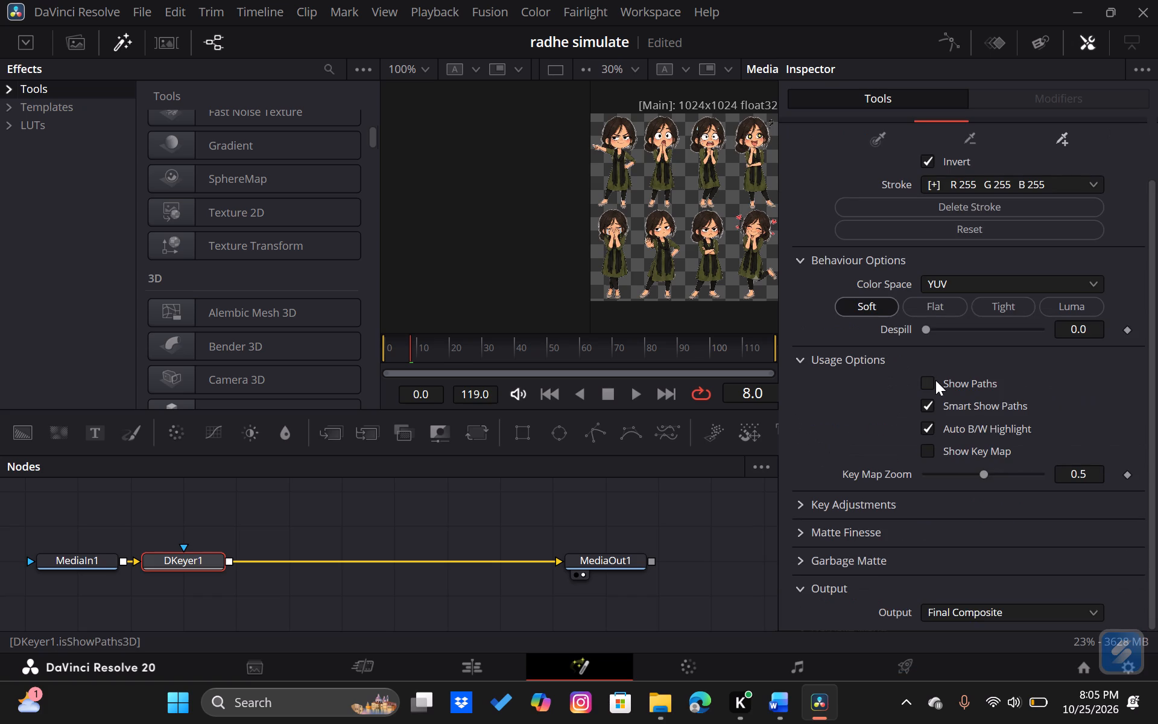
pyautogui.click(931, 380)
pyautogui.click(931, 380)
pyautogui.click(929, 446)
pyautogui.click(929, 446)
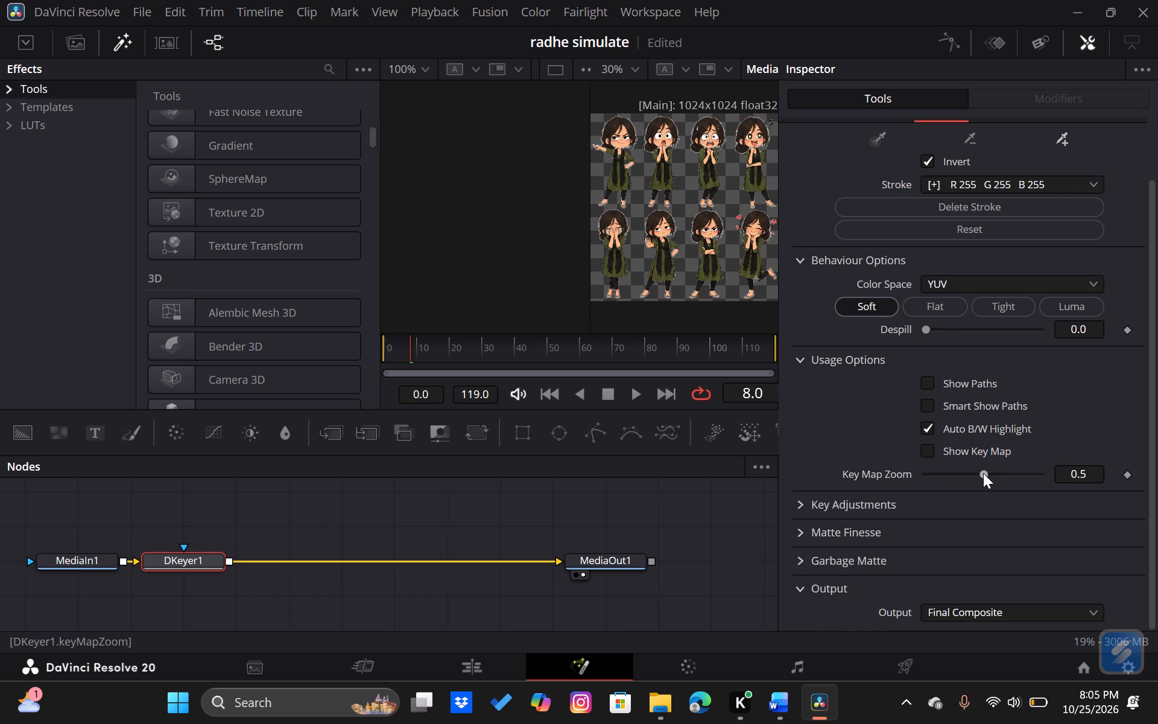
pyautogui.moveTo(983, 473); pyautogui.dragTo(982, 481)
# Set the keyer's Chroma Tolerance to 48.4 after trying -50.0, and its Chroma Softness to 0.0.
pyautogui.scroll(-1, 982, 481)
pyautogui.click(797, 505)
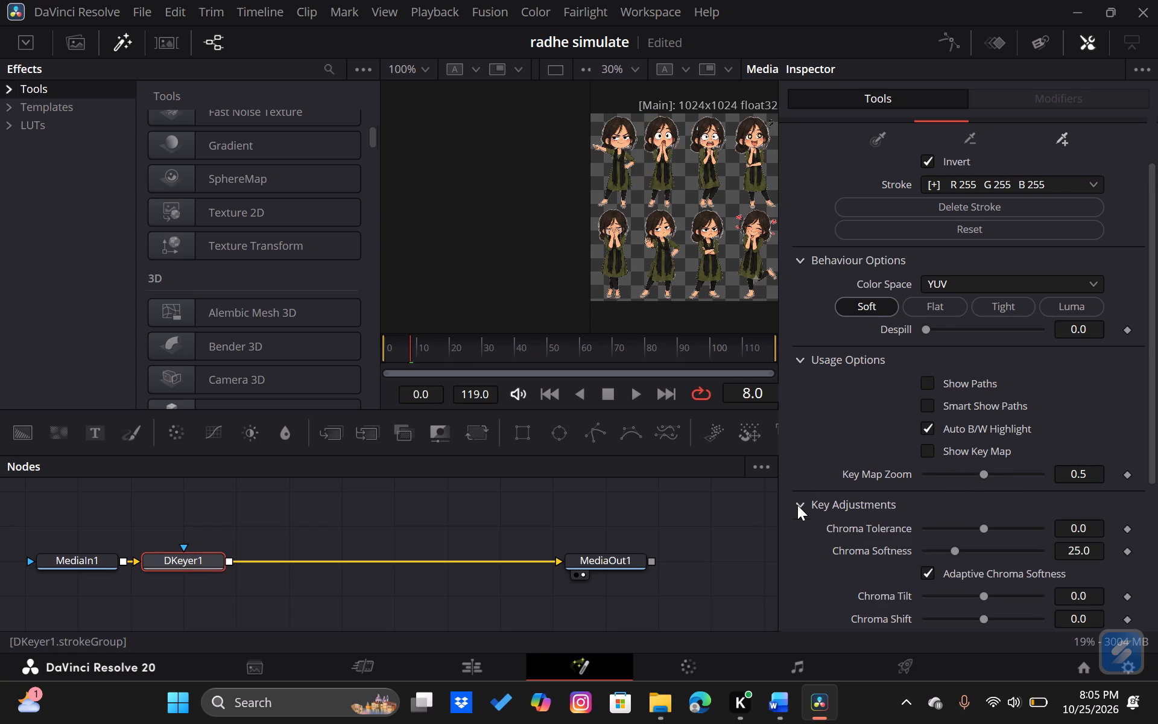
pyautogui.scroll(-1, 797, 505)
pyautogui.moveTo(982, 529); pyautogui.dragTo(914, 527)
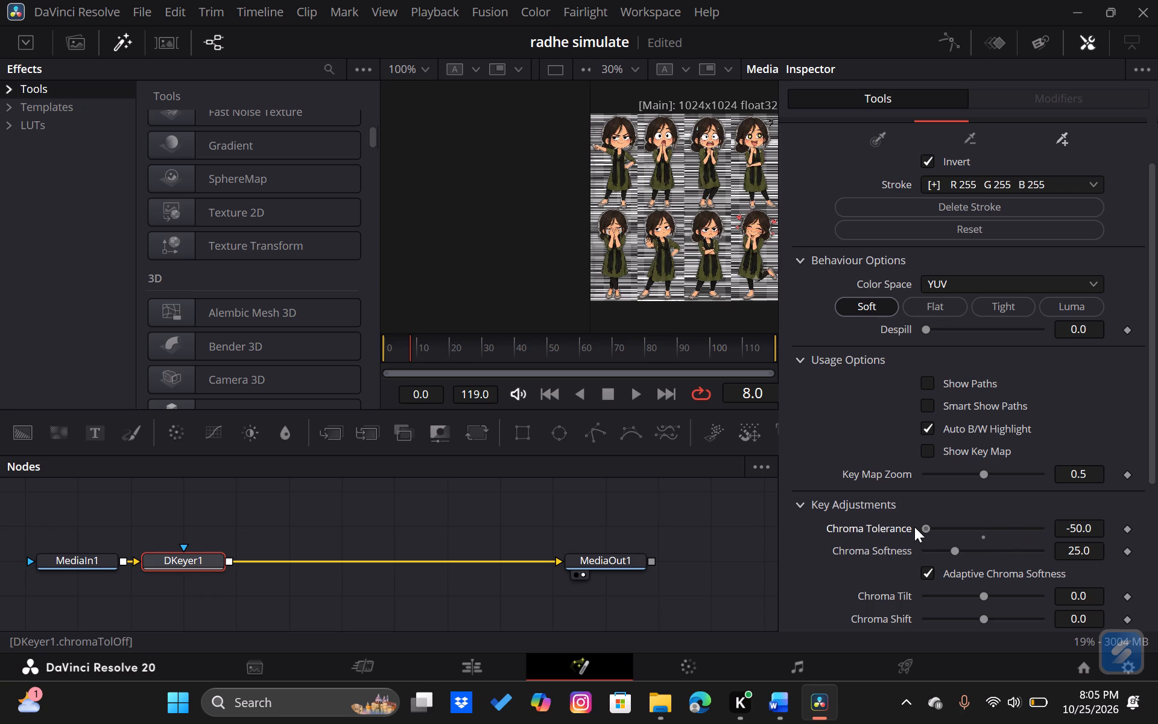
pyautogui.moveTo(914, 527); pyautogui.dragTo(1037, 533)
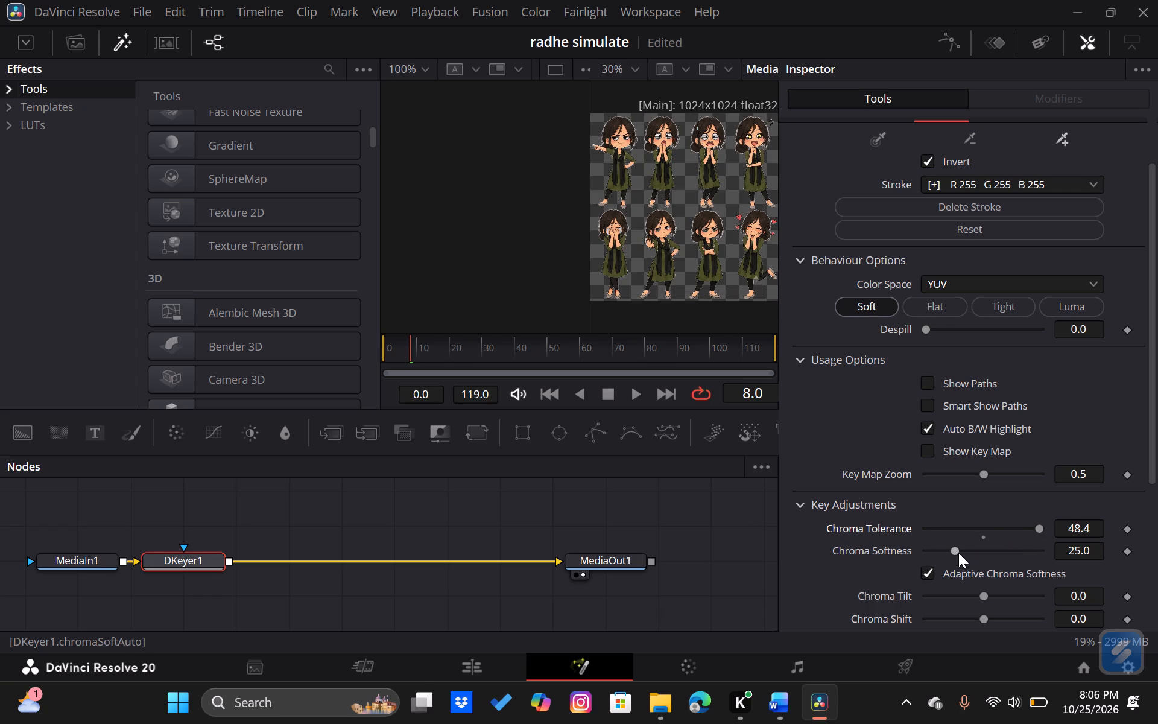
pyautogui.moveTo(957, 553); pyautogui.dragTo(920, 557)
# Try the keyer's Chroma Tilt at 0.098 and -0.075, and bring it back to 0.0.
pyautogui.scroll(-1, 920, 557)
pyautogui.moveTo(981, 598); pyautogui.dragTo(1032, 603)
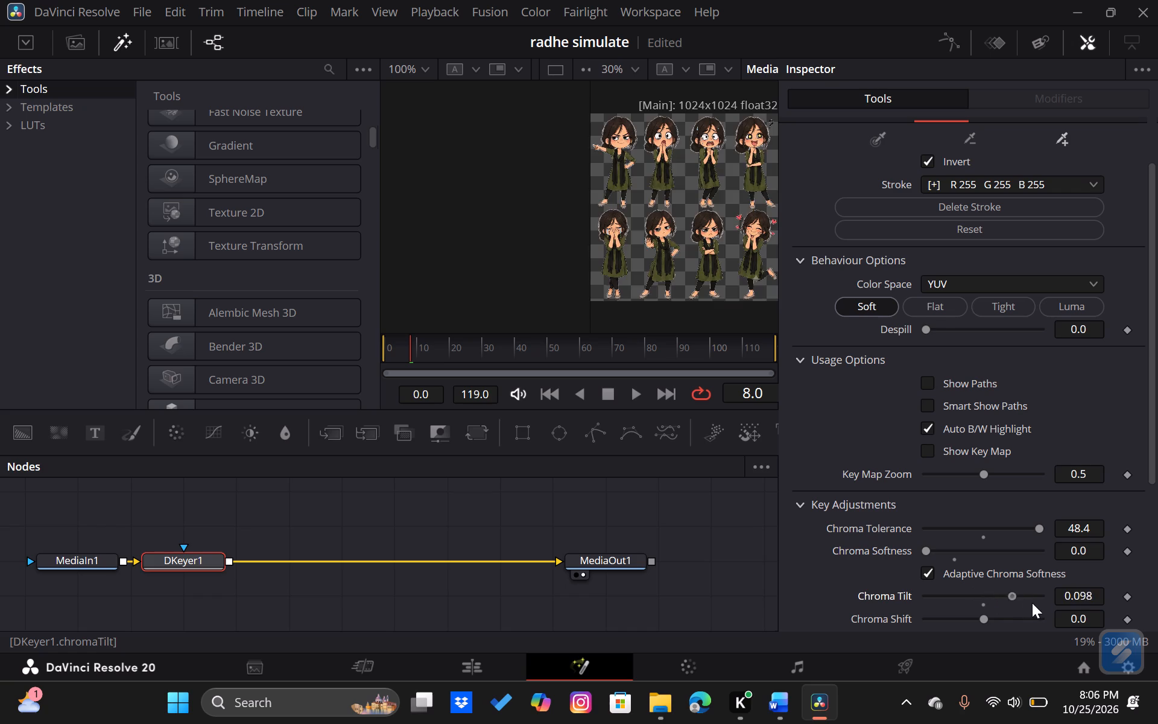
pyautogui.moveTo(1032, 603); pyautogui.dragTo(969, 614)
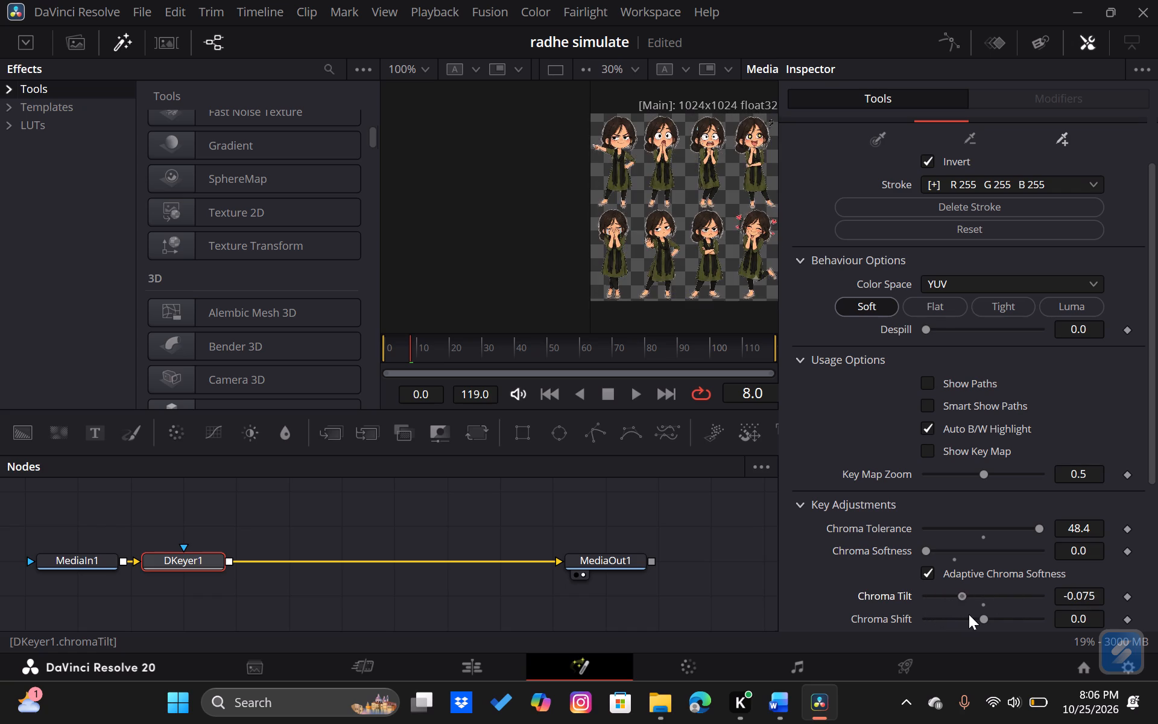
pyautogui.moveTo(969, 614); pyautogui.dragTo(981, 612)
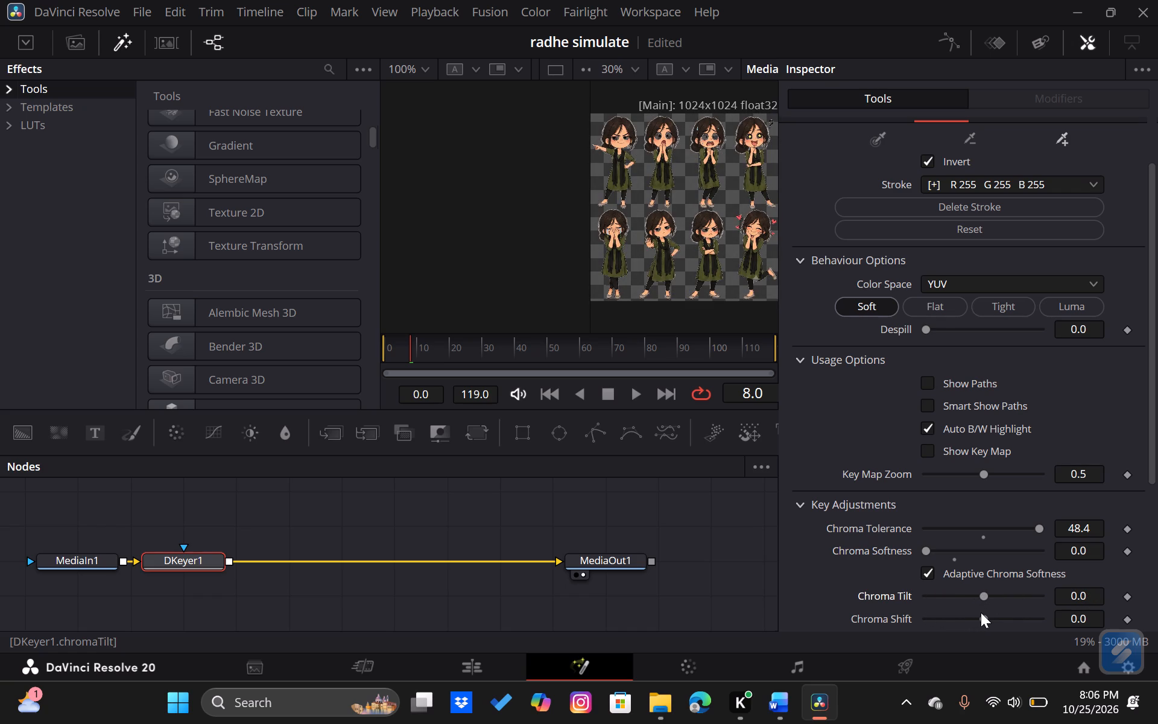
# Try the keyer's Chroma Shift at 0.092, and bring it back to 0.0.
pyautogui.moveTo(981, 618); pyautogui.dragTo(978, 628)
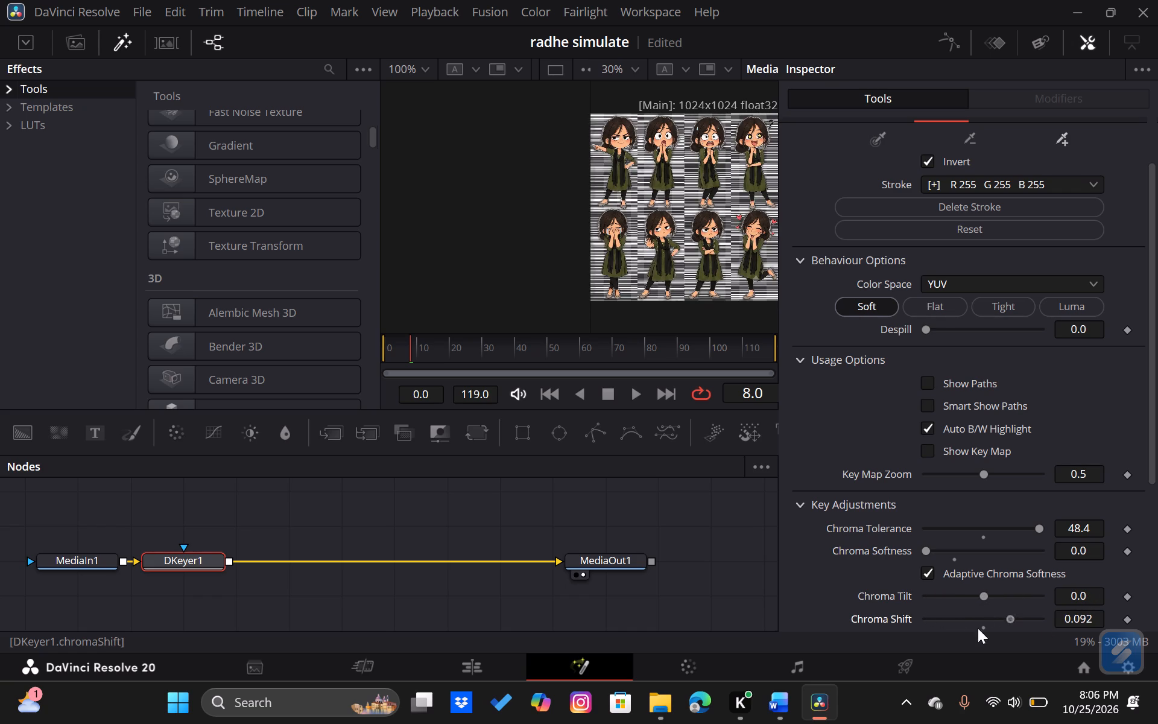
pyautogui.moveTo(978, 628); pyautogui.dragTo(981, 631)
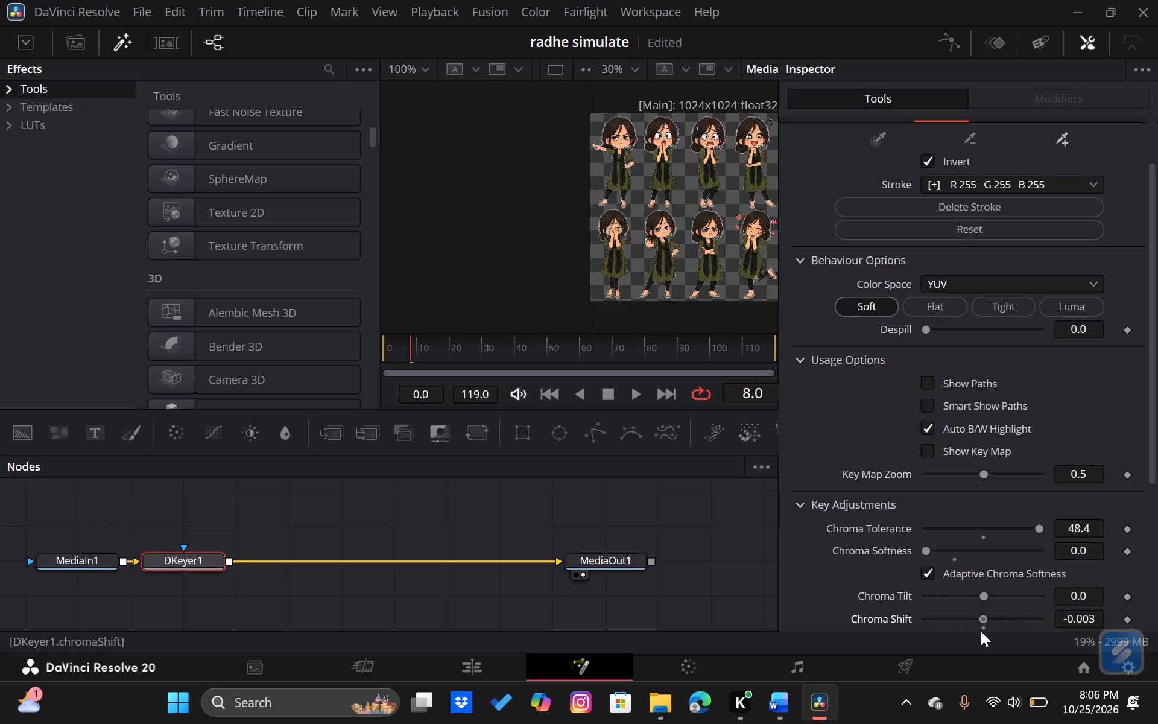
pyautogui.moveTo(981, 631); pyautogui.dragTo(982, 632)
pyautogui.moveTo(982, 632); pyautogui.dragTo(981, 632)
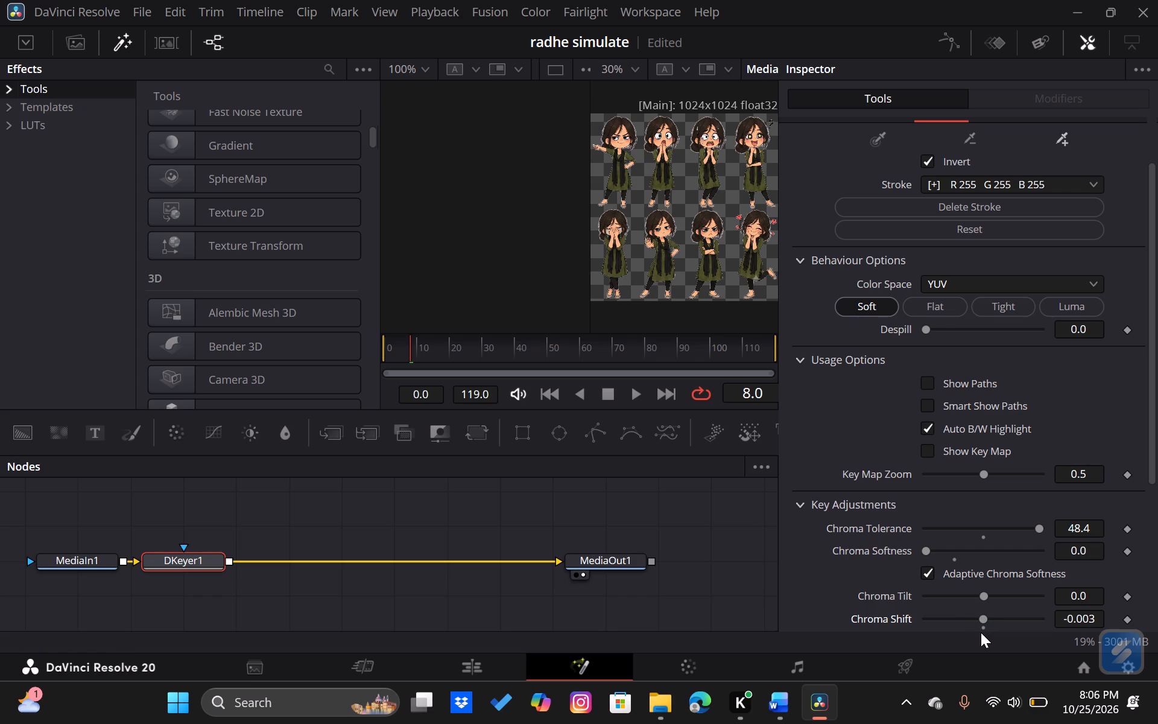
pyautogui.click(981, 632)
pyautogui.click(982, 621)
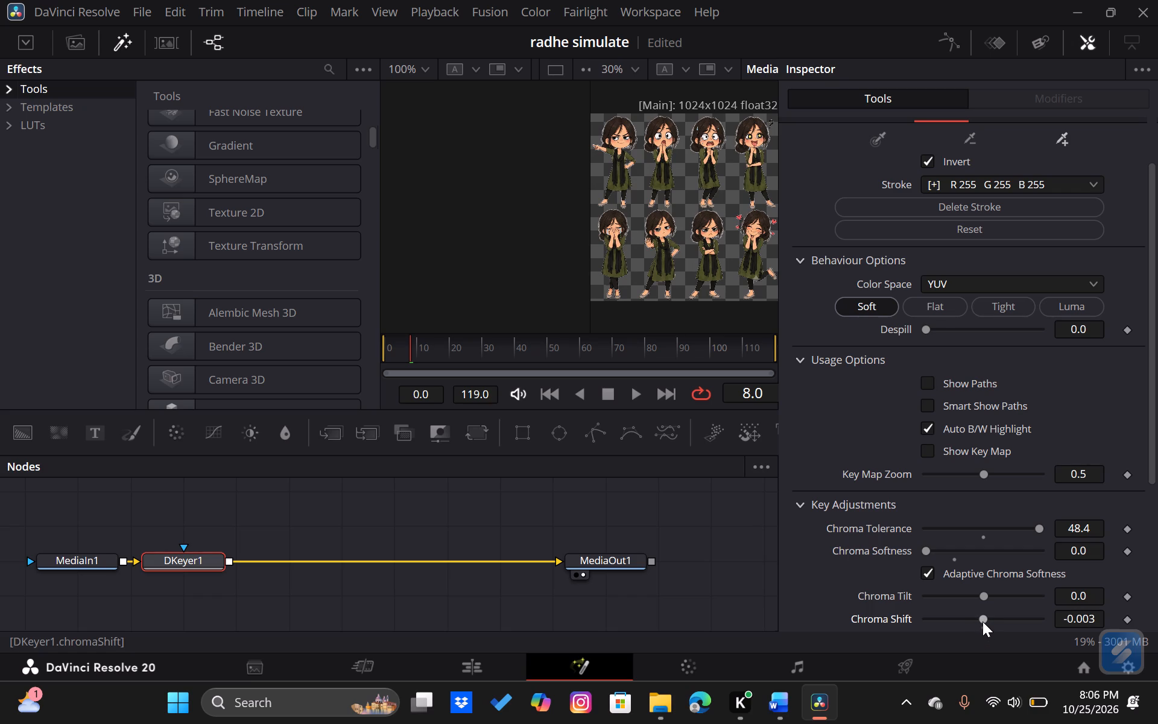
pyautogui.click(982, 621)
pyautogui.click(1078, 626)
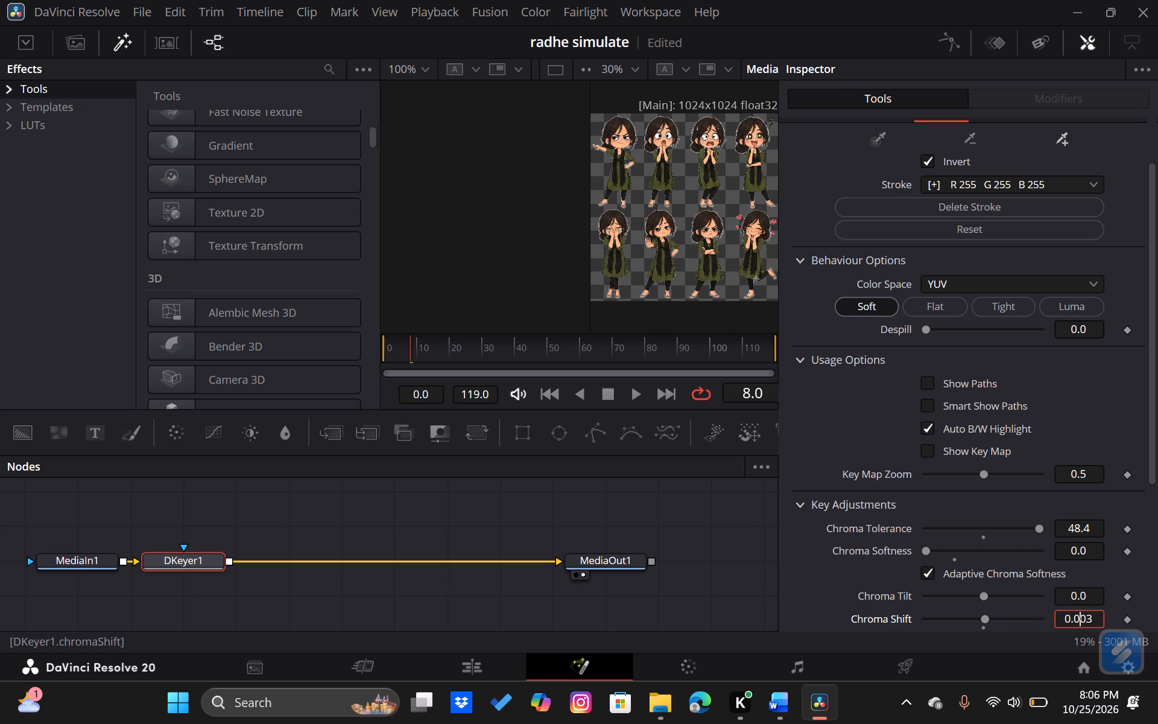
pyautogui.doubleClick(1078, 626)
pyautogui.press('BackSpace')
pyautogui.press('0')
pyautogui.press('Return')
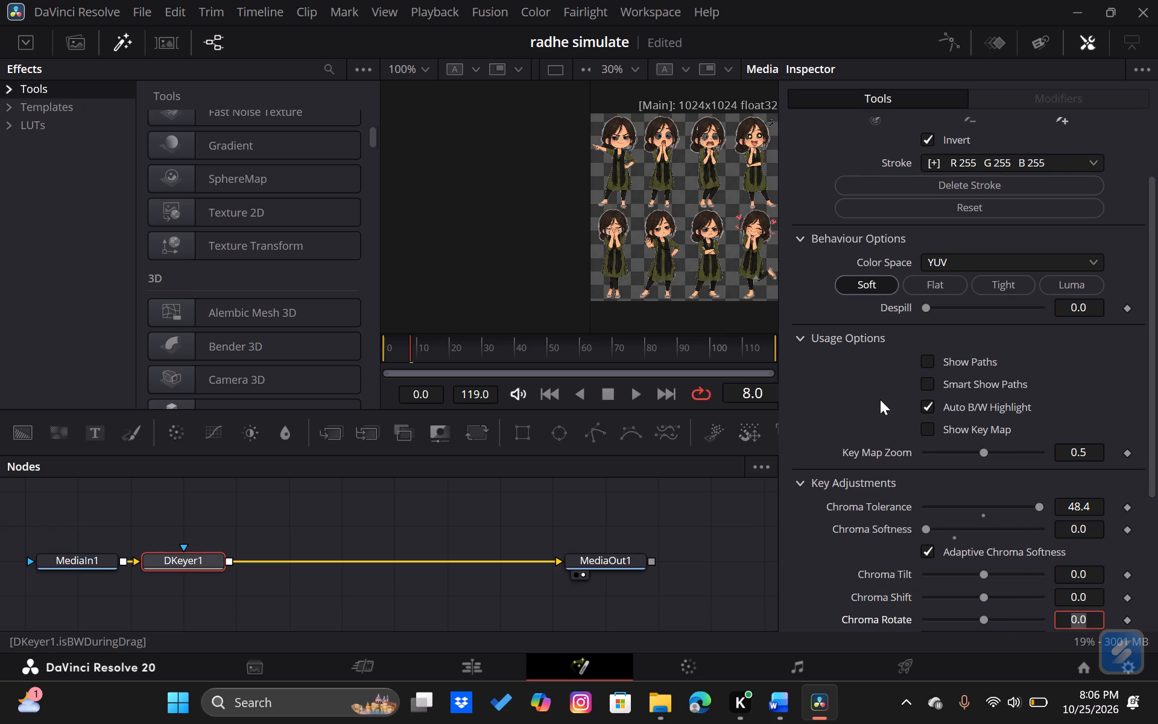
# Collapse the behaviour and usage options, and set the keyer's Luma Low to 0.14 and Luma High to 0.02.
pyautogui.click(812, 235)
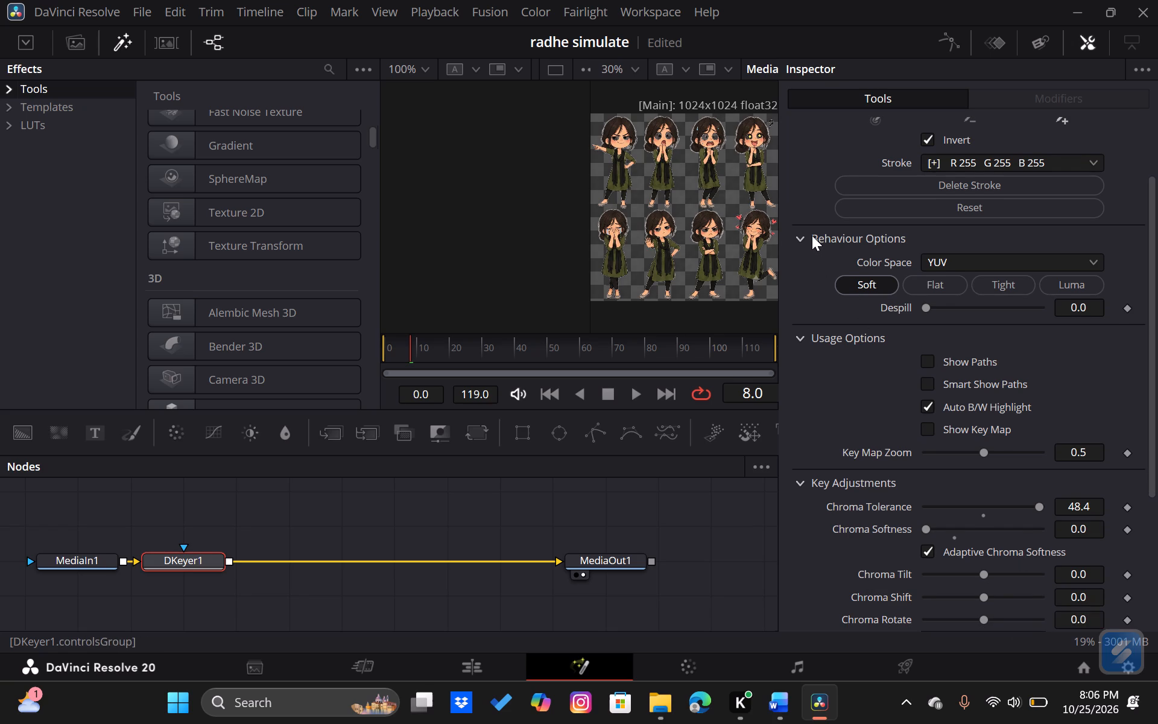
pyautogui.click(812, 235)
pyautogui.click(799, 235)
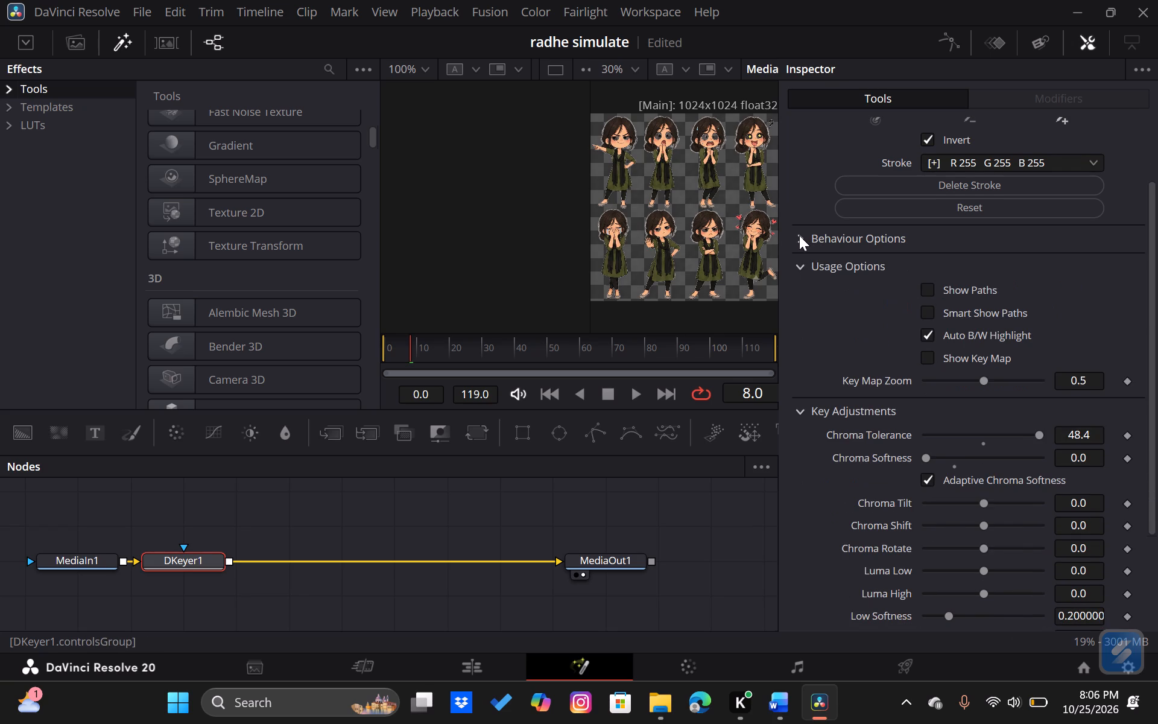
pyautogui.click(800, 265)
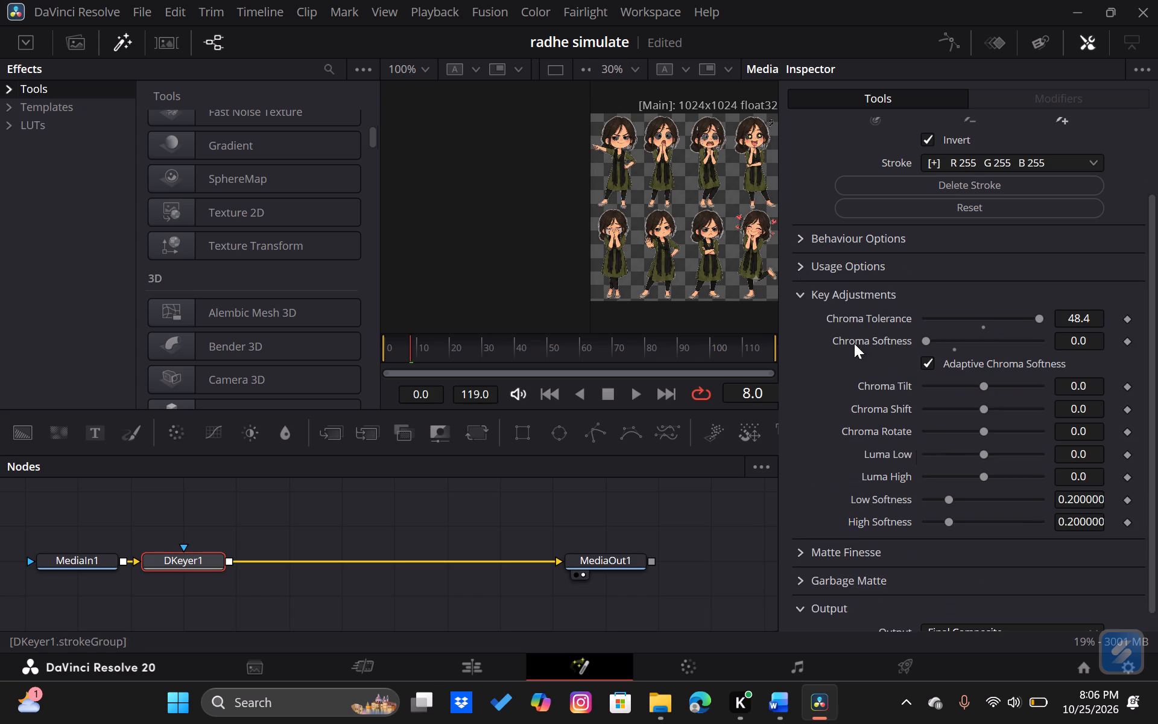
pyautogui.click(979, 451)
pyautogui.moveTo(979, 451); pyautogui.dragTo(1032, 458)
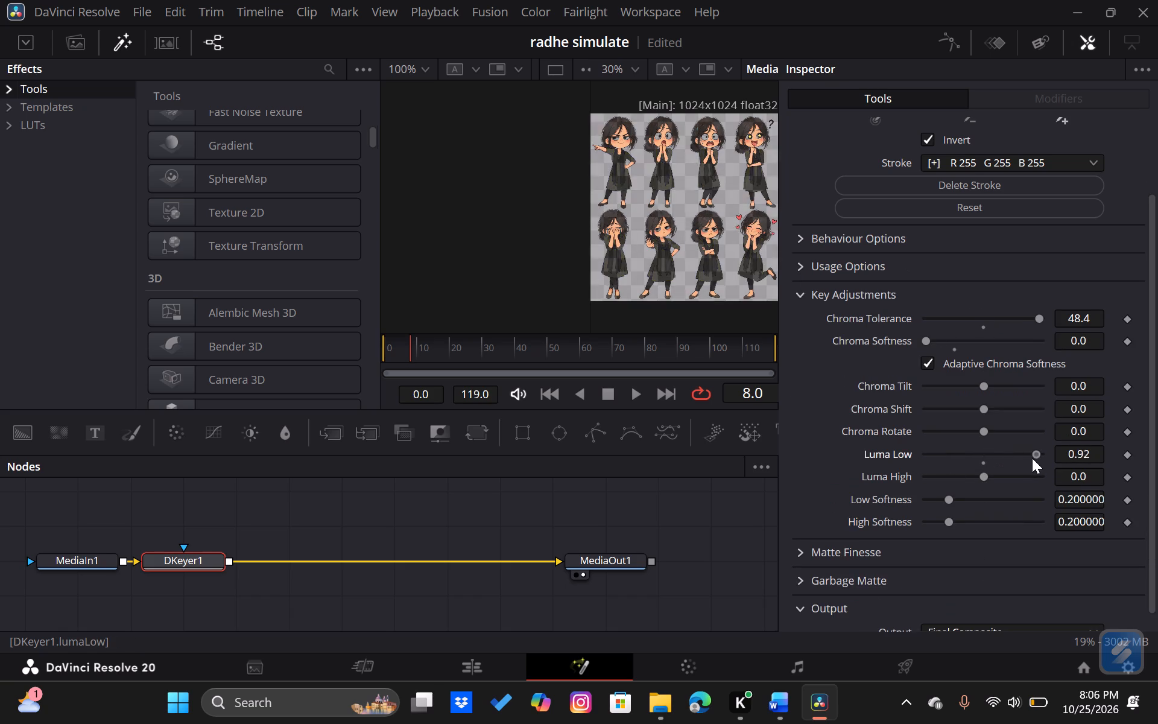
pyautogui.moveTo(1032, 458); pyautogui.dragTo(922, 468)
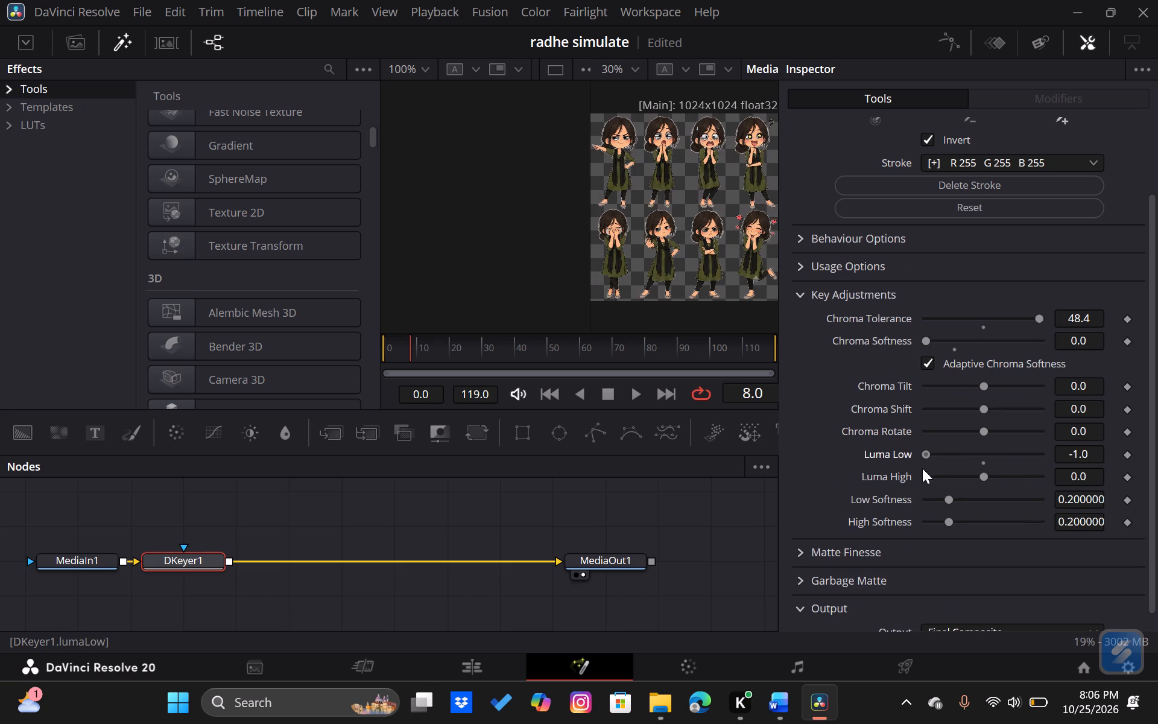
pyautogui.moveTo(922, 468); pyautogui.dragTo(984, 461)
pyautogui.tripleClick(984, 461)
pyautogui.click(984, 461)
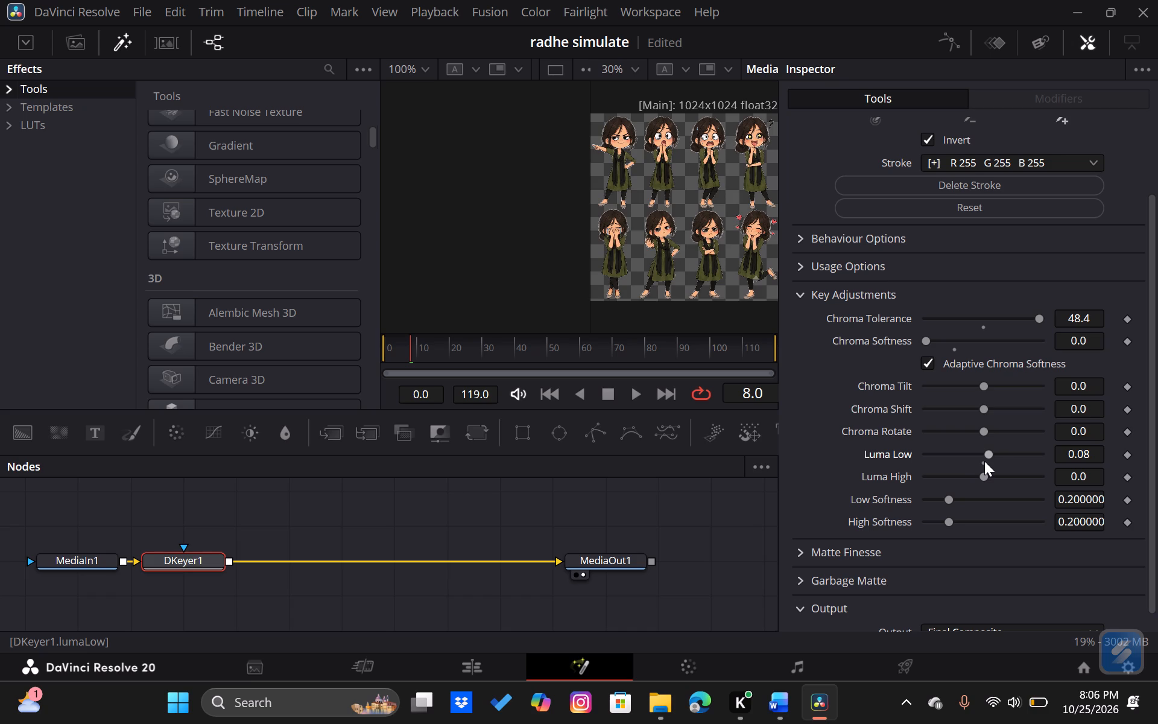
pyautogui.click(989, 454)
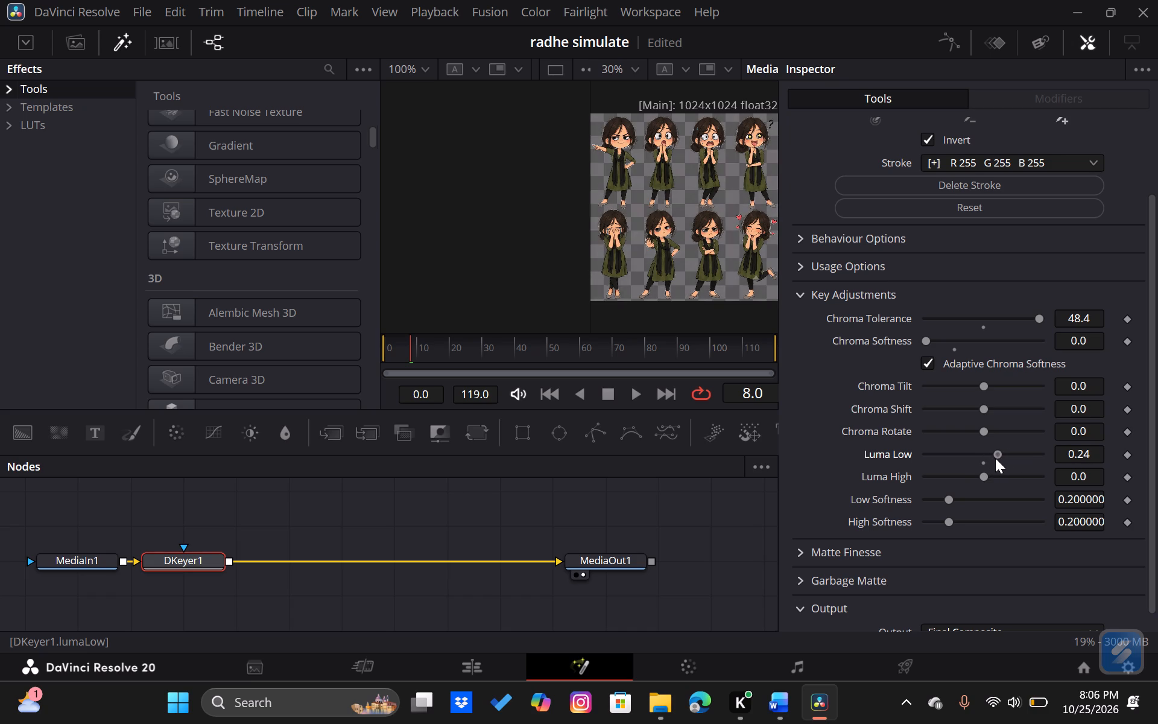
pyautogui.moveTo(985, 476); pyautogui.dragTo(898, 491)
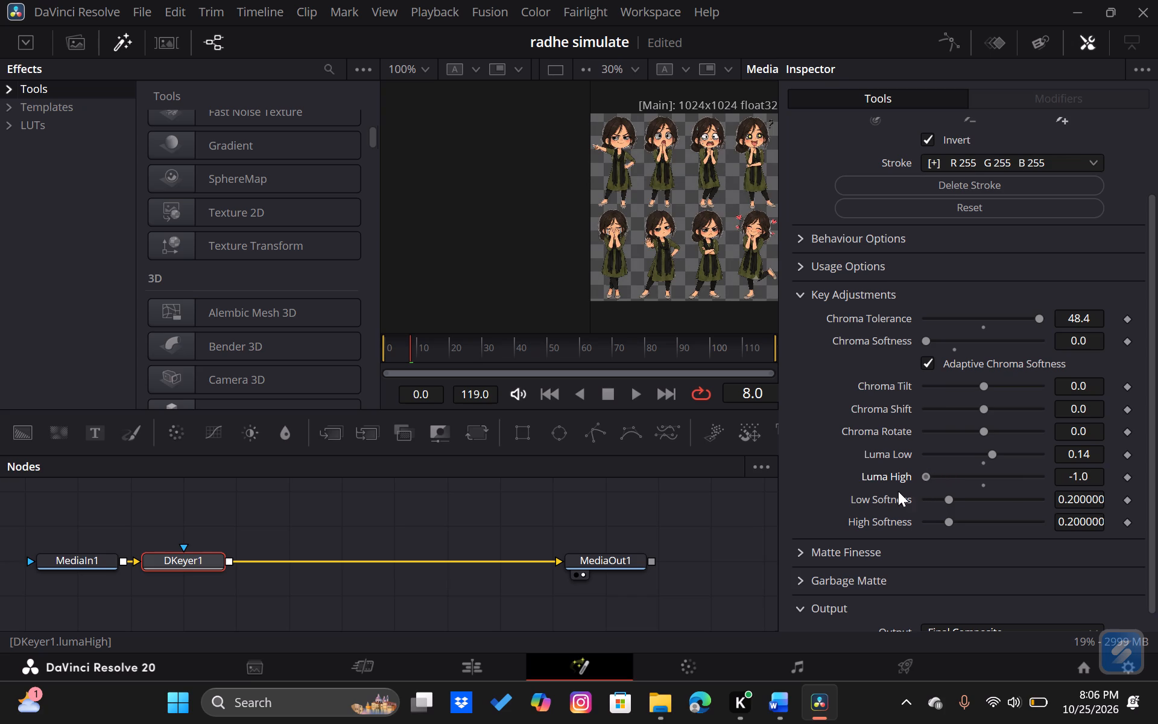
pyautogui.moveTo(898, 491); pyautogui.dragTo(986, 489)
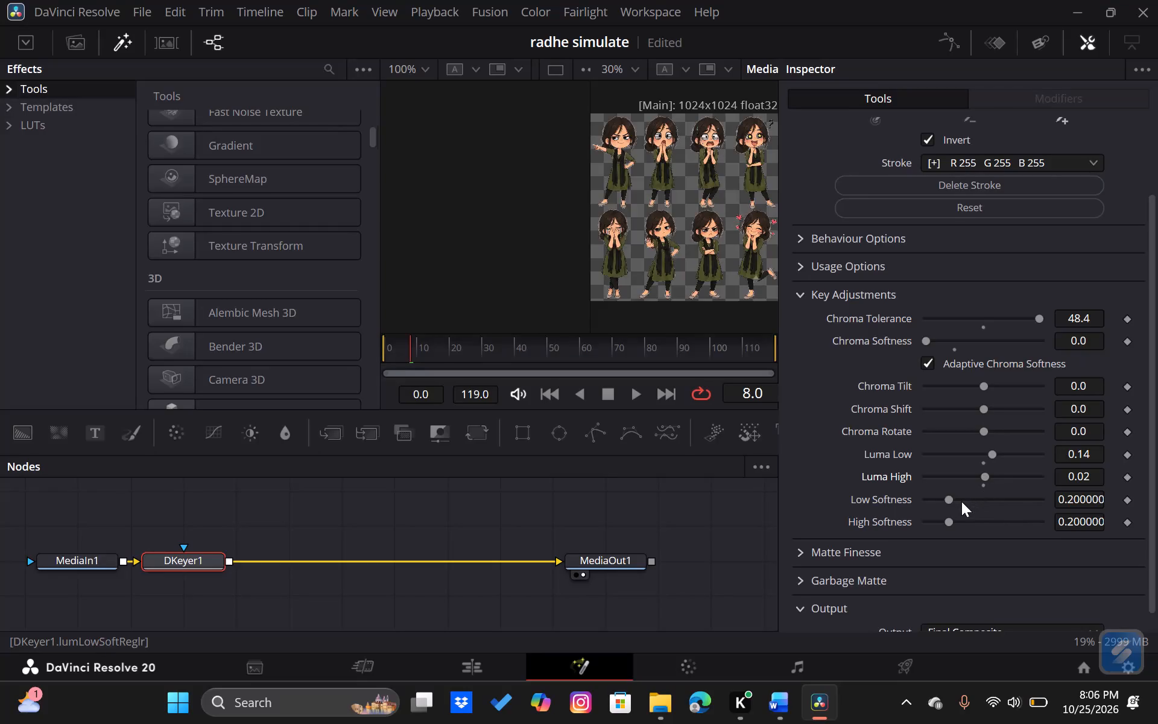
# Set the keyer's Low Softness to 0.0 after trying 1.0, and its High Softness to 0.677.
pyautogui.moveTo(961, 501); pyautogui.dragTo(898, 513)
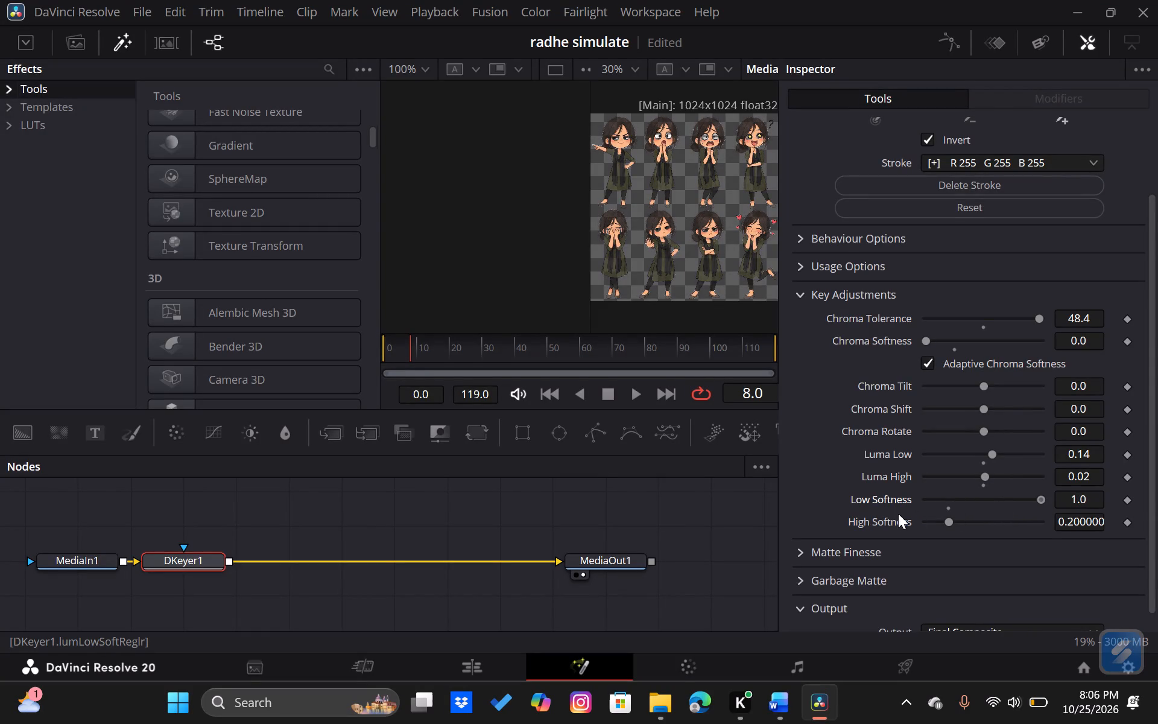
pyautogui.moveTo(898, 513); pyautogui.dragTo(892, 513)
pyautogui.moveTo(946, 497); pyautogui.dragTo(890, 498)
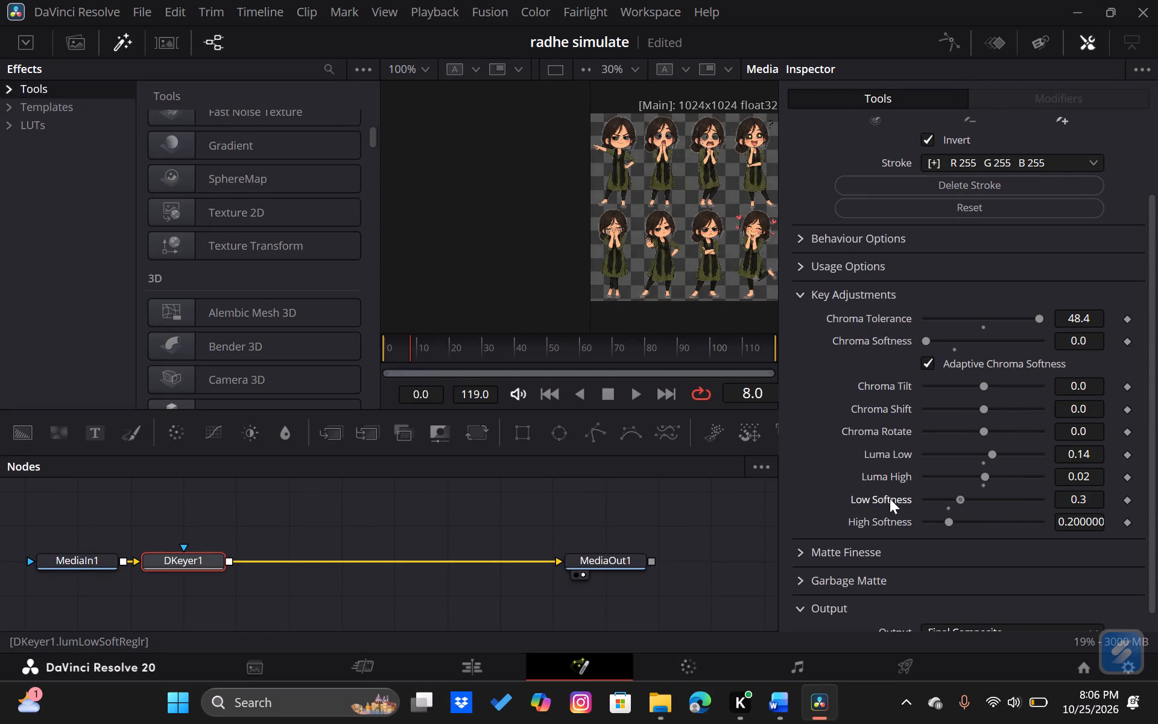
pyautogui.moveTo(890, 498); pyautogui.dragTo(848, 500)
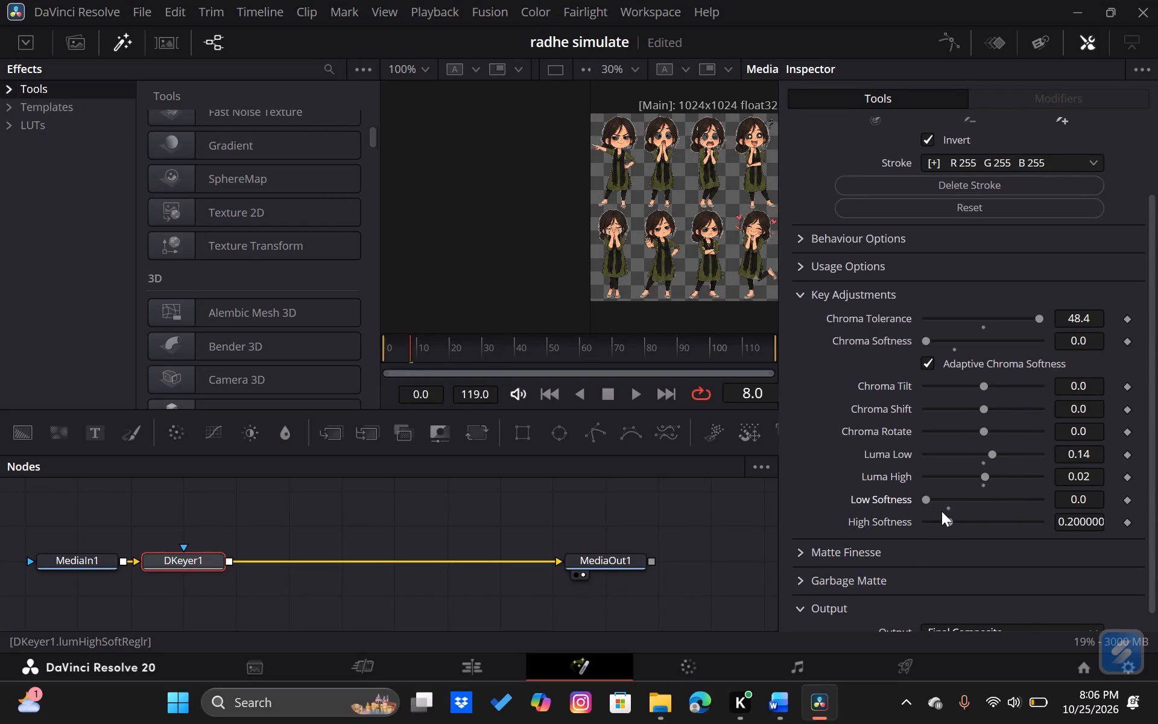
pyautogui.moveTo(950, 522); pyautogui.dragTo(952, 532)
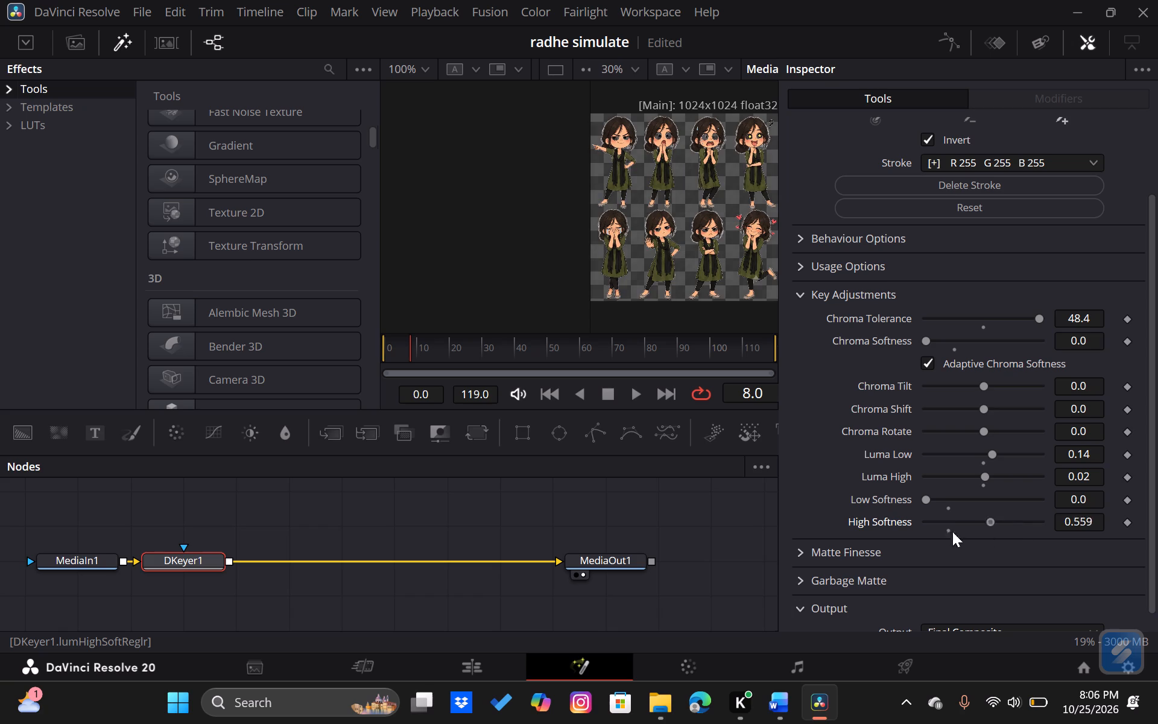
pyautogui.moveTo(952, 532); pyautogui.dragTo(1004, 536)
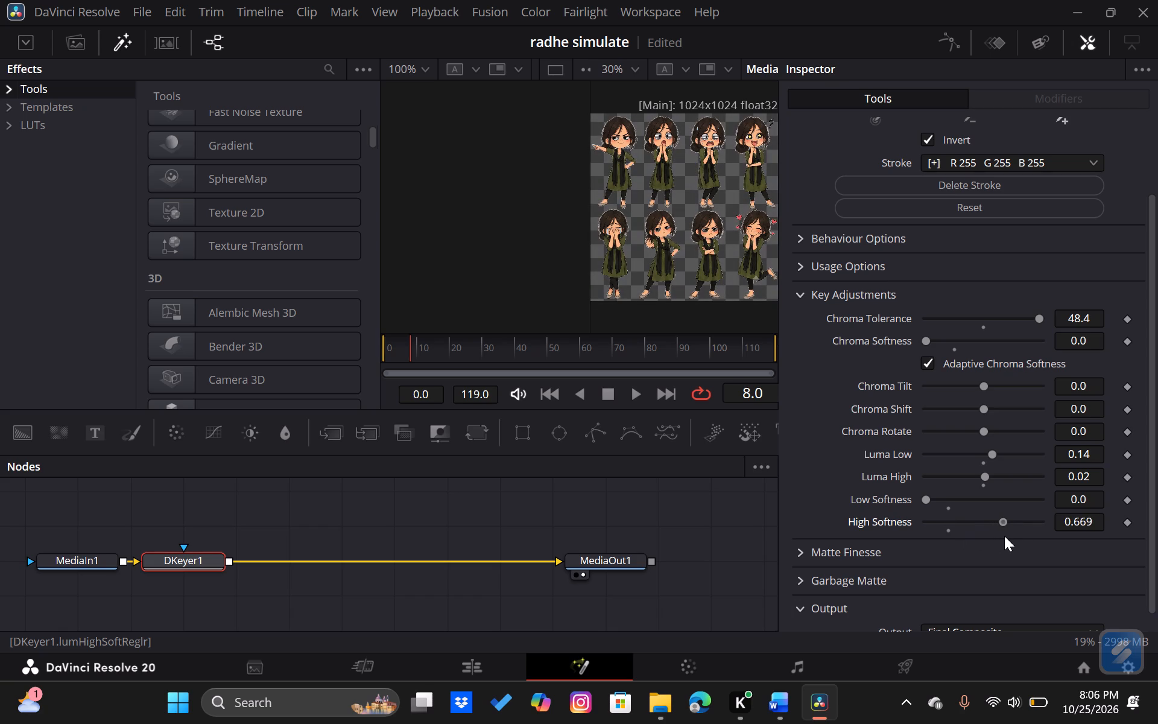
pyautogui.moveTo(1004, 536); pyautogui.dragTo(1005, 536)
# Swap the key adjustments for the Matte Finesse settings, and set Pre Filter to 0.118 and Clean Black to 100.0.
pyautogui.scroll(-1, 867, 507)
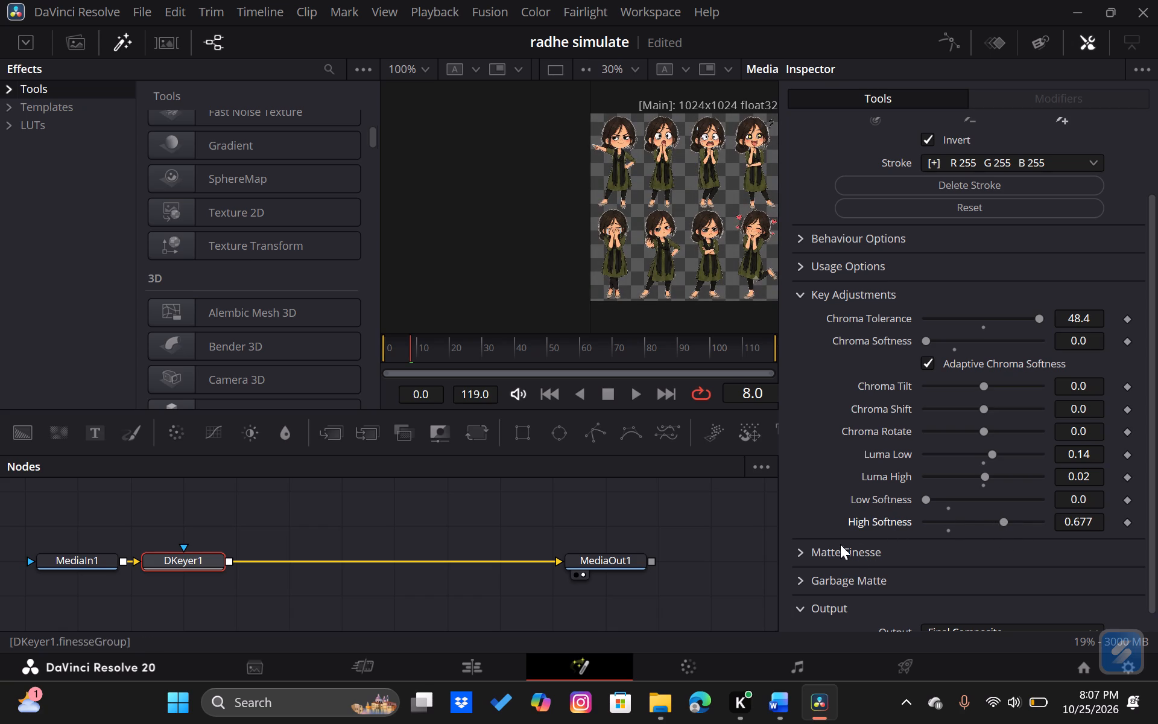
pyautogui.click(802, 290)
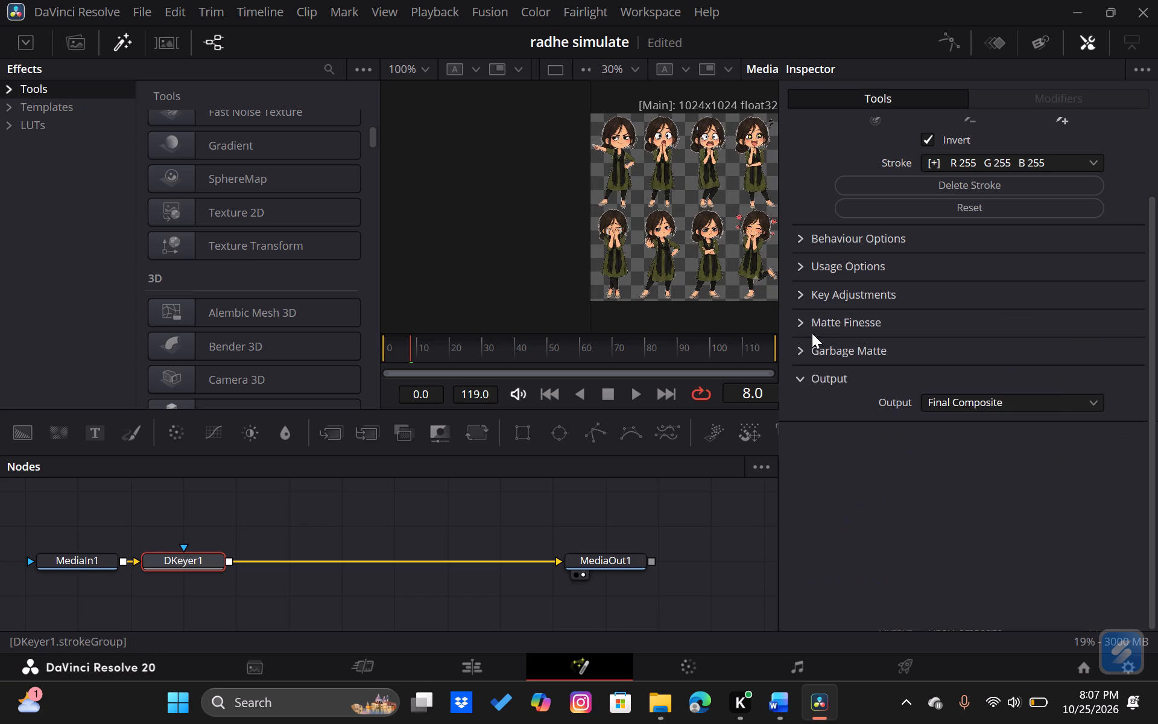
pyautogui.click(796, 320)
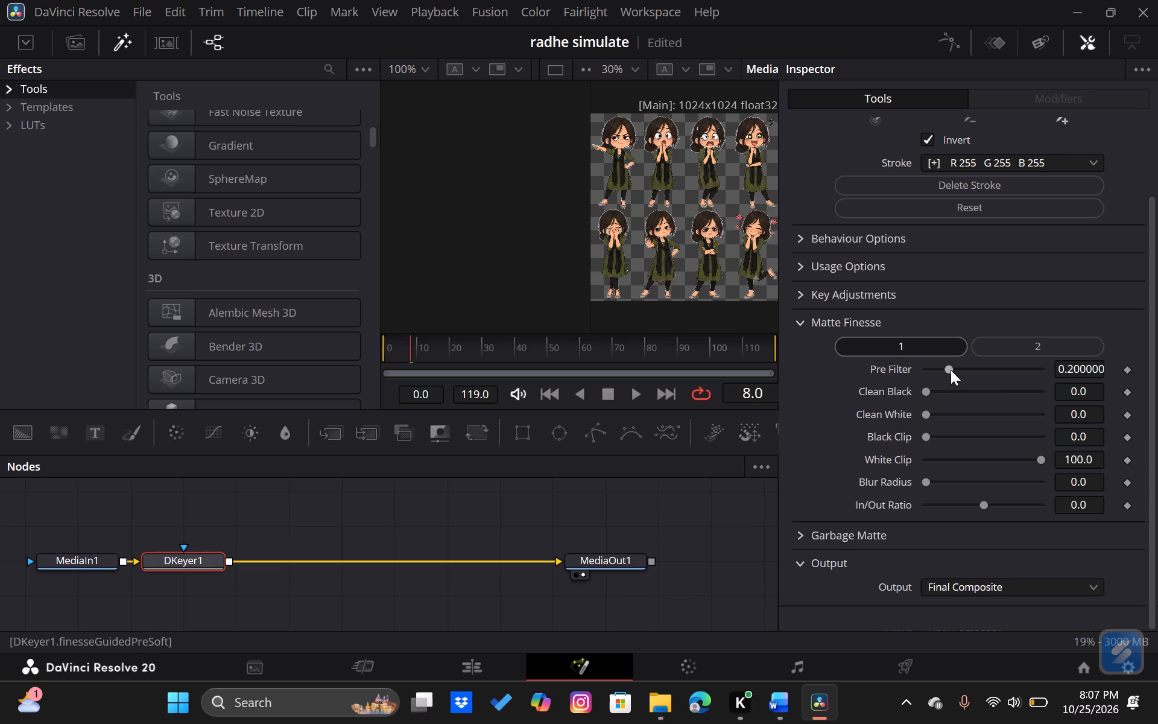
pyautogui.moveTo(951, 370); pyautogui.dragTo(942, 381)
pyautogui.moveTo(948, 390); pyautogui.dragTo(1003, 394)
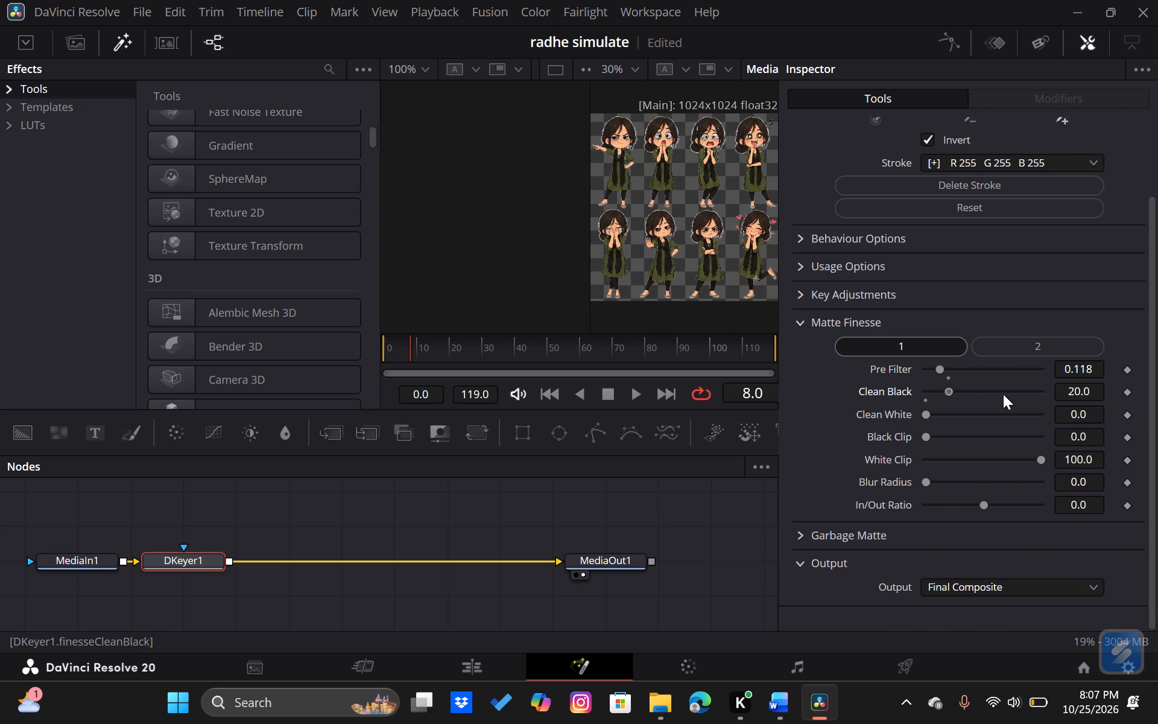
pyautogui.moveTo(1003, 394); pyautogui.dragTo(1029, 398)
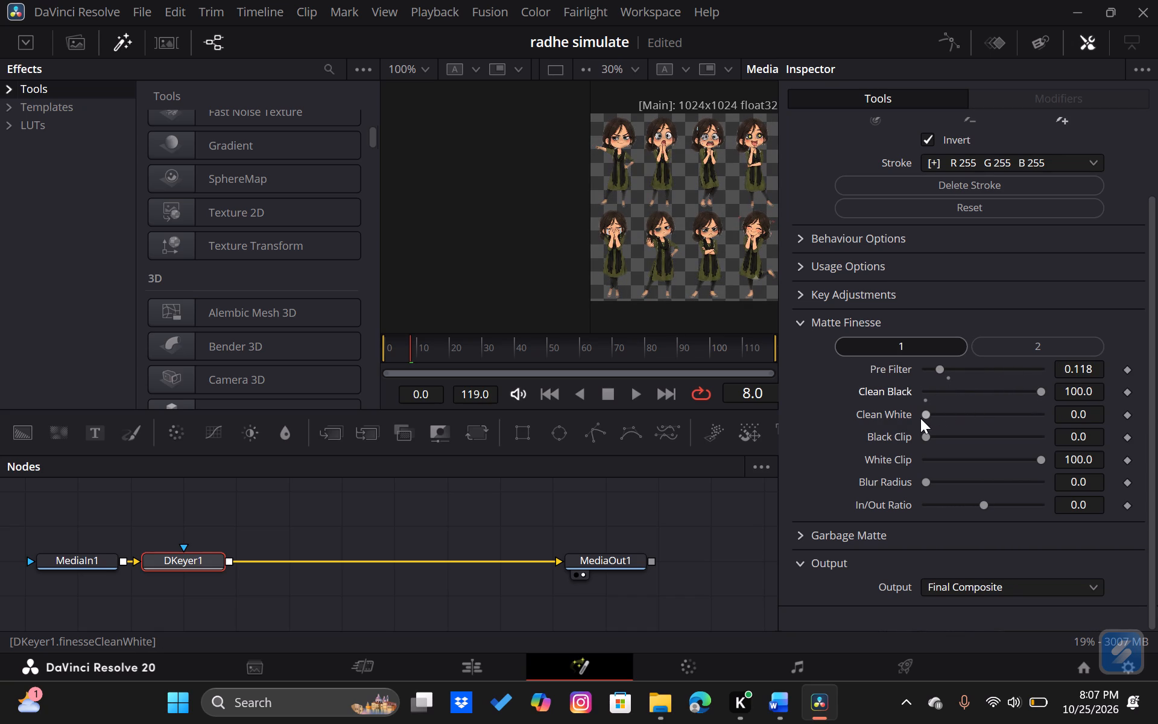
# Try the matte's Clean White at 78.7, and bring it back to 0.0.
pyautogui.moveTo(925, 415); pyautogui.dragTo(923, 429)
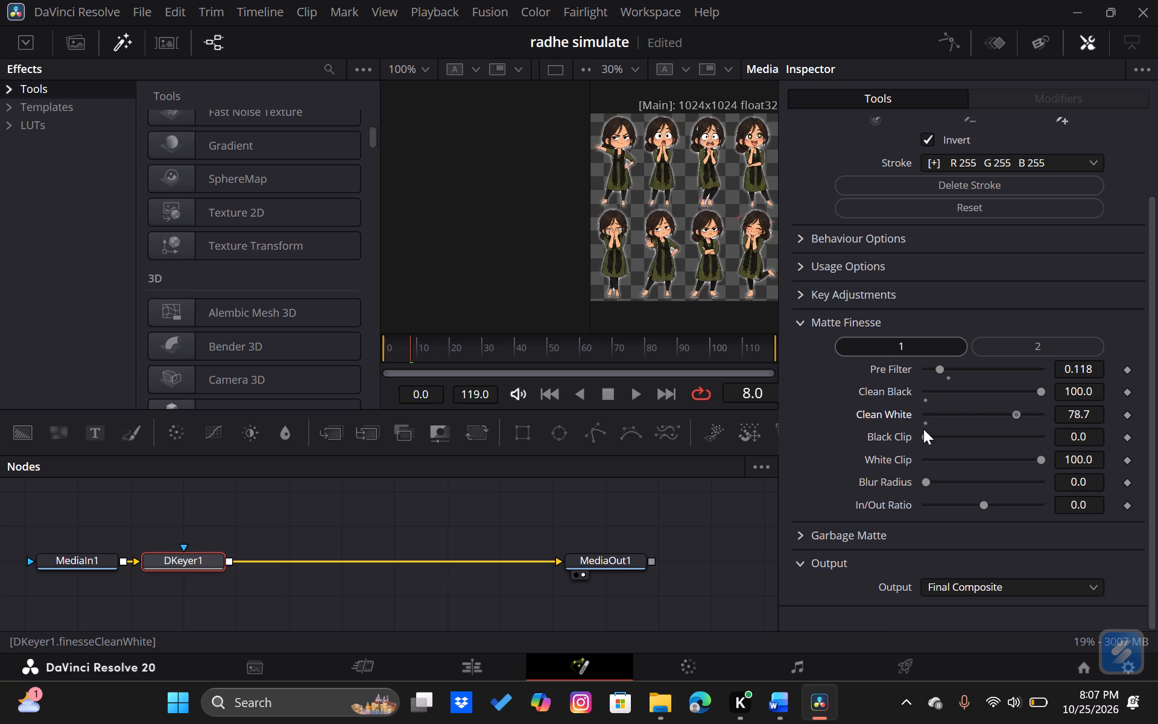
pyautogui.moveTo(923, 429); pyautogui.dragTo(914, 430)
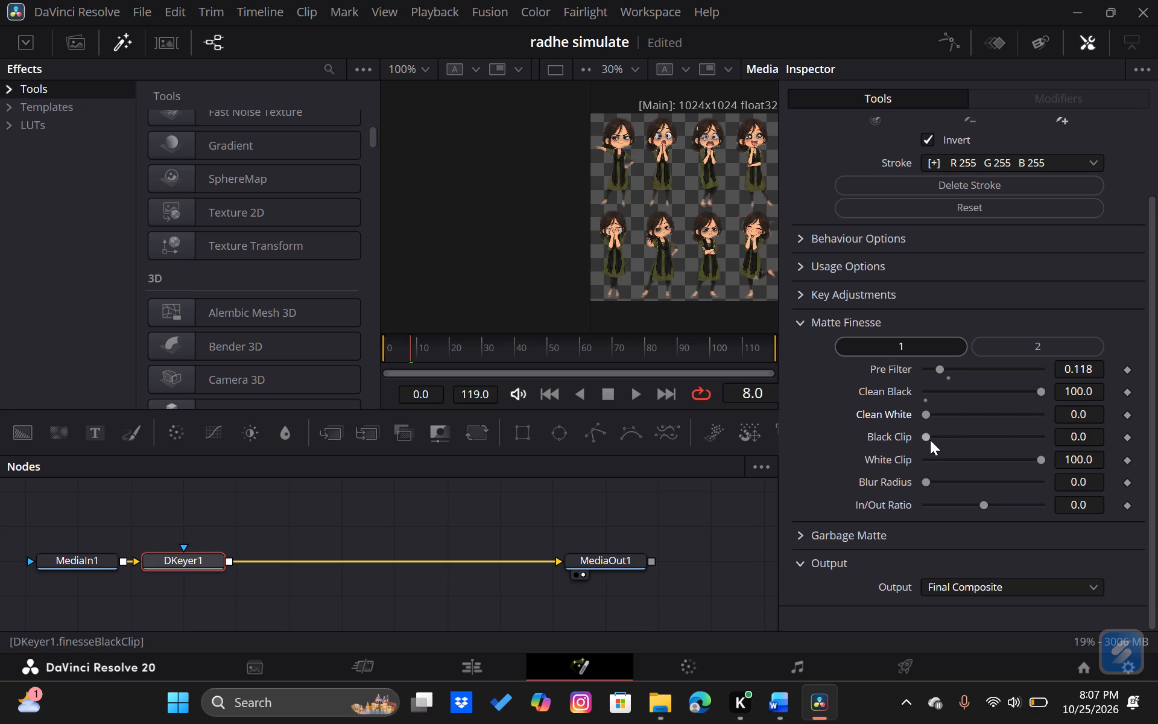
# Raise the matte's Black Clip to 96.9.
pyautogui.moveTo(926, 434); pyautogui.dragTo(1037, 440)
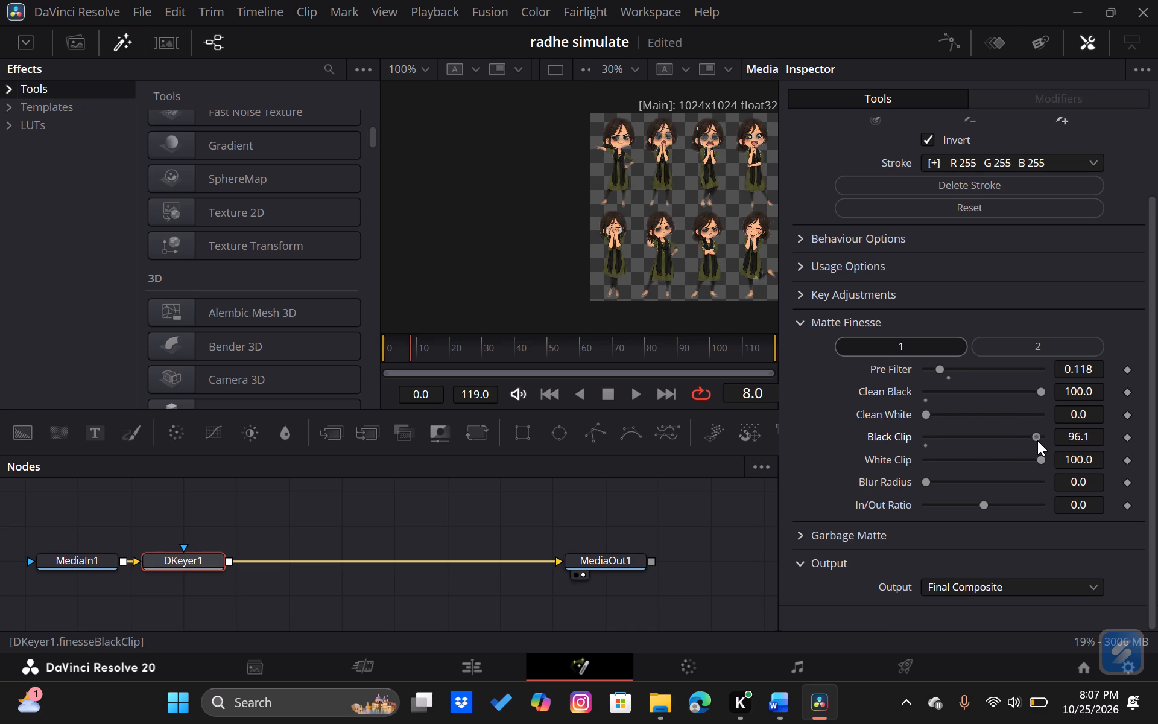
pyautogui.moveTo(1037, 440); pyautogui.dragTo(1037, 440)
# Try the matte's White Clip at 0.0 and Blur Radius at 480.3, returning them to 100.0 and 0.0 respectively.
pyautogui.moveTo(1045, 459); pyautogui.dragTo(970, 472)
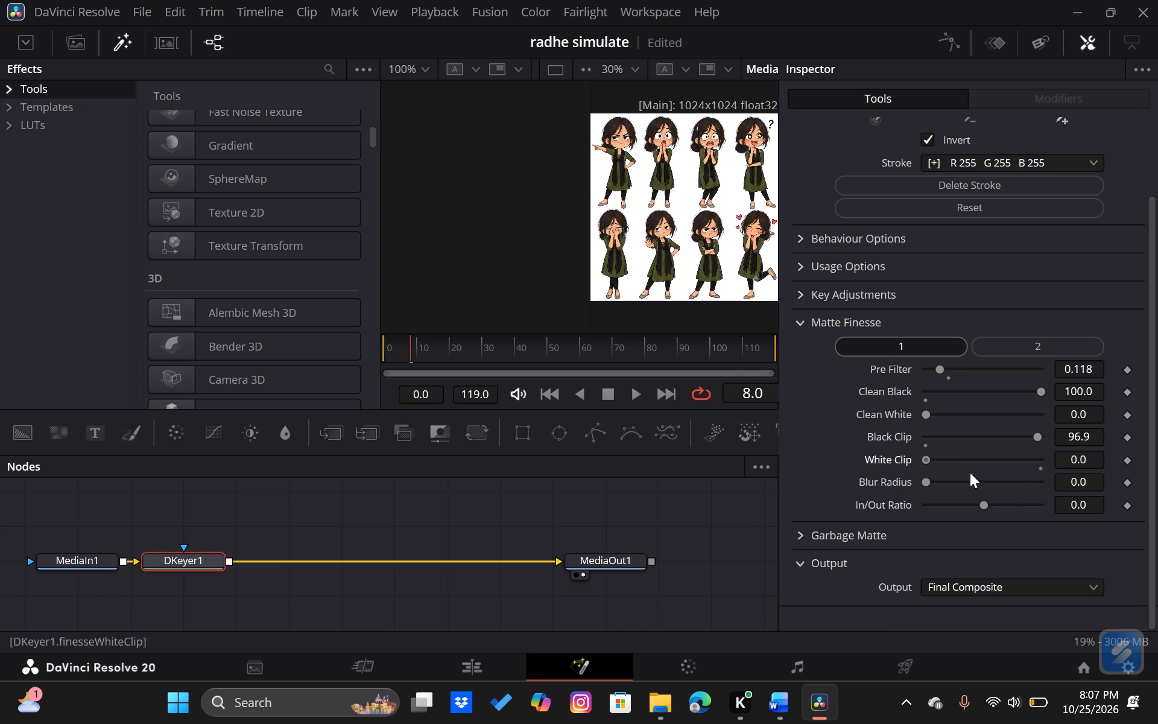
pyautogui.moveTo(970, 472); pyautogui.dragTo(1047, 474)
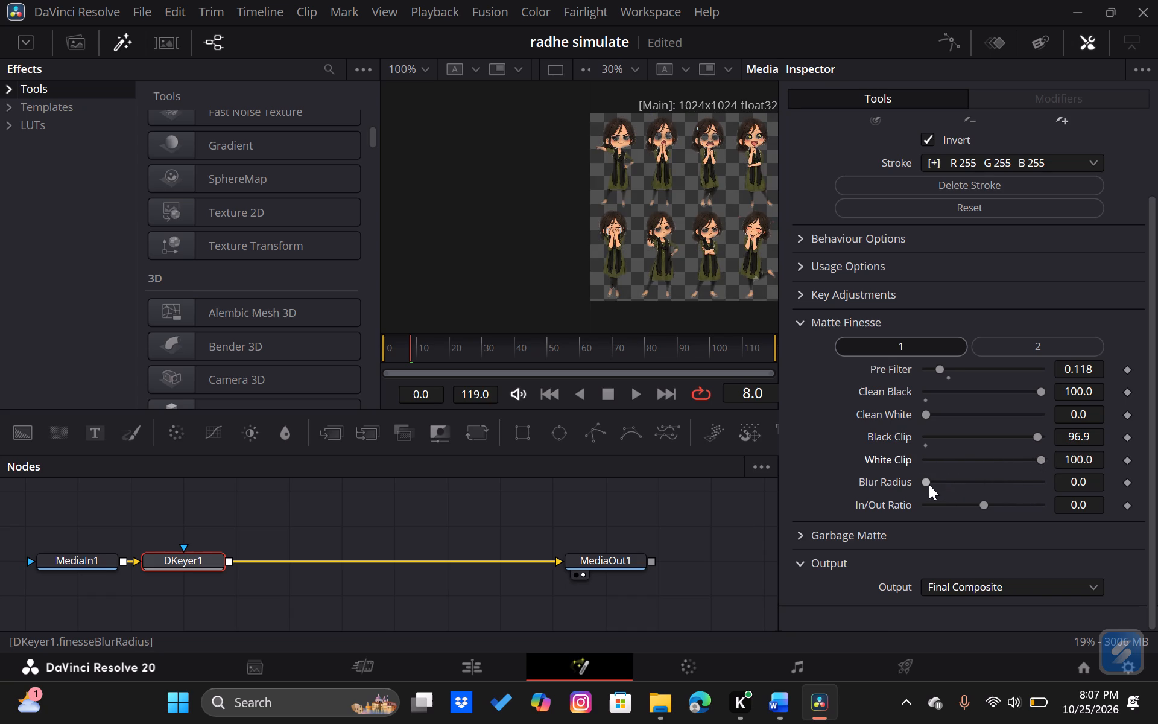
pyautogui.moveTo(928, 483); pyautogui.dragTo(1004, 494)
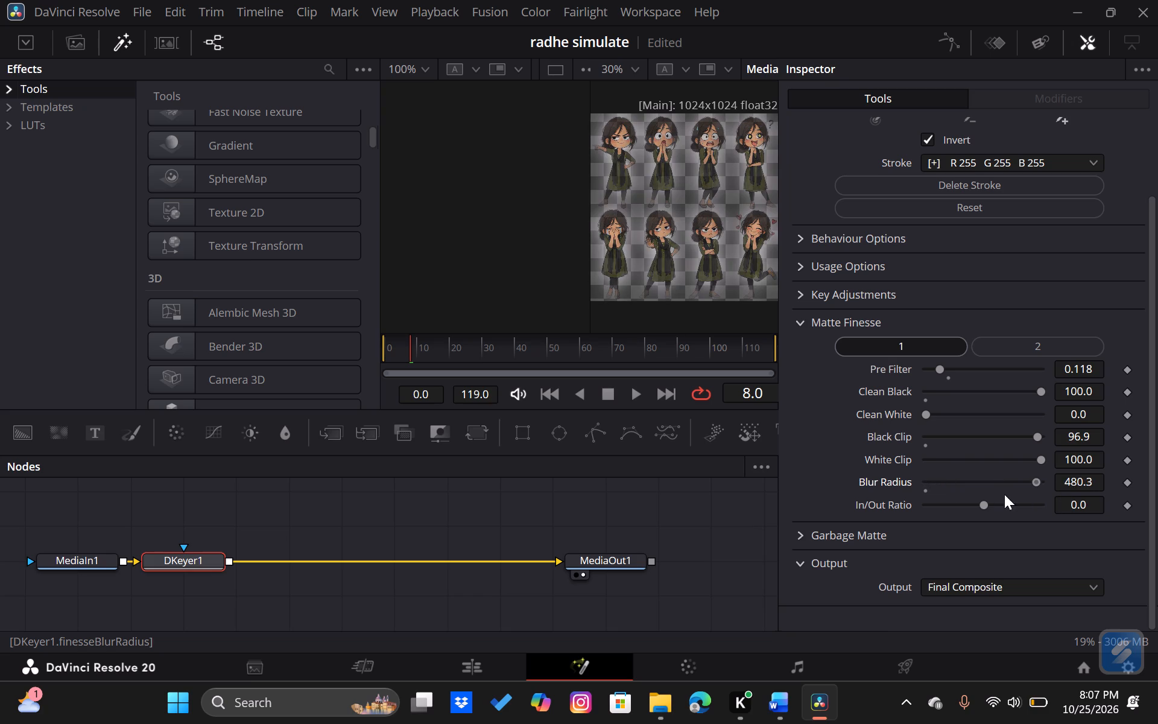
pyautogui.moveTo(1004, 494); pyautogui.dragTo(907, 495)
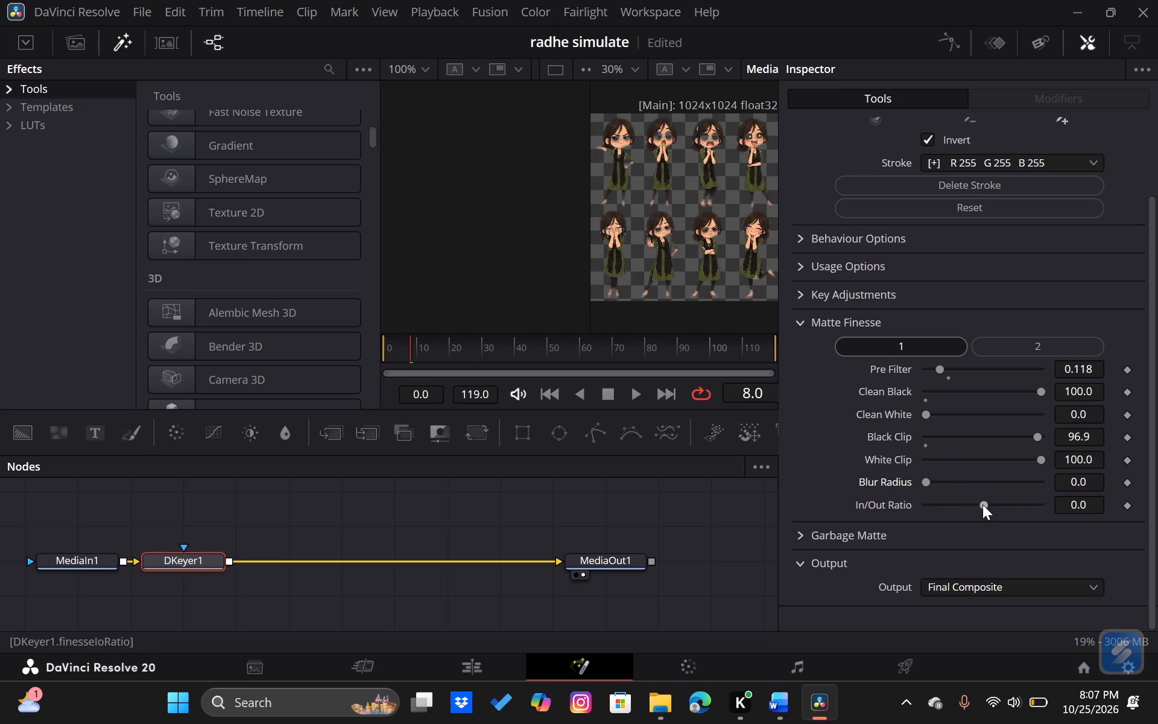
# Try the matte's In/Out Ratio at -52.0 and 50.0, and settle on 100.0.
pyautogui.moveTo(984, 503); pyautogui.dragTo(1036, 509)
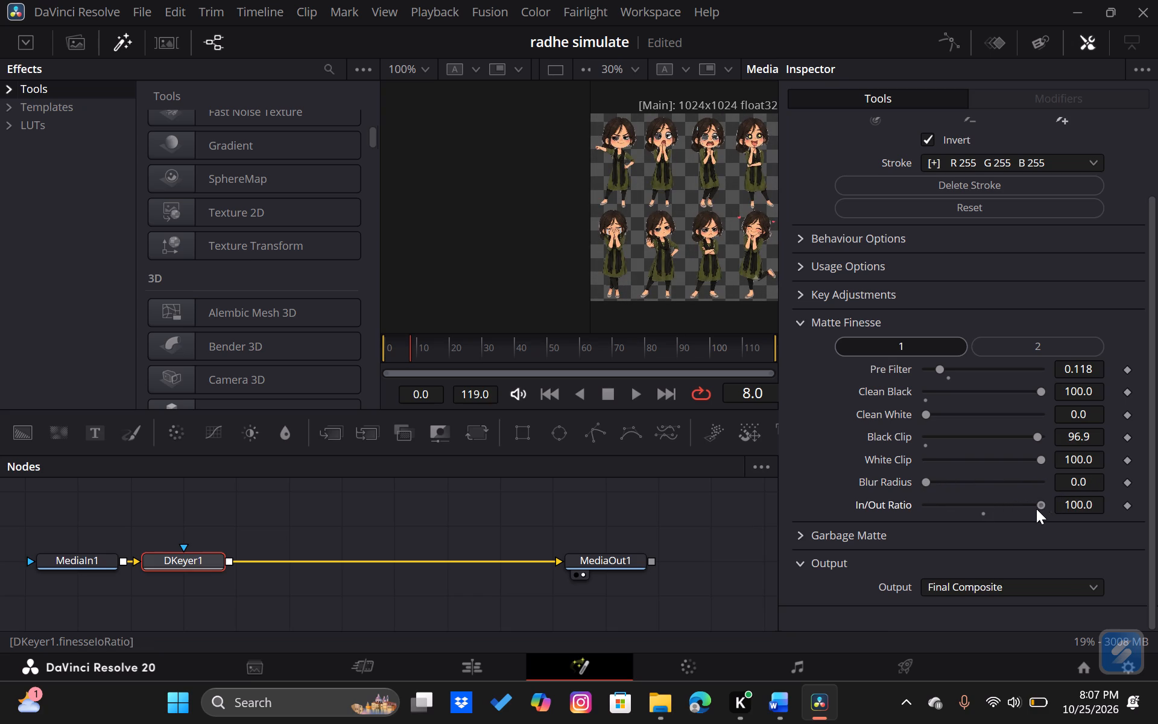
pyautogui.moveTo(1036, 509); pyautogui.dragTo(955, 524)
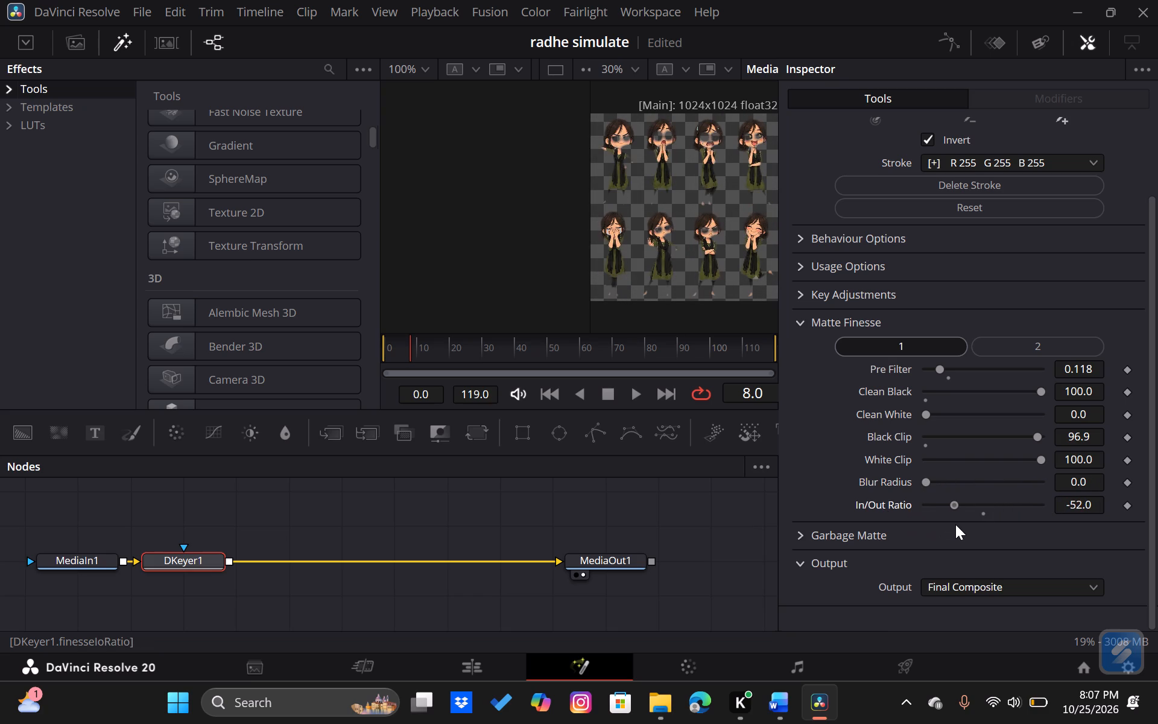
pyautogui.moveTo(955, 524); pyautogui.dragTo(1115, 518)
pyautogui.click(1025, 501)
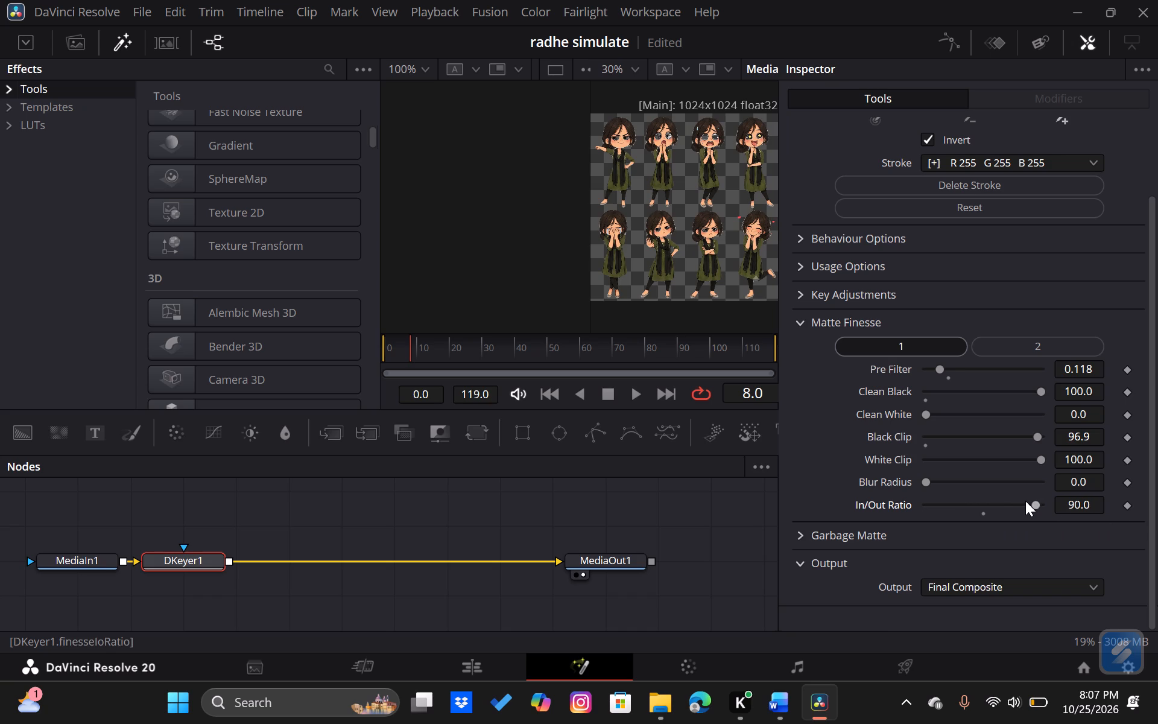
pyautogui.click(1009, 503)
pyautogui.click(1009, 503)
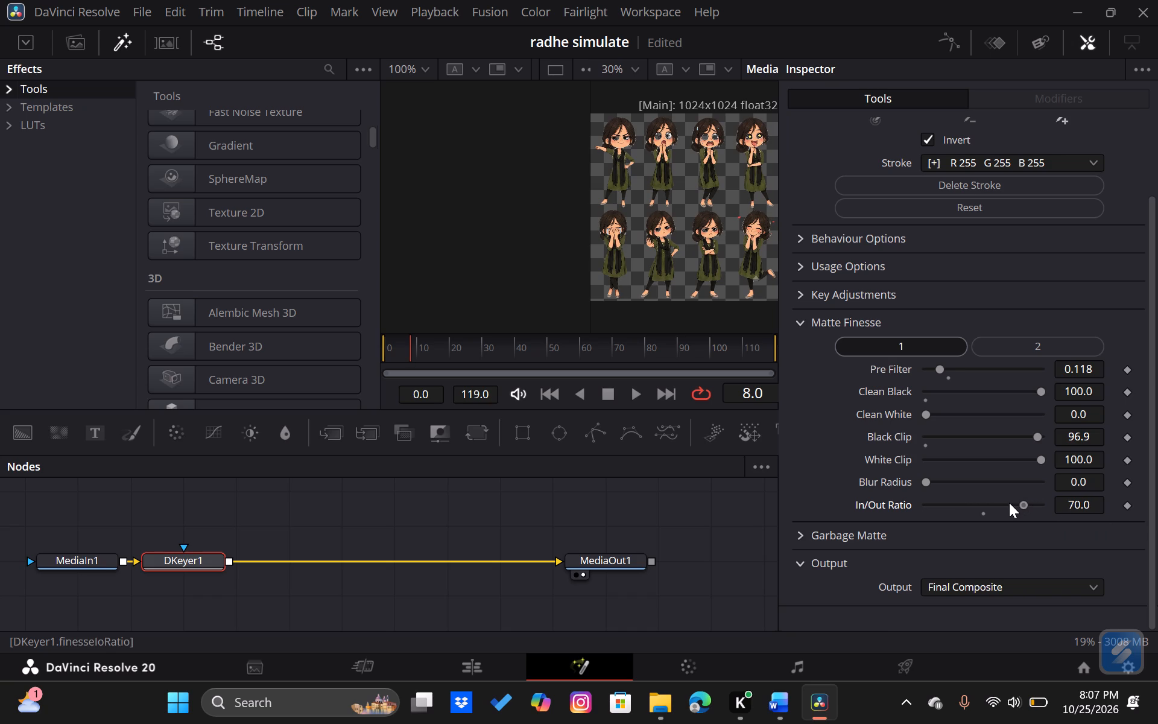
pyautogui.click(1002, 503)
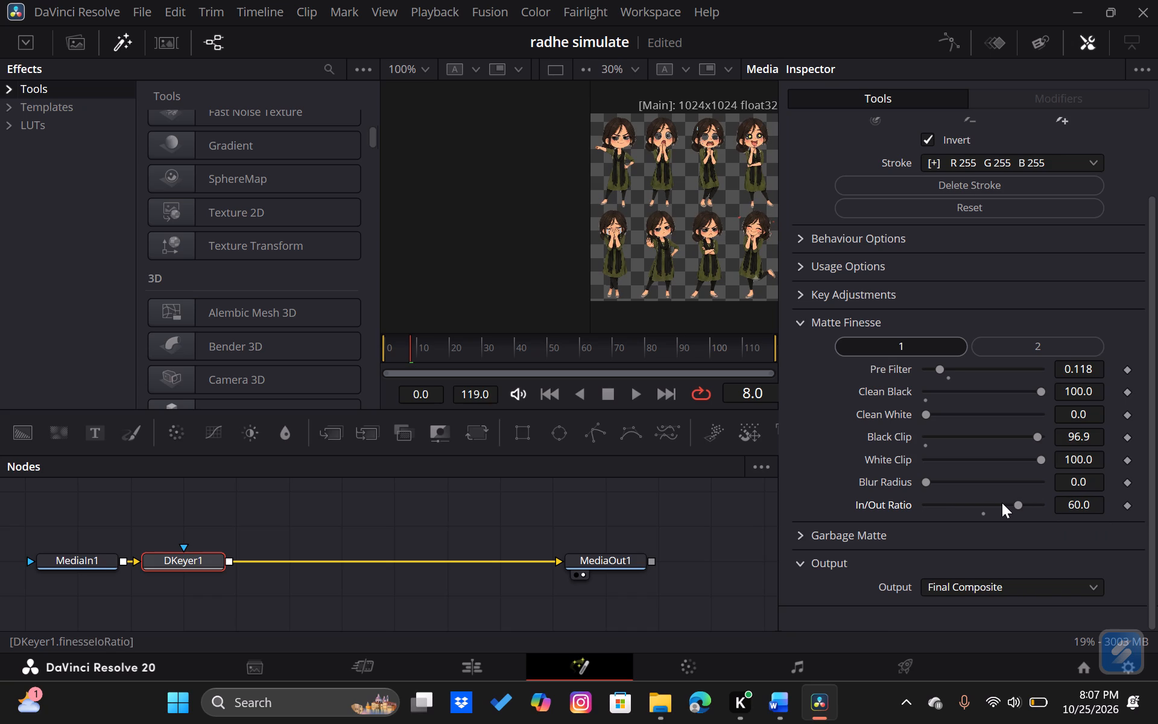
pyautogui.click(993, 503)
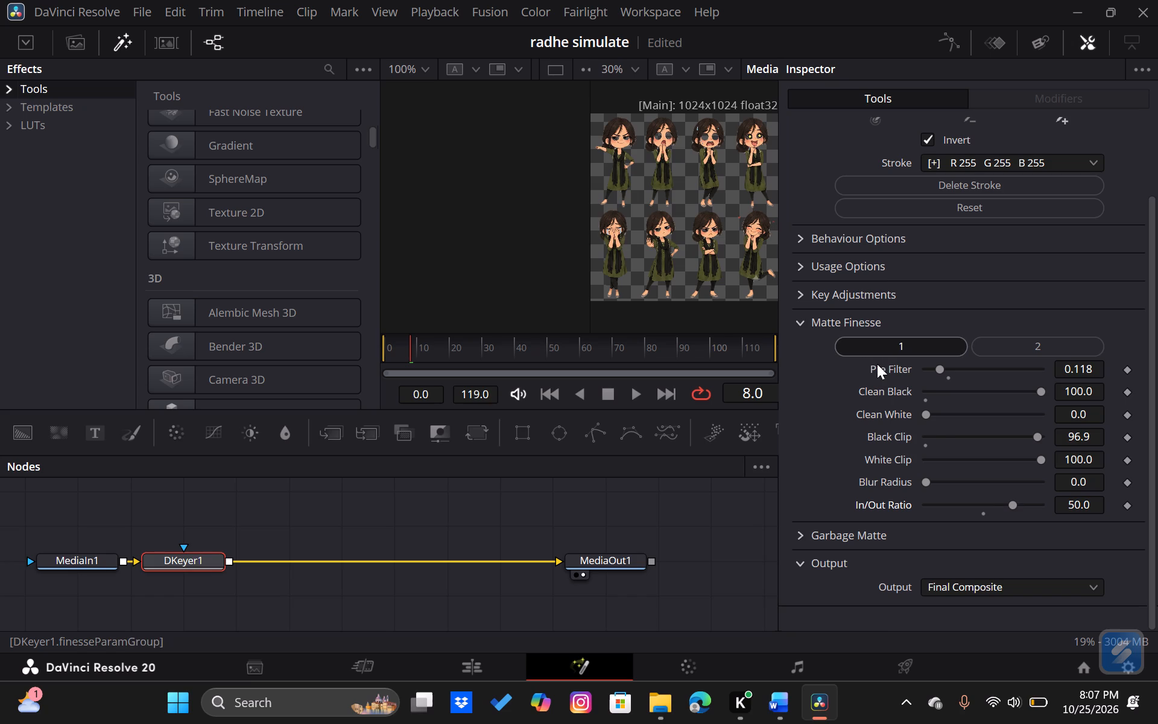
pyautogui.click(983, 506)
pyautogui.moveTo(1022, 501); pyautogui.dragTo(1090, 505)
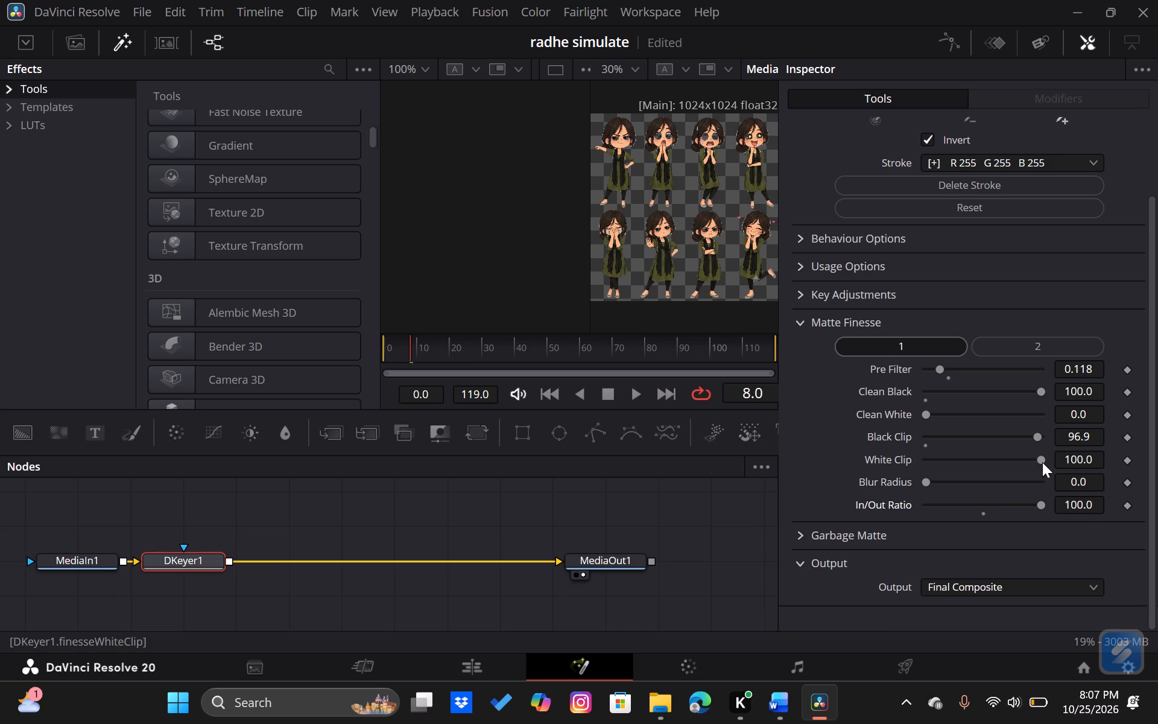
# Set the matte's Black Clip to 100.0 and Clean White to 10.0.
pyautogui.moveTo(1039, 437); pyautogui.dragTo(983, 432)
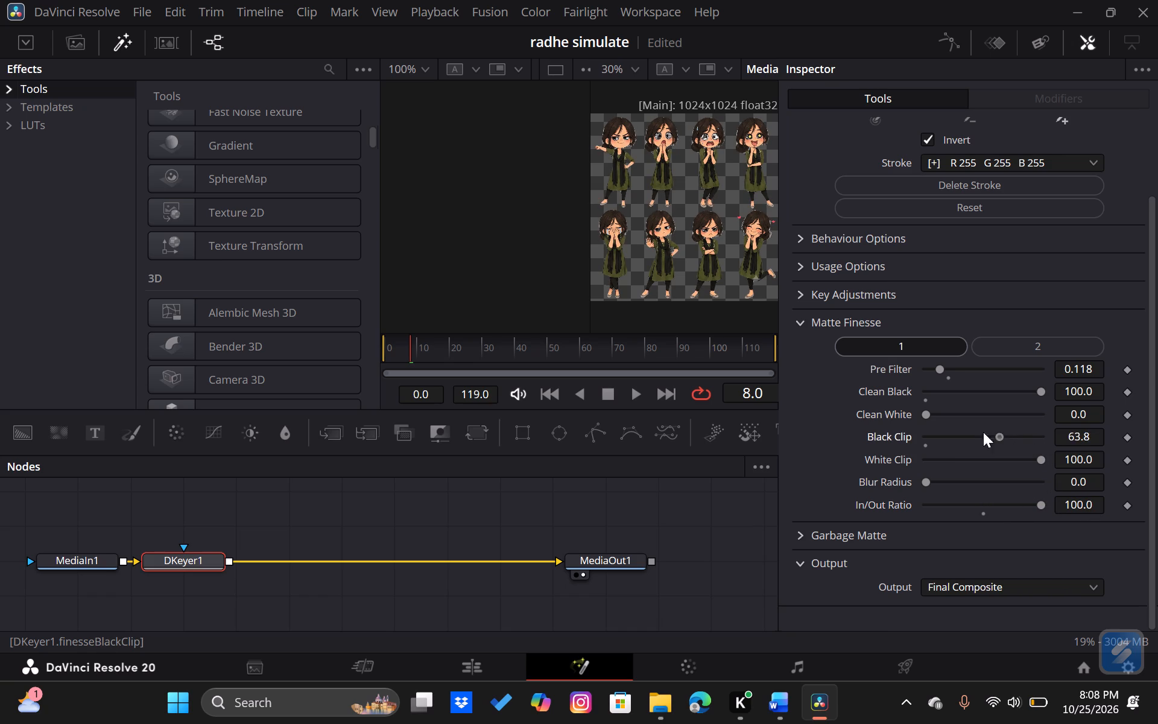
pyautogui.moveTo(983, 432); pyautogui.dragTo(1048, 443)
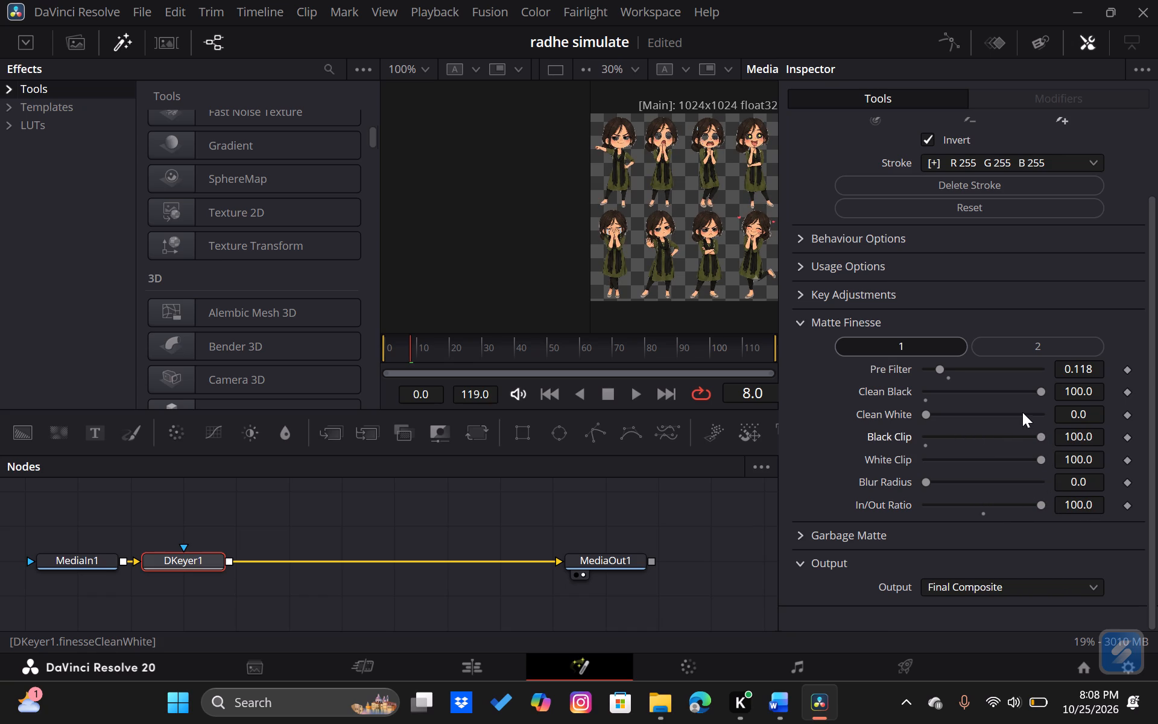
pyautogui.moveTo(919, 415); pyautogui.dragTo(984, 417)
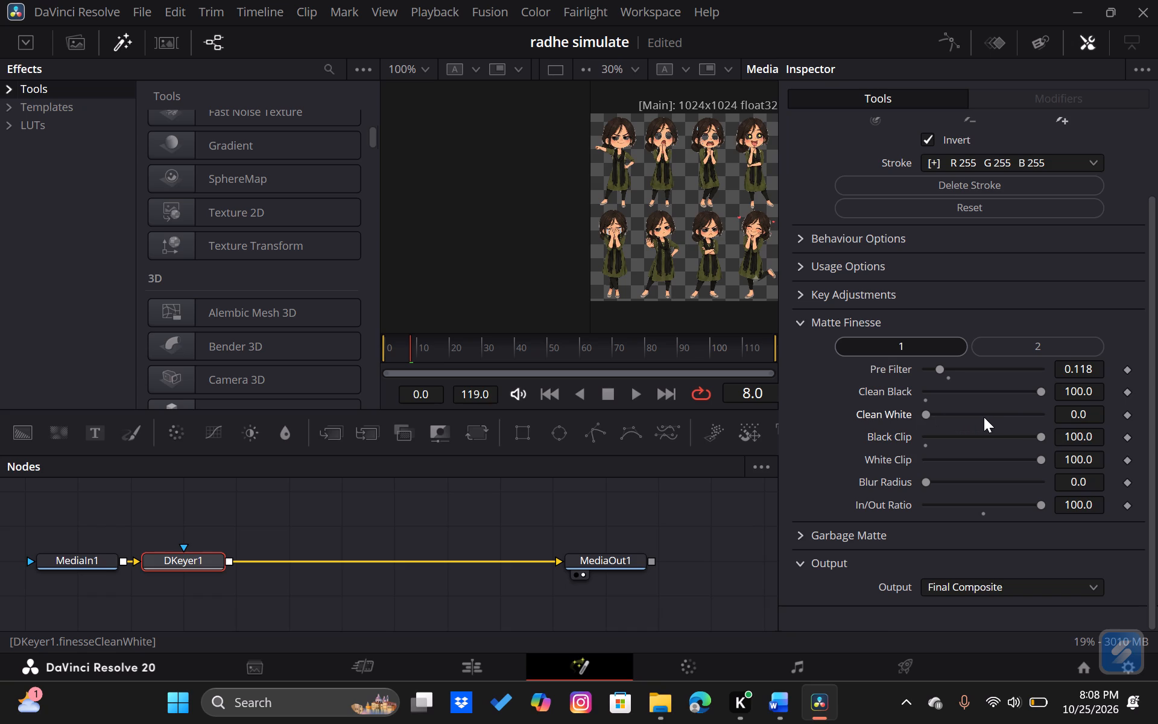
pyautogui.click(984, 417)
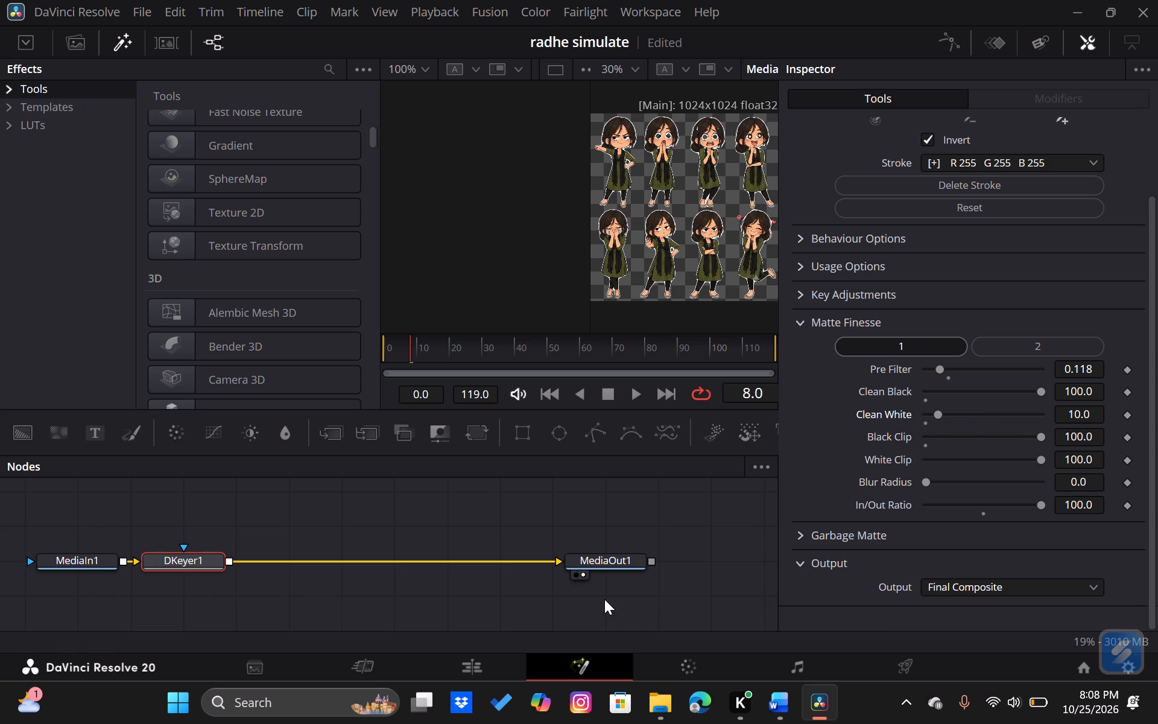
# Return to the Edit page and enlarge the keyed character image to Zoom 1.680 with Position Y at 411.000.
pyautogui.click(448, 664)
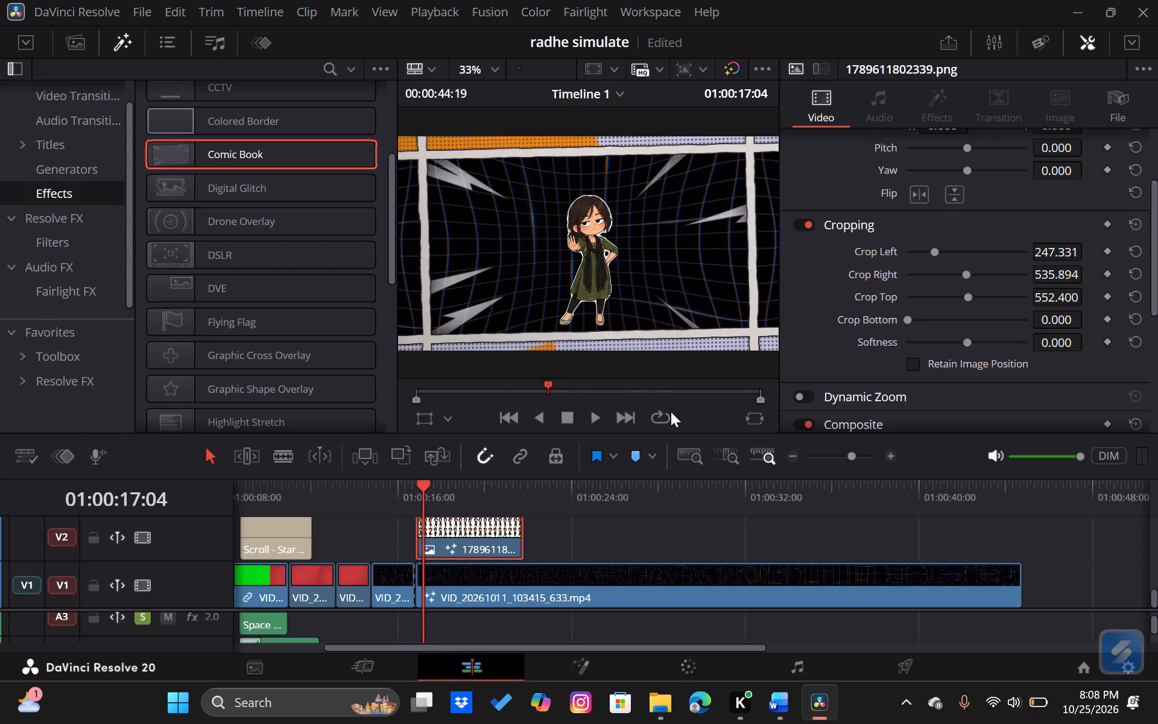
pyautogui.scroll(4, 963, 232)
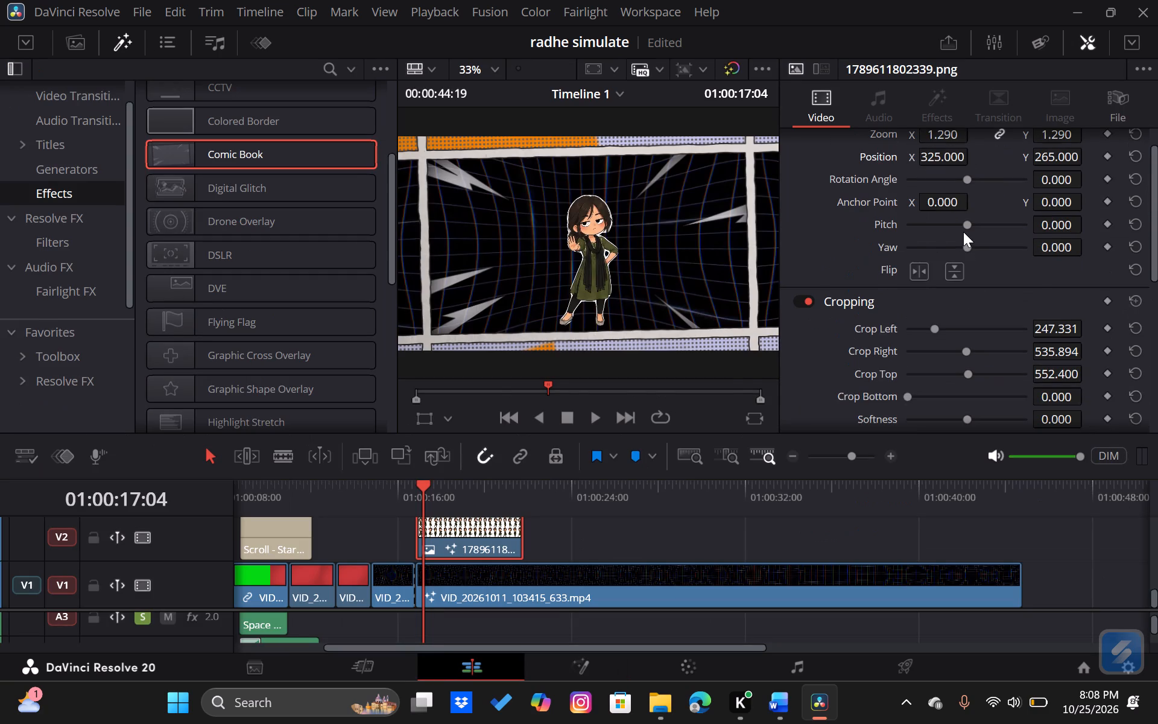
pyautogui.moveTo(944, 171); pyautogui.dragTo(956, 171)
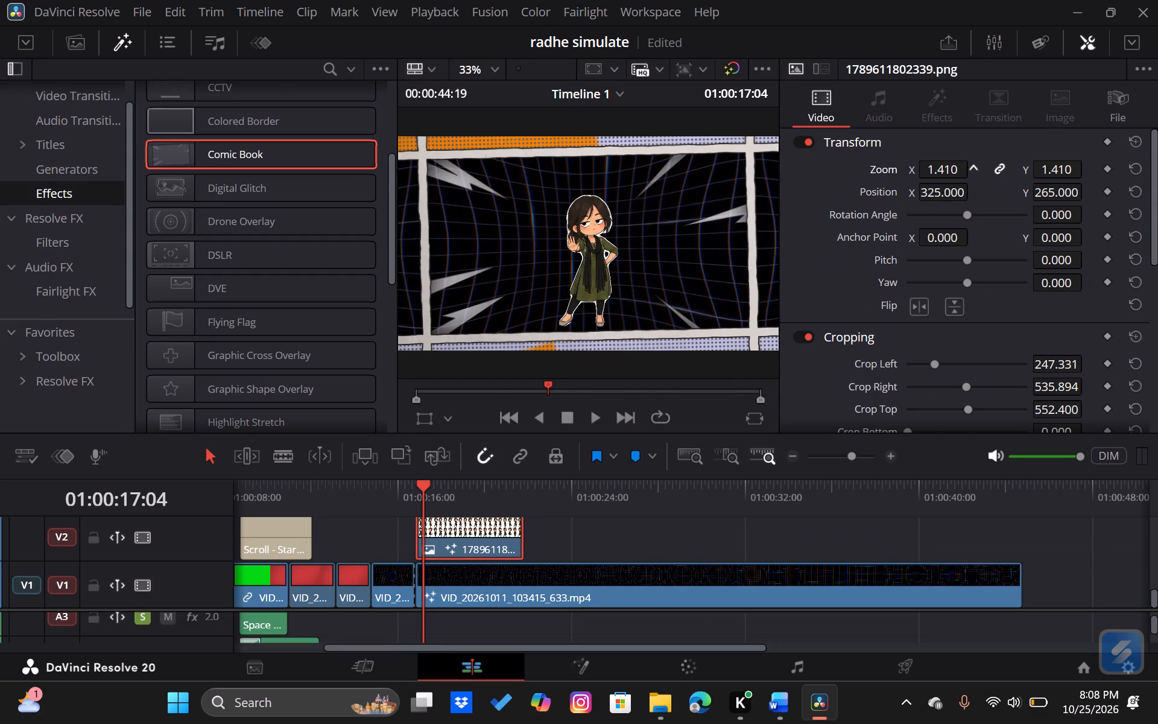
pyautogui.moveTo(956, 171); pyautogui.dragTo(959, 171)
pyautogui.moveTo(1056, 190); pyautogui.dragTo(1069, 198)
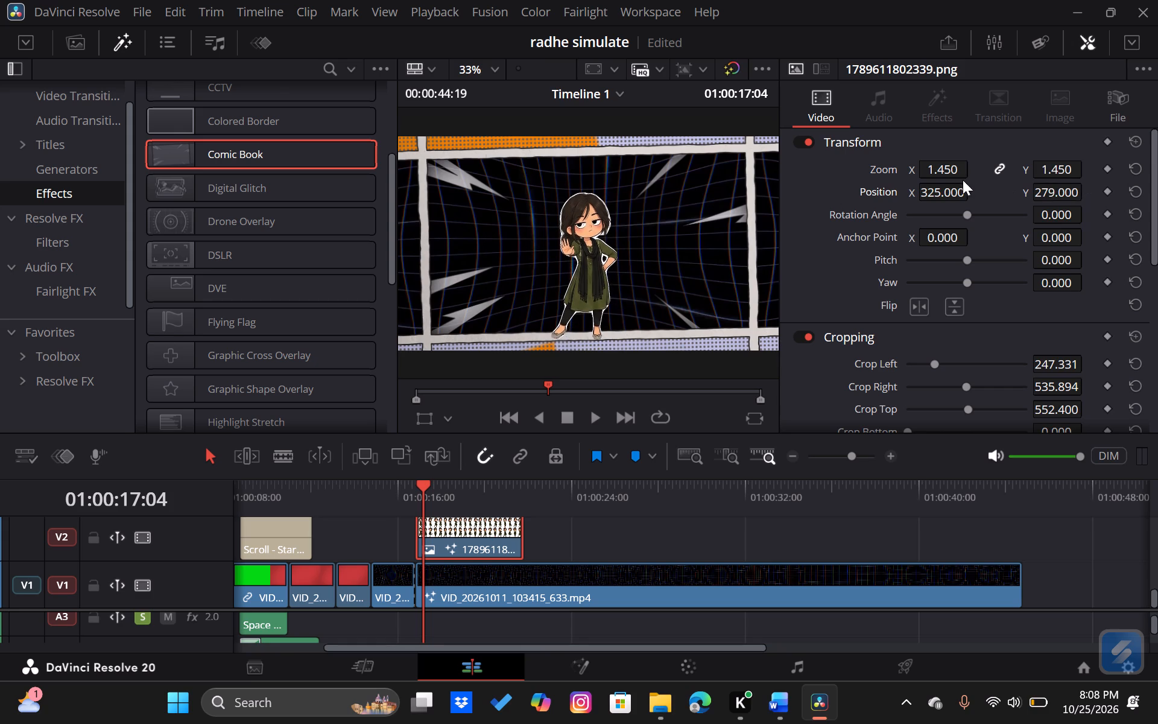
pyautogui.moveTo(944, 169); pyautogui.dragTo(965, 168)
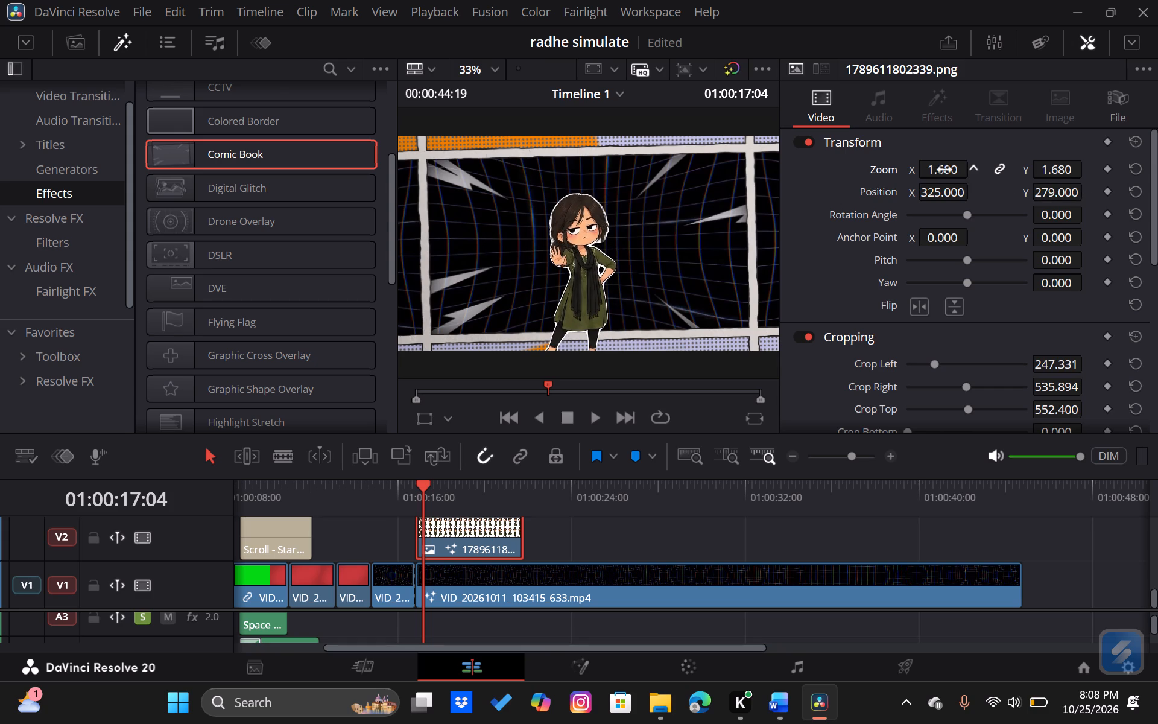
pyautogui.moveTo(1054, 193); pyautogui.dragTo(1078, 195)
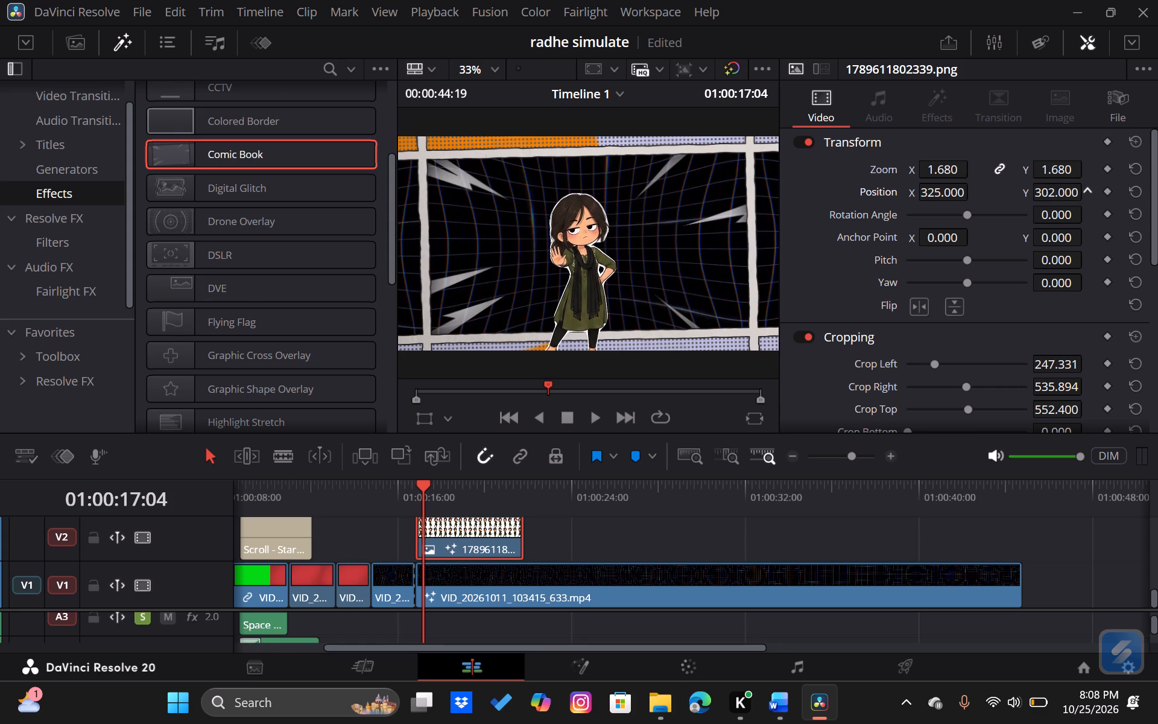
pyautogui.moveTo(1078, 195); pyautogui.dragTo(1113, 203)
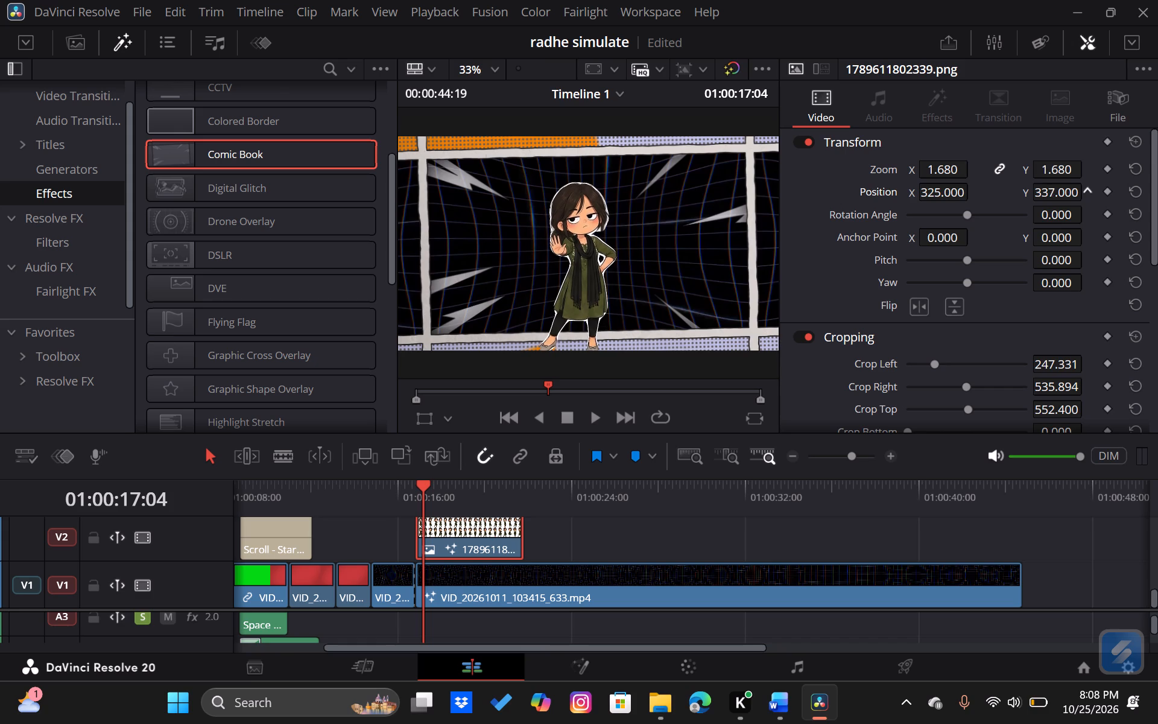
pyautogui.moveTo(1113, 203); pyautogui.dragTo(1133, 206)
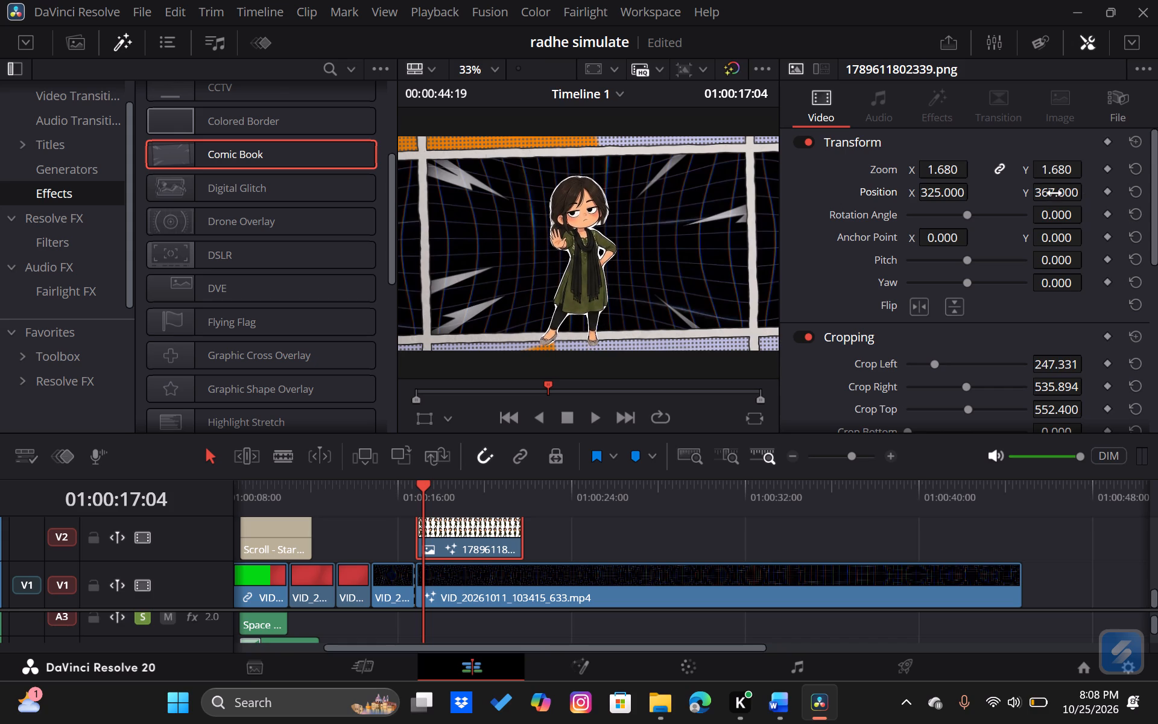
pyautogui.moveTo(1054, 193); pyautogui.dragTo(1072, 193)
pyautogui.moveTo(1054, 193); pyautogui.dragTo(1070, 193)
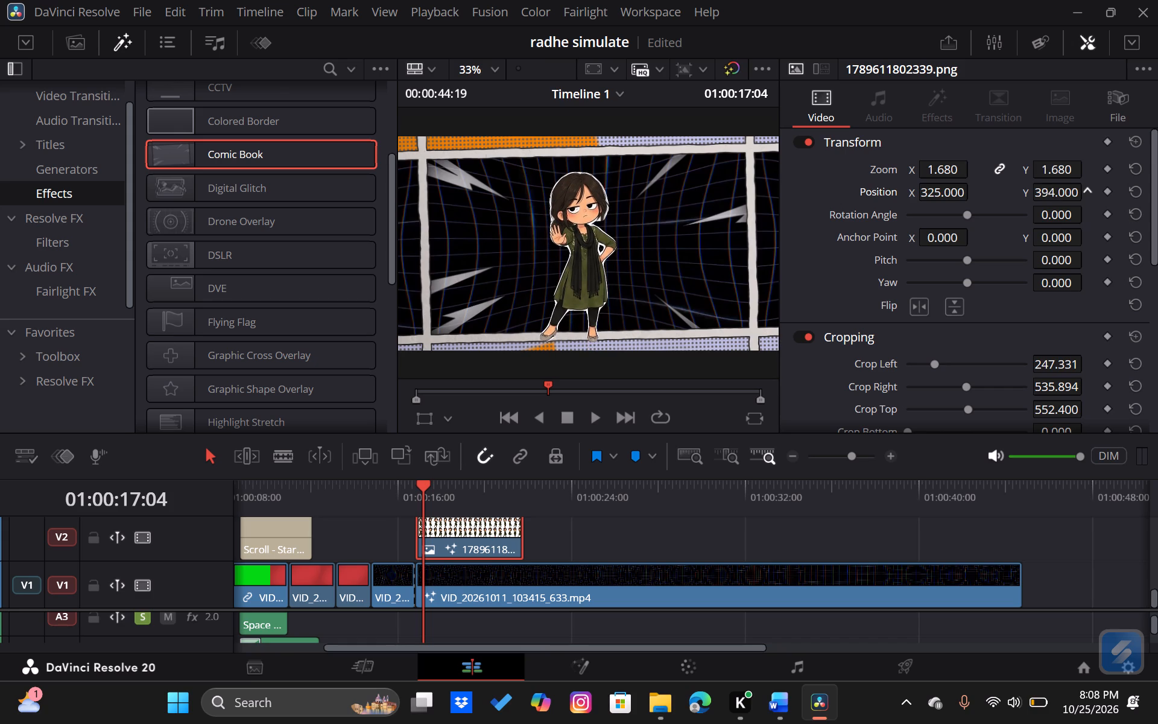
pyautogui.moveTo(1070, 193); pyautogui.dragTo(1075, 194)
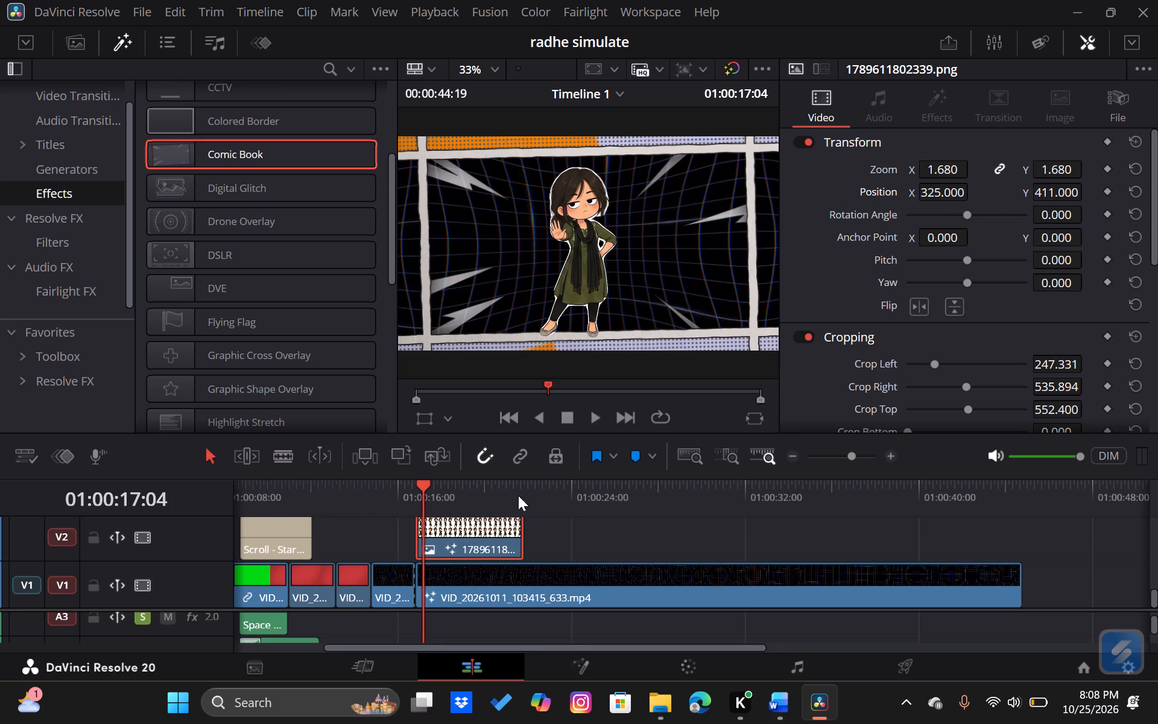
# Play the question-mark transition and trim the V2 character clip's start to slightly after the V1 background clip begins, replaying the result.
pyautogui.click(389, 484)
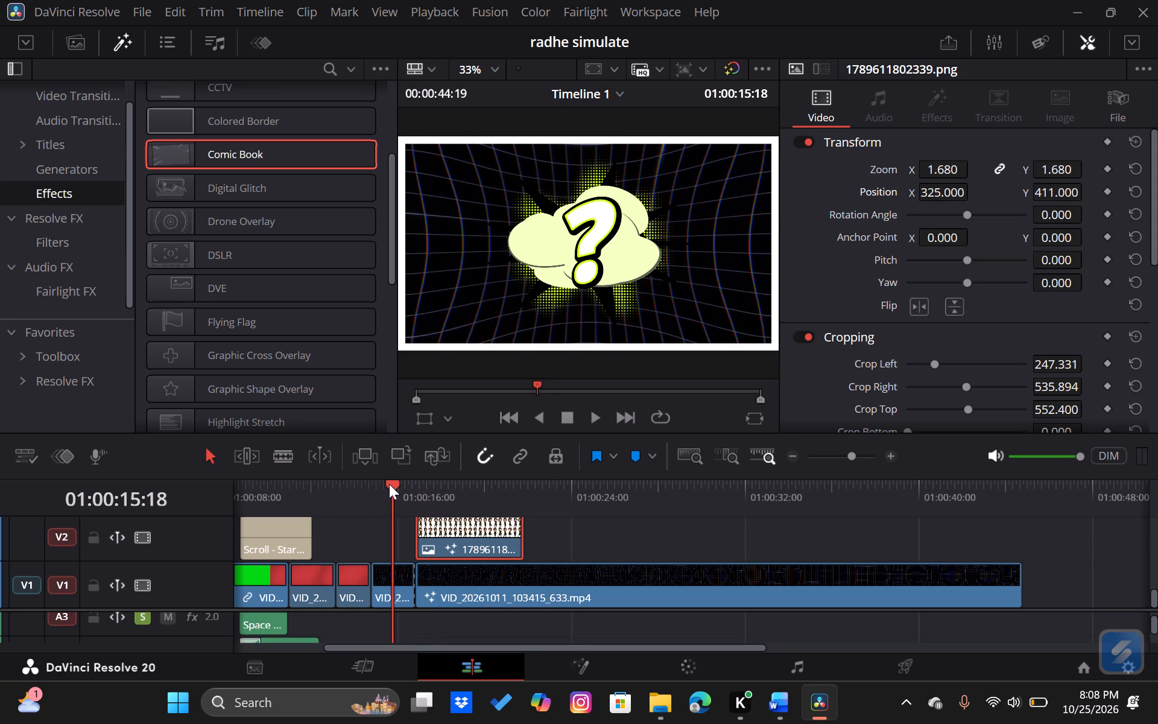
pyautogui.press('space')
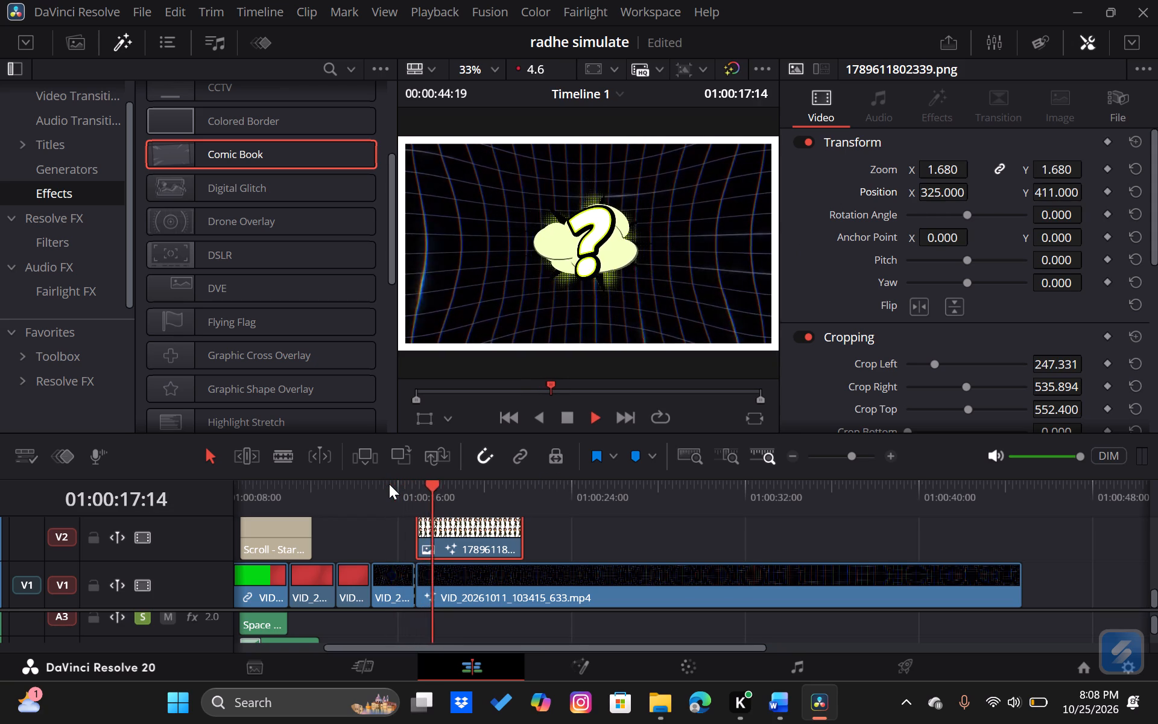
pyautogui.press('space')
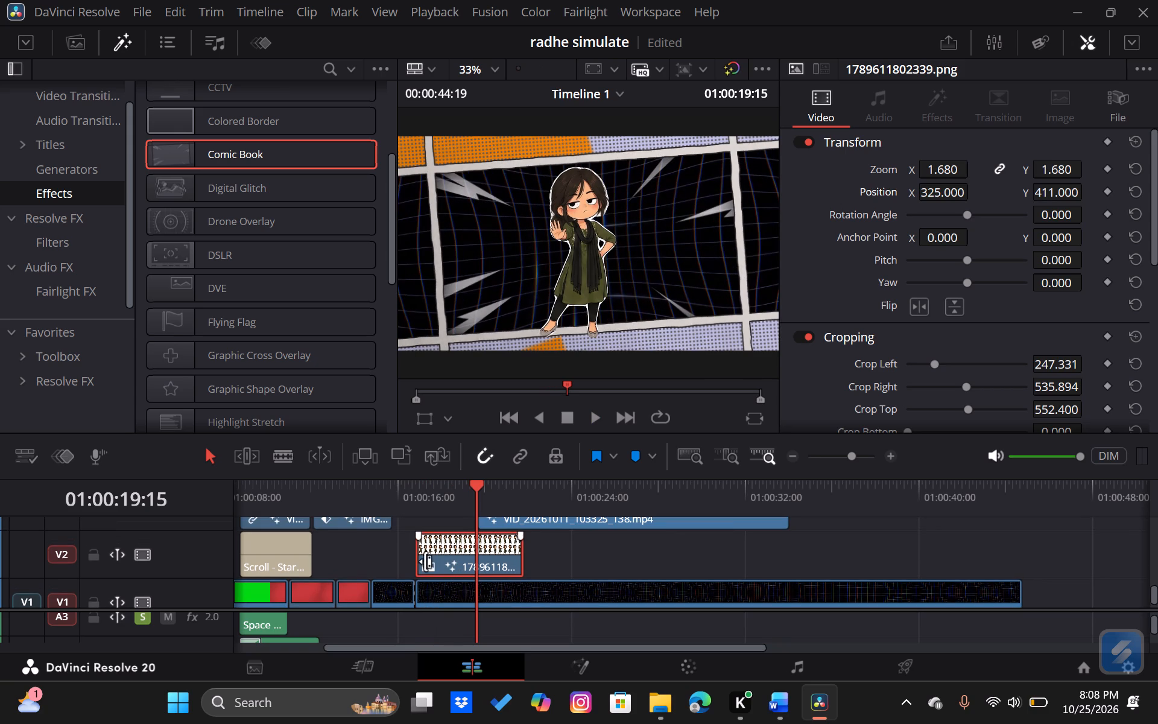
pyautogui.moveTo(418, 559); pyautogui.dragTo(430, 570)
pyautogui.click(409, 496)
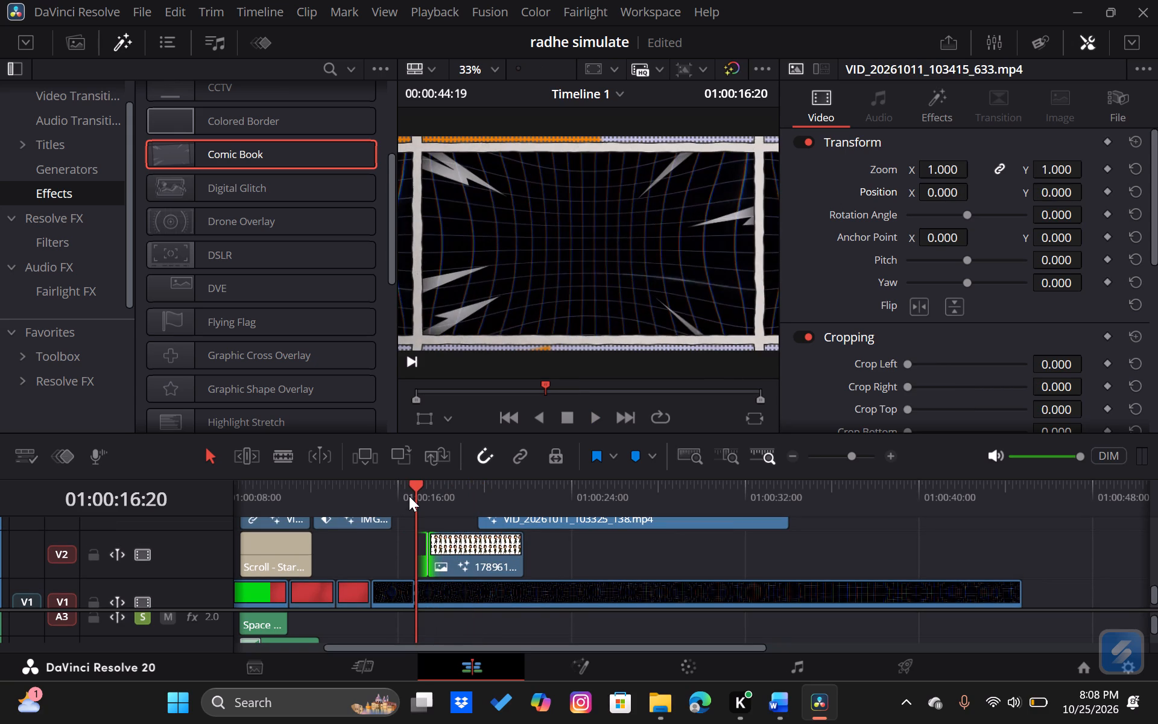
pyautogui.press('space')
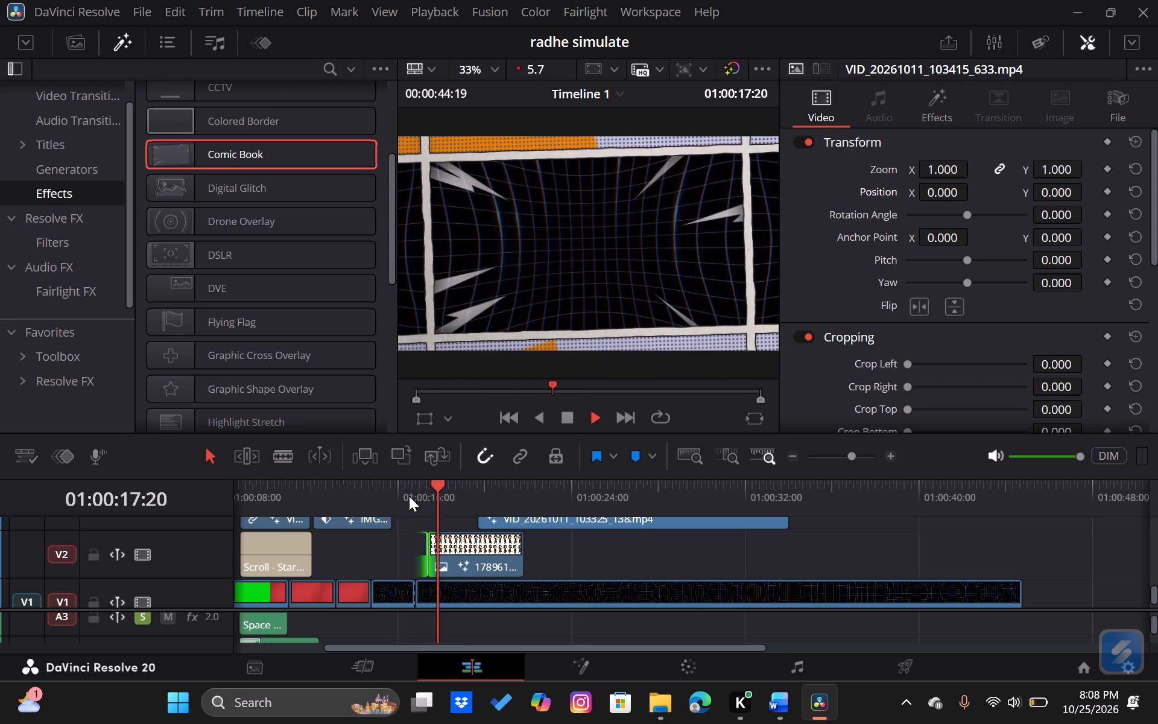
pyautogui.press('space')
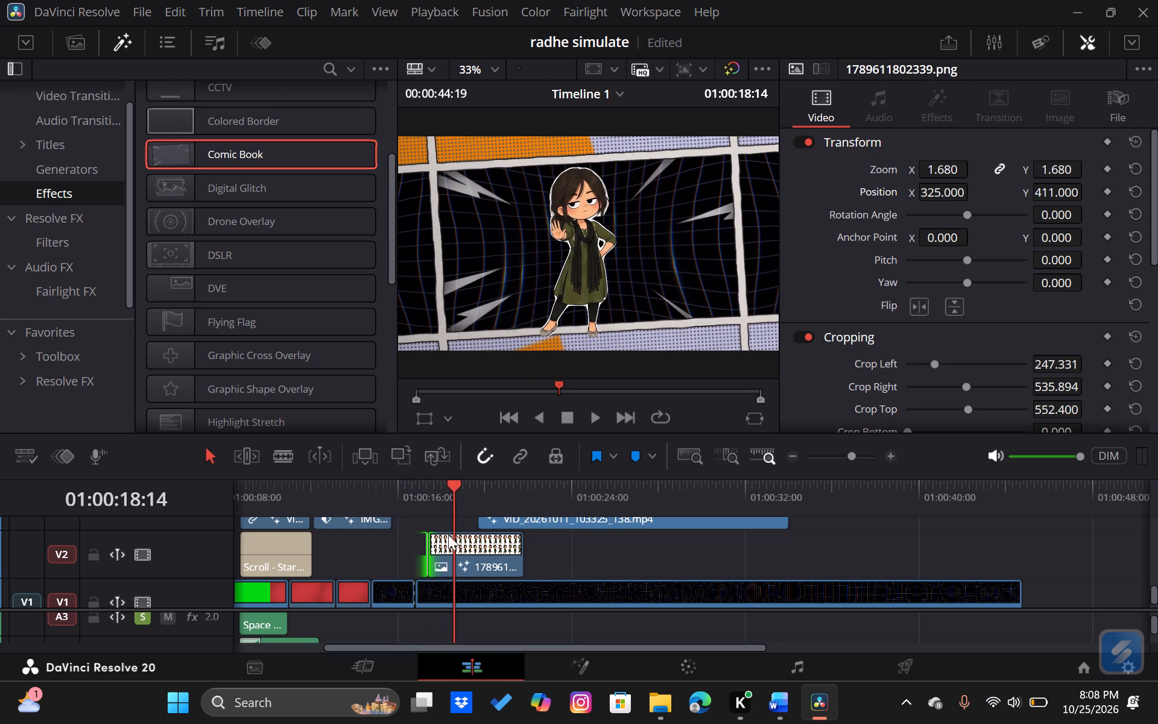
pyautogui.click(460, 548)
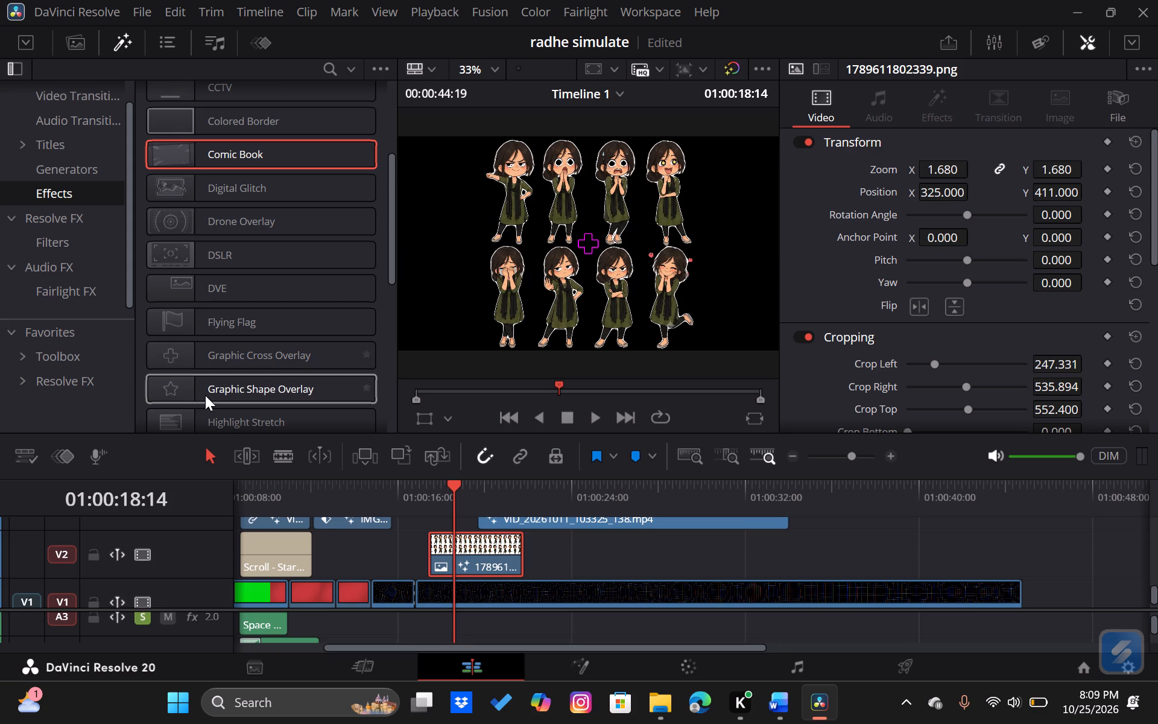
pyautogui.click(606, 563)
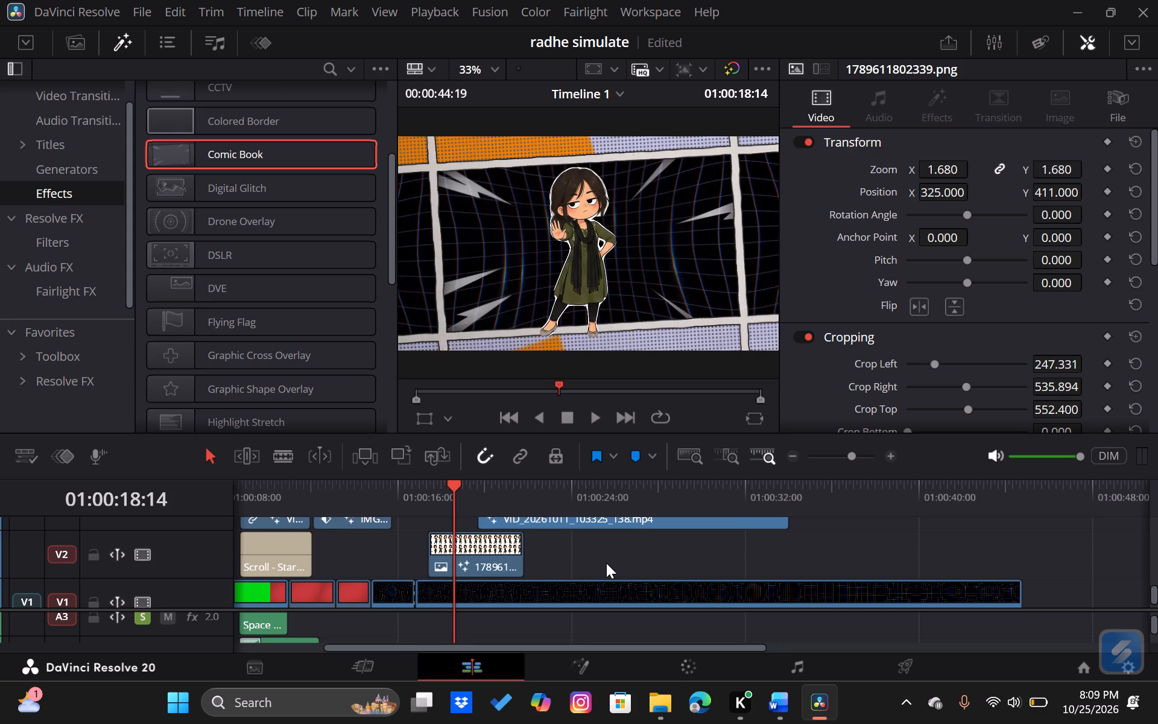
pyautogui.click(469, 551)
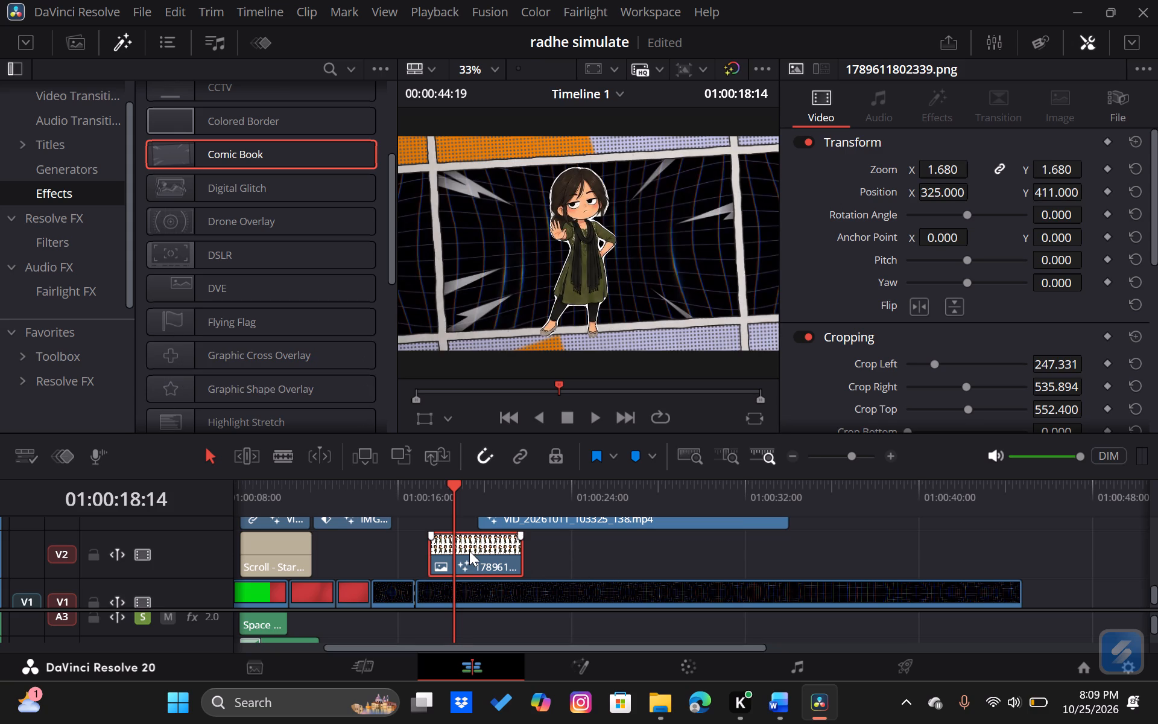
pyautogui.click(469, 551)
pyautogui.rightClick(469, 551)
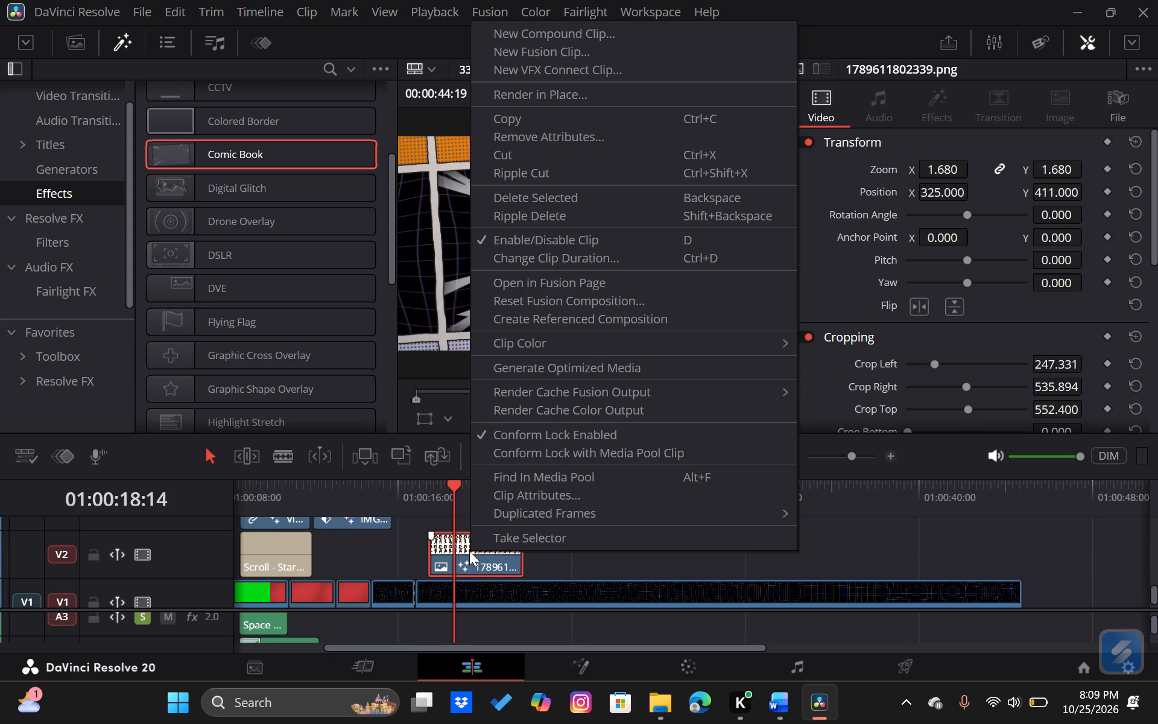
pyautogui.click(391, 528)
# Select the VID_20261011_103415_633.mp4 background clip on V1 beneath the character image.
pyautogui.click(454, 590)
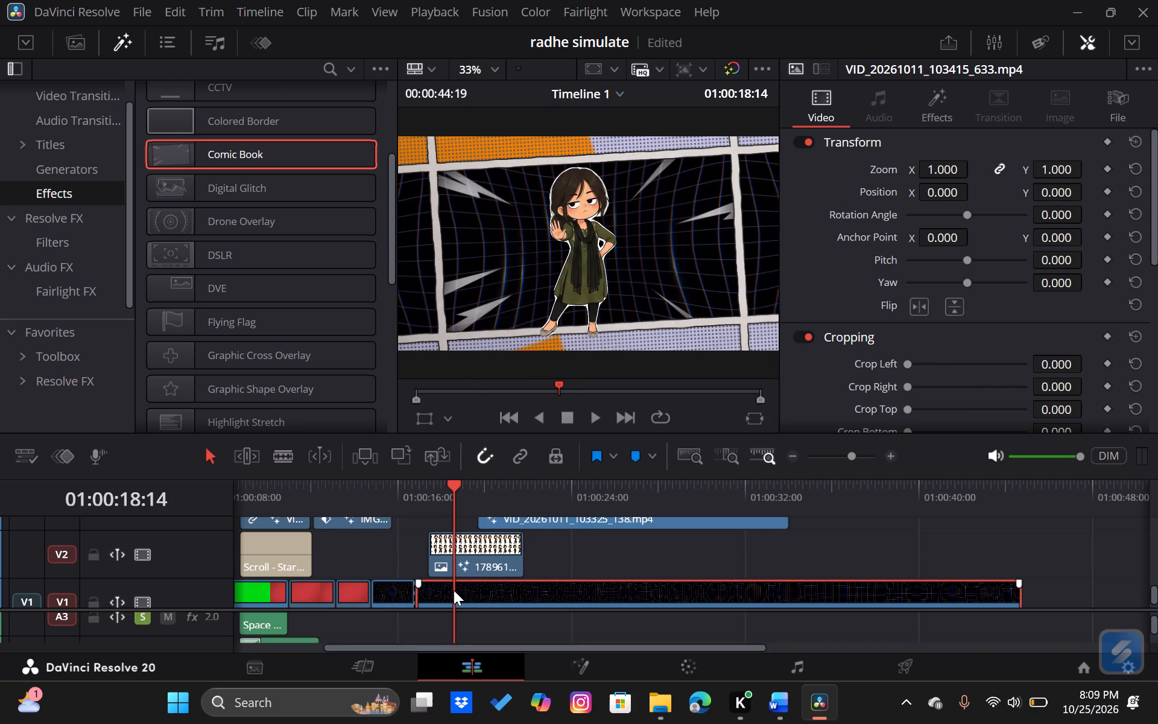